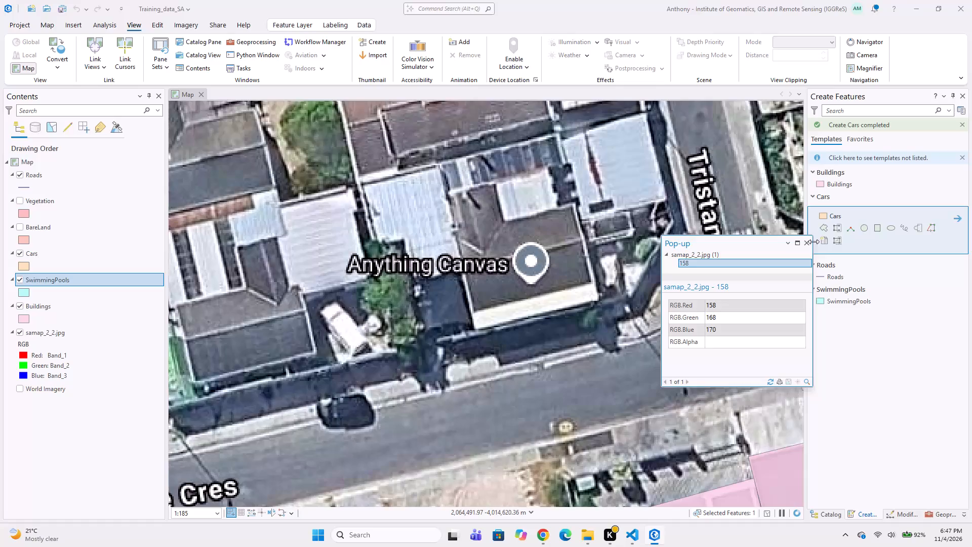
# Close the pop-up showing the samap_2_2.jpg pixel values.
pyautogui.click(814, 242)
pyautogui.click(807, 242)
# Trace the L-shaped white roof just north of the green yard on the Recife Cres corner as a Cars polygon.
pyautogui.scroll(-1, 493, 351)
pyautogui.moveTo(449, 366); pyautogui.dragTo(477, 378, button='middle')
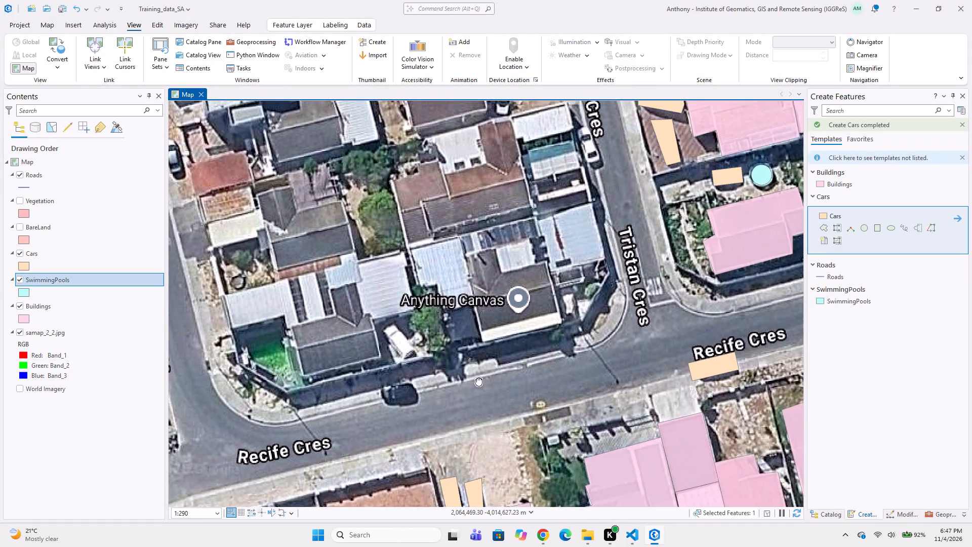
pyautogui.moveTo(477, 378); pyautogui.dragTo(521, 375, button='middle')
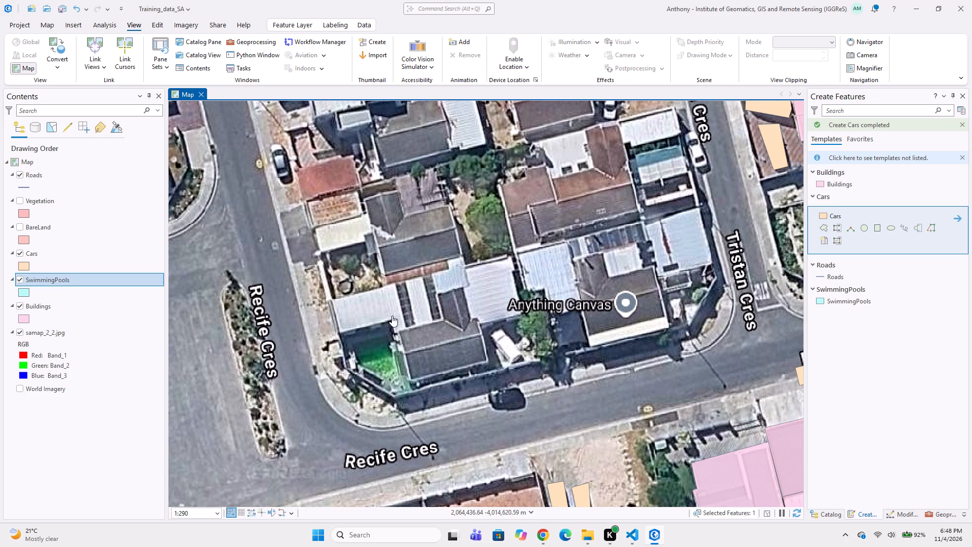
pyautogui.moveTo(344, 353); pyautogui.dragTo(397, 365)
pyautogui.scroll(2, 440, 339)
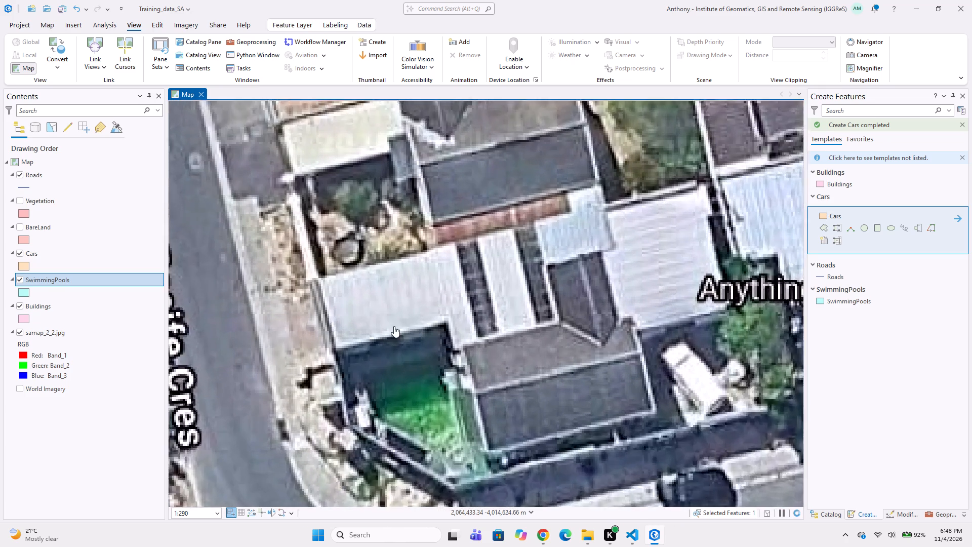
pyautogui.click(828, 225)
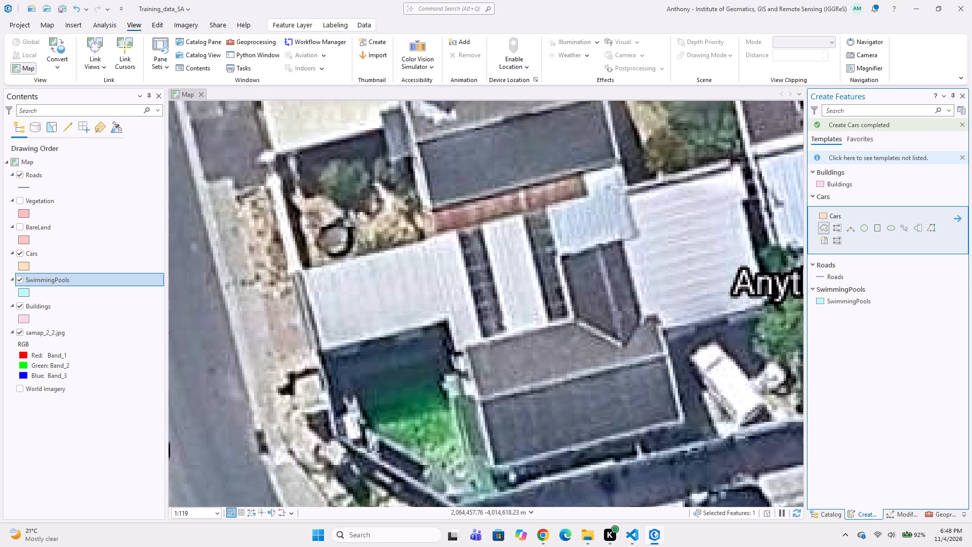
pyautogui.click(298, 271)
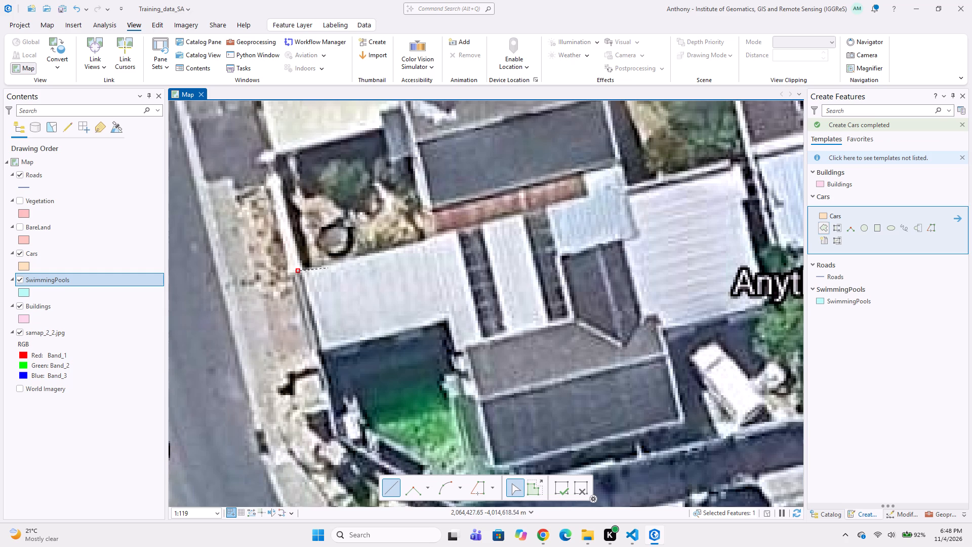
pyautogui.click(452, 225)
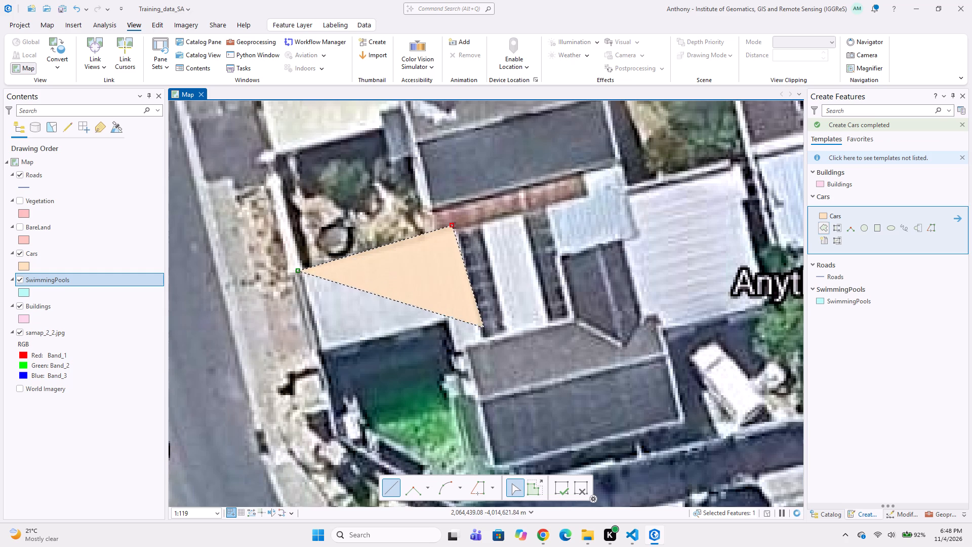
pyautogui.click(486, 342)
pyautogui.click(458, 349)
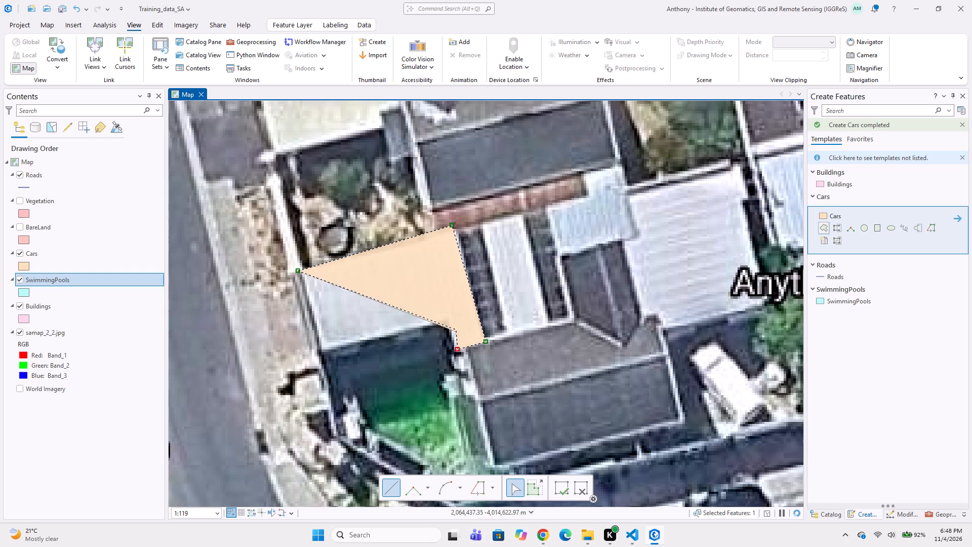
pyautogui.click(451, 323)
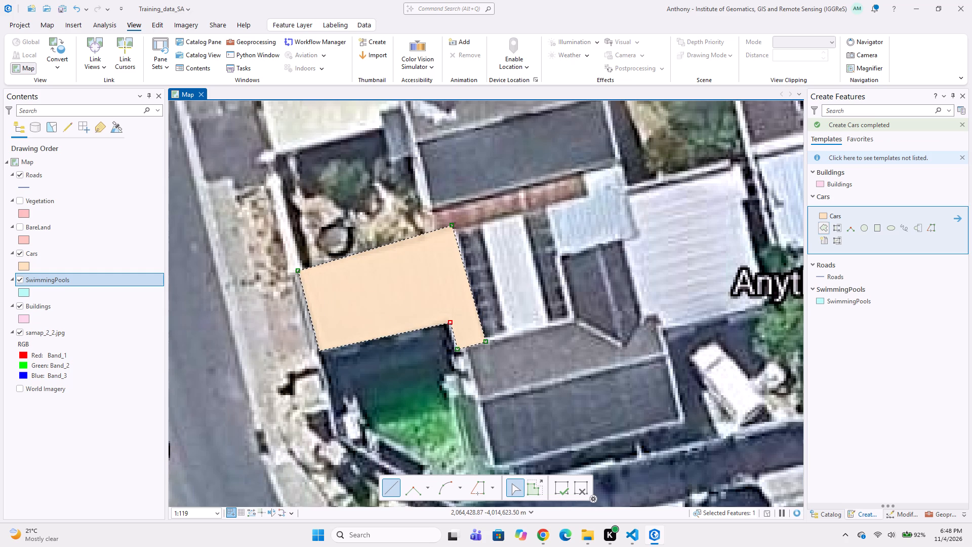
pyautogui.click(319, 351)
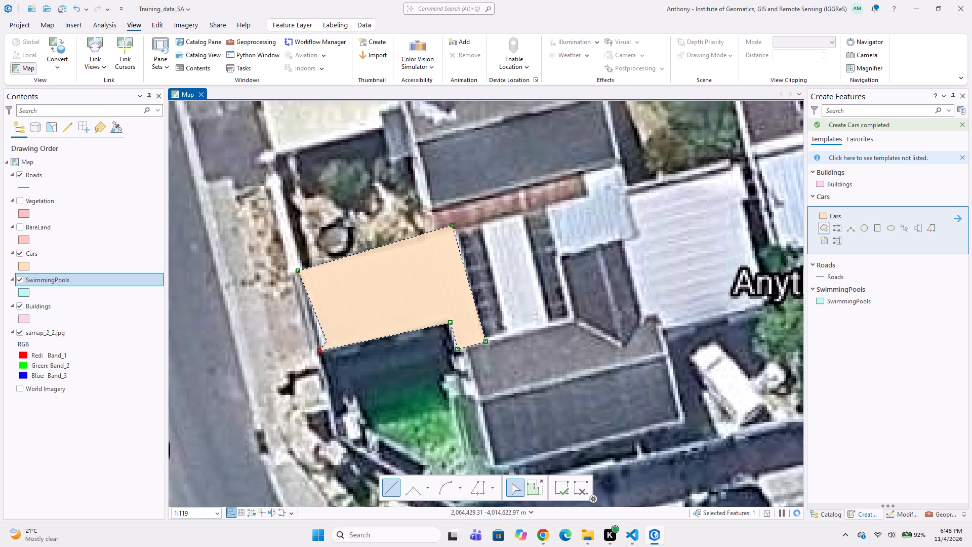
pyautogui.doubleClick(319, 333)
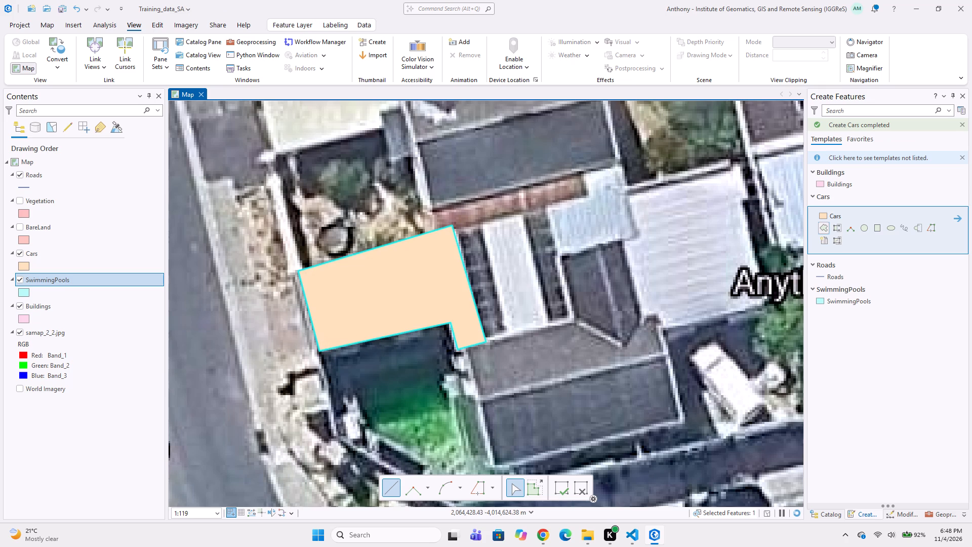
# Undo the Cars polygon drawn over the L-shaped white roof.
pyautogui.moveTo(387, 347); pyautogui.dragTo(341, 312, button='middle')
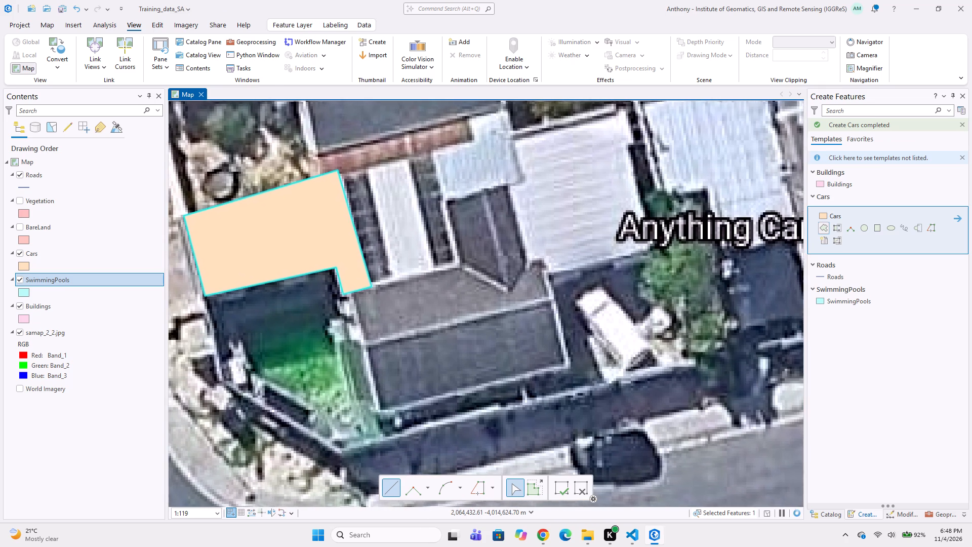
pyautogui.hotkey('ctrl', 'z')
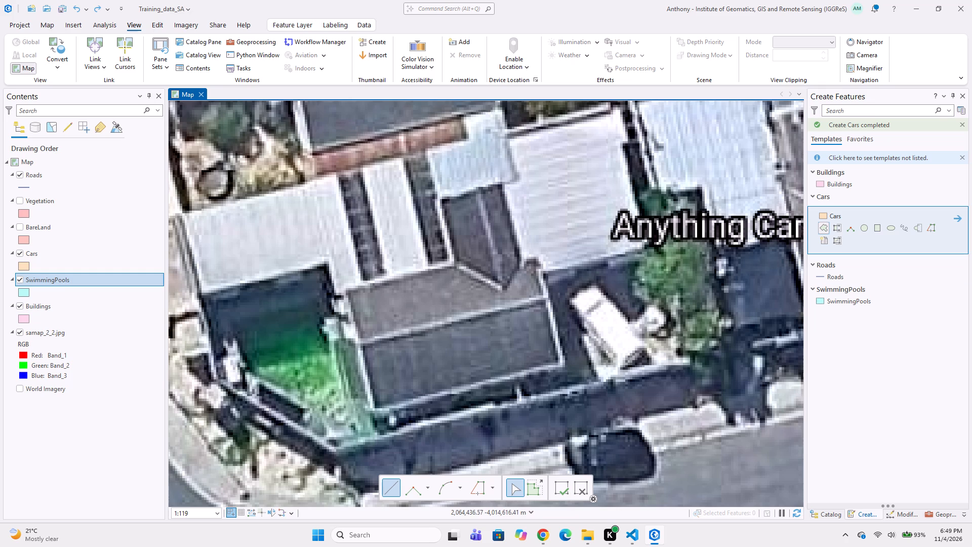
# Digitize the L-shaped white roof north of the green yard as a polygon using the Buildings template.
pyautogui.click(334, 169)
pyautogui.click(825, 183)
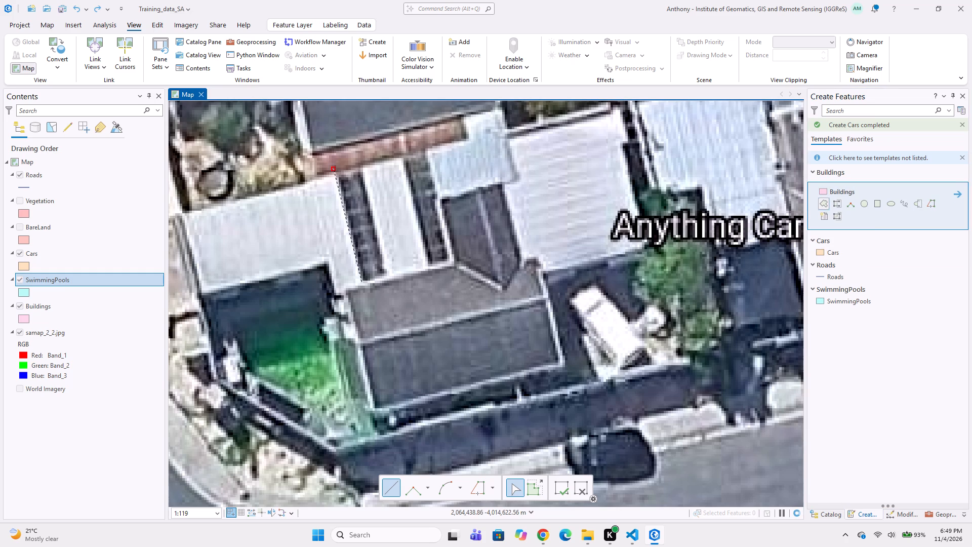
pyautogui.click(364, 283)
pyautogui.click(339, 293)
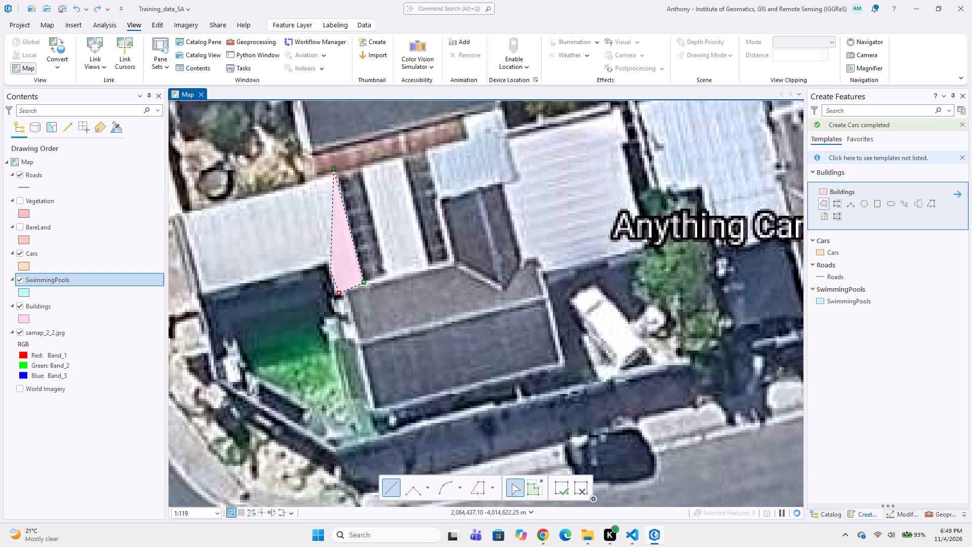
pyautogui.click(329, 268)
pyautogui.click(199, 298)
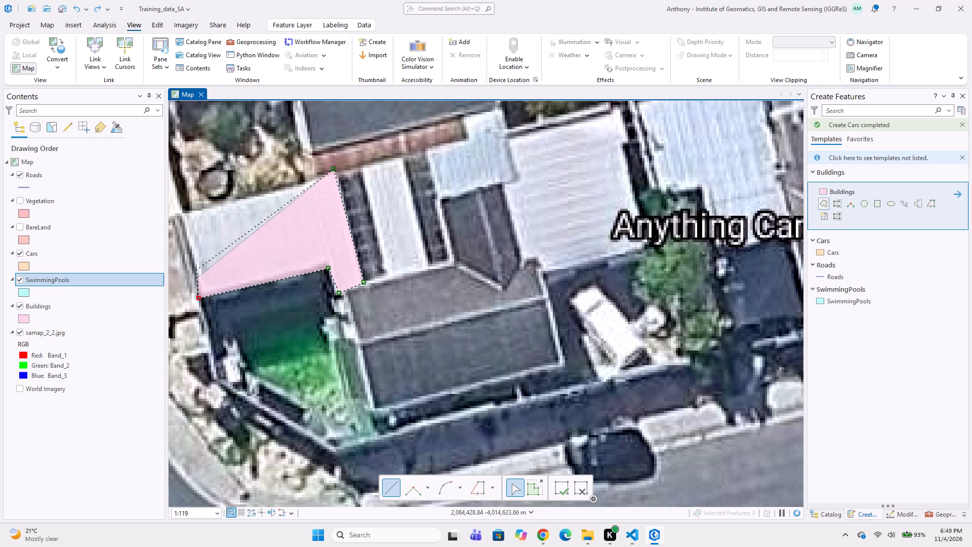
pyautogui.doubleClick(178, 215)
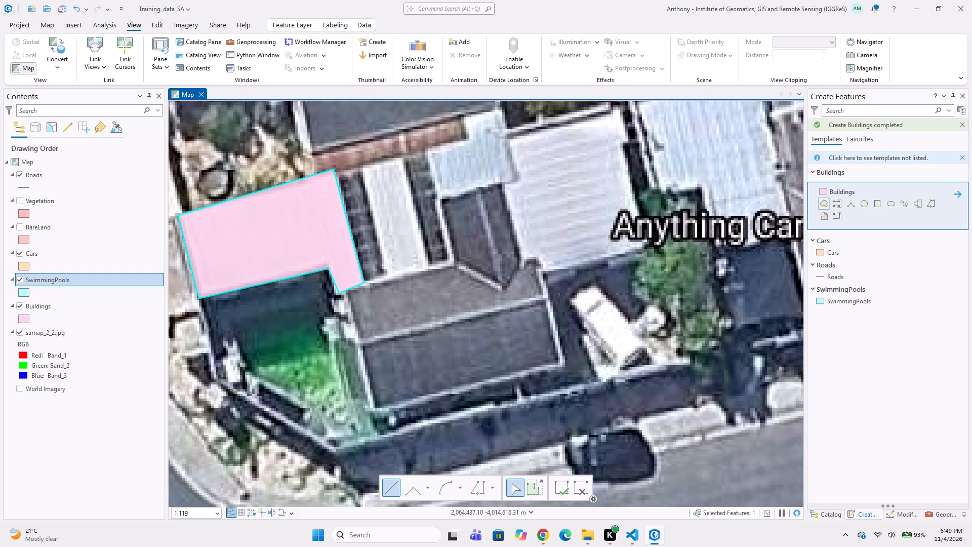
# Digitize the adjoining striped roof section, including its light-blue northeast extension, as a Buildings polygon sharing the white roof's east edge.
pyautogui.click(336, 171)
pyautogui.click(426, 148)
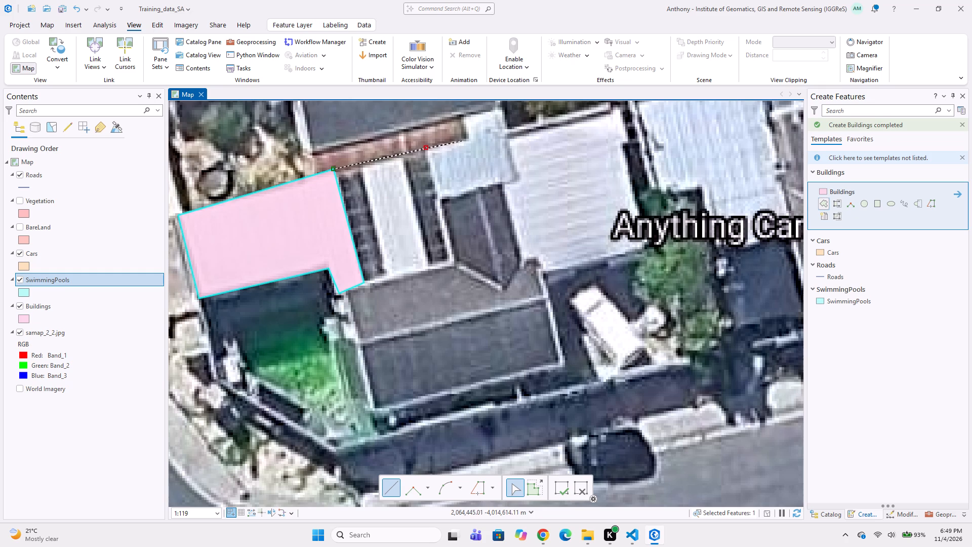
pyautogui.click(468, 139)
pyautogui.click(462, 118)
pyautogui.click(493, 109)
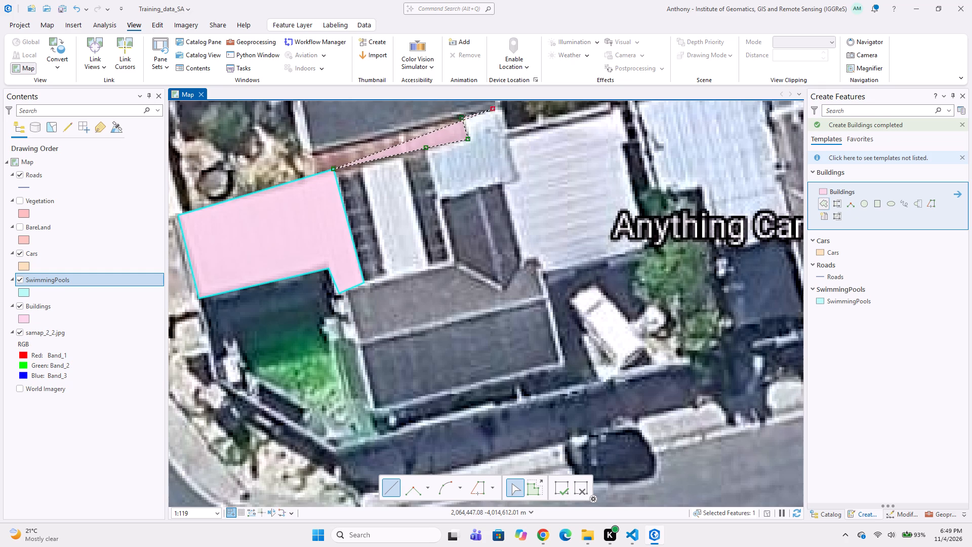
pyautogui.click(520, 180)
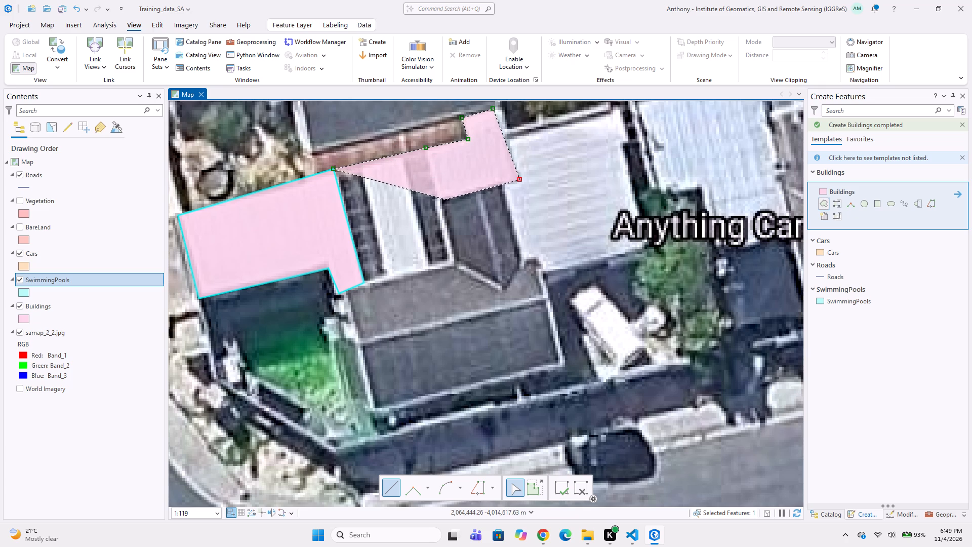
pyautogui.click(444, 198)
pyautogui.click(454, 259)
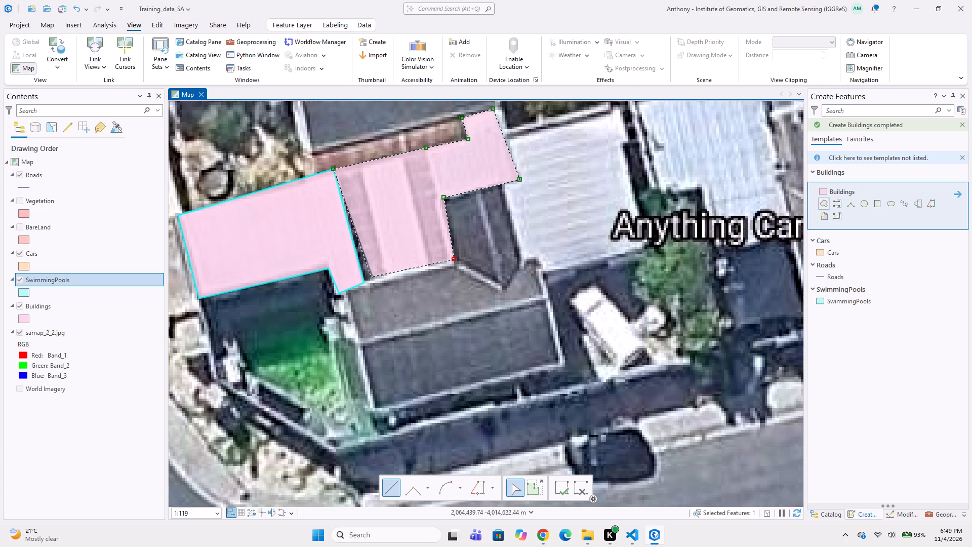
pyautogui.doubleClick(368, 281)
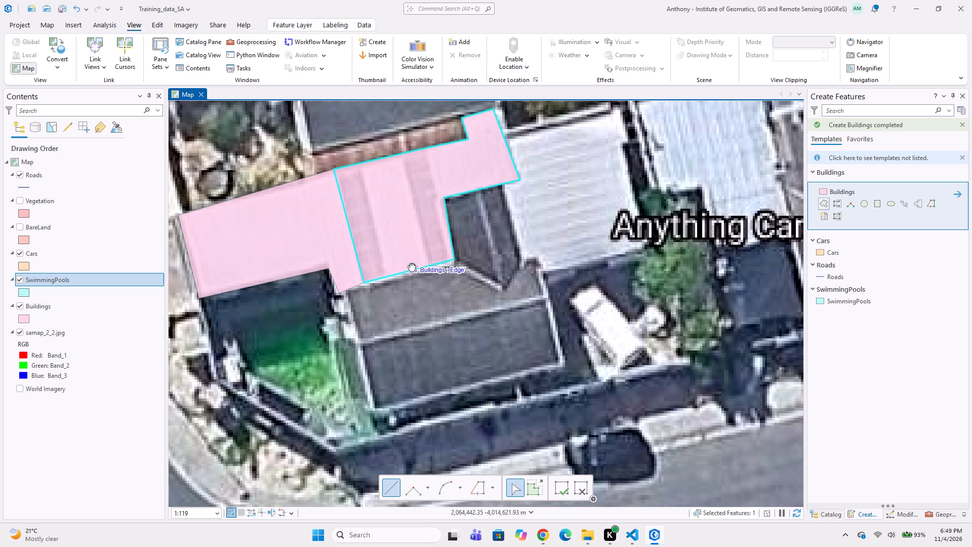
# Digitize the dark gabled house roof south of the striped section as a Buildings polygon snapped to the neighbouring footprint's edges.
pyautogui.moveTo(405, 258); pyautogui.dragTo(373, 229, button='middle')
pyautogui.click(470, 157)
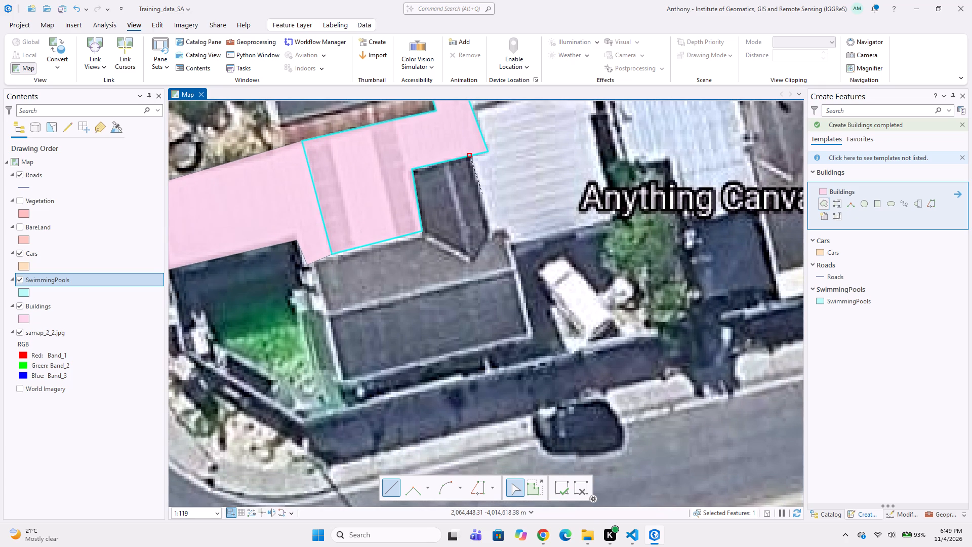
pyautogui.click(487, 228)
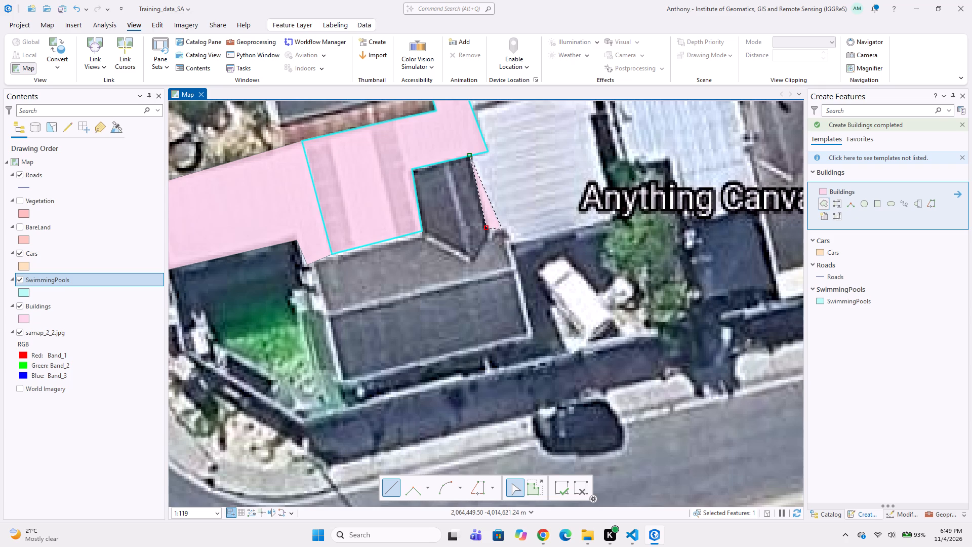
pyautogui.click(502, 229)
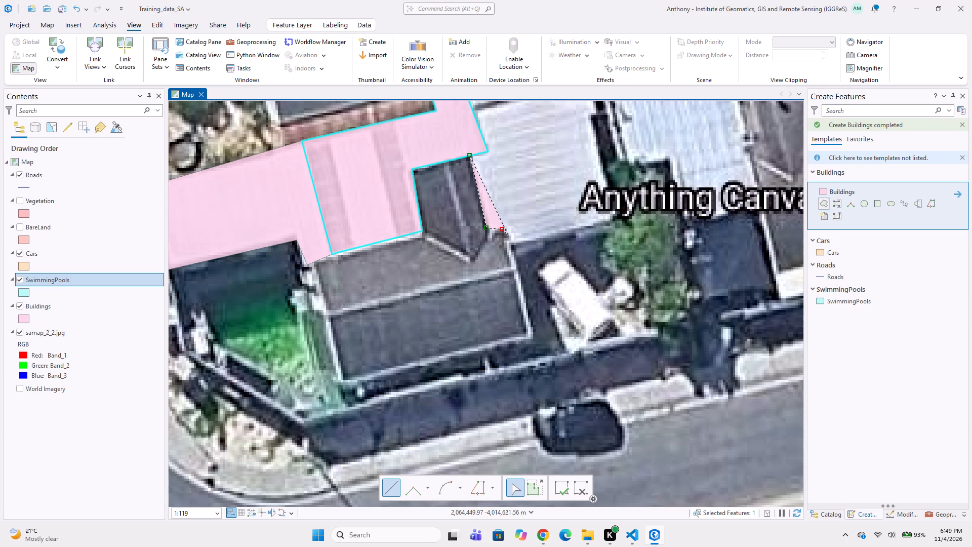
pyautogui.click(509, 237)
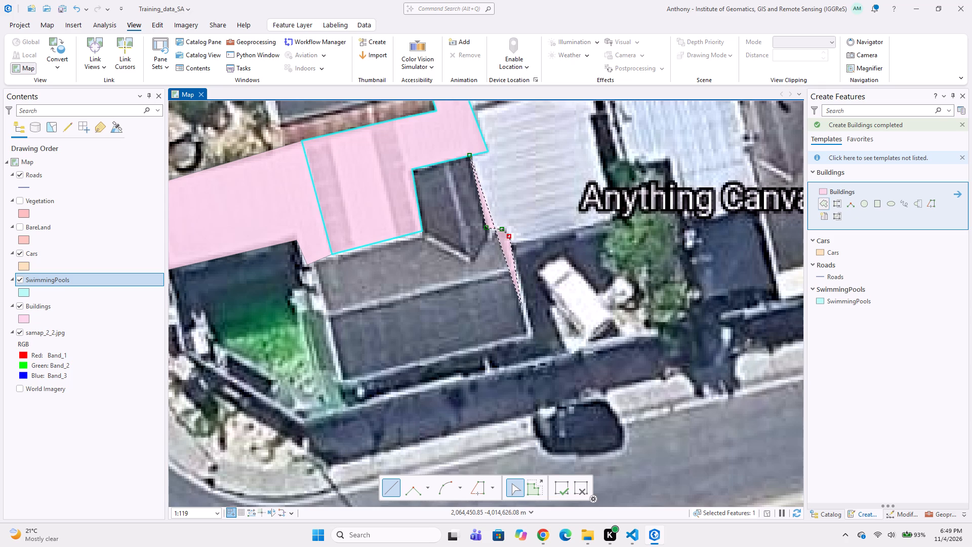
pyautogui.click(536, 337)
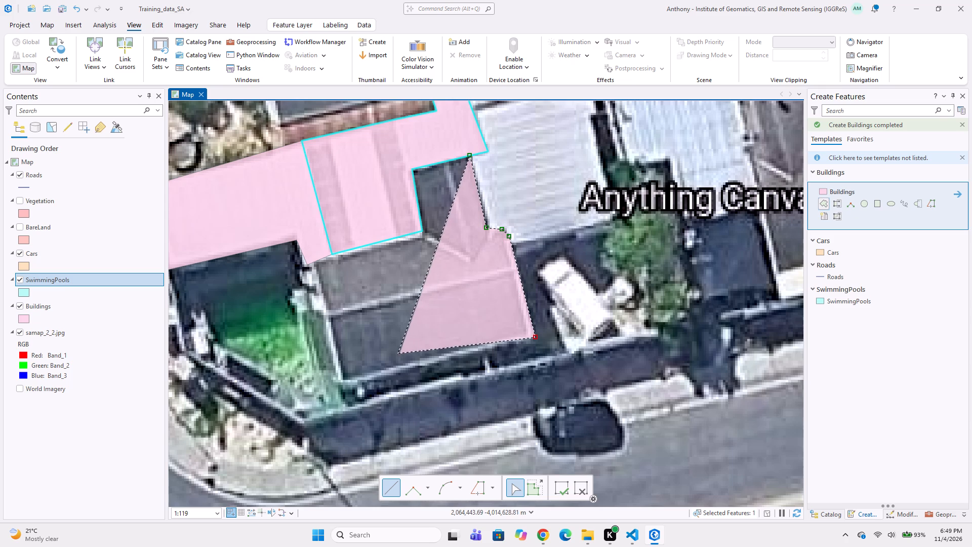
pyautogui.click(350, 387)
pyautogui.click(343, 382)
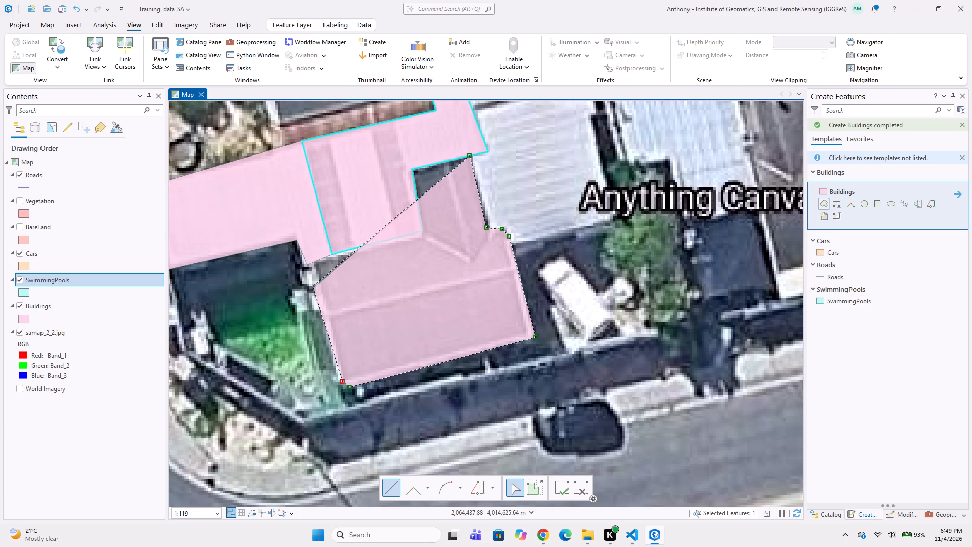
pyautogui.click(314, 260)
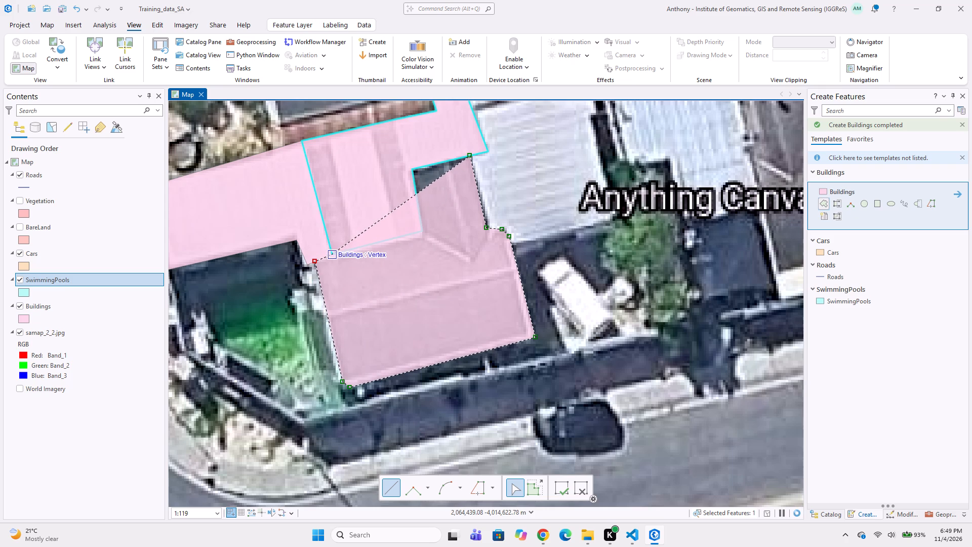
pyautogui.click(334, 256)
pyautogui.click(422, 231)
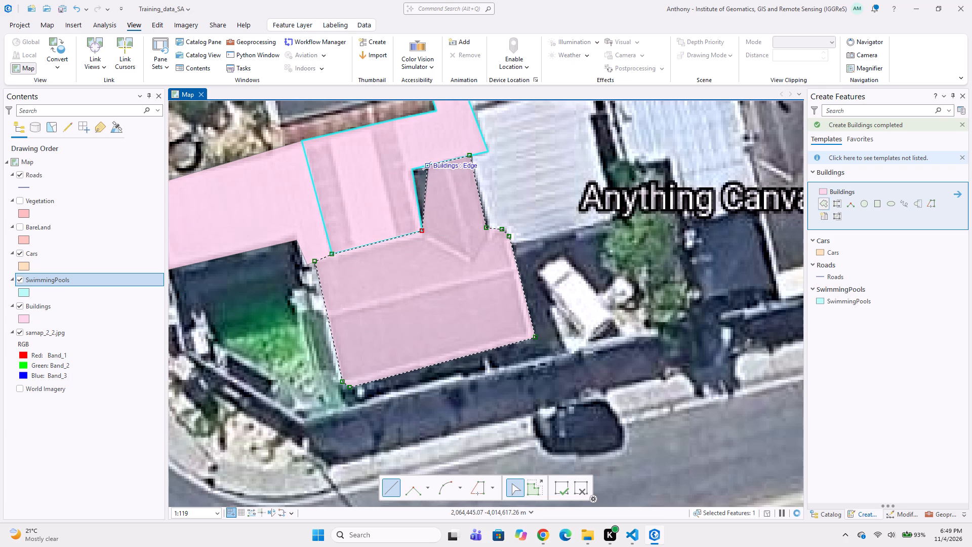
pyautogui.doubleClick(414, 169)
# Digitize the white corrugated roof east of the gabled house as a Buildings polygon, snapping its west side to the neighbouring footprints.
pyautogui.scroll(-1, 490, 226)
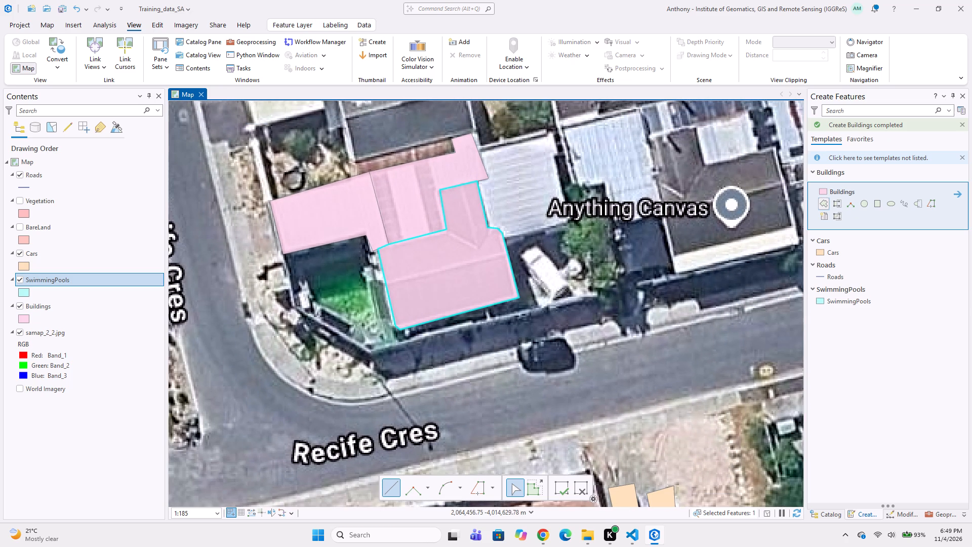
pyautogui.moveTo(511, 215); pyautogui.dragTo(513, 279, button='middle')
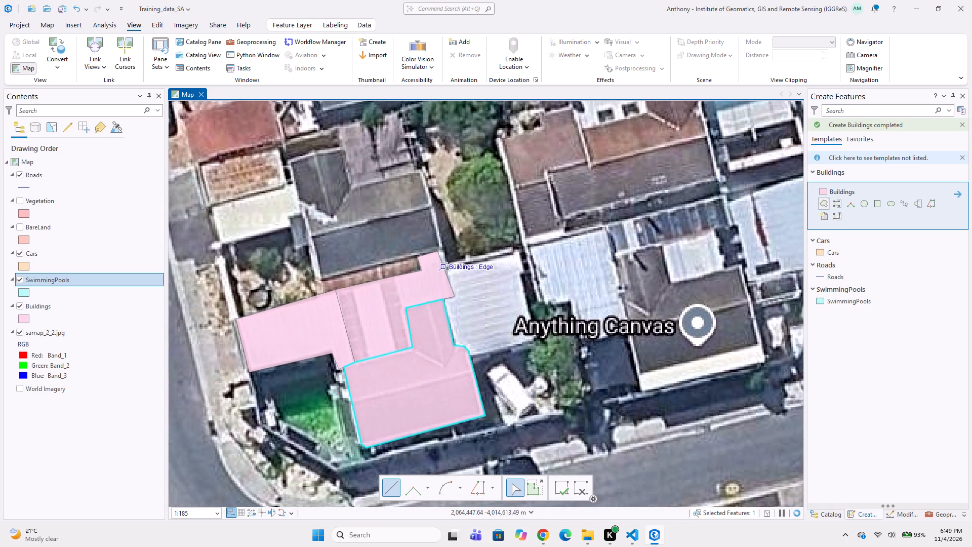
pyautogui.click(447, 265)
pyautogui.click(513, 247)
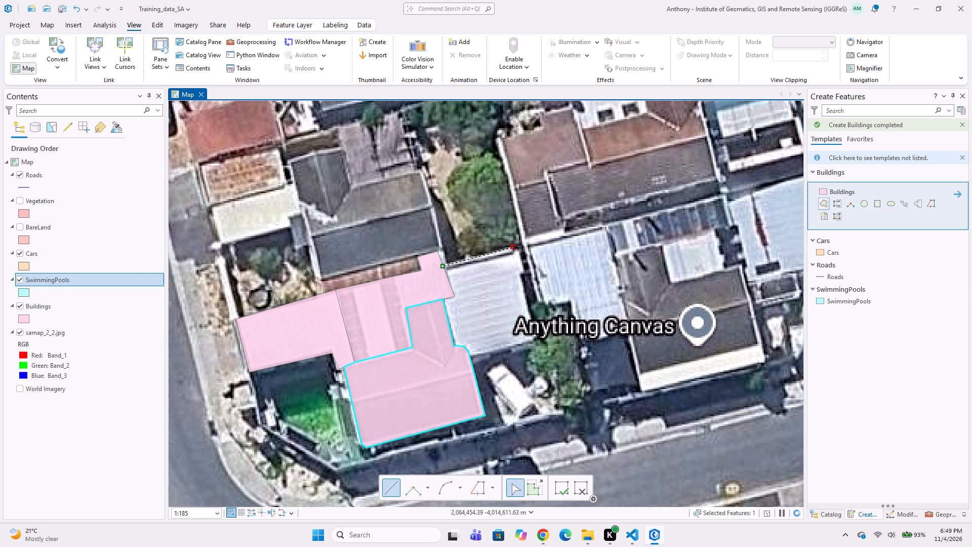
pyautogui.click(520, 247)
pyautogui.click(525, 268)
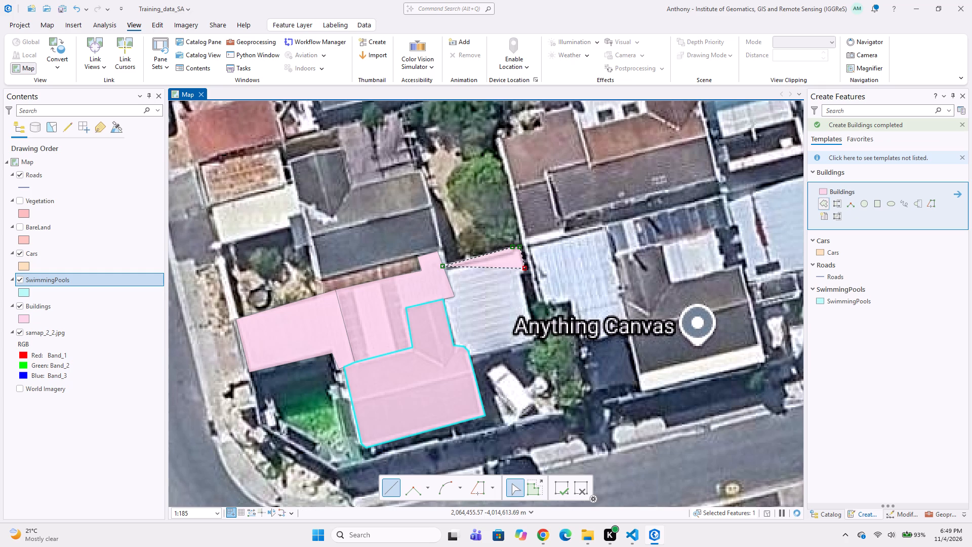
pyautogui.click(520, 272)
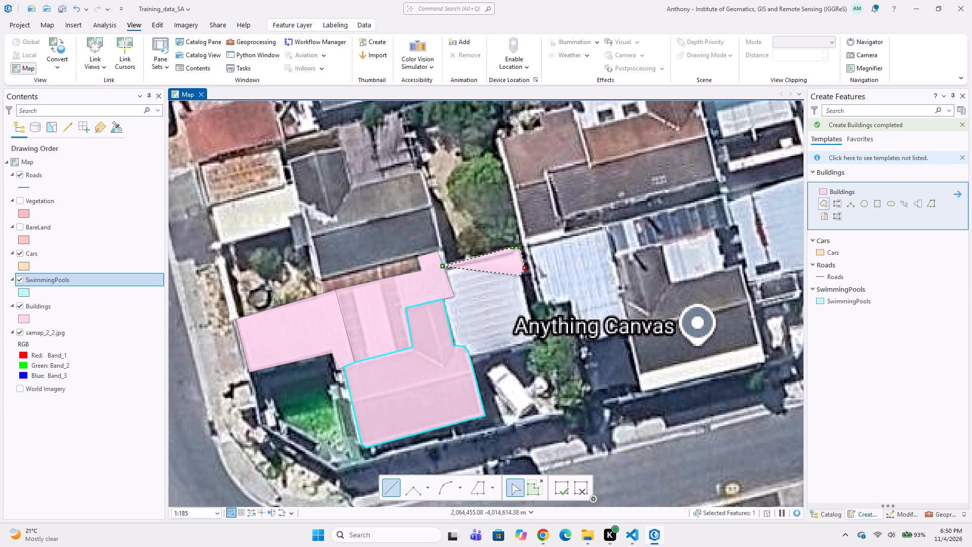
pyautogui.click(520, 276)
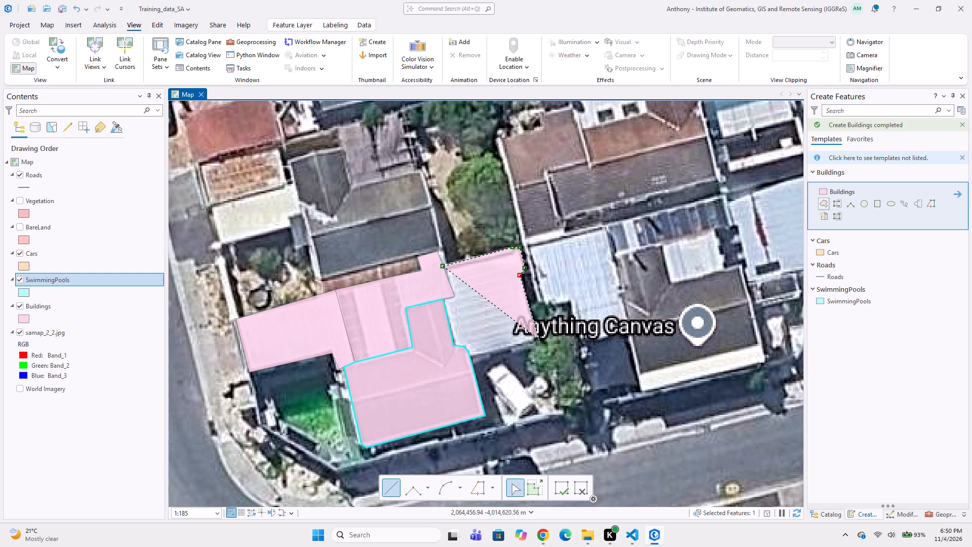
pyautogui.click(539, 341)
pyautogui.click(472, 356)
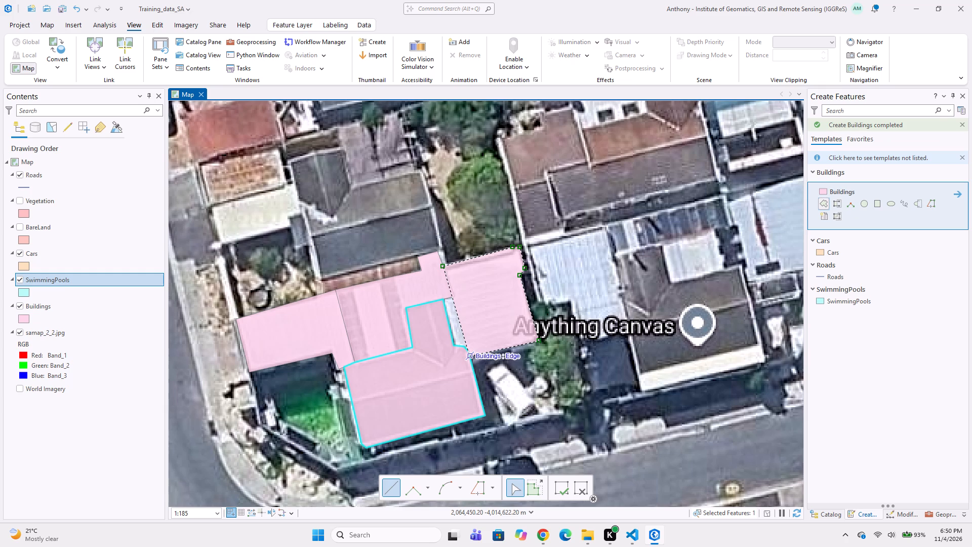
pyautogui.click(469, 348)
pyautogui.click(467, 346)
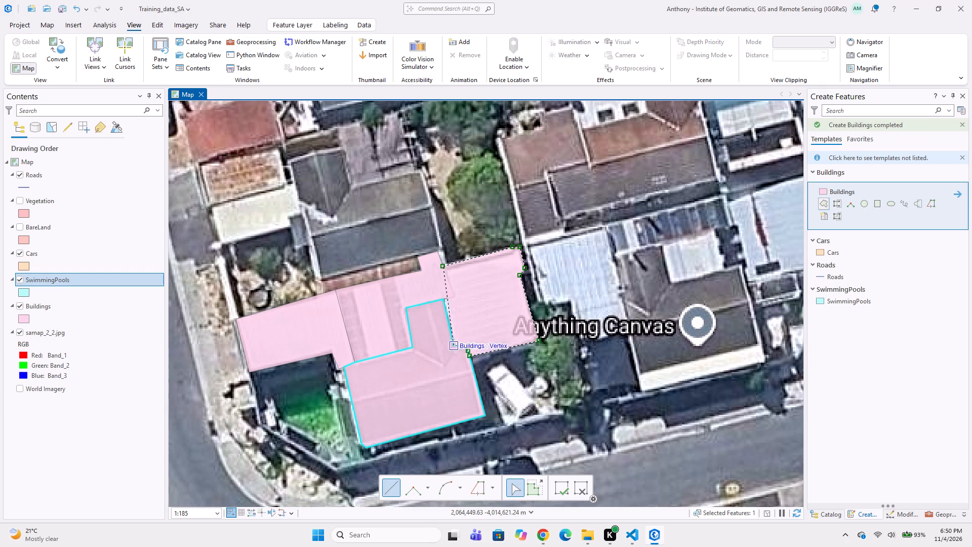
pyautogui.click(454, 343)
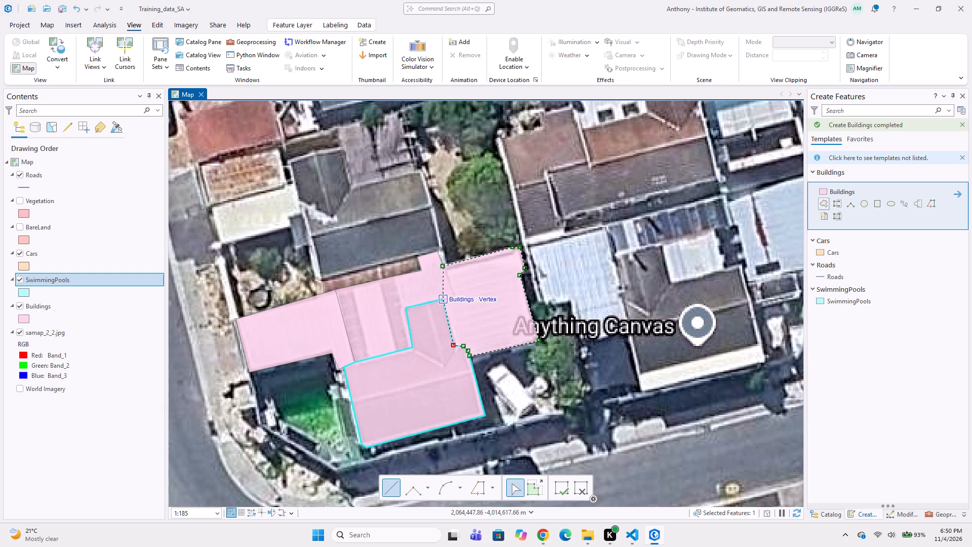
pyautogui.click(443, 300)
pyautogui.click(458, 293)
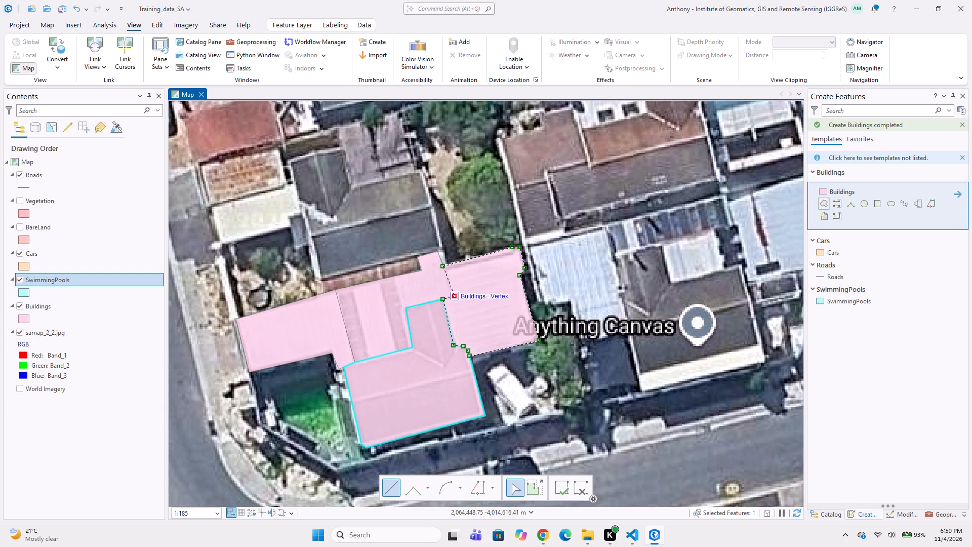
pyautogui.click(458, 293)
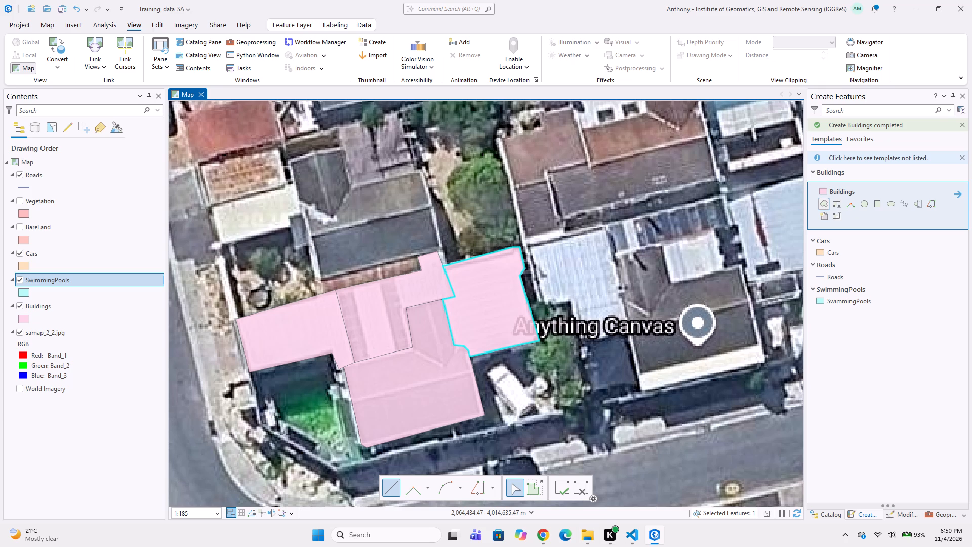
# Digitize the white vehicle parked south of the corrugated roof as a four-corner polygon using the Cars template.
pyautogui.click(837, 254)
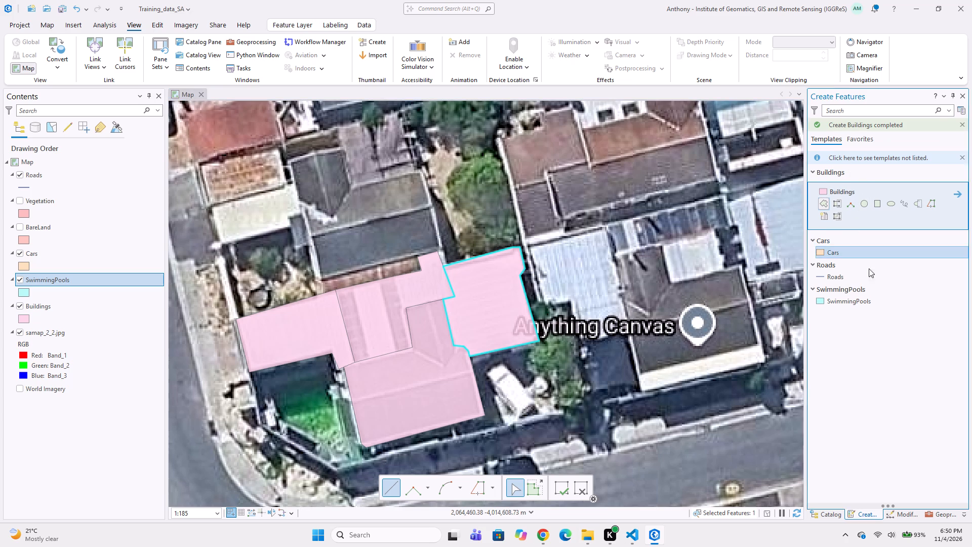
pyautogui.click(874, 229)
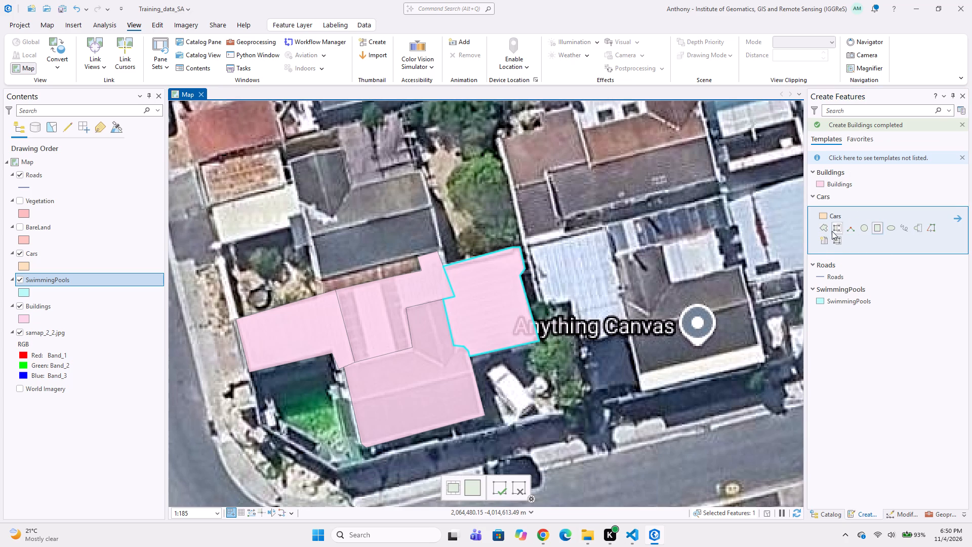
pyautogui.click(825, 229)
pyautogui.scroll(2, 481, 385)
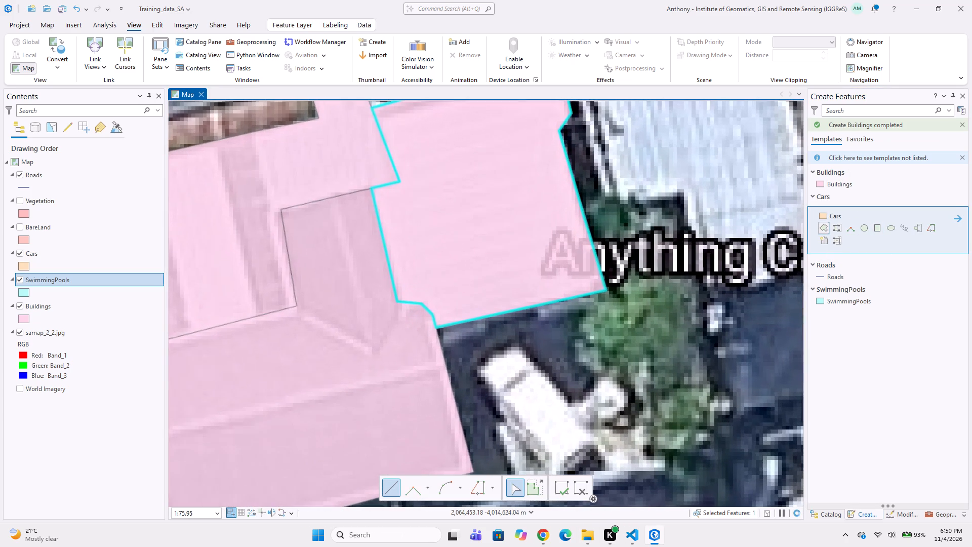
pyautogui.click(514, 329)
pyautogui.moveTo(614, 417); pyautogui.dragTo(607, 391, button='middle')
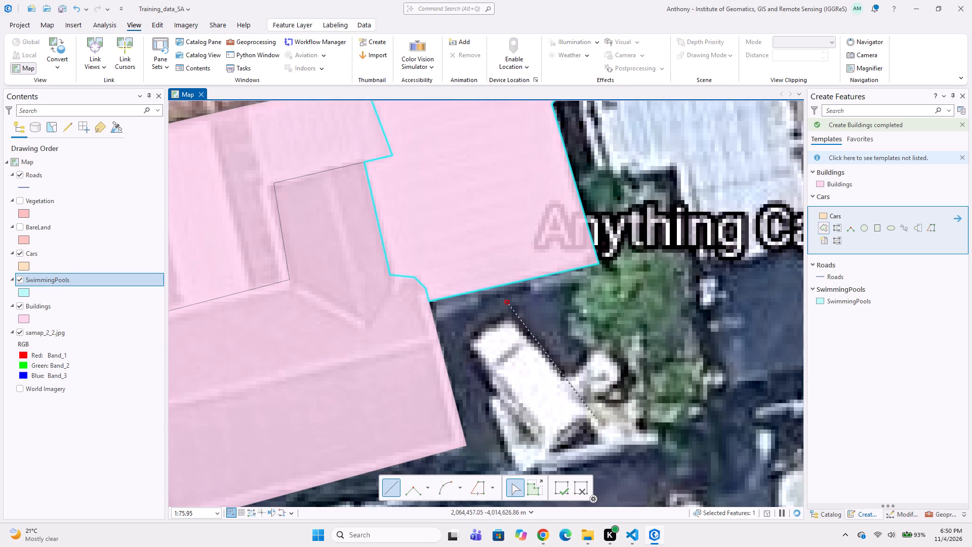
pyautogui.moveTo(596, 422); pyautogui.dragTo(589, 424)
pyautogui.click(548, 462)
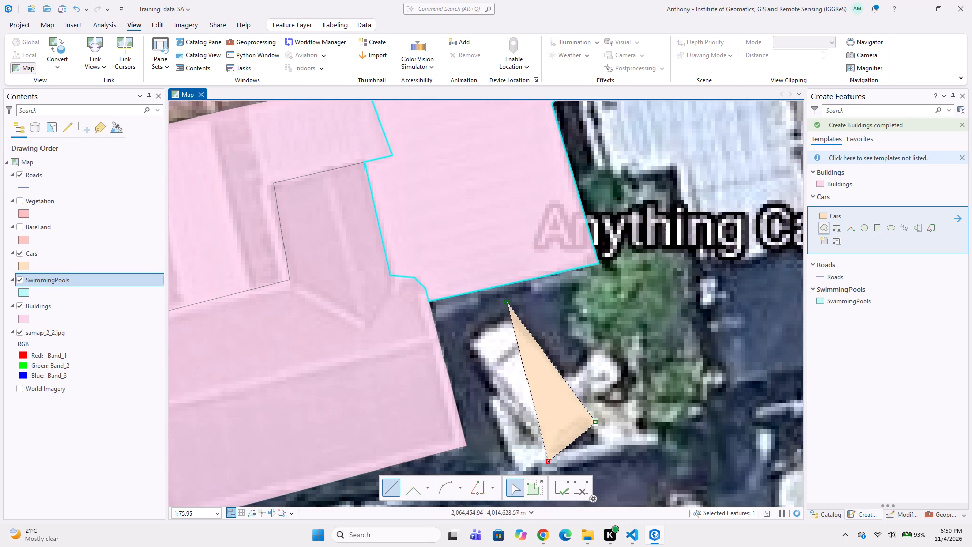
pyautogui.doubleClick(460, 346)
# Digitize the dark L-shaped house roof north of the striped roof section as a polygon using the Buildings template.
pyautogui.scroll(-3, 516, 361)
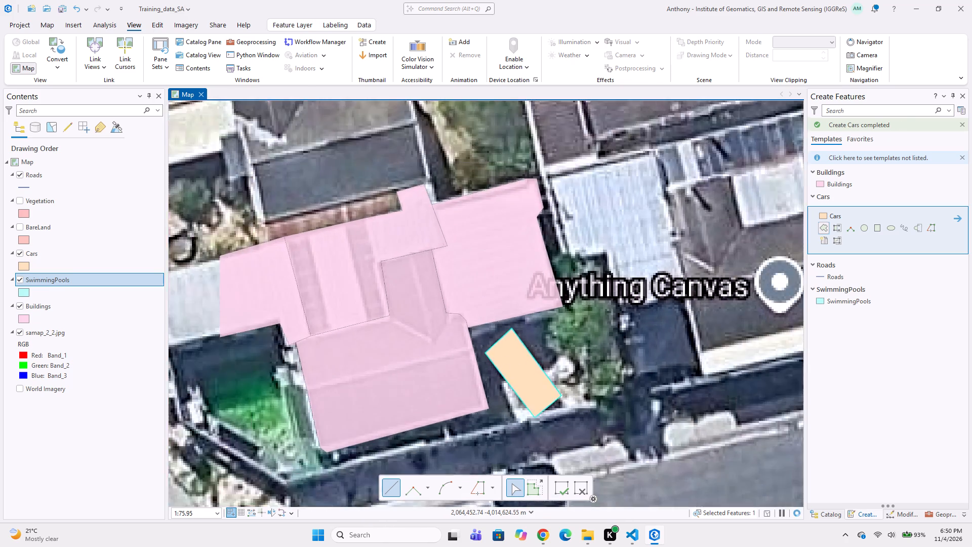
pyautogui.moveTo(516, 362); pyautogui.dragTo(605, 339, button='middle')
pyautogui.moveTo(570, 300); pyautogui.dragTo(578, 351, button='middle')
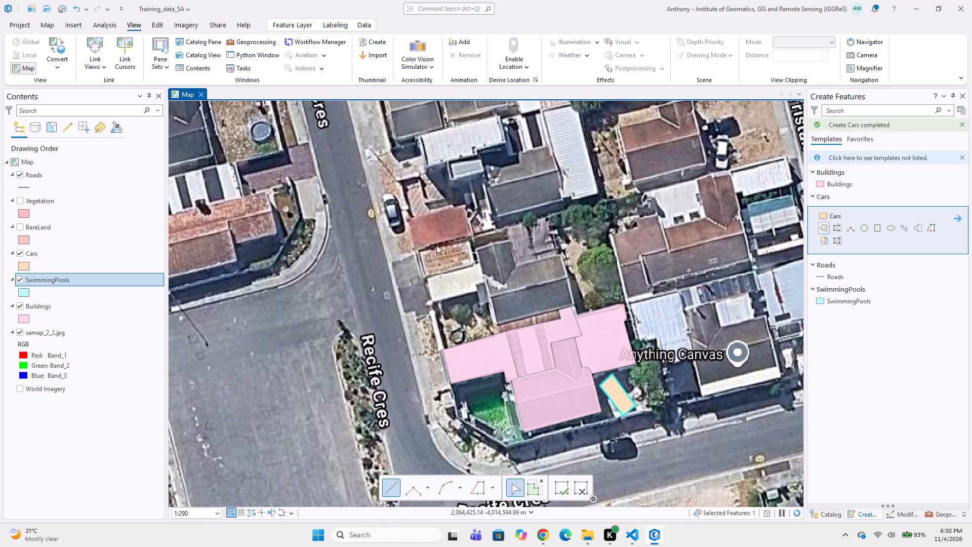
pyautogui.scroll(1, 456, 266)
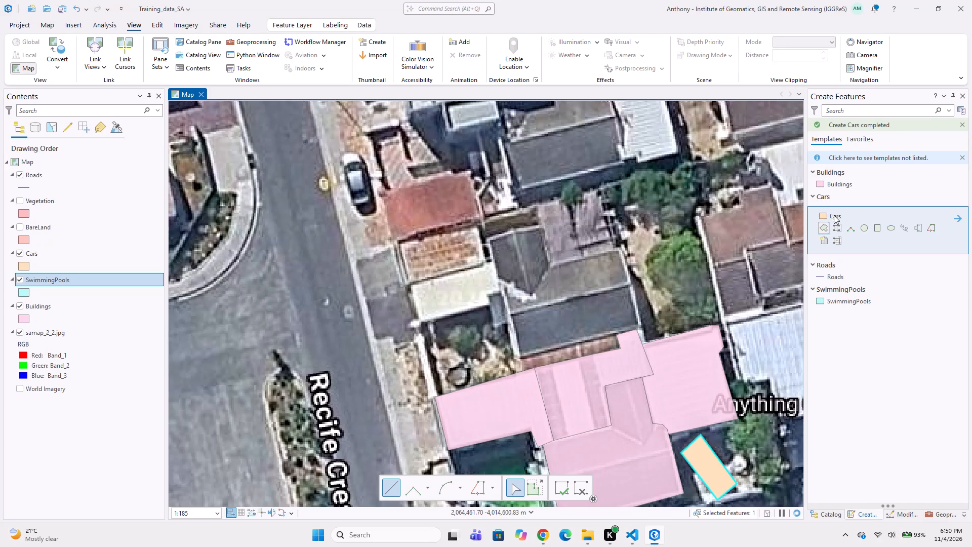
pyautogui.click(825, 185)
pyautogui.click(825, 203)
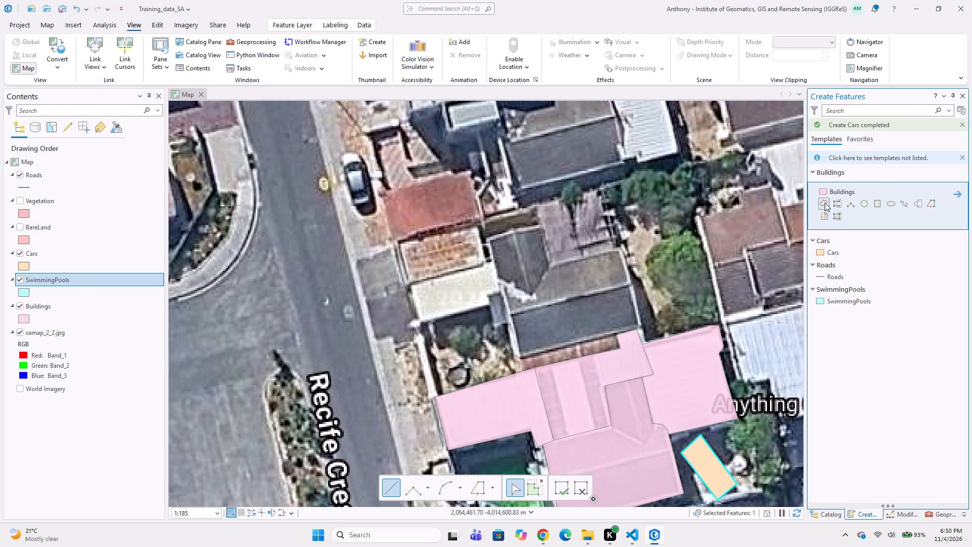
pyautogui.scroll(1, 504, 260)
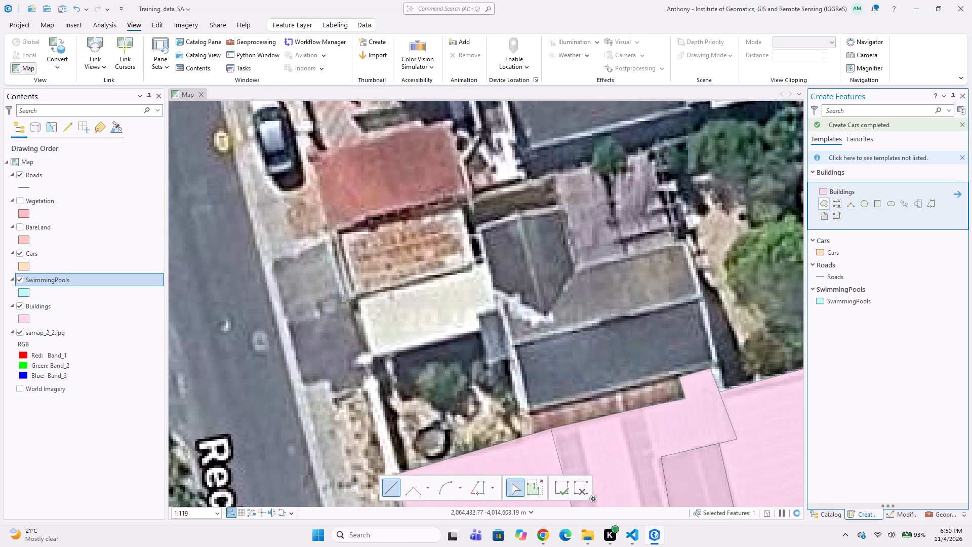
pyautogui.click(474, 222)
pyautogui.click(518, 412)
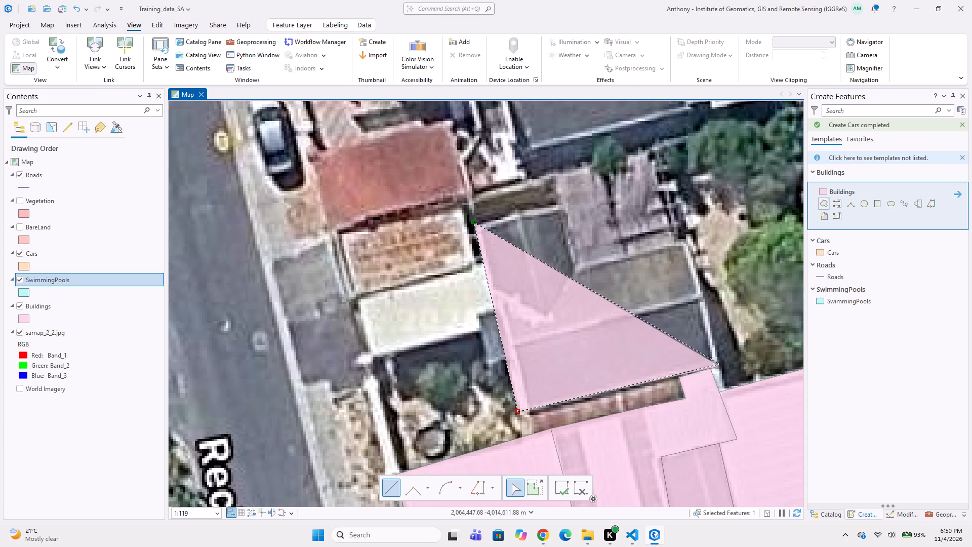
pyautogui.click(720, 364)
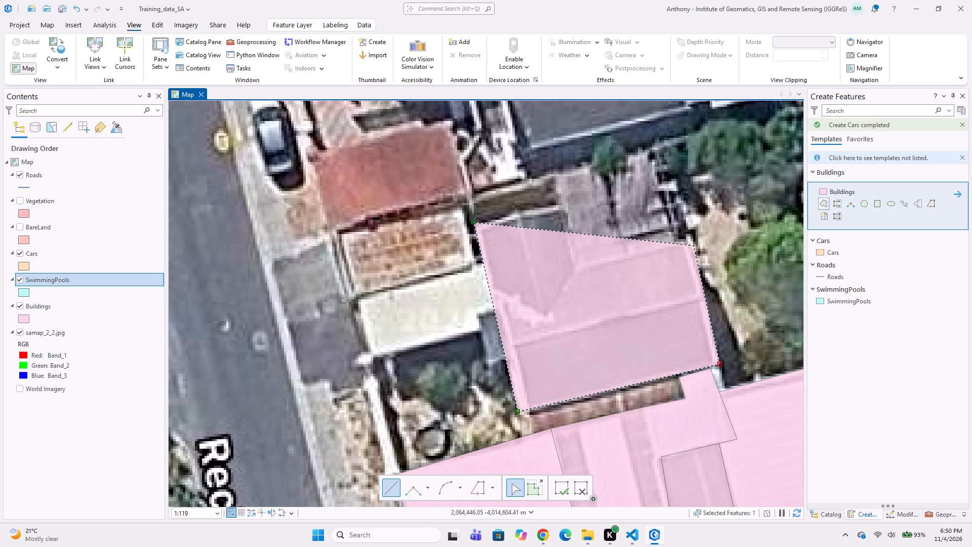
pyautogui.click(690, 244)
pyautogui.click(579, 265)
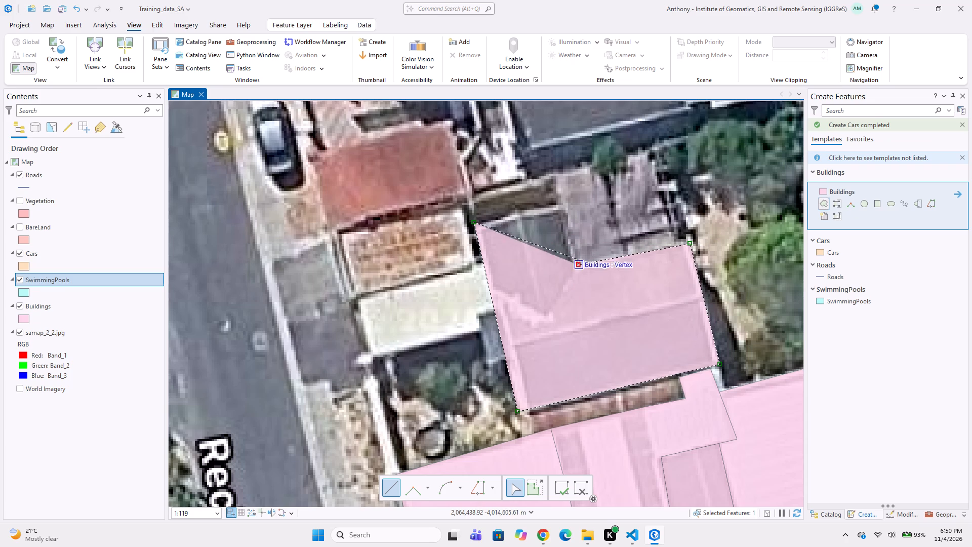
pyautogui.doubleClick(562, 203)
# Digitize the narrow reddish roof strip between the dark L-shaped house and the striped roof as a Buildings polygon snapped to both footprints.
pyautogui.moveTo(507, 315); pyautogui.dragTo(501, 286, button='middle')
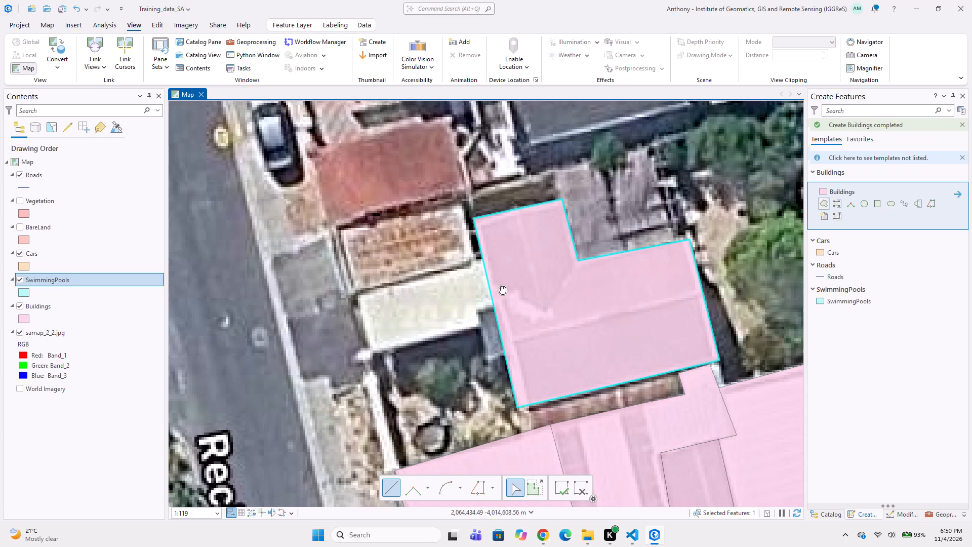
pyautogui.moveTo(501, 286); pyautogui.dragTo(492, 258, button='middle')
pyautogui.click(484, 299)
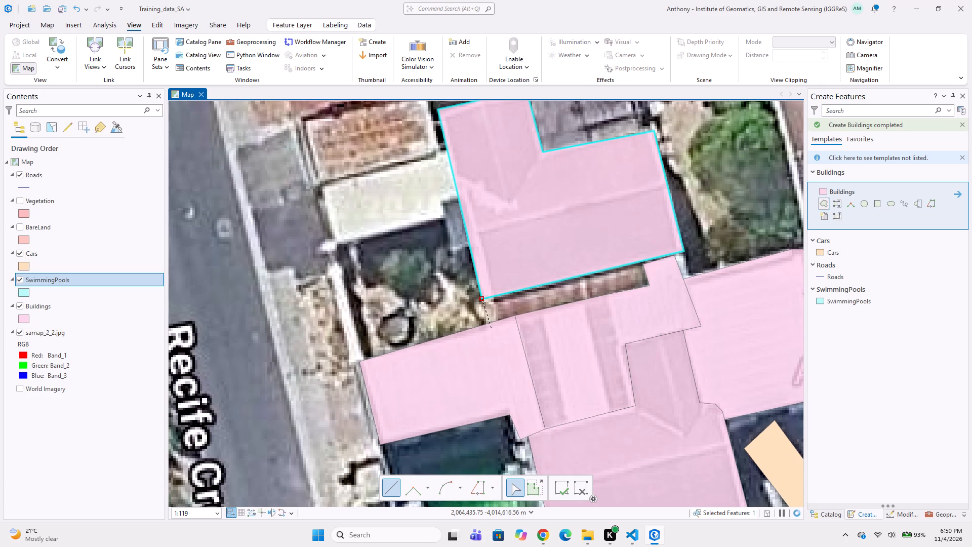
pyautogui.click(487, 325)
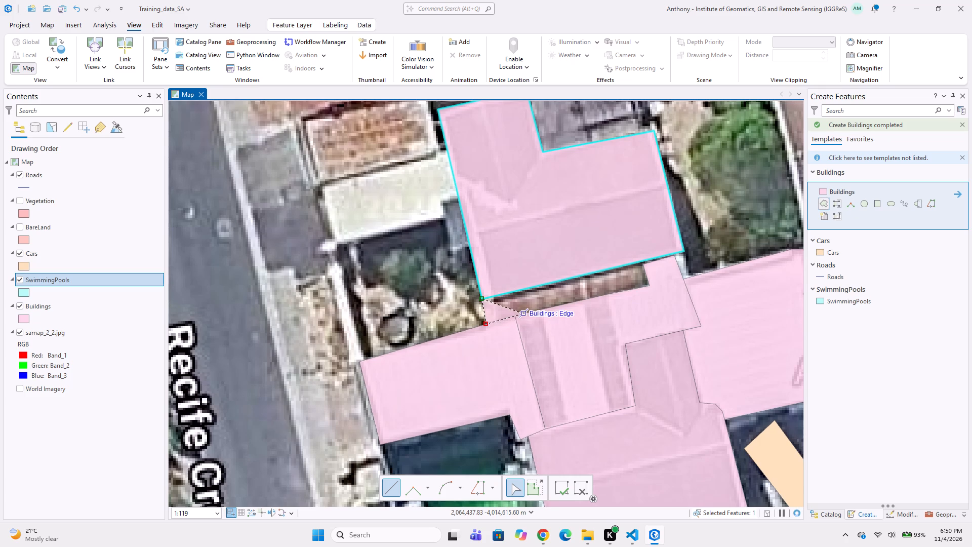
pyautogui.click(518, 315)
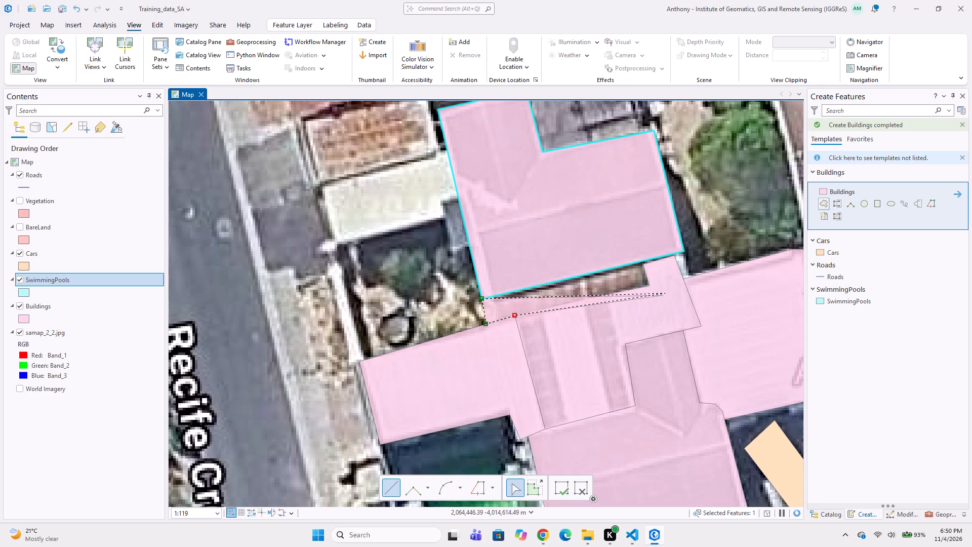
pyautogui.click(651, 284)
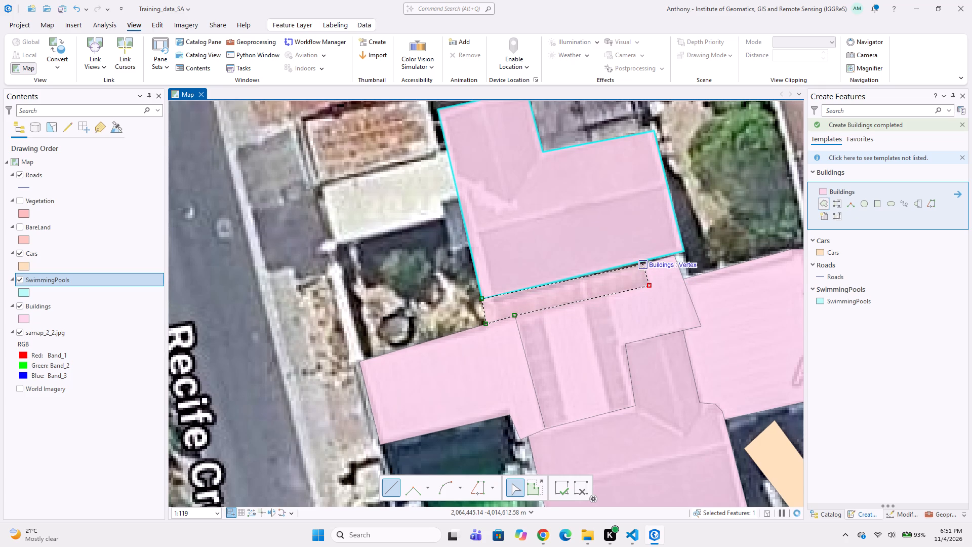
pyautogui.doubleClick(644, 261)
# Digitize the cream roof west of the dark L-shaped house as a Buildings polygon, snapping its east side to the house footprint.
pyautogui.scroll(-2, 540, 298)
pyautogui.moveTo(529, 305); pyautogui.dragTo(601, 286, button='middle')
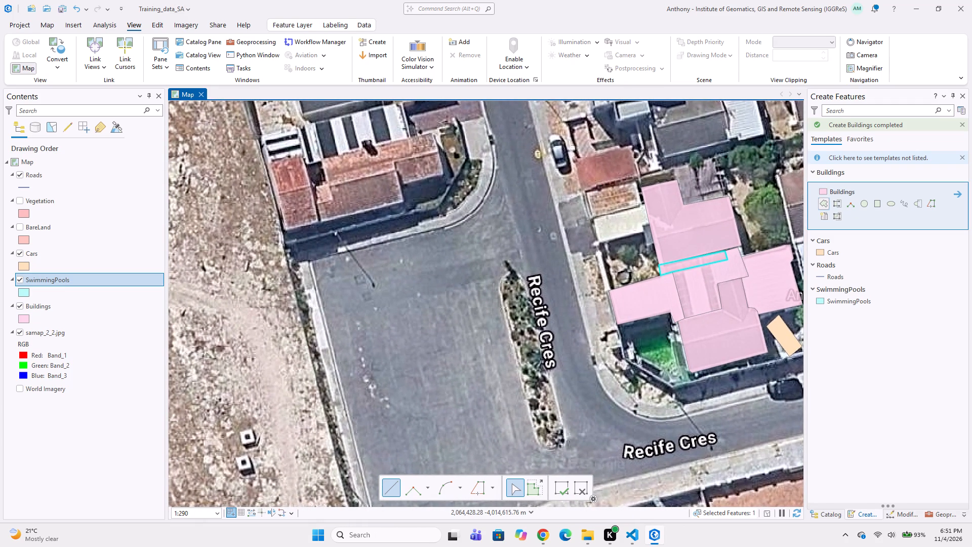
pyautogui.scroll(2, 656, 265)
pyautogui.moveTo(686, 242); pyautogui.dragTo(611, 286, button='middle')
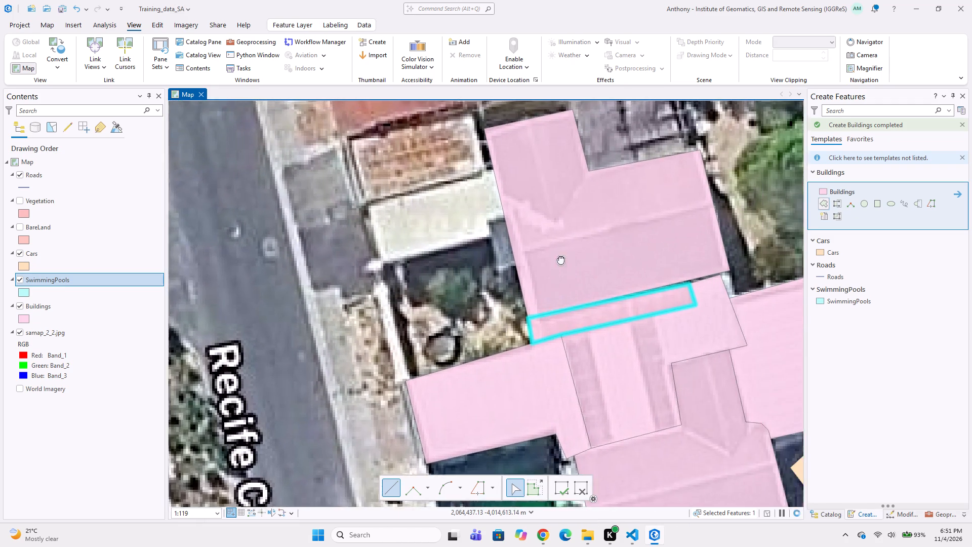
pyautogui.moveTo(435, 256); pyautogui.dragTo(504, 263, button='middle')
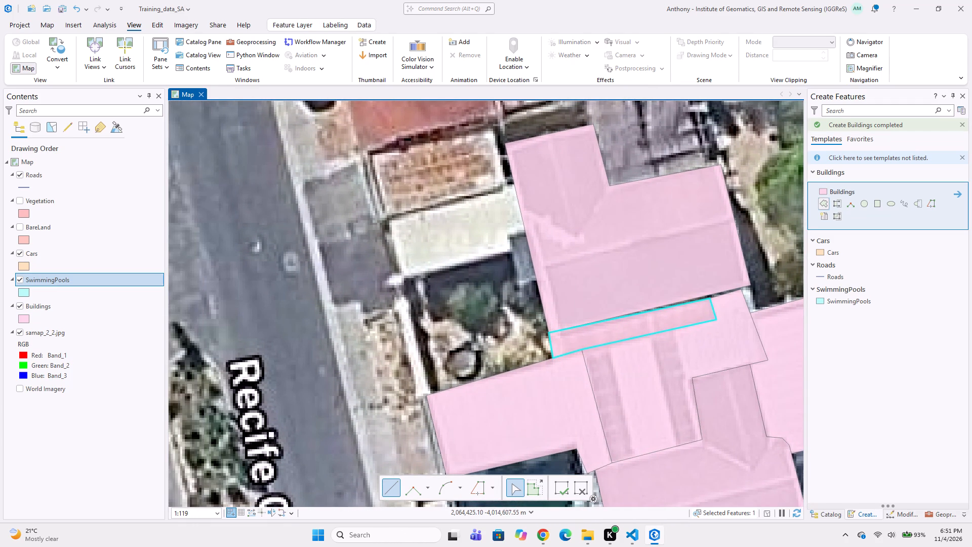
pyautogui.click(389, 219)
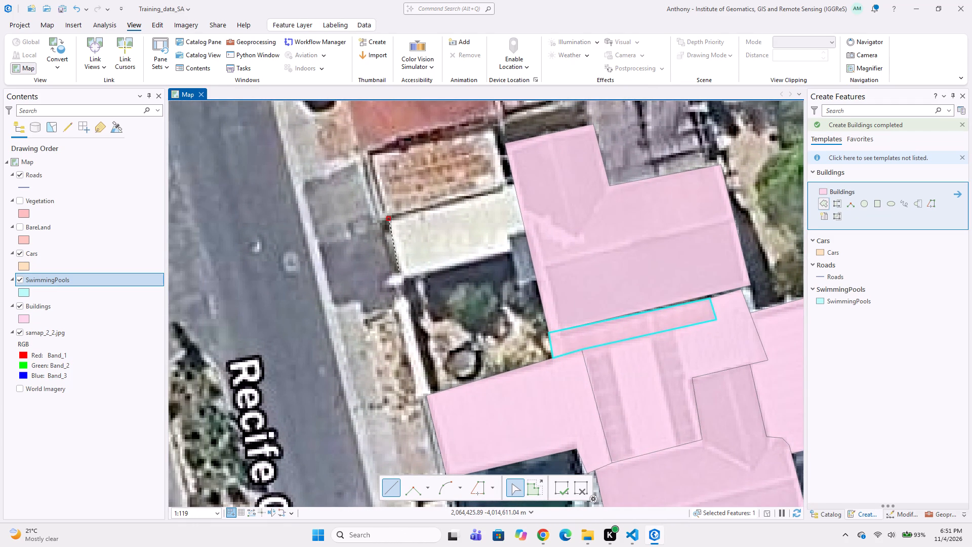
pyautogui.click(399, 273)
pyautogui.click(403, 279)
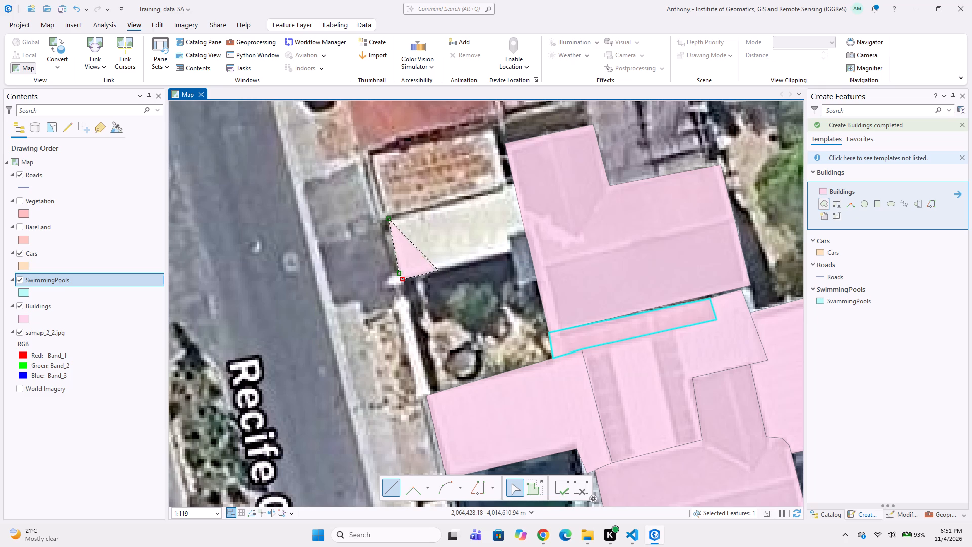
pyautogui.click(511, 251)
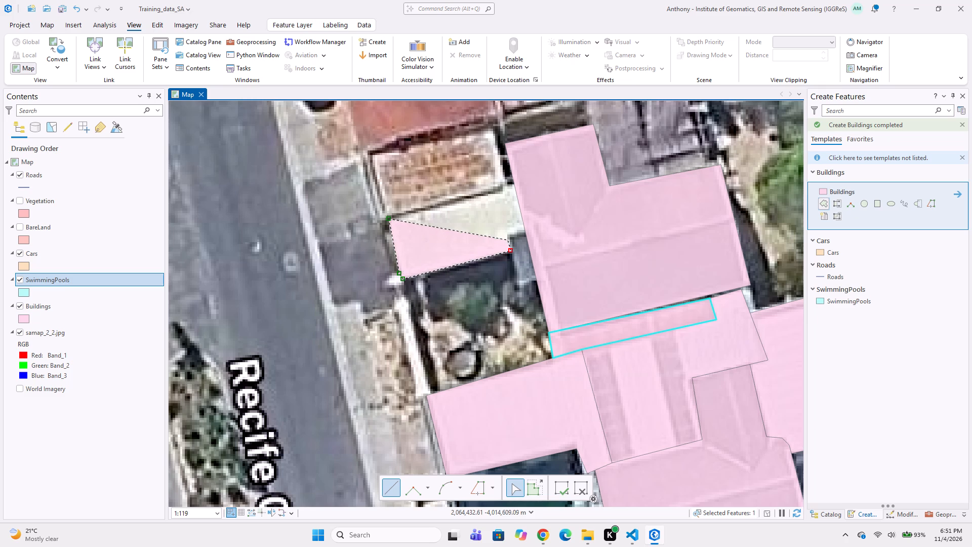
pyautogui.click(508, 240)
pyautogui.click(525, 233)
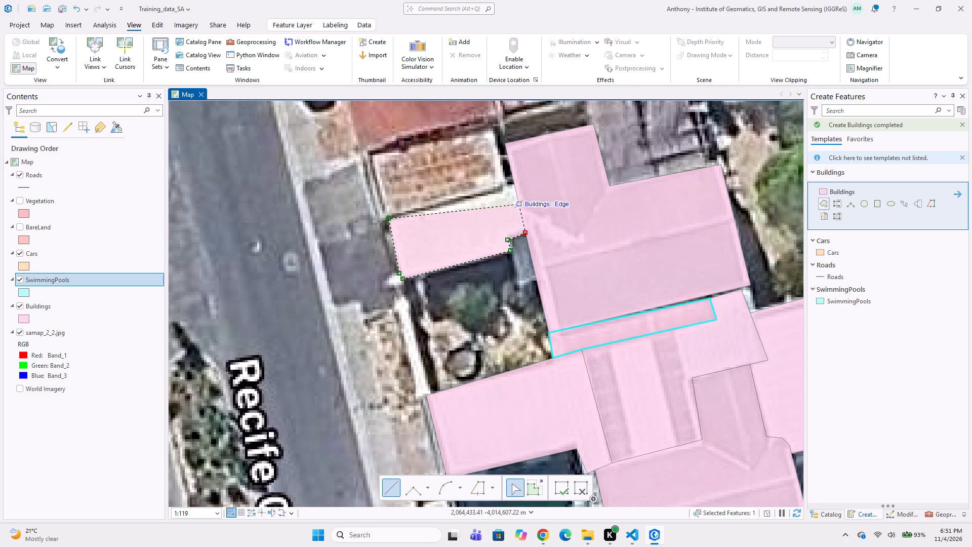
pyautogui.doubleClick(516, 185)
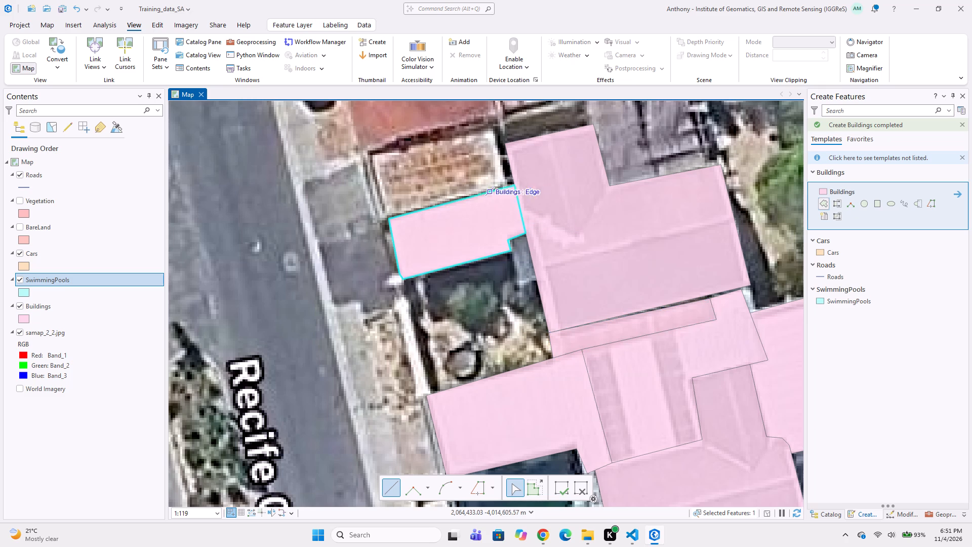
# Digitize the brown patterned roof directly north of the cream roof as a four-corner Buildings polygon snapped to the cream roof's footprint.
pyautogui.moveTo(460, 263); pyautogui.dragTo(470, 297, button='middle')
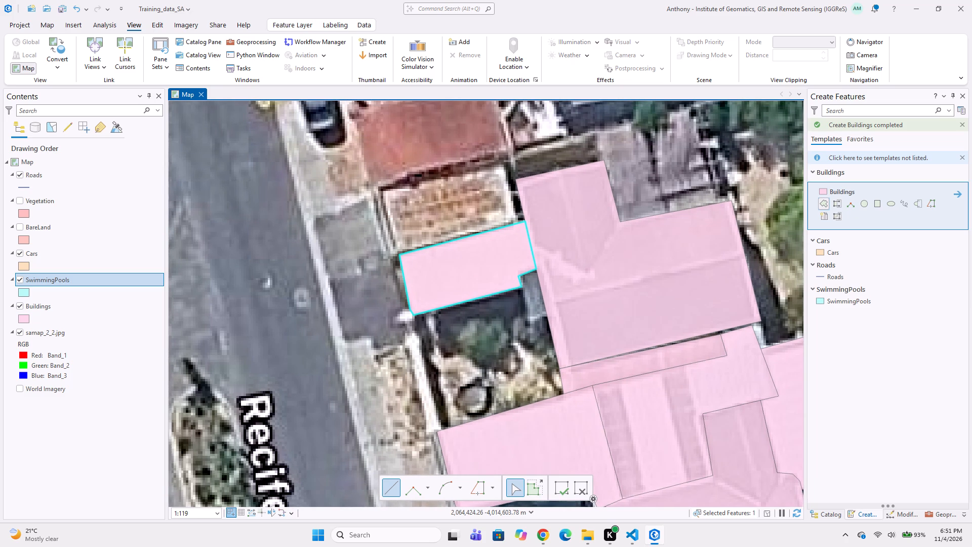
pyautogui.click(382, 189)
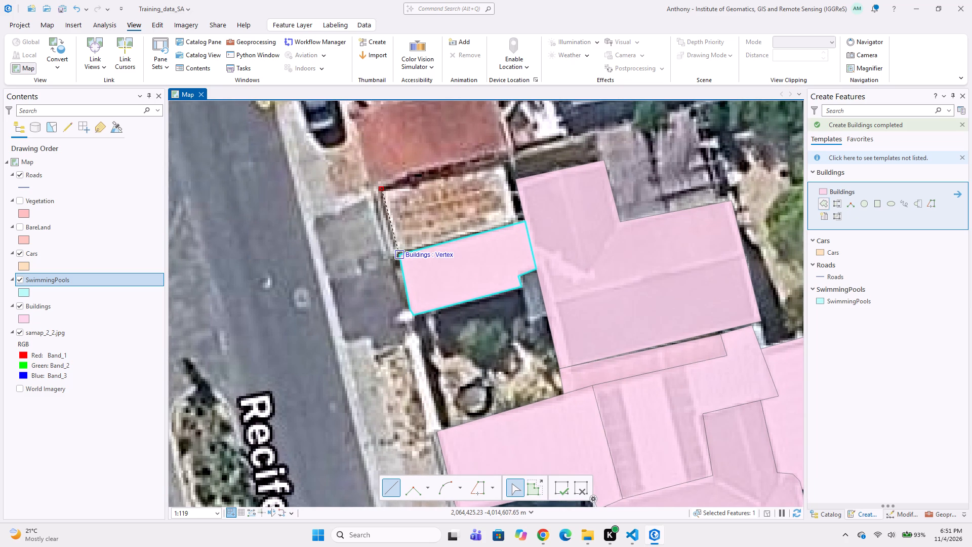
pyautogui.click(401, 252)
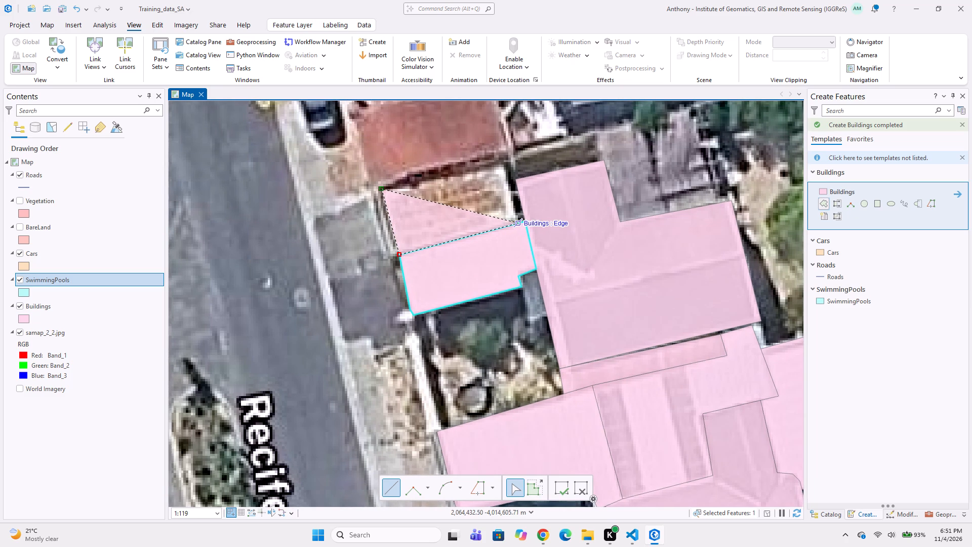
pyautogui.click(518, 222)
pyautogui.doubleClick(502, 162)
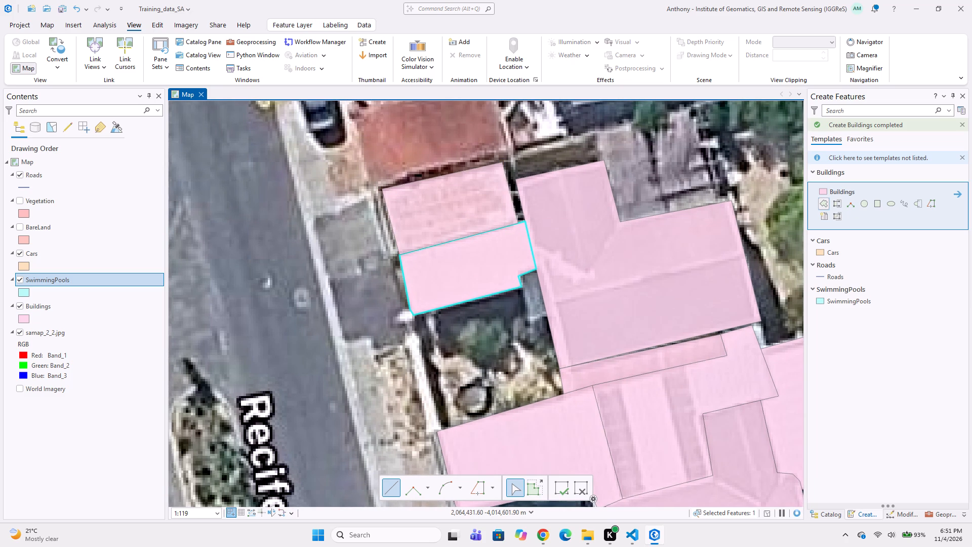
# Digitize the red roof north of the brown patterned roof as a Buildings polygon, snapping its south side to that footprint.
pyautogui.moveTo(470, 254); pyautogui.dragTo(477, 304, button='middle')
pyautogui.moveTo(502, 242); pyautogui.dragTo(499, 270, button='middle')
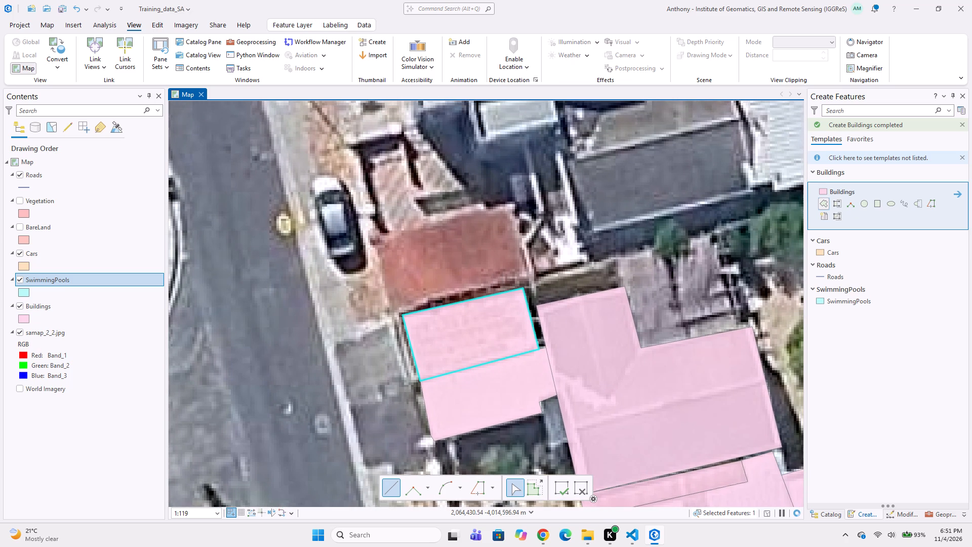
pyautogui.click(511, 203)
pyautogui.click(531, 279)
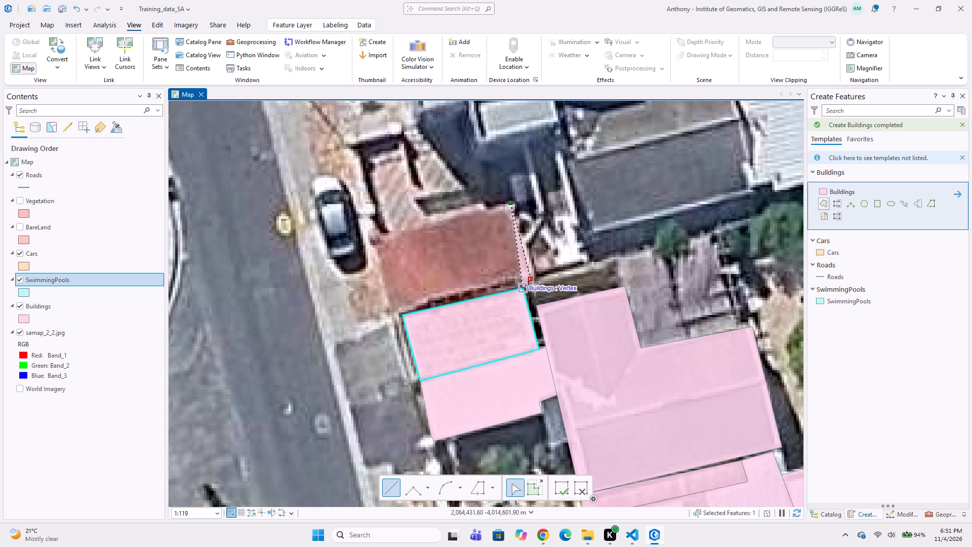
pyautogui.click(523, 290)
pyautogui.click(404, 315)
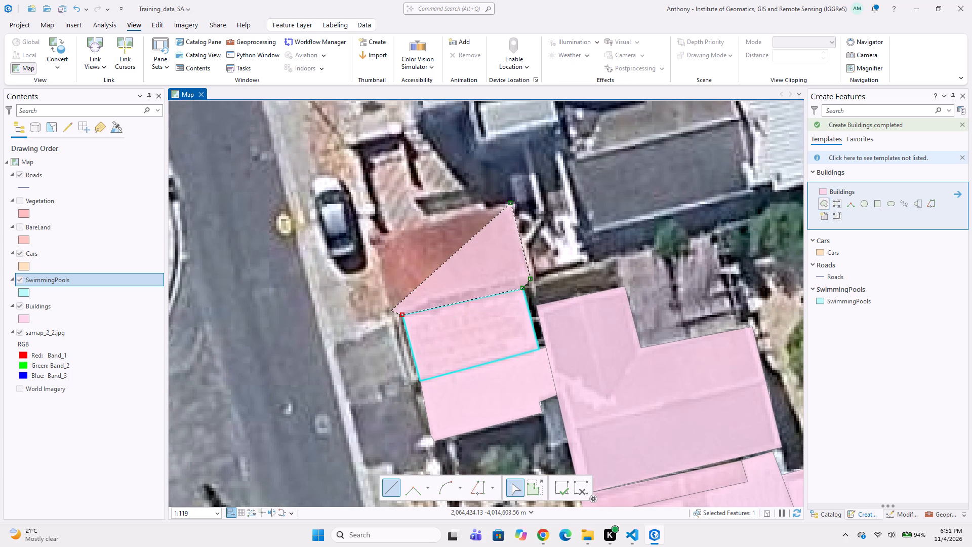
pyautogui.moveTo(391, 311); pyautogui.dragTo(391, 306)
pyautogui.click(373, 238)
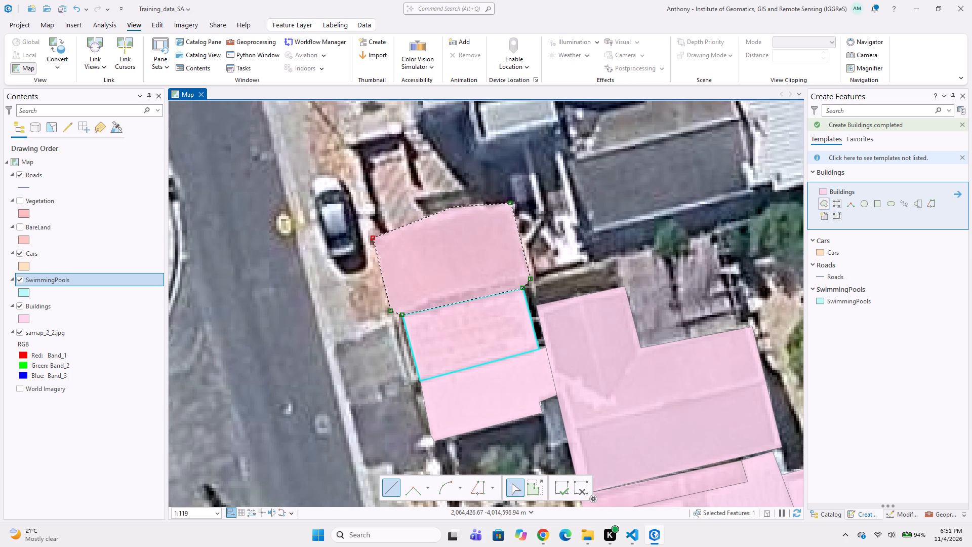
pyautogui.click(481, 203)
pyautogui.doubleClick(486, 212)
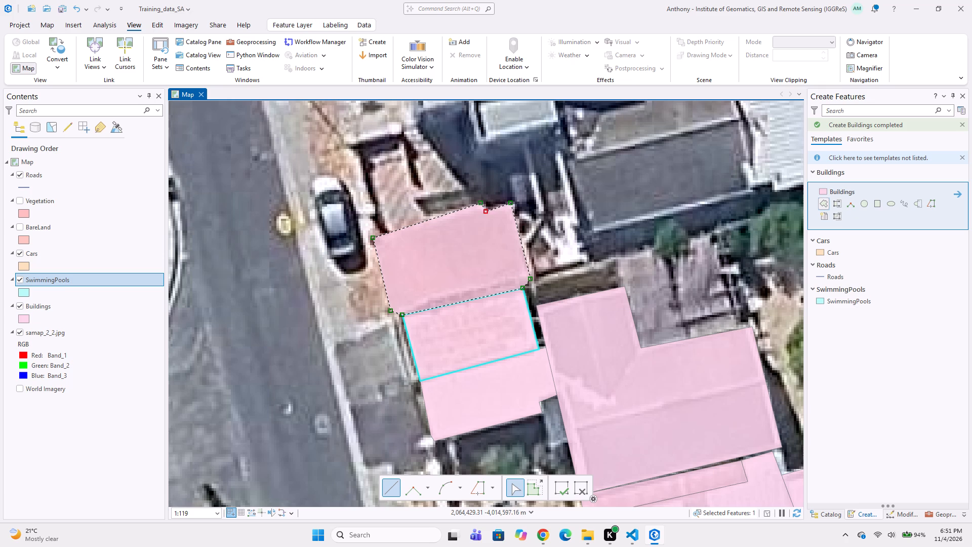
# Digitize the small light flat roof on the south side of the long white roof as a four-corner Buildings polygon.
pyautogui.scroll(-1, 463, 247)
pyautogui.moveTo(458, 254); pyautogui.dragTo(455, 316, button='middle')
pyautogui.moveTo(513, 246); pyautogui.dragTo(511, 293, button='middle')
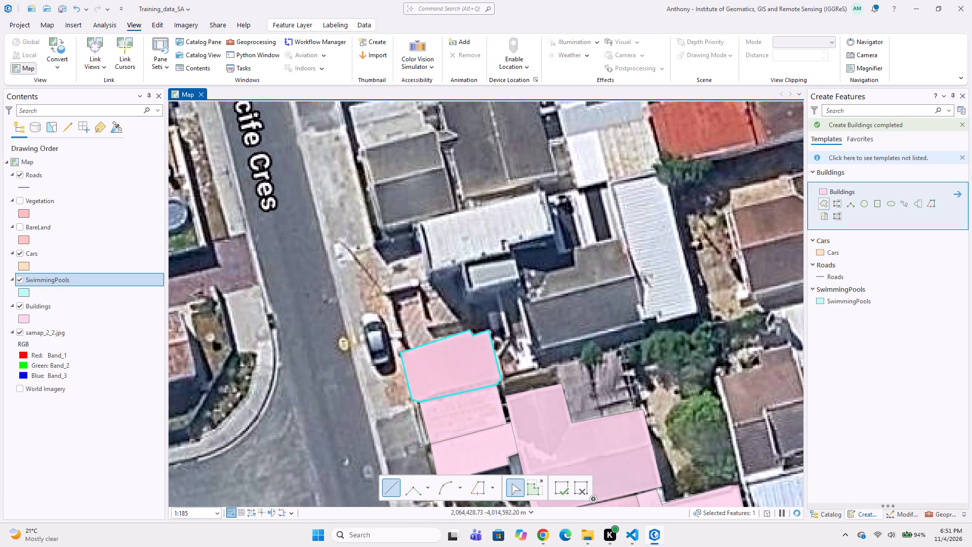
pyautogui.scroll(1, 467, 283)
pyautogui.moveTo(456, 251); pyautogui.dragTo(456, 258)
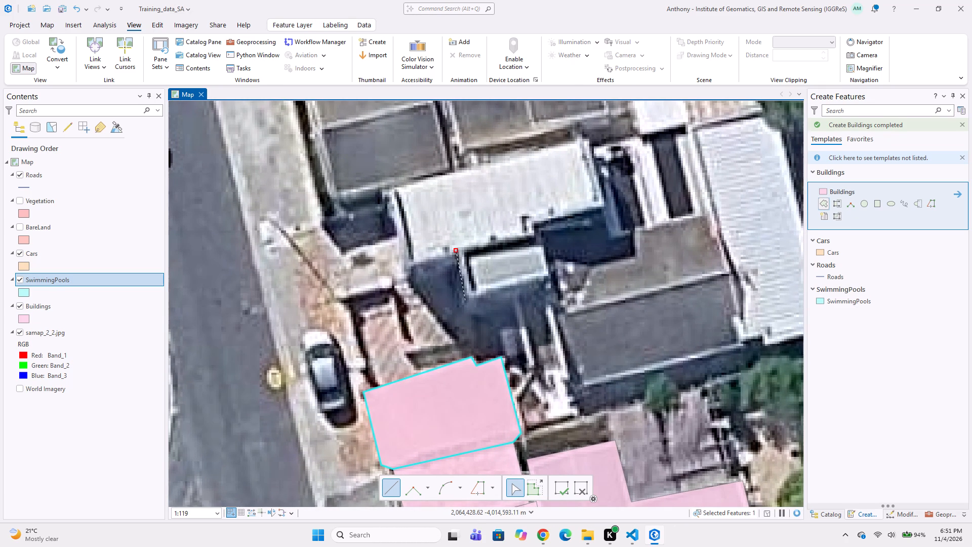
pyautogui.click(465, 300)
pyautogui.click(550, 283)
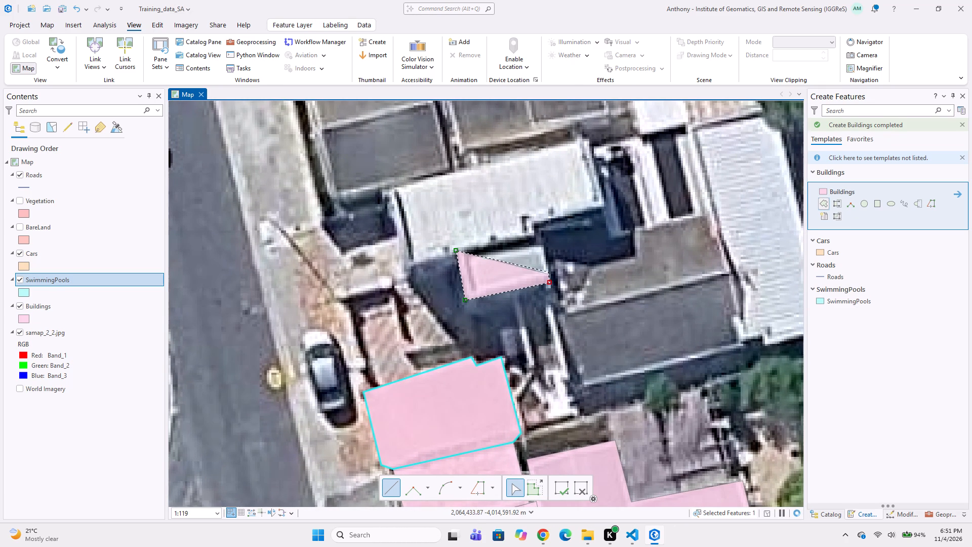
pyautogui.doubleClick(541, 237)
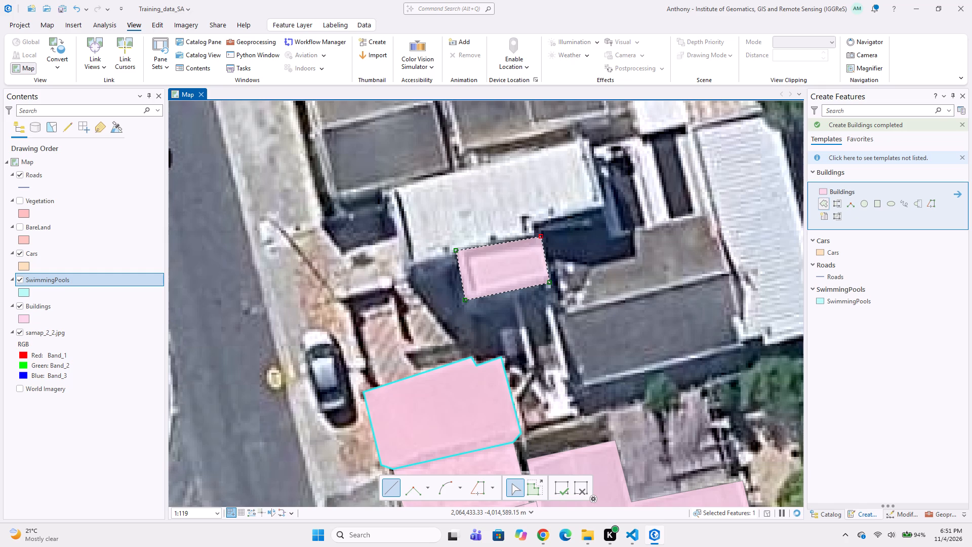
# Digitize the long white roof with its notched southeast side as a Buildings polygon snapped to the small flat roof's footprint.
pyautogui.click(531, 231)
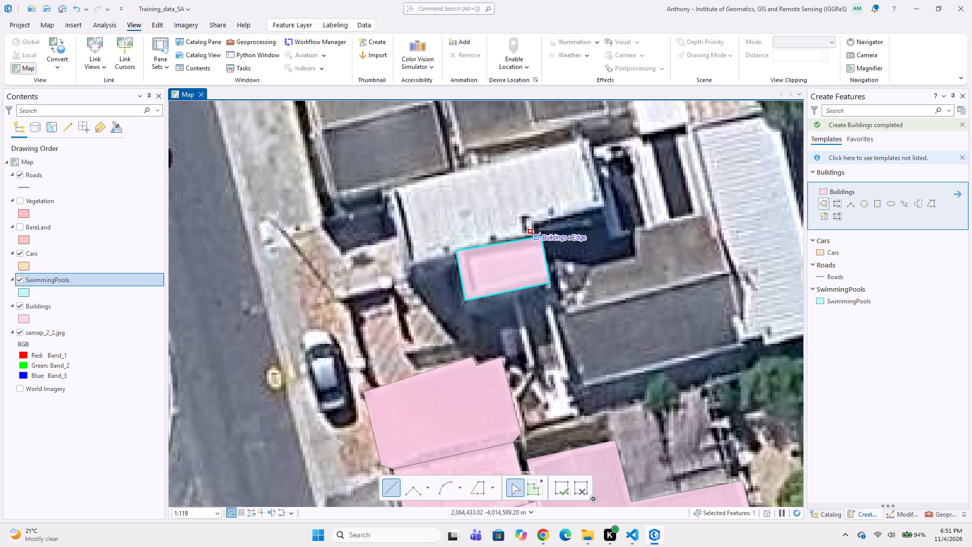
pyautogui.click(534, 238)
pyautogui.click(460, 251)
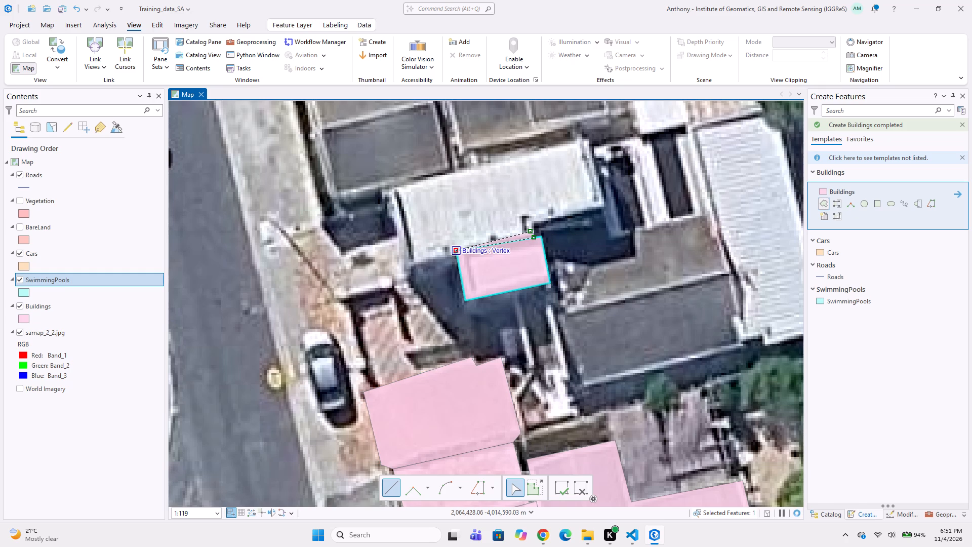
pyautogui.moveTo(409, 266); pyautogui.dragTo(409, 261)
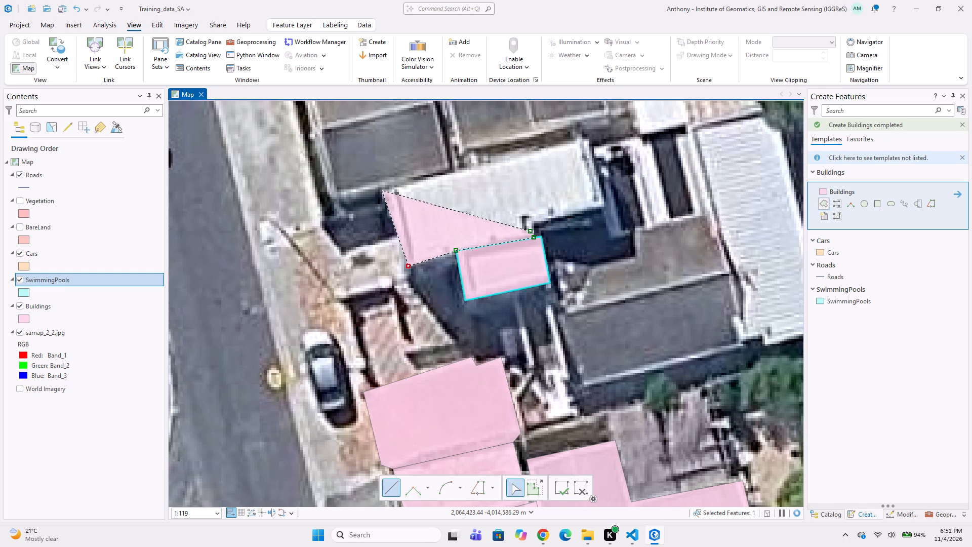
pyautogui.click(382, 190)
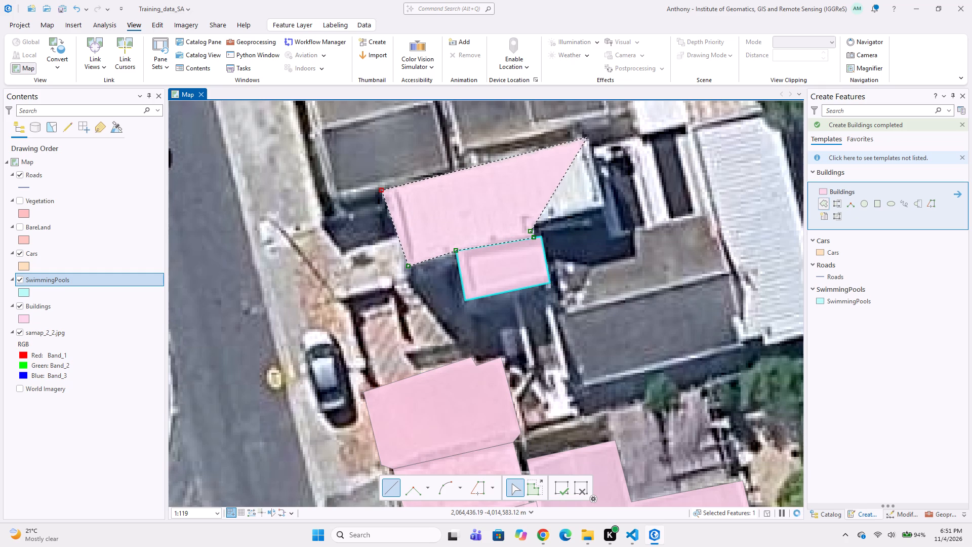
pyautogui.click(587, 137)
pyautogui.click(603, 208)
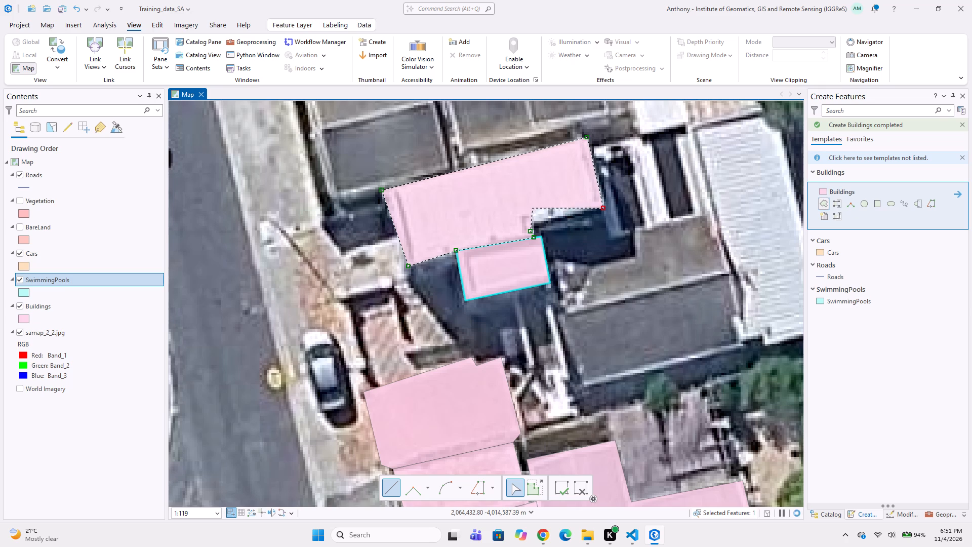
pyautogui.doubleClick(529, 226)
# Examine the imagery around Recife Cres and Tristan Cres for buildings and cars that are still not digitized.
pyautogui.scroll(-2, 428, 258)
pyautogui.moveTo(436, 256); pyautogui.dragTo(531, 249, button='middle')
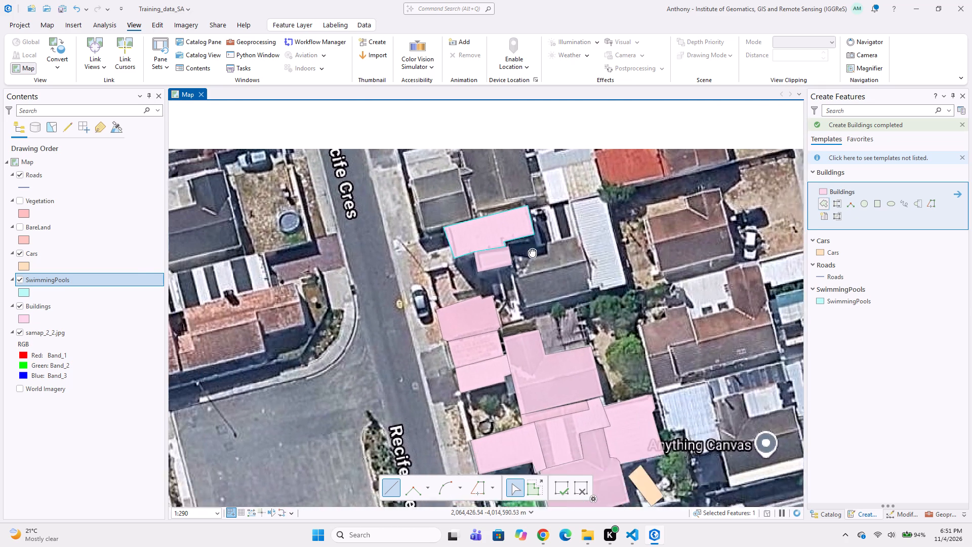
pyautogui.moveTo(531, 249); pyautogui.dragTo(555, 249, button='middle')
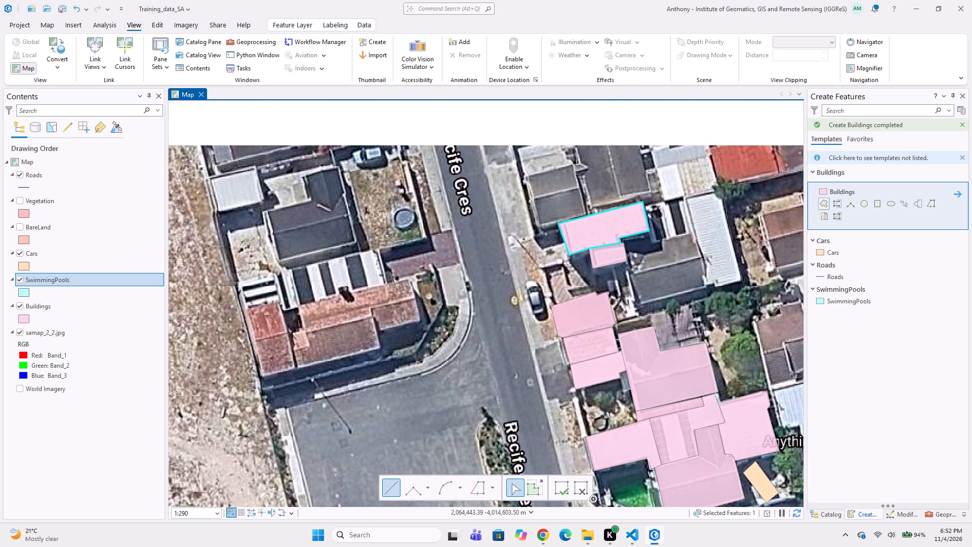
pyautogui.scroll(-2, 522, 249)
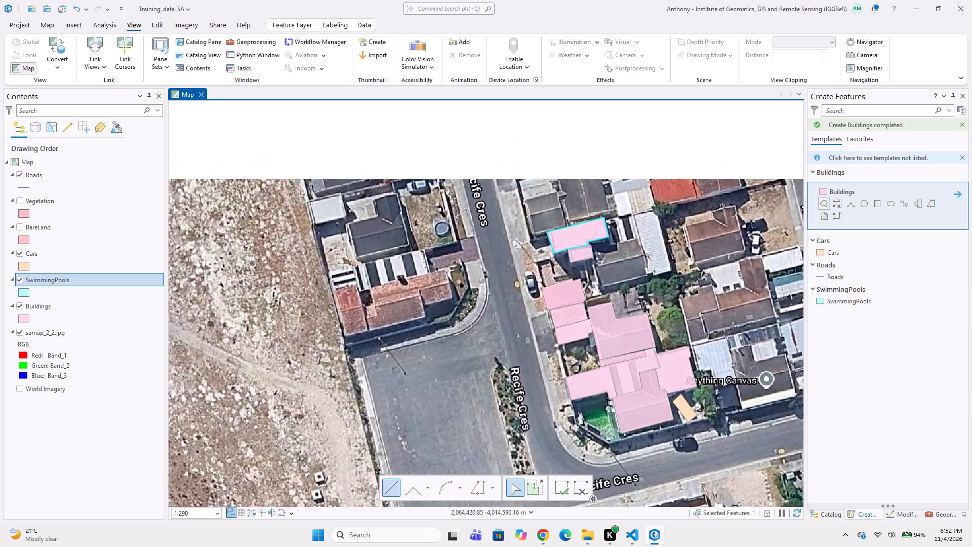
pyautogui.moveTo(573, 272); pyautogui.dragTo(541, 364, button='middle')
pyautogui.moveTo(516, 344); pyautogui.dragTo(506, 281, button='middle')
pyautogui.moveTo(508, 293); pyautogui.dragTo(504, 279, button='right')
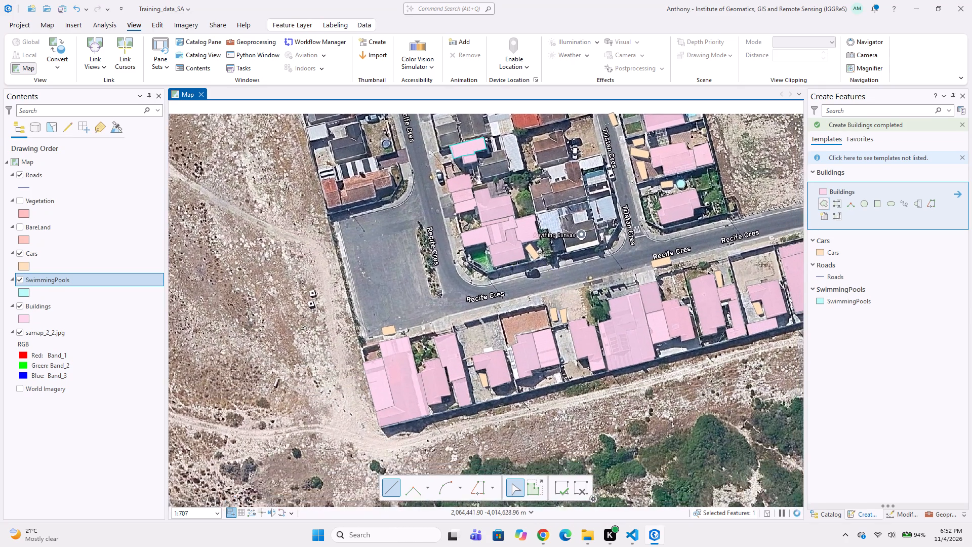
pyautogui.moveTo(488, 233); pyautogui.dragTo(525, 279, button='middle')
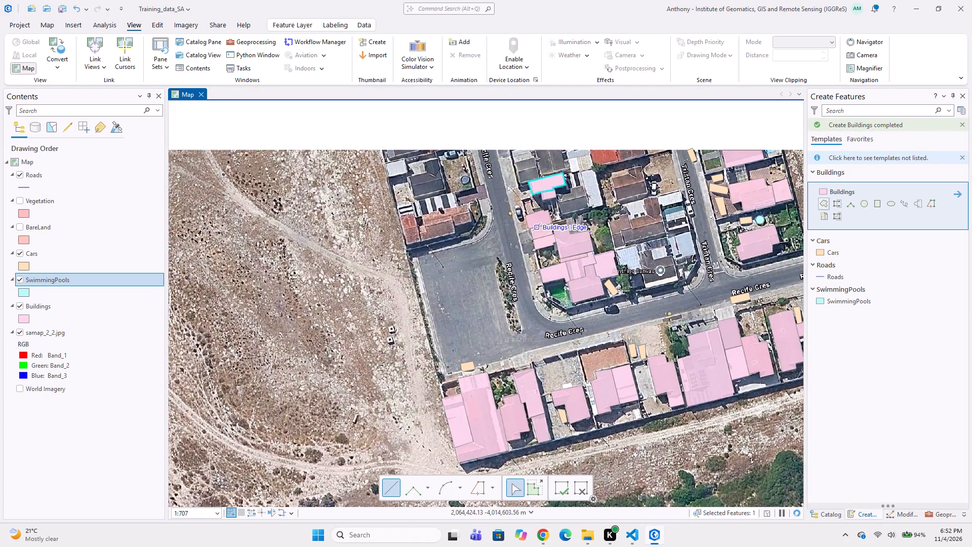
pyautogui.moveTo(548, 210); pyautogui.dragTo(541, 240, button='middle')
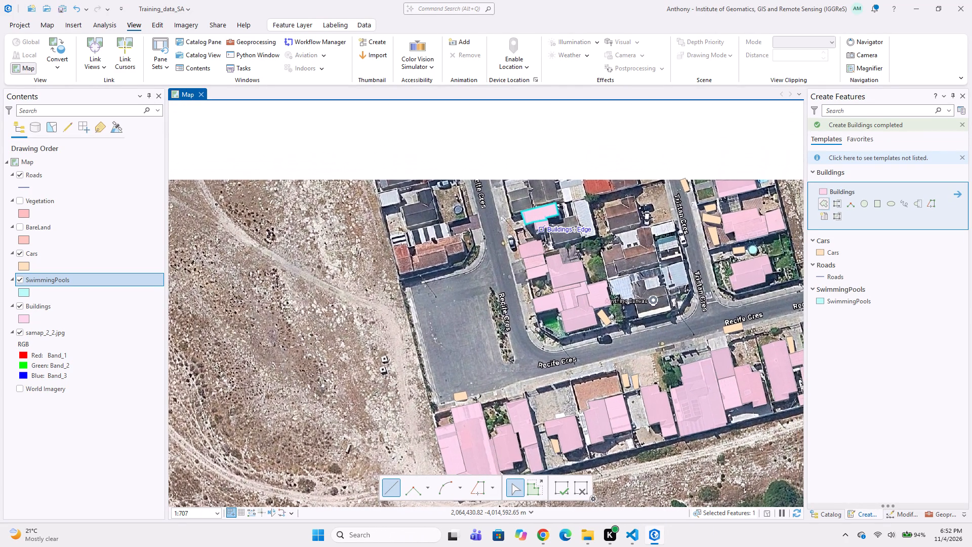
# Digitize the dark grey roof southeast of the small flat roof as a Buildings polygon, including its stepped north side.
pyautogui.scroll(1, 540, 249)
pyautogui.moveTo(555, 166); pyautogui.dragTo(533, 235, button='middle')
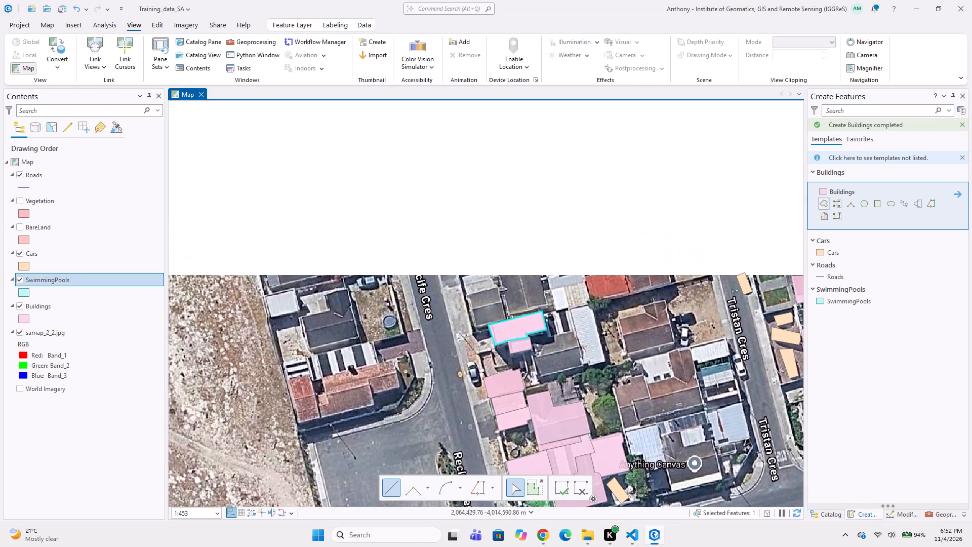
pyautogui.scroll(1, 550, 277)
pyautogui.moveTo(545, 299); pyautogui.dragTo(541, 231, button='middle')
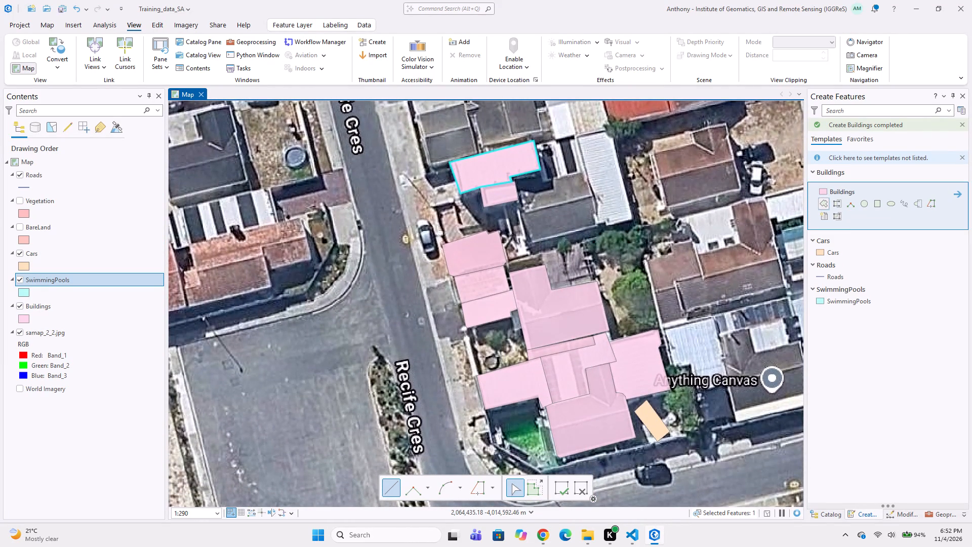
pyautogui.click(518, 203)
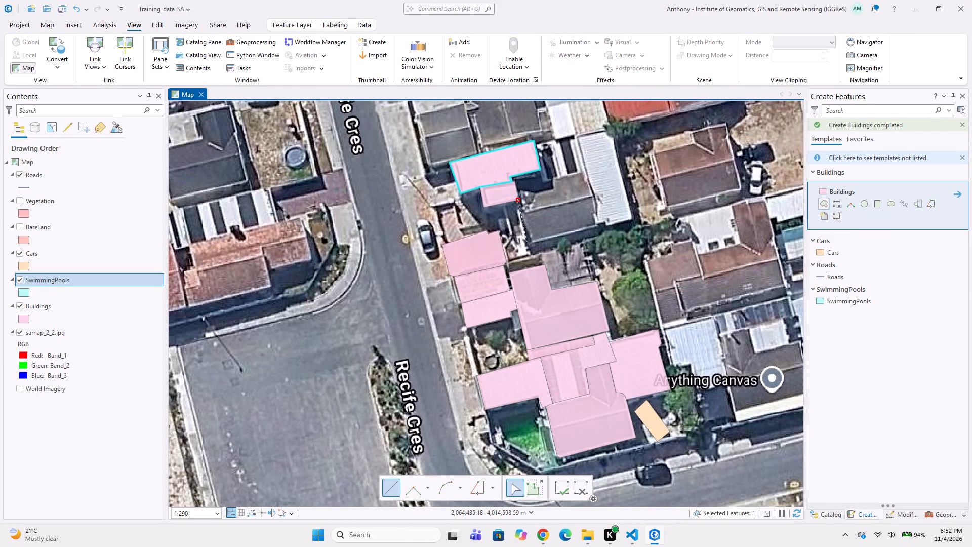
pyautogui.click(529, 244)
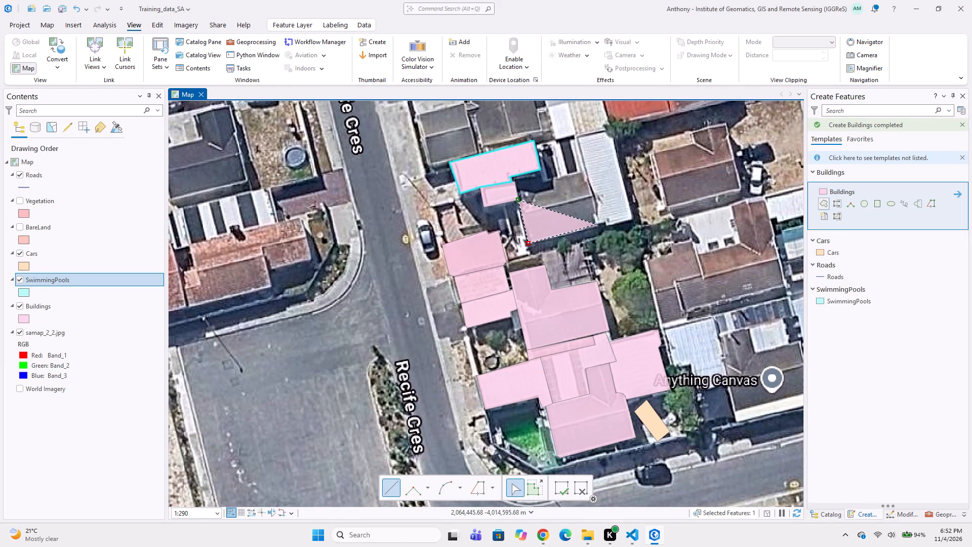
pyautogui.click(596, 224)
pyautogui.click(593, 192)
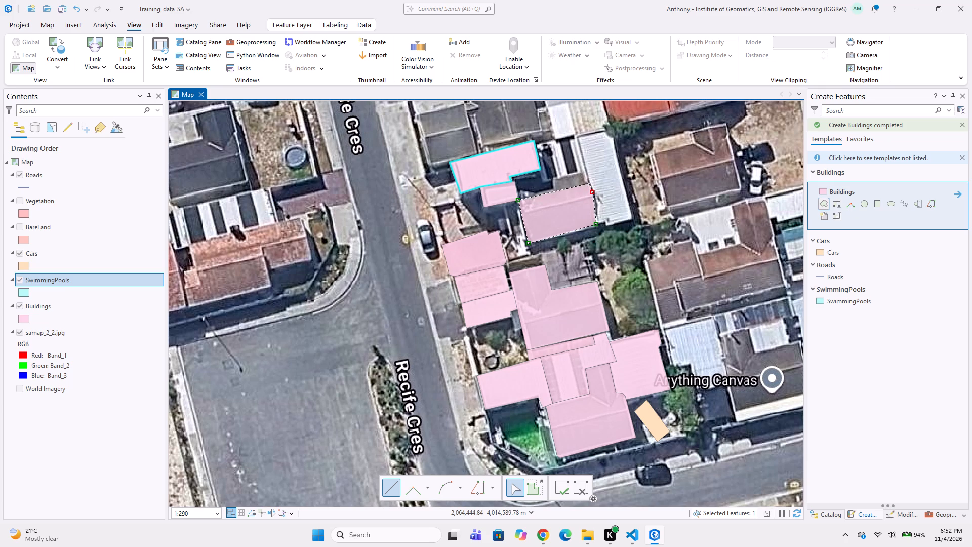
pyautogui.click(587, 180)
pyautogui.click(584, 168)
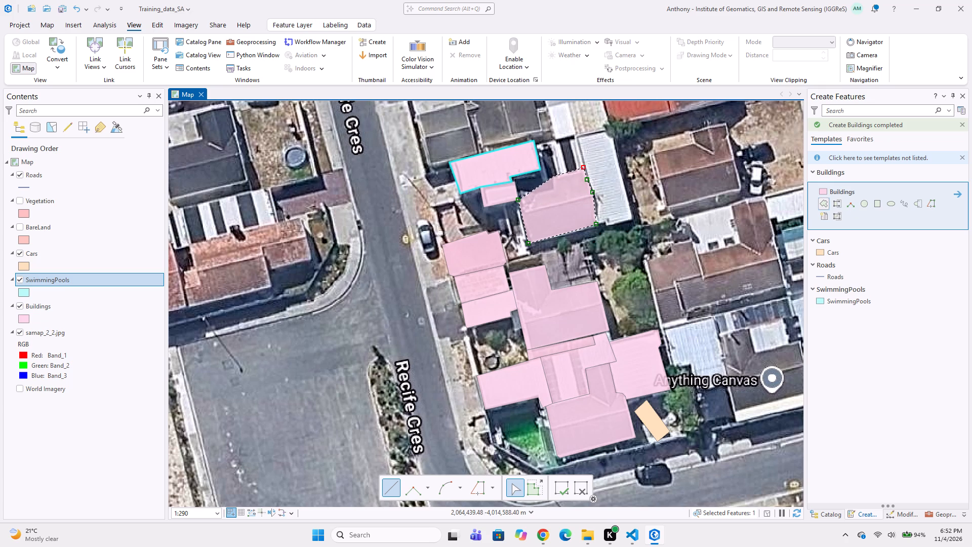
pyautogui.click(554, 176)
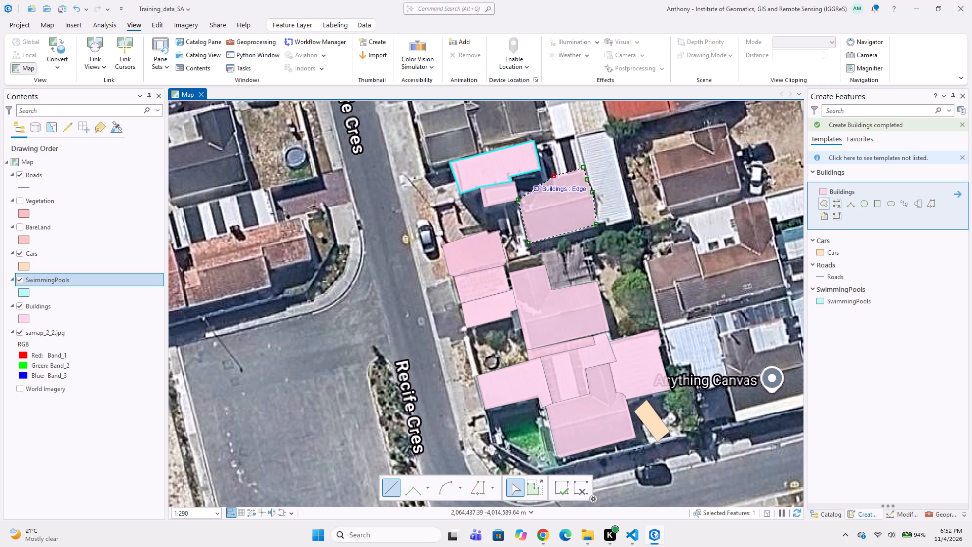
pyautogui.click(541, 185)
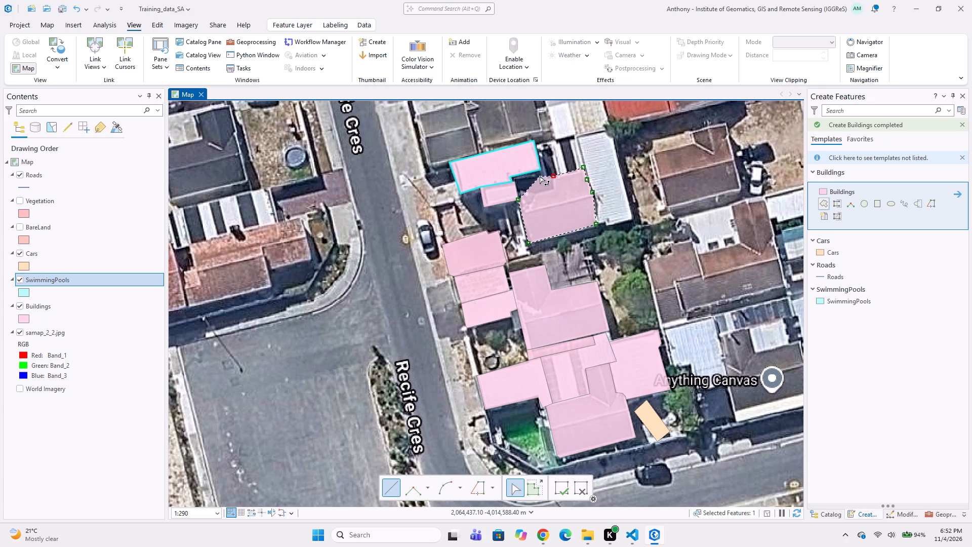
pyautogui.click(540, 176)
pyautogui.doubleClick(515, 178)
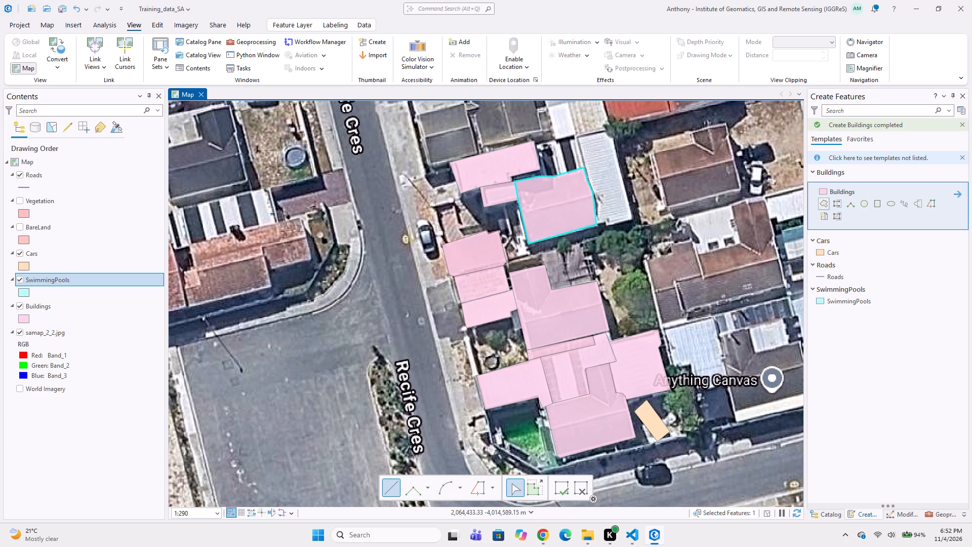
# Digitize the long white corrugated roof east of the dark grey roof as a Buildings polygon, snapping its west side to that footprint.
pyautogui.moveTo(584, 247); pyautogui.dragTo(580, 311, button='middle')
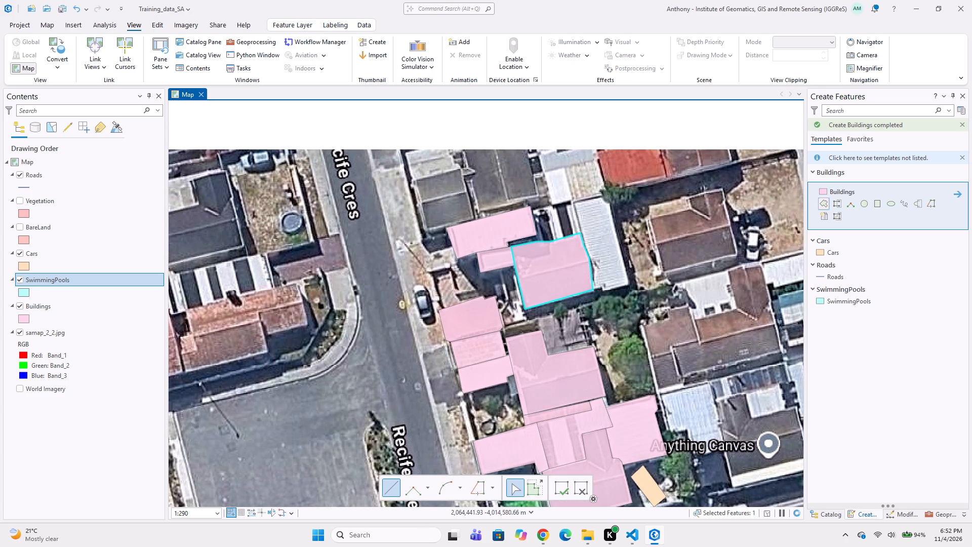
pyautogui.click(570, 201)
pyautogui.click(603, 192)
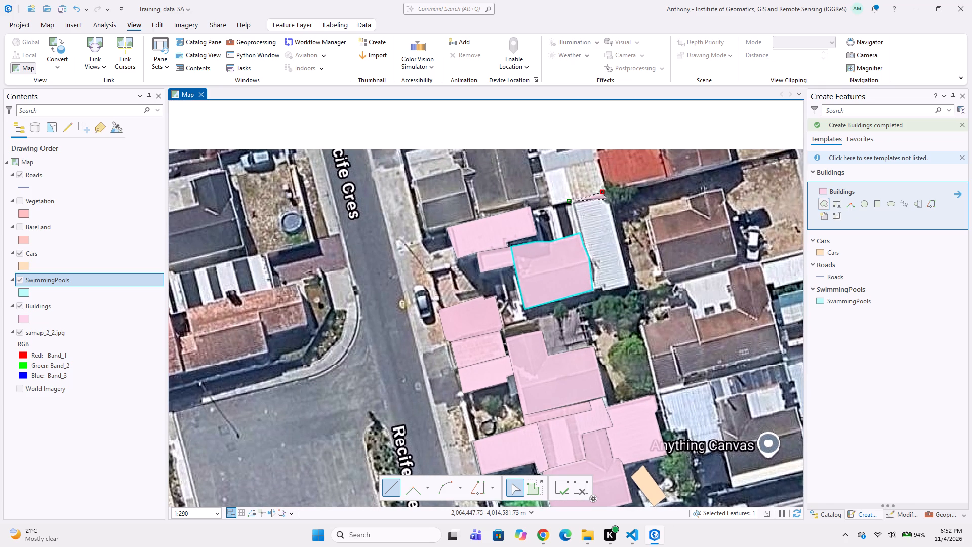
pyautogui.click(609, 201)
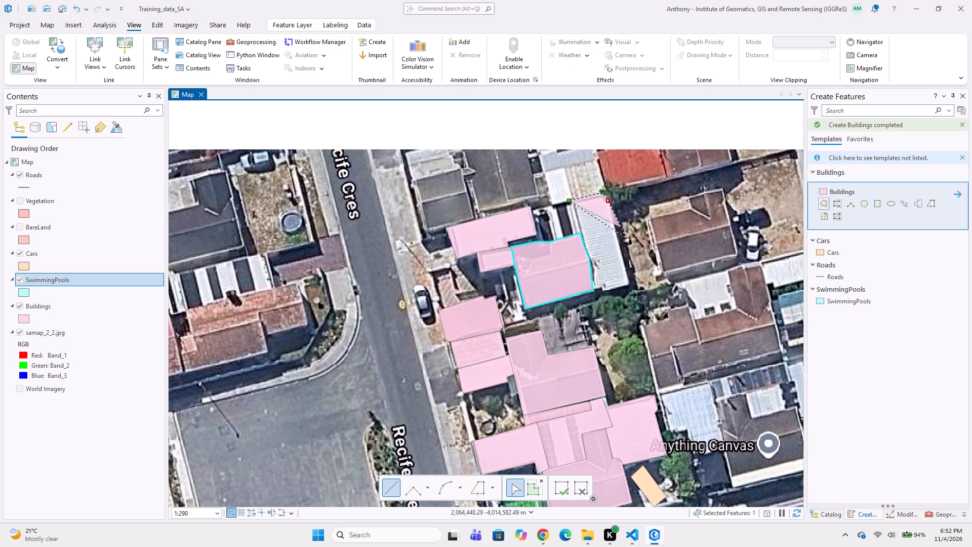
pyautogui.click(628, 284)
pyautogui.click(605, 291)
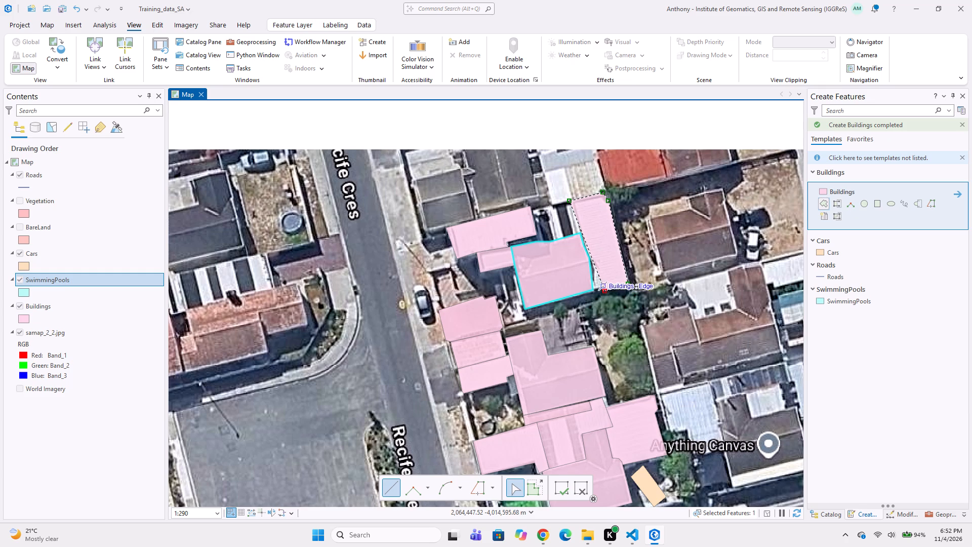
pyautogui.click(603, 283)
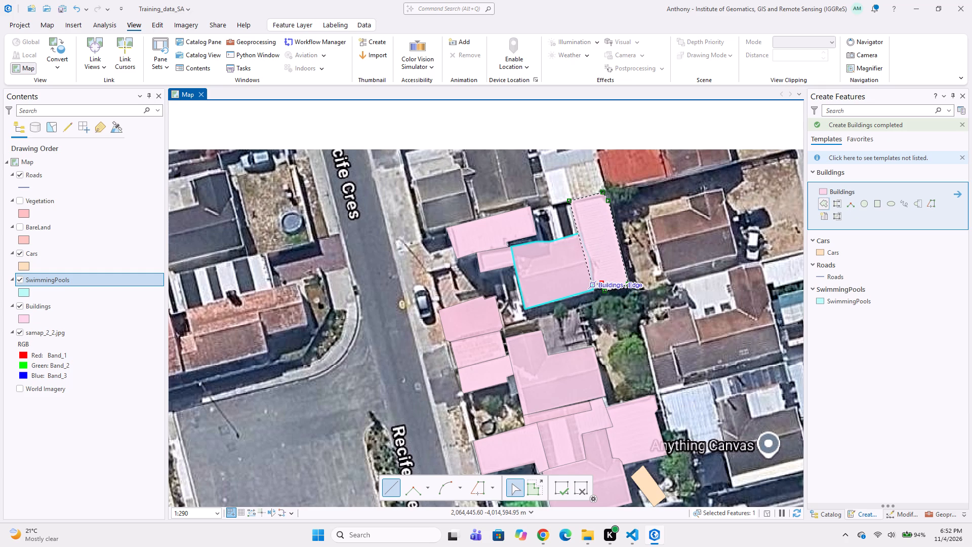
pyautogui.click(594, 285)
pyautogui.click(591, 260)
pyautogui.doubleClick(577, 231)
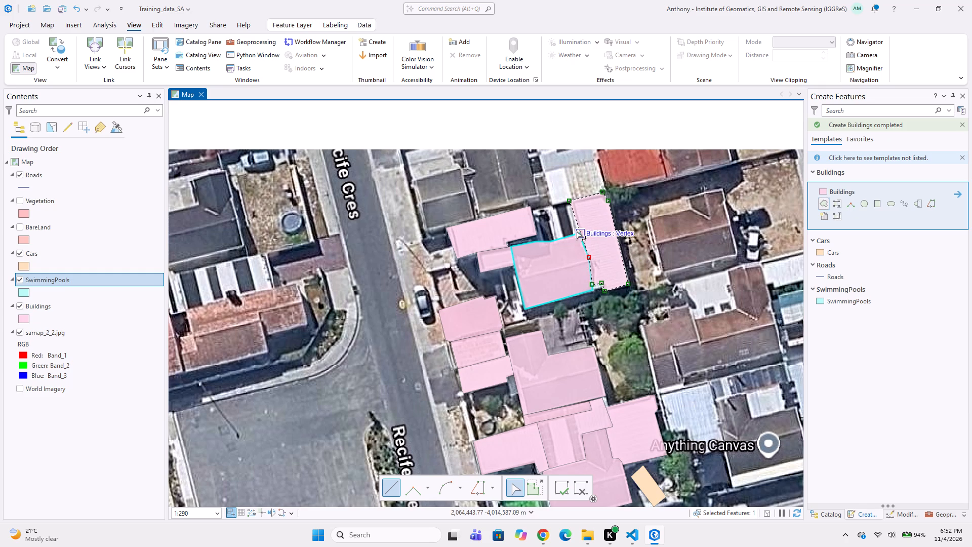
# Digitize the westernmost red roof on the corner plot west of Recife Cres as a four-corner Buildings polygon.
pyautogui.scroll(-2, 520, 253)
pyautogui.moveTo(529, 254); pyautogui.dragTo(621, 244, button='middle')
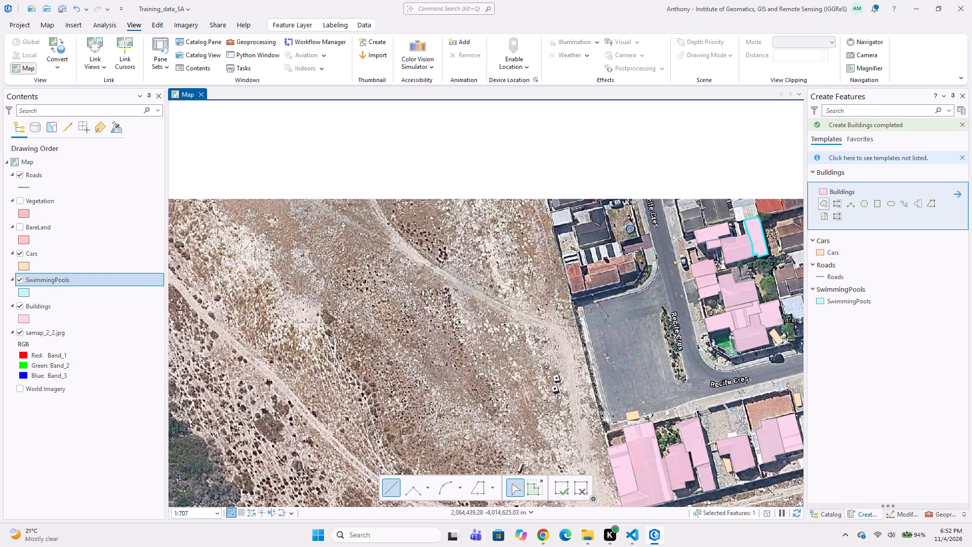
pyautogui.moveTo(603, 359); pyautogui.dragTo(606, 446, button='middle')
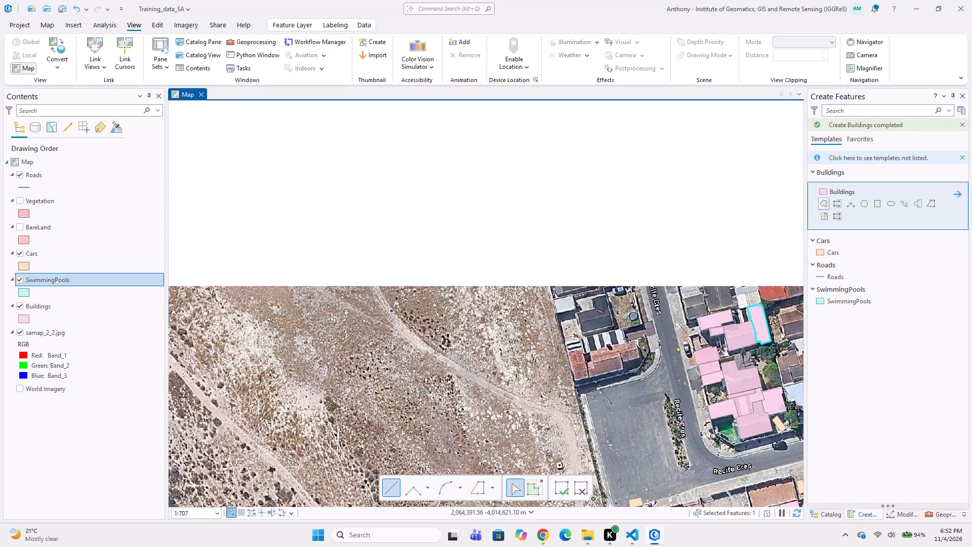
pyautogui.scroll(3, 577, 350)
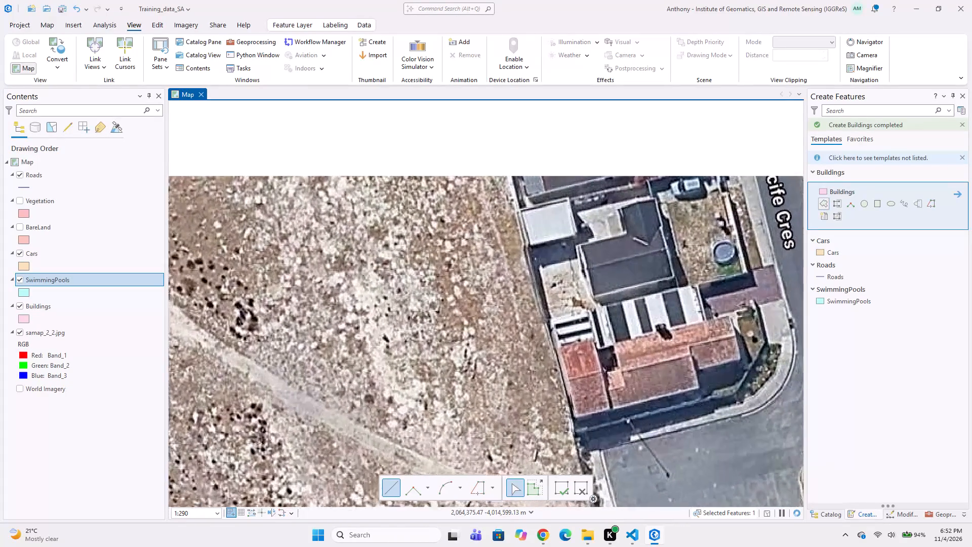
pyautogui.click(557, 348)
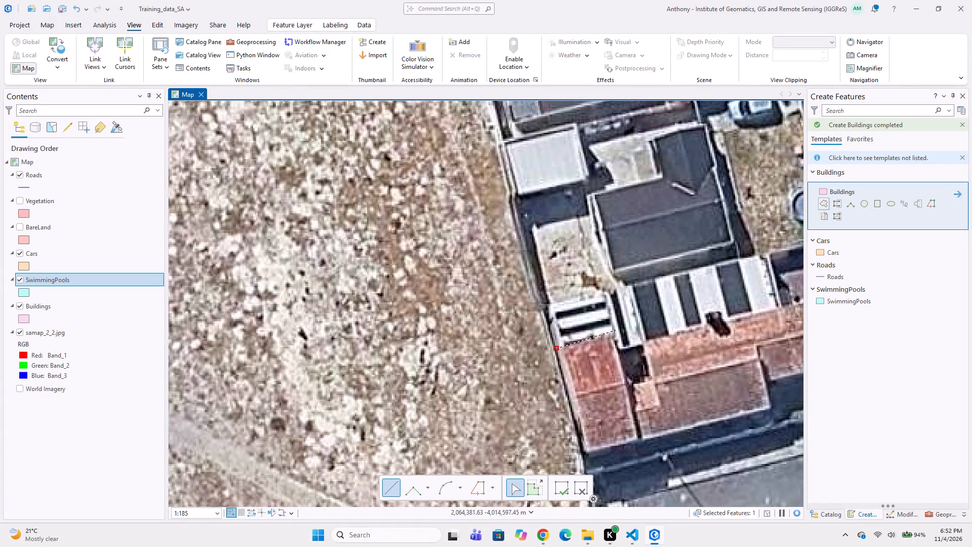
pyautogui.click(614, 332)
pyautogui.moveTo(607, 354); pyautogui.dragTo(594, 307, button='middle')
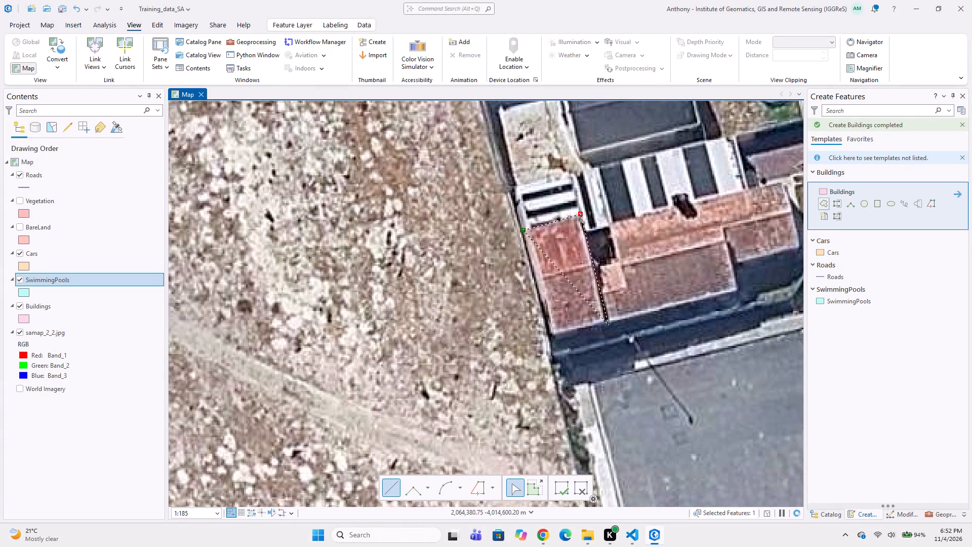
pyautogui.click(605, 323)
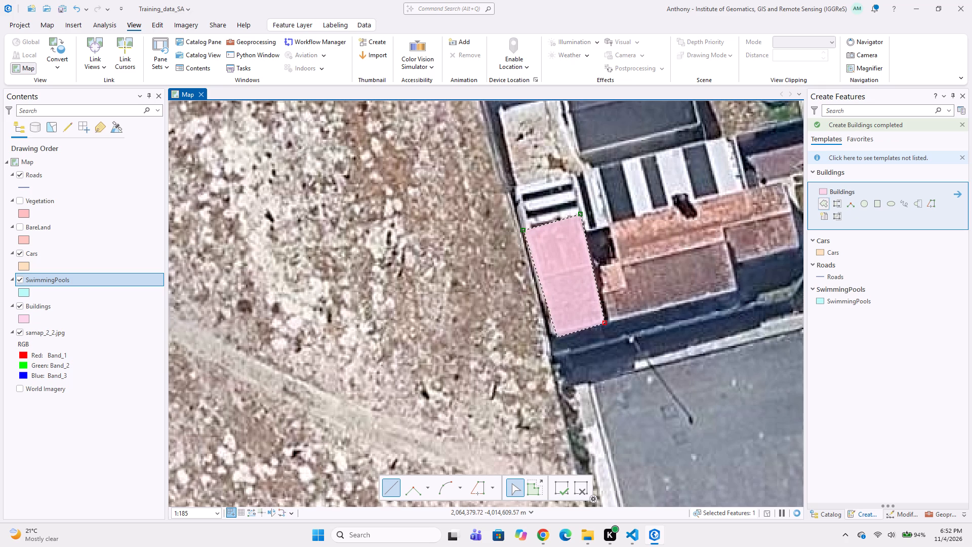
pyautogui.doubleClick(553, 337)
# Digitize the adjoining stepped red-brown tiled roof to the east as a Buildings polygon, snapping its west side to the red roof's footprint.
pyautogui.moveTo(619, 336); pyautogui.dragTo(536, 383, button='middle')
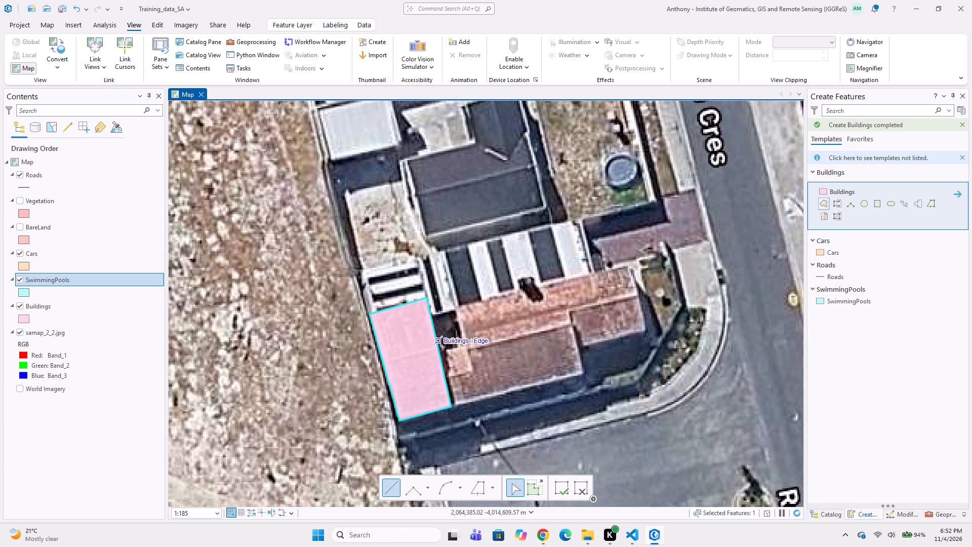
pyautogui.click(437, 350)
pyautogui.click(458, 345)
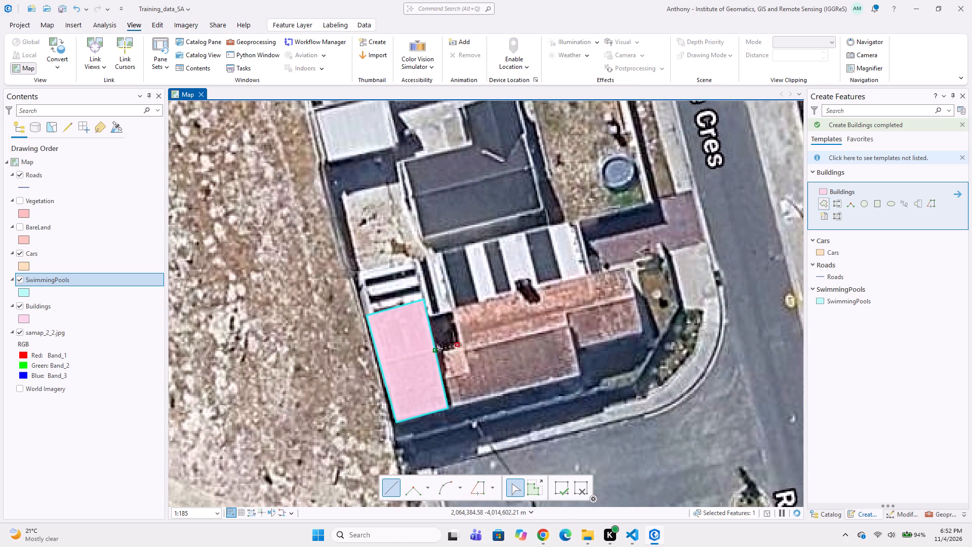
pyautogui.click(451, 305)
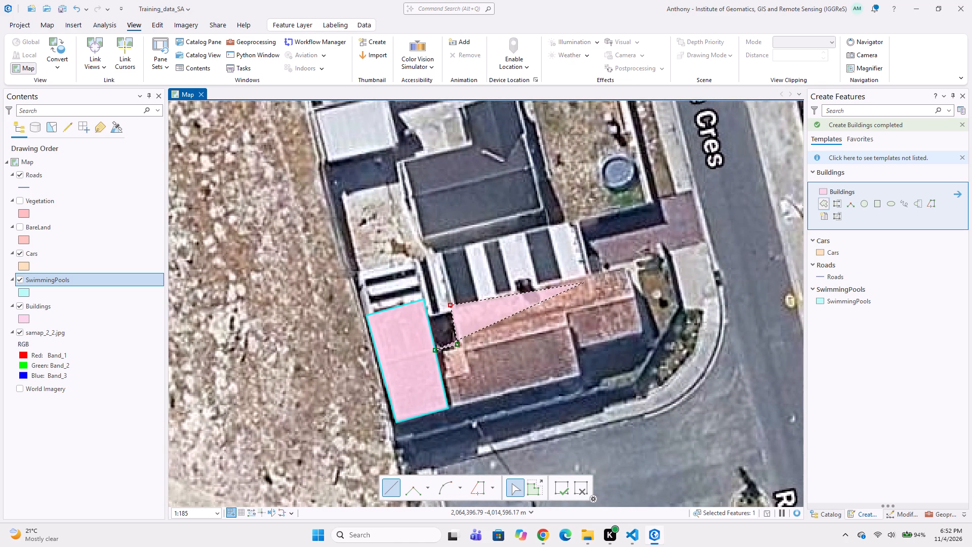
pyautogui.click(628, 265)
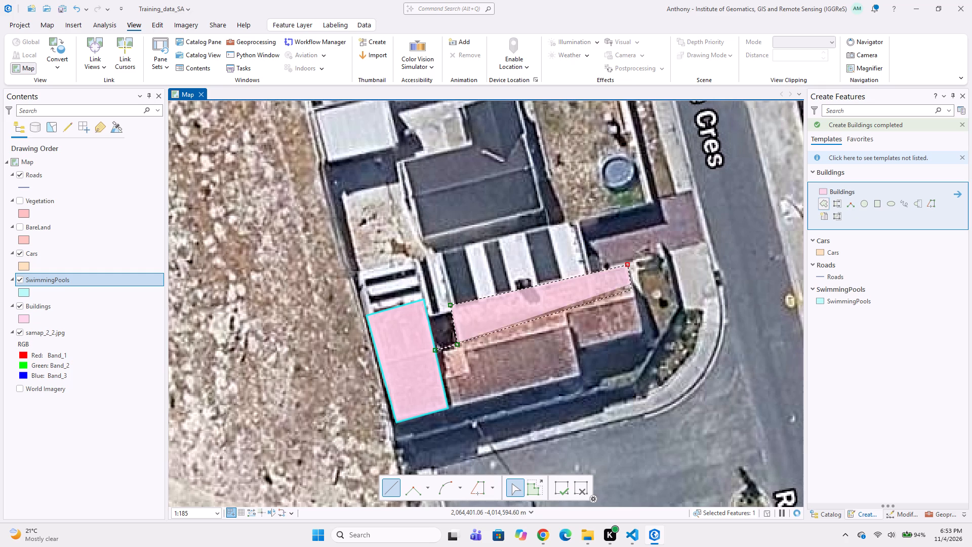
pyautogui.click(644, 332)
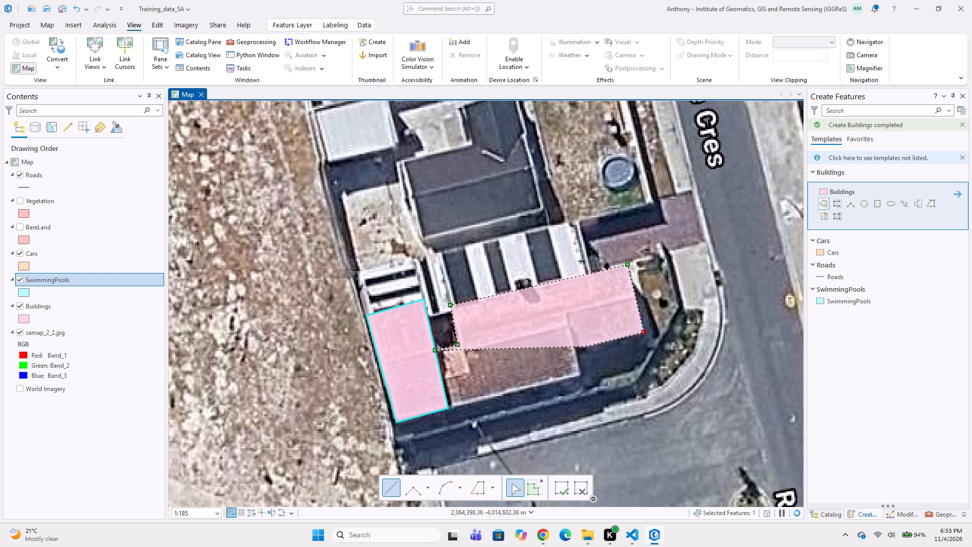
pyautogui.click(577, 348)
pyautogui.click(582, 375)
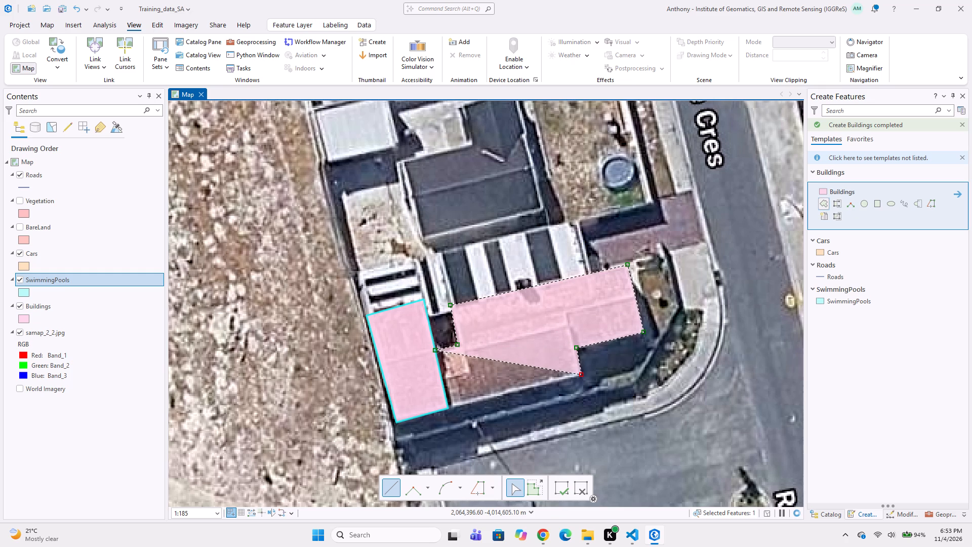
pyautogui.doubleClick(449, 407)
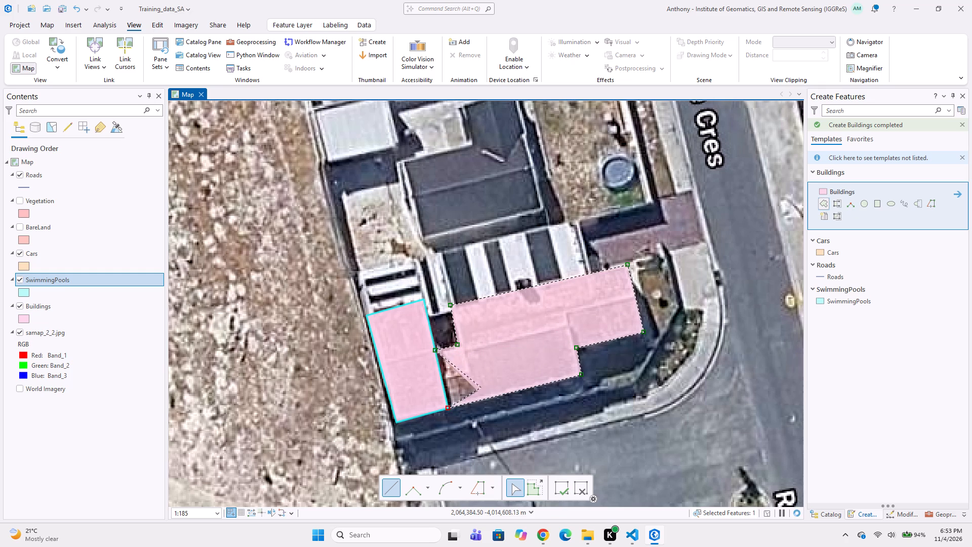
pyautogui.doubleClick(448, 395)
# Digitize the small striped roof north of the westernmost red roof as a four-corner Buildings polygon snapped to that footprint.
pyautogui.moveTo(506, 394); pyautogui.dragTo(484, 449, button='middle')
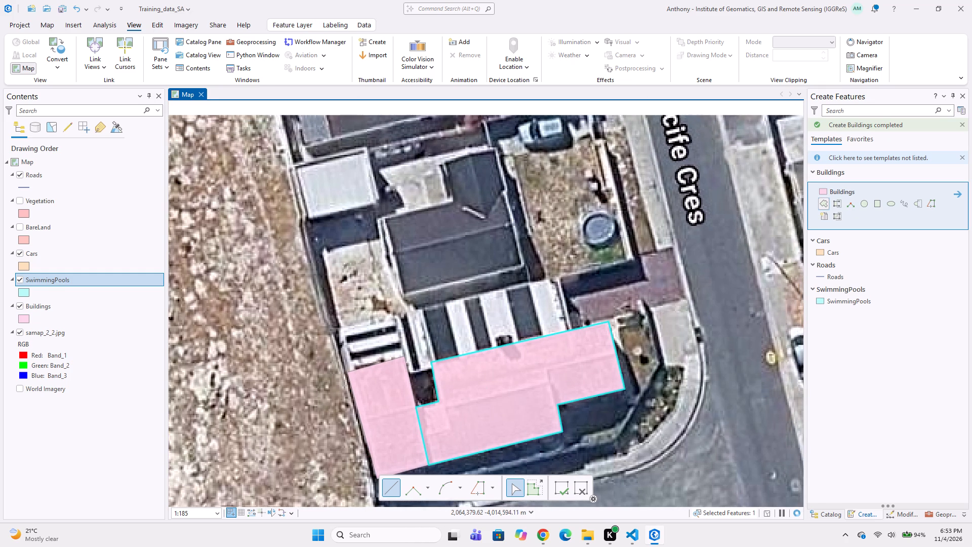
pyautogui.click(339, 325)
pyautogui.moveTo(344, 373); pyautogui.dragTo(350, 373)
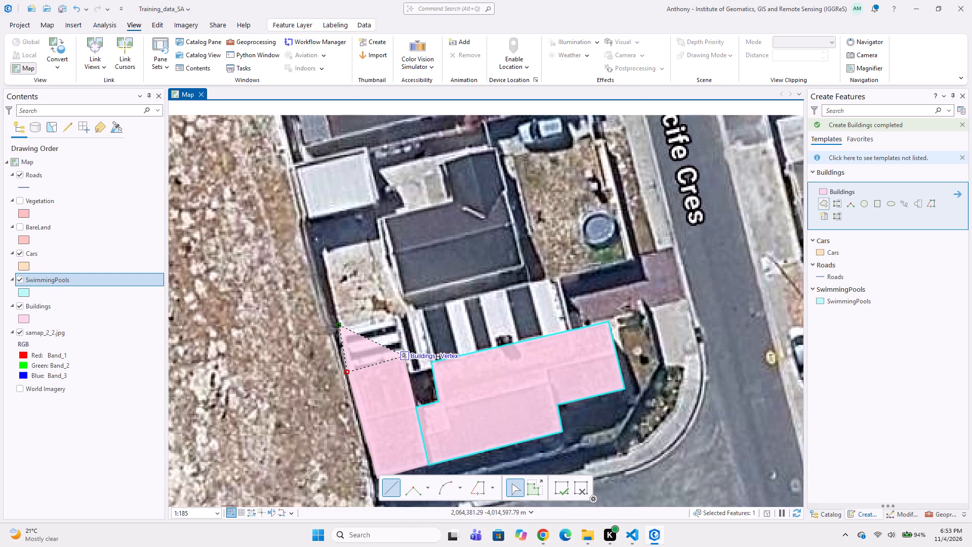
pyautogui.moveTo(405, 357); pyautogui.dragTo(405, 352)
pyautogui.doubleClick(394, 317)
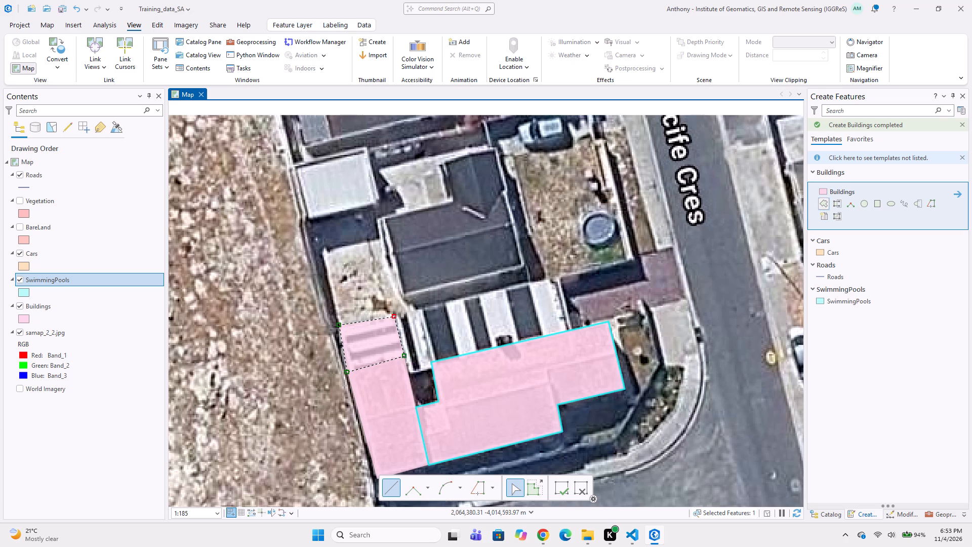
# Digitize the white-and-dark striped roof north of the stepped red-brown roof as a Buildings polygon, snapping to the neighbouring footprints.
pyautogui.click(398, 315)
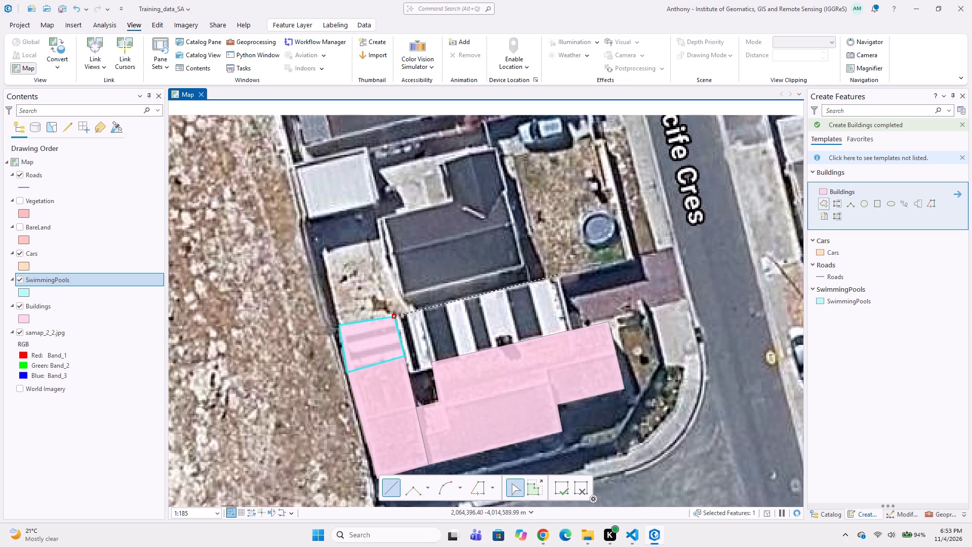
pyautogui.click(560, 274)
pyautogui.click(570, 330)
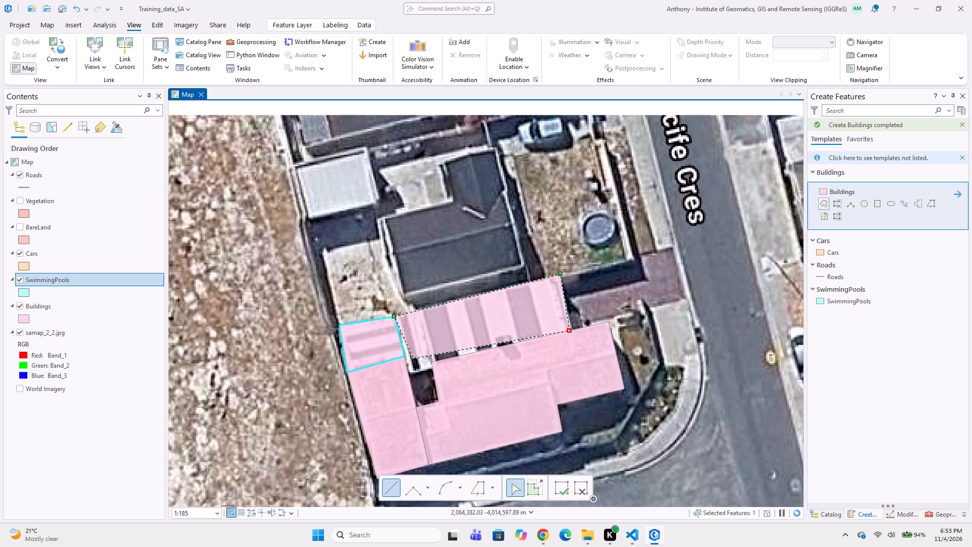
pyautogui.click(431, 359)
pyautogui.scroll(2, 440, 389)
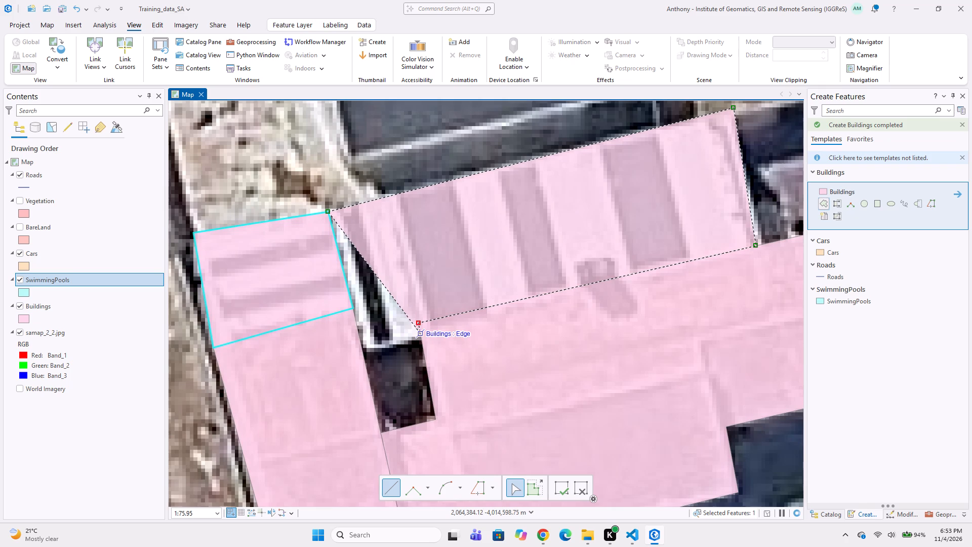
pyautogui.click(421, 336)
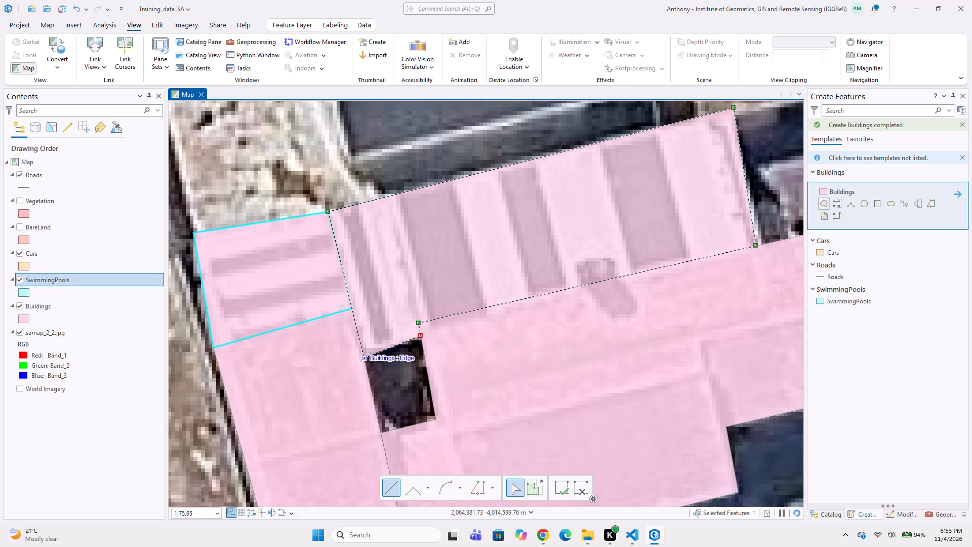
pyautogui.doubleClick(368, 356)
# Digitize the L-shaped dark grey roof north of the striped roof as a Buildings polygon, following its inner corner beside the paved yard.
pyautogui.scroll(-2, 442, 366)
pyautogui.moveTo(481, 350); pyautogui.dragTo(481, 394, button='middle')
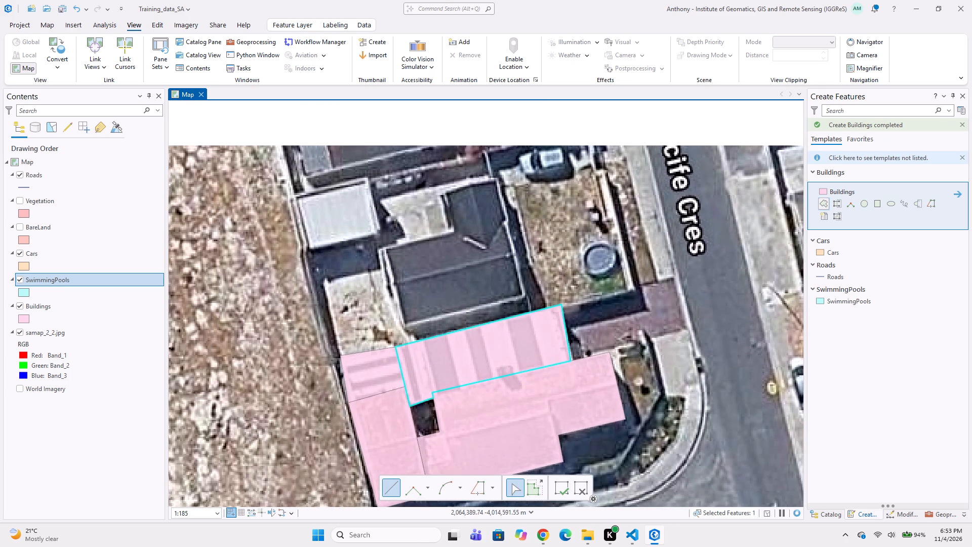
pyautogui.moveTo(476, 318); pyautogui.dragTo(460, 387, button='middle')
pyautogui.scroll(1, 370, 318)
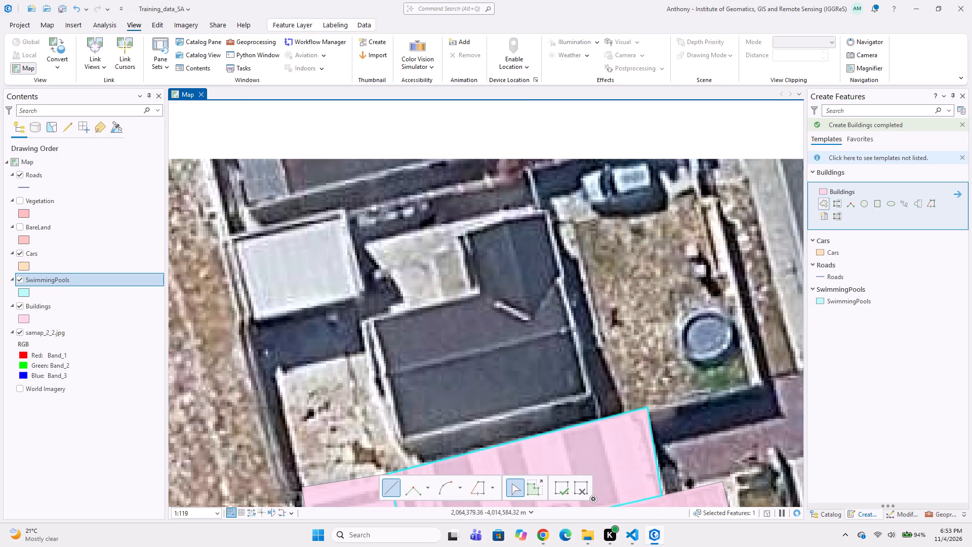
pyautogui.click(373, 318)
pyautogui.click(360, 318)
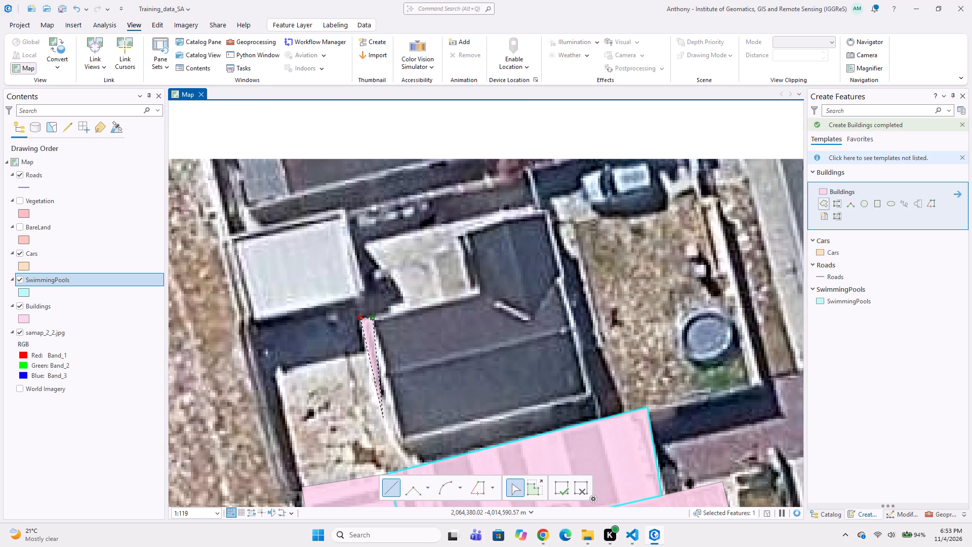
pyautogui.click(378, 409)
pyautogui.click(399, 446)
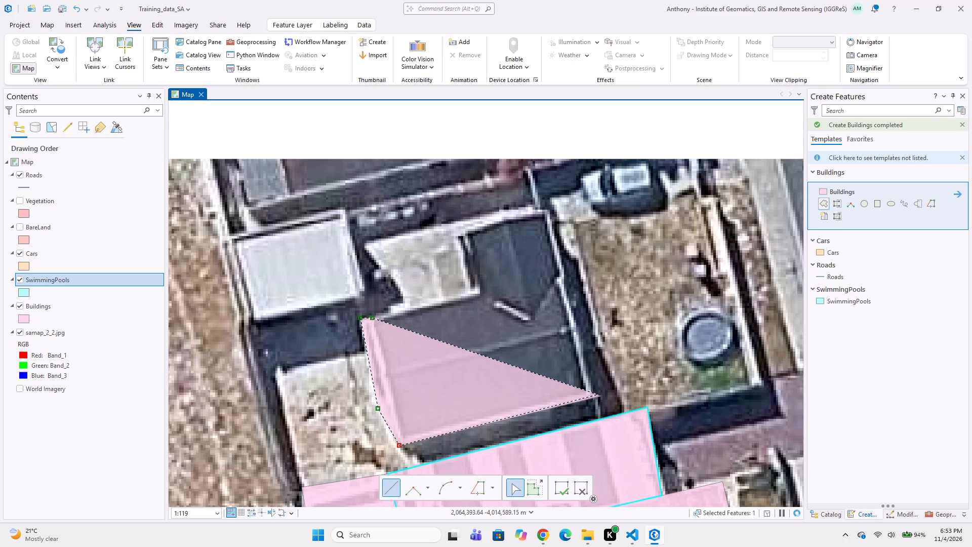
pyautogui.click(591, 395)
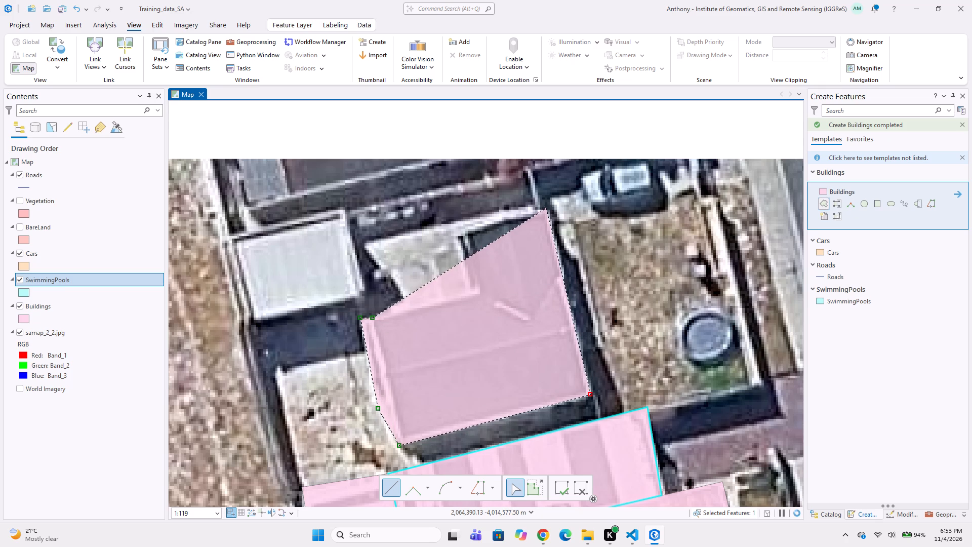
pyautogui.click(546, 208)
pyautogui.click(497, 215)
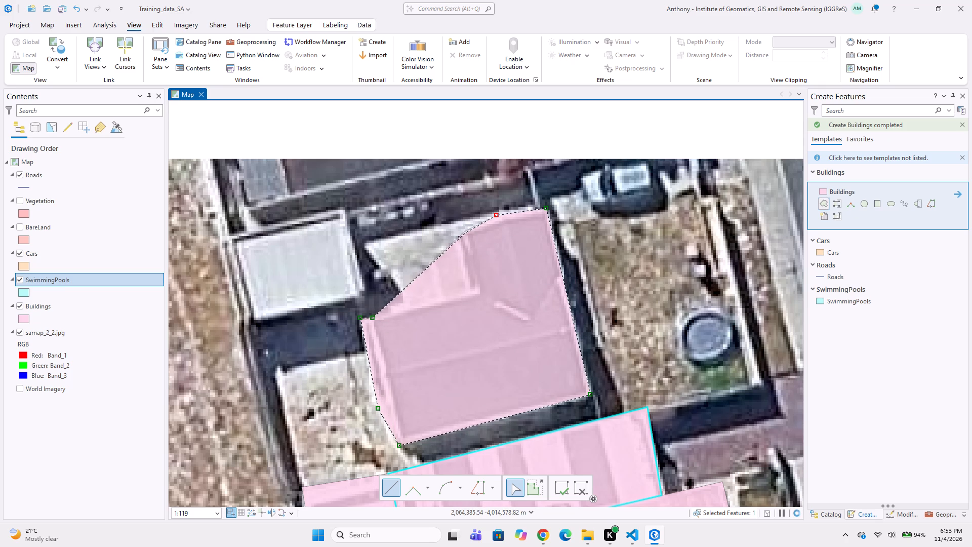
pyautogui.click(462, 235)
pyautogui.doubleClick(475, 291)
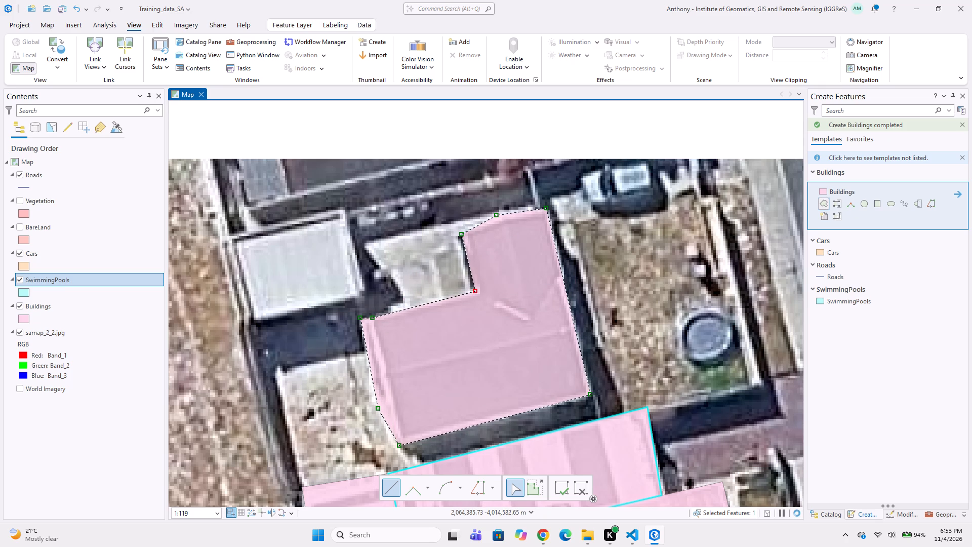
pyautogui.doubleClick(414, 305)
# Digitize the small white roof northwest of the L-shaped dark grey roof as a Buildings polygon.
pyautogui.moveTo(436, 323); pyautogui.dragTo(497, 339, button='middle')
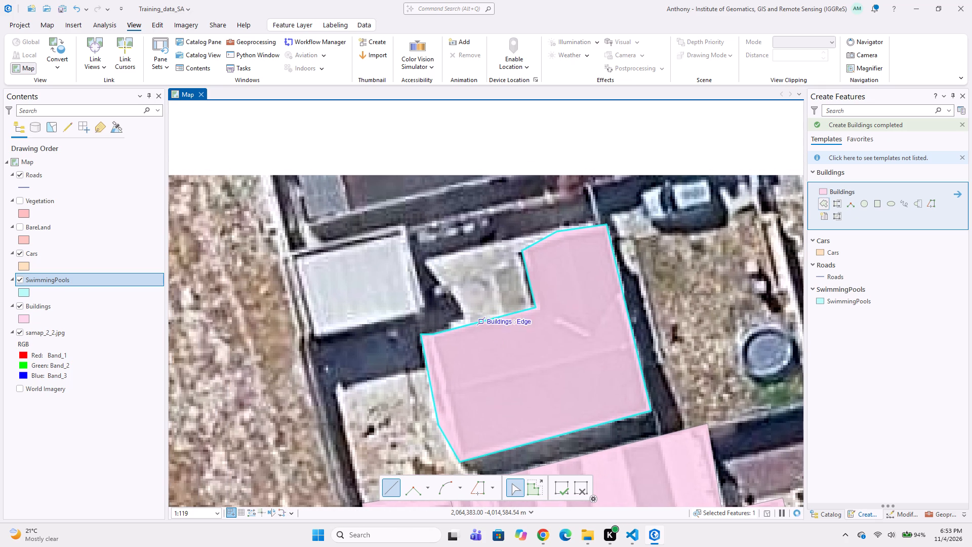
pyautogui.click(405, 222)
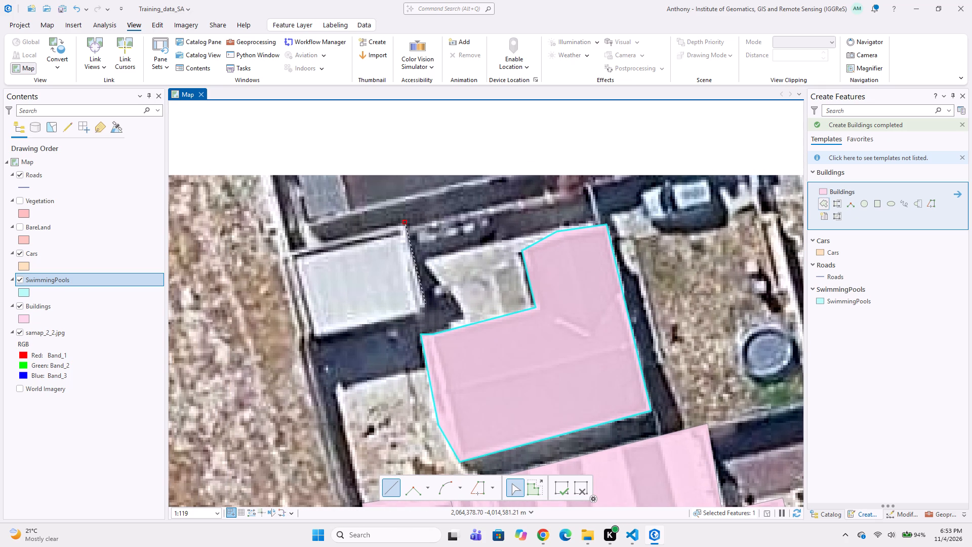
pyautogui.click(428, 305)
pyautogui.click(414, 313)
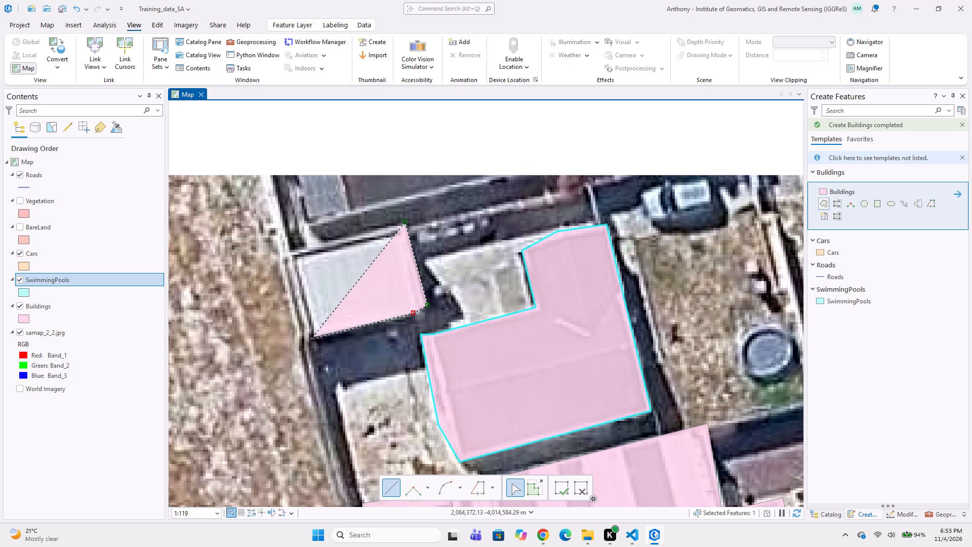
pyautogui.click(312, 341)
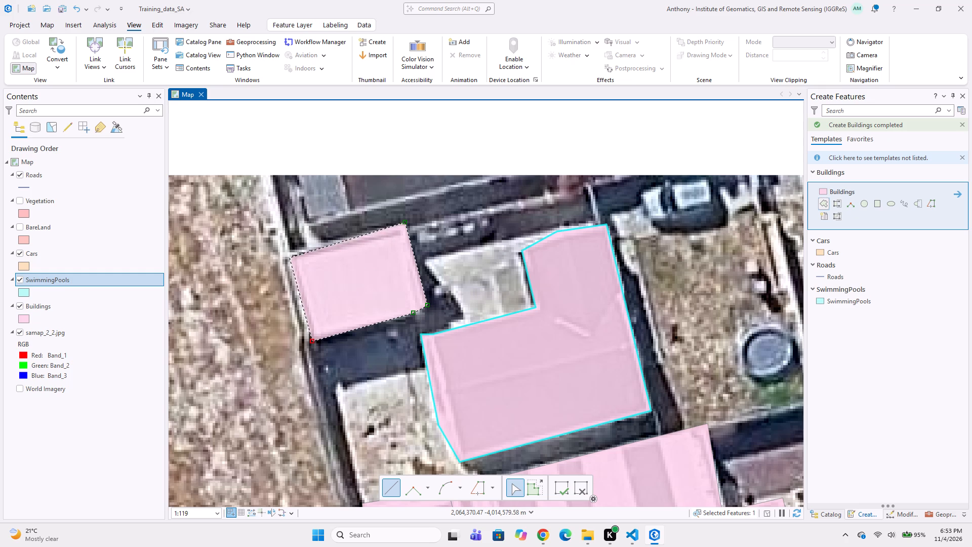
pyautogui.doubleClick(290, 251)
# Digitize the car parked northeast of the L-shaped roof, near the imagery's northern edge, as a seven-vertex Cars polygon.
pyautogui.scroll(-2, 383, 284)
pyautogui.moveTo(389, 278); pyautogui.dragTo(359, 354, button='middle')
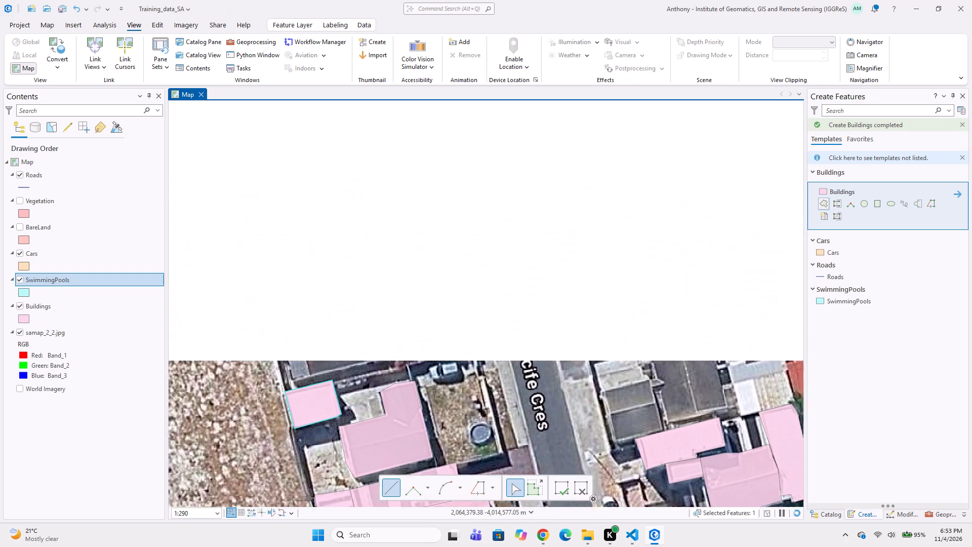
pyautogui.moveTo(421, 368); pyautogui.dragTo(416, 315, button='middle')
pyautogui.scroll(2, 407, 336)
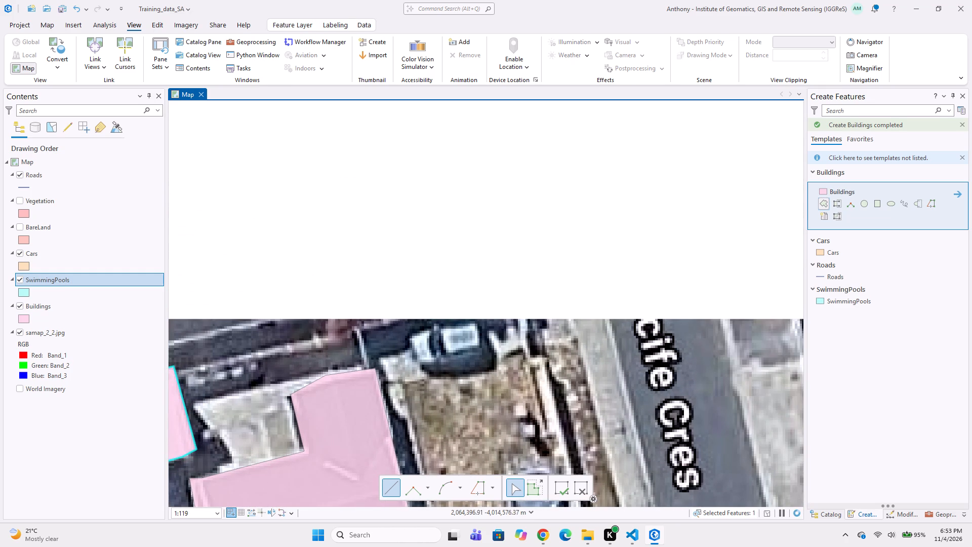
pyautogui.click(830, 249)
pyautogui.scroll(1, 385, 355)
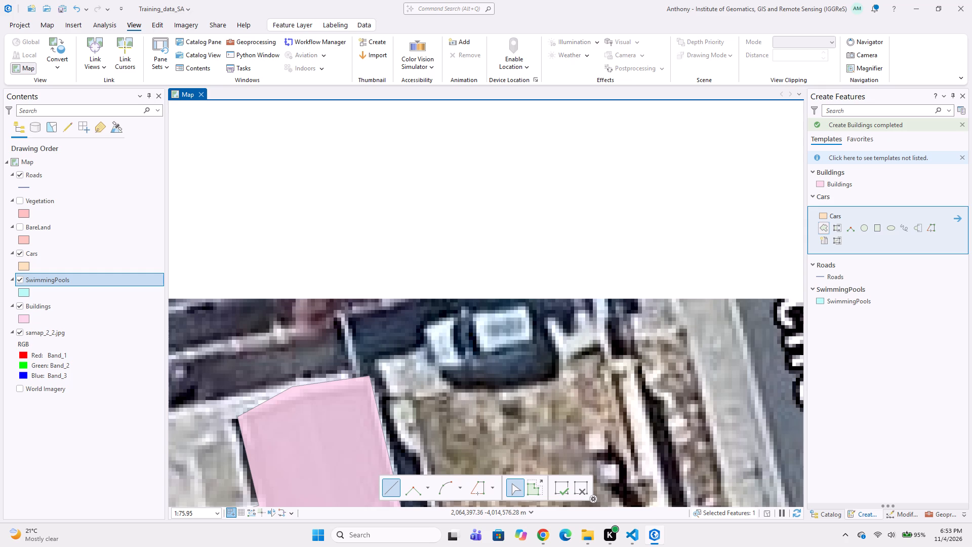
pyautogui.click(545, 351)
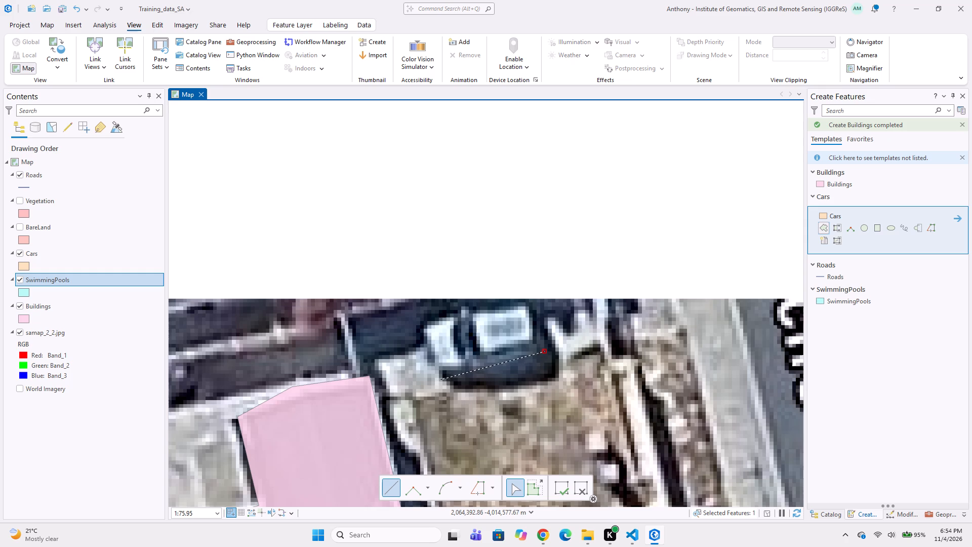
pyautogui.click(440, 380)
pyautogui.moveTo(422, 357); pyautogui.dragTo(414, 352)
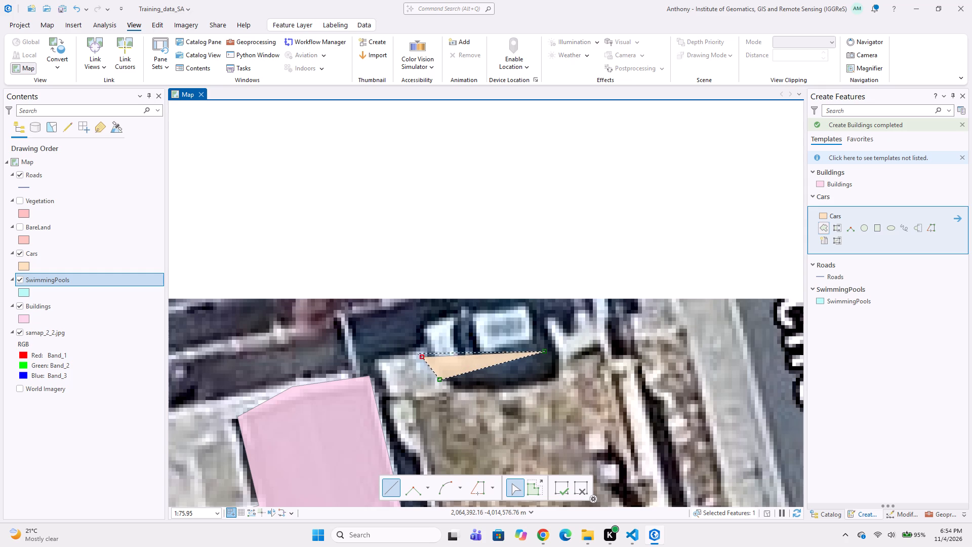
pyautogui.click(415, 329)
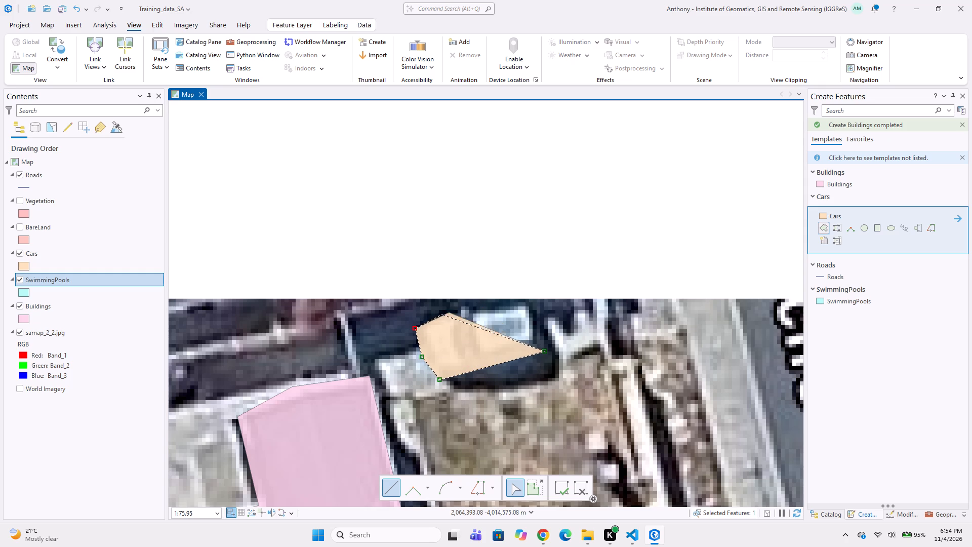
pyautogui.click(442, 316)
pyautogui.click(463, 304)
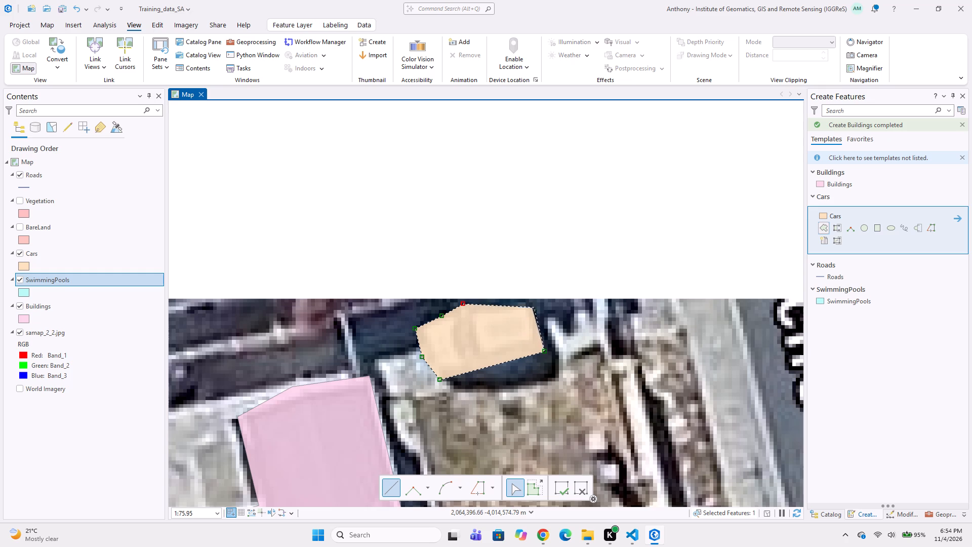
pyautogui.doubleClick(532, 300)
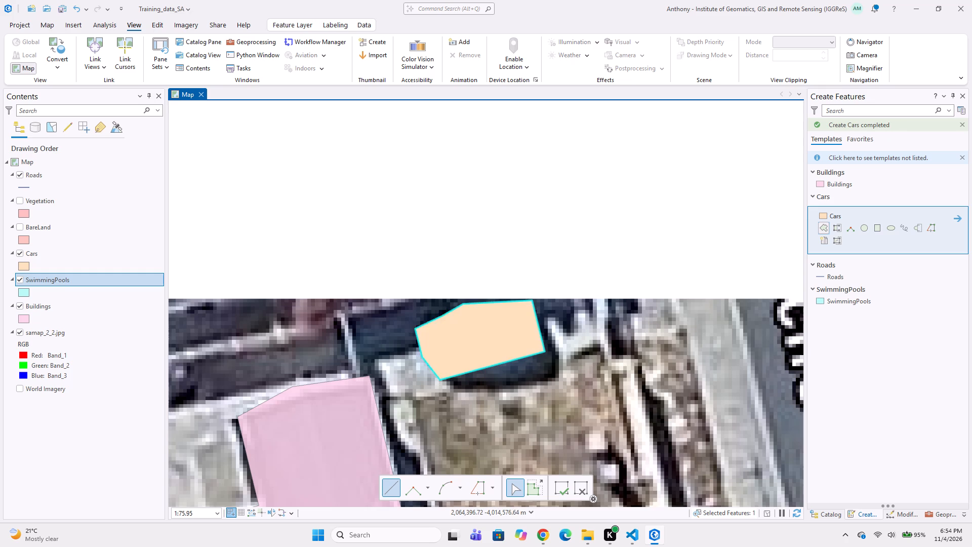
# Digitize the roof cut off by the imagery's northern edge, north of the small white roof, as a three-corner Buildings polygon.
pyautogui.scroll(-2, 527, 375)
pyautogui.moveTo(433, 405); pyautogui.dragTo(507, 339, button='middle')
pyautogui.scroll(-1, 454, 327)
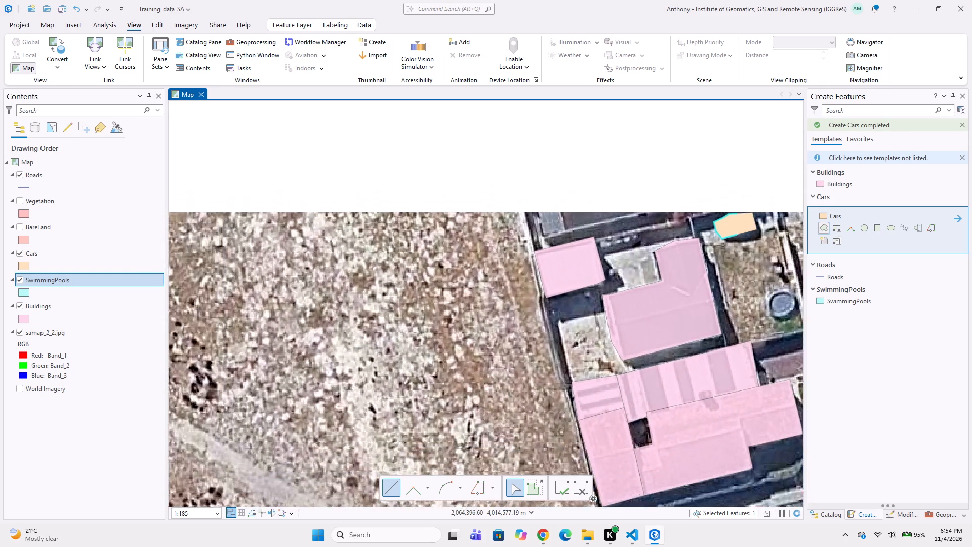
pyautogui.moveTo(543, 276); pyautogui.dragTo(518, 231, button='middle')
pyautogui.scroll(-2, 442, 298)
pyautogui.moveTo(369, 334); pyautogui.dragTo(390, 244, button='middle')
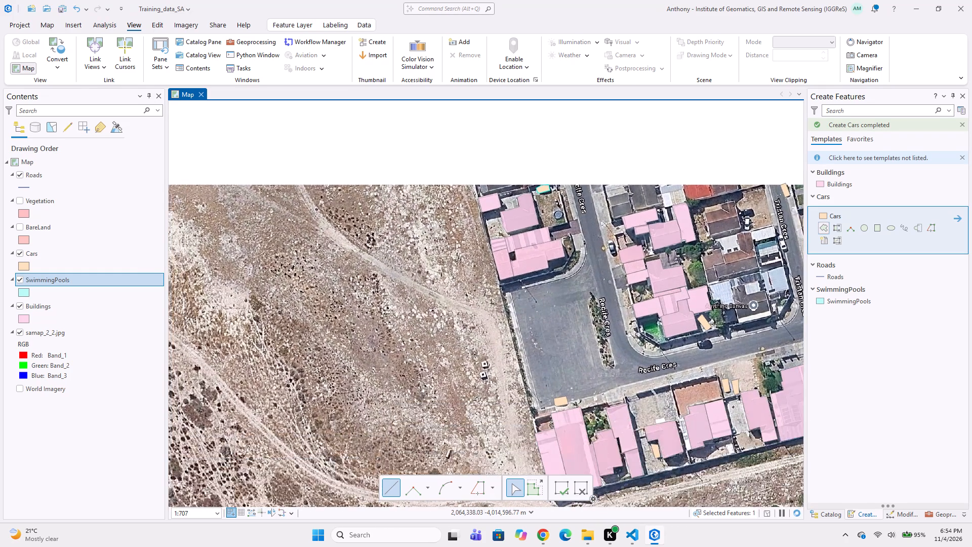
pyautogui.moveTo(445, 229); pyautogui.dragTo(405, 317, button='middle')
pyautogui.scroll(2, 412, 290)
pyautogui.moveTo(414, 286); pyautogui.dragTo(385, 357, button='middle')
pyautogui.scroll(1, 443, 327)
pyautogui.scroll(1, 430, 373)
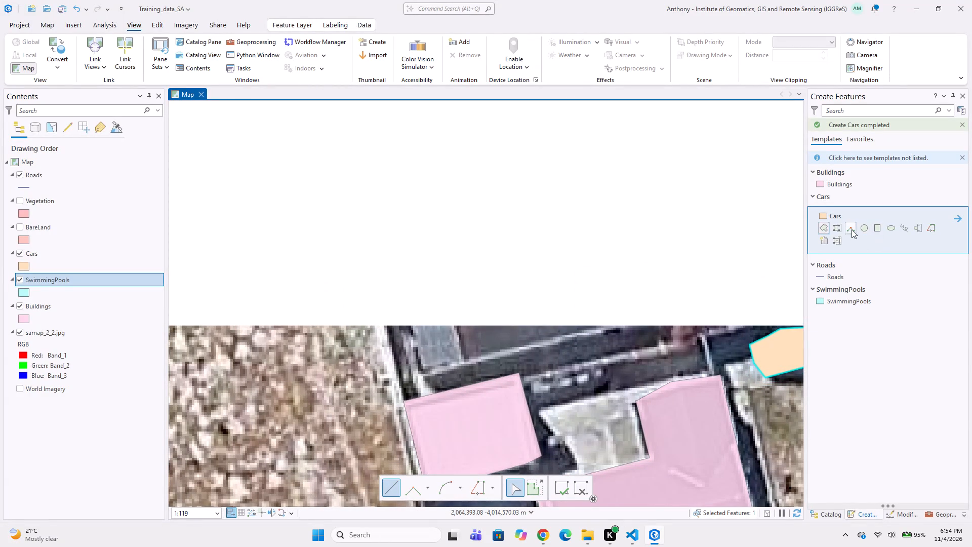
pyautogui.click(837, 187)
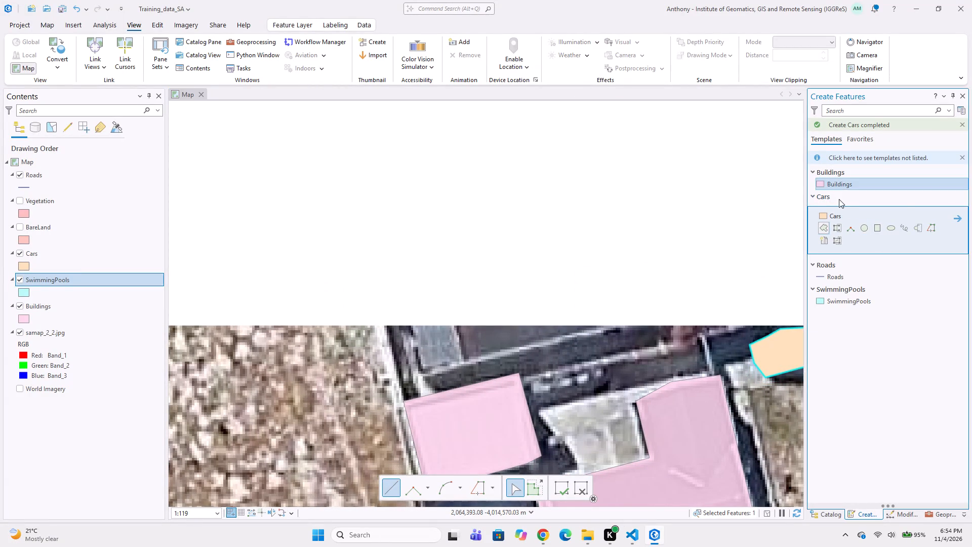
pyautogui.scroll(2, 476, 336)
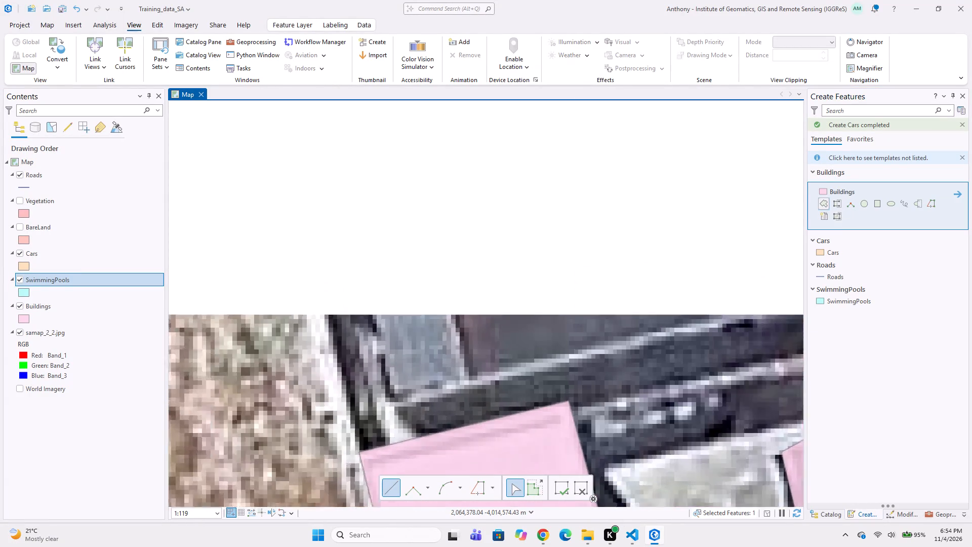
pyautogui.scroll(-2, 378, 389)
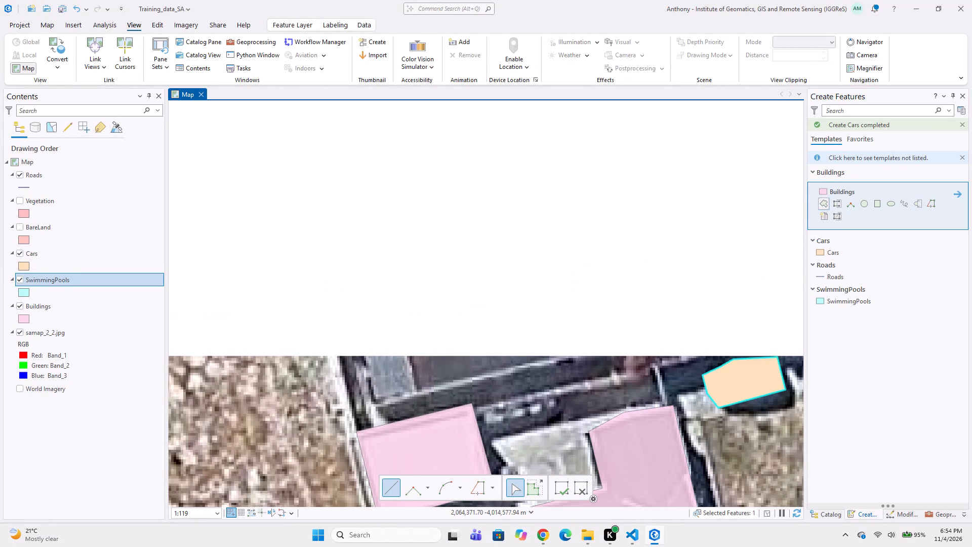
pyautogui.click(375, 412)
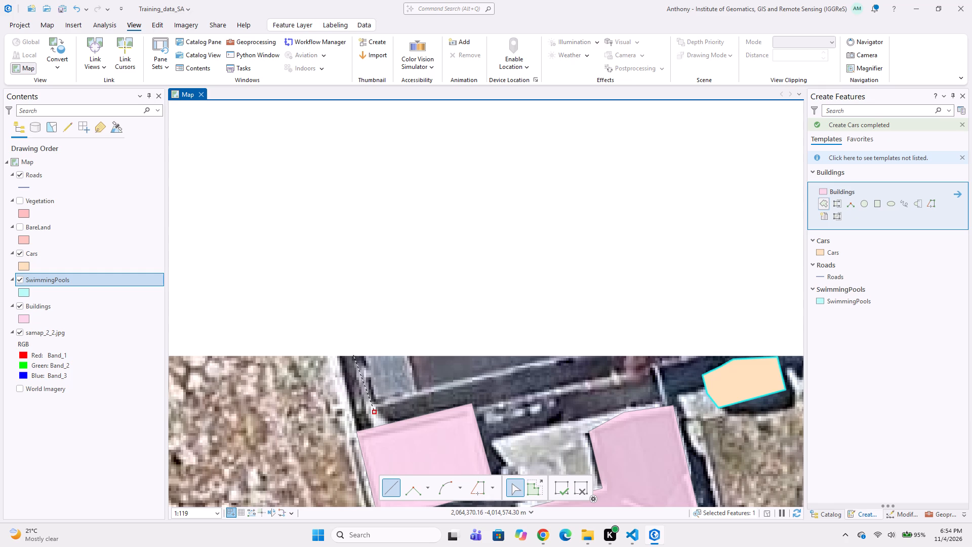
pyautogui.click(353, 357)
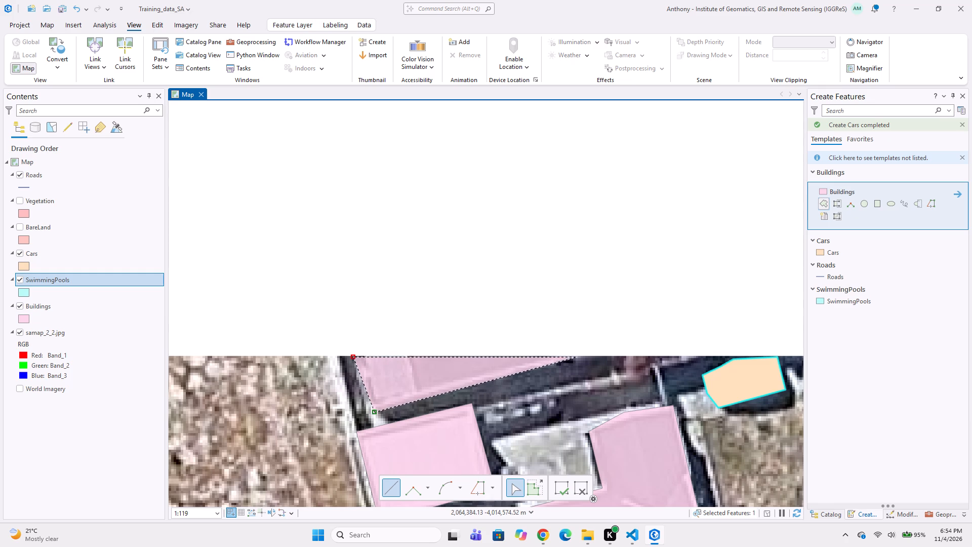
pyautogui.doubleClick(577, 357)
# Digitize the car parked beside Recife Cres, west of the digitized roofs, as a four-vertex Cars polygon.
pyautogui.scroll(-2, 384, 383)
pyautogui.moveTo(341, 407); pyautogui.dragTo(453, 366, button='middle')
pyautogui.scroll(1, 417, 371)
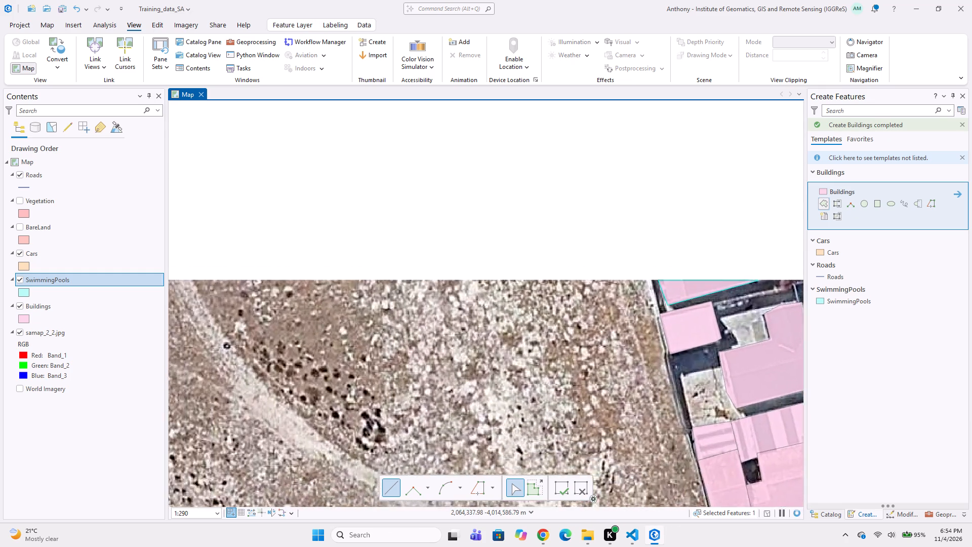
pyautogui.scroll(-3, 399, 364)
pyautogui.moveTo(399, 382); pyautogui.dragTo(286, 309, button='middle')
pyautogui.moveTo(334, 366); pyautogui.dragTo(247, 348, button='middle')
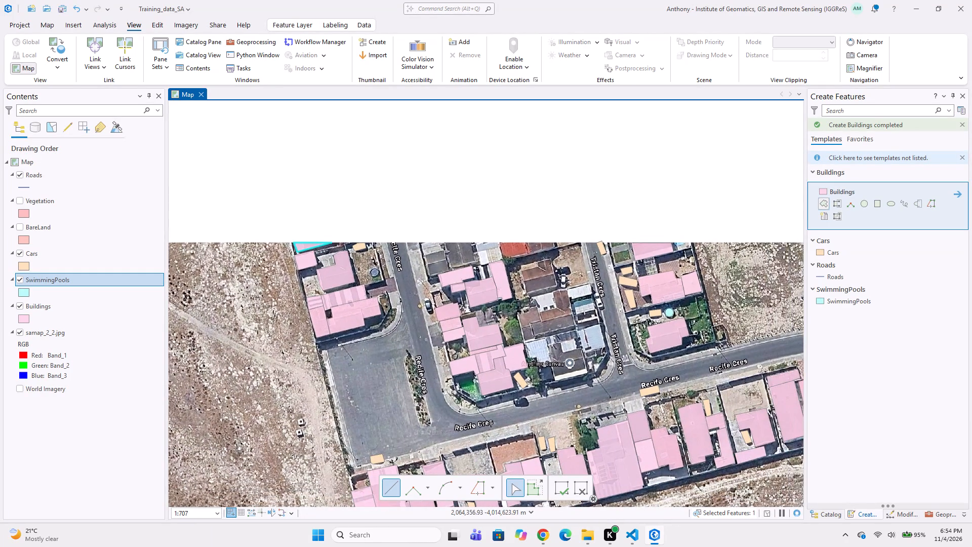
pyautogui.scroll(1, 429, 315)
pyautogui.moveTo(447, 336); pyautogui.dragTo(401, 302, button='middle')
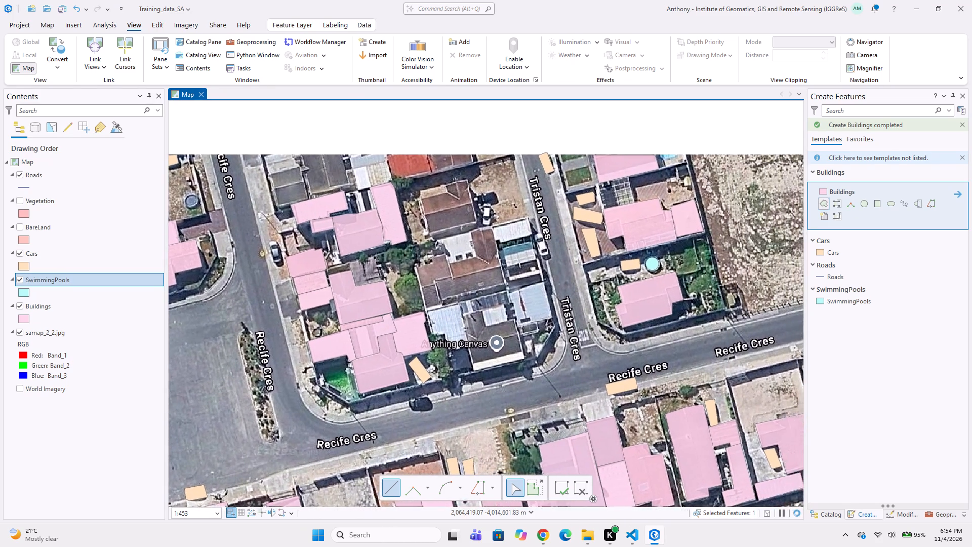
pyautogui.moveTo(272, 270); pyautogui.dragTo(330, 273, button='middle')
pyautogui.scroll(1, 414, 286)
pyautogui.moveTo(297, 297); pyautogui.dragTo(302, 354, button='middle')
pyautogui.scroll(1, 277, 338)
pyautogui.moveTo(337, 320); pyautogui.dragTo(382, 368, button='middle')
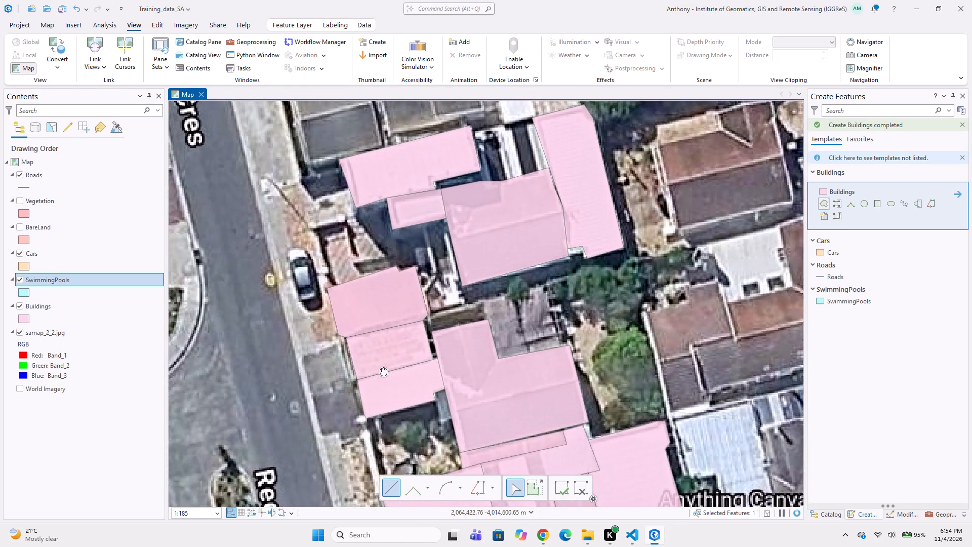
pyautogui.moveTo(382, 368); pyautogui.dragTo(392, 375, button='middle')
pyautogui.click(816, 249)
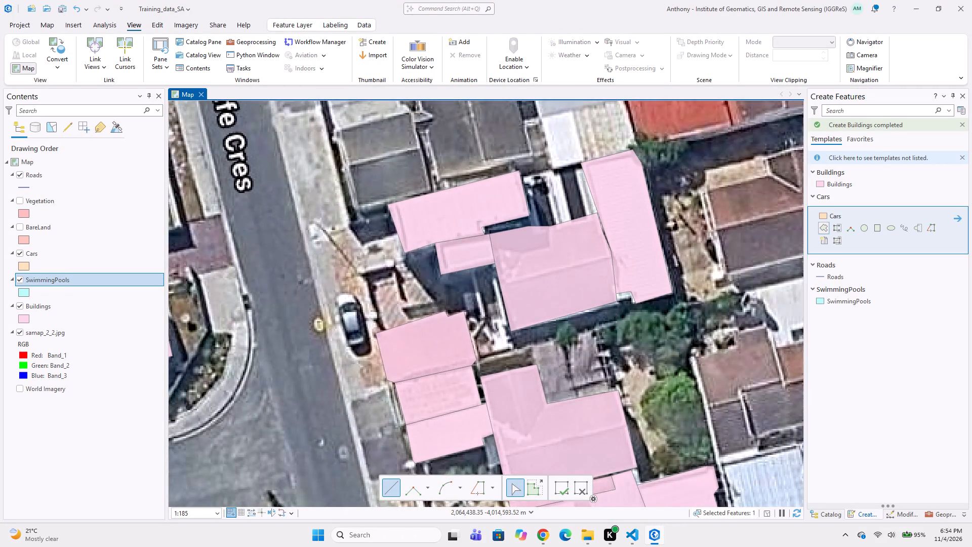
pyautogui.scroll(2, 430, 290)
pyautogui.moveTo(265, 327); pyautogui.dragTo(314, 285, button='middle')
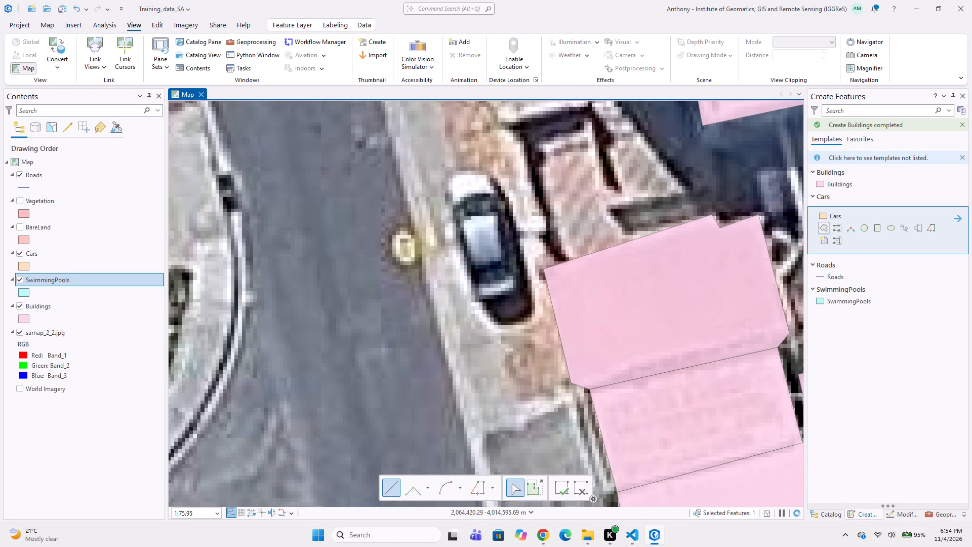
pyautogui.click(430, 164)
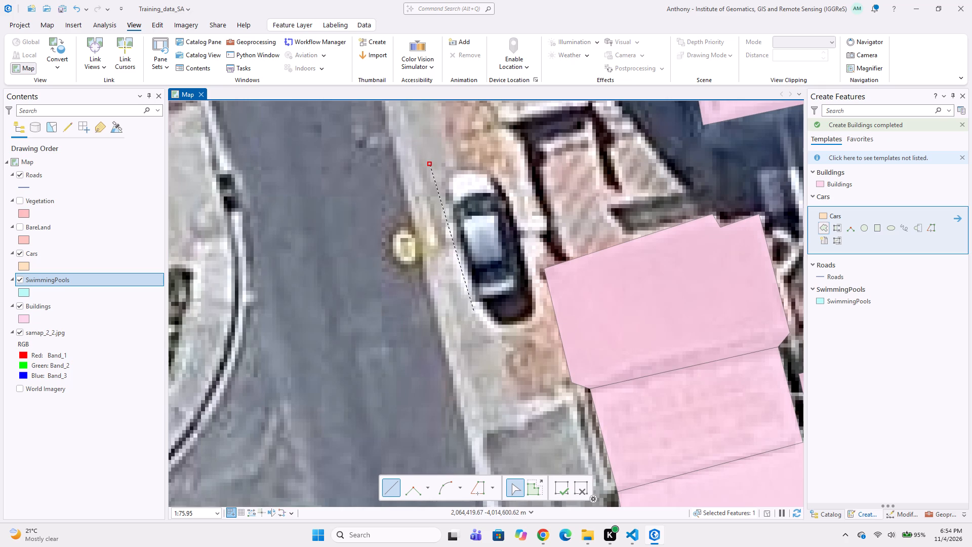
pyautogui.click(470, 309)
pyautogui.moveTo(527, 305); pyautogui.dragTo(529, 295)
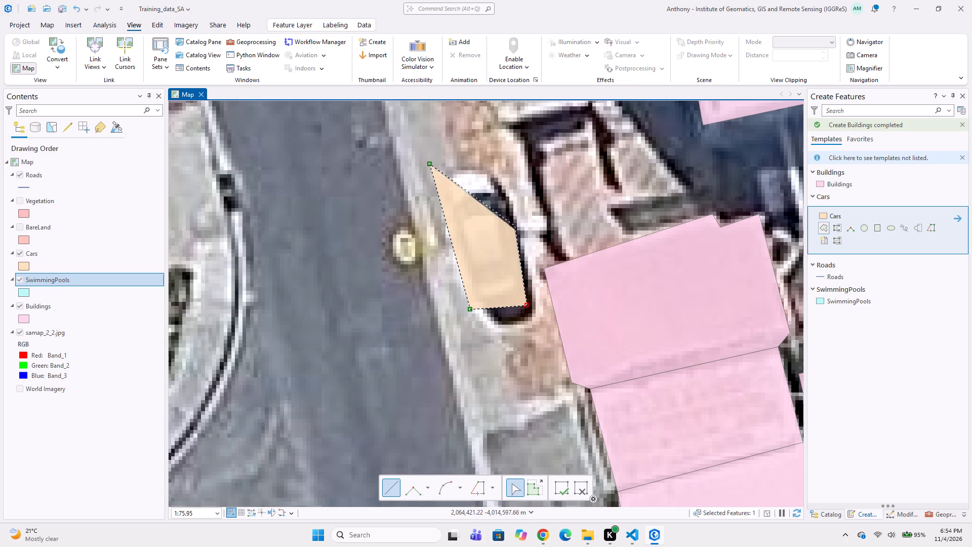
pyautogui.click(504, 164)
pyautogui.click(504, 164)
# Examine the digitized coverage from the open land west of Recife Cres across to Pringle Pl and Britannica St for missing features.
pyautogui.scroll(-3, 373, 268)
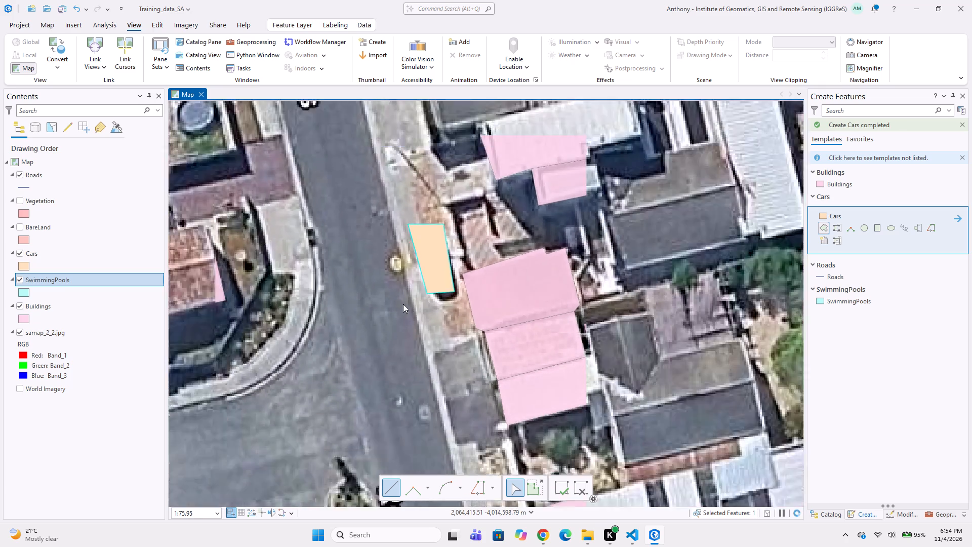
pyautogui.moveTo(364, 320); pyautogui.dragTo(449, 263, button='middle')
pyautogui.scroll(-2, 353, 293)
pyautogui.moveTo(387, 317); pyautogui.dragTo(447, 235, button='middle')
pyautogui.moveTo(430, 288); pyautogui.dragTo(286, 302, button='middle')
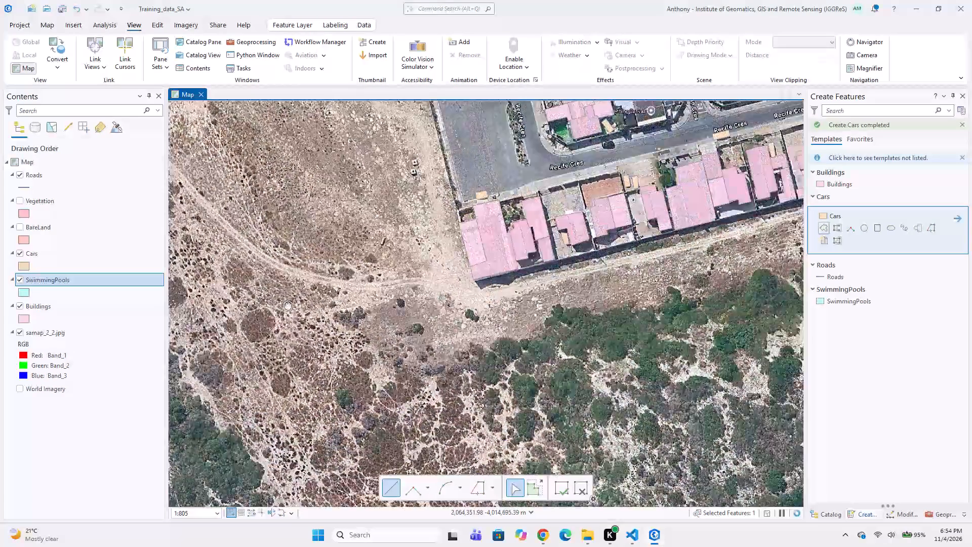
pyautogui.moveTo(286, 302); pyautogui.dragTo(285, 302, button='middle')
pyautogui.moveTo(461, 201); pyautogui.dragTo(405, 309, button='middle')
pyautogui.moveTo(467, 272); pyautogui.dragTo(490, 247, button='middle')
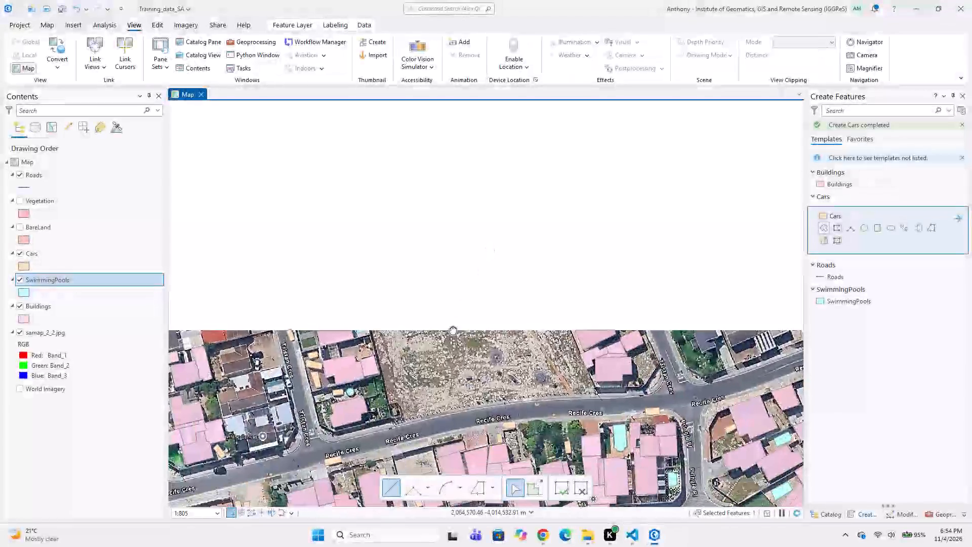
pyautogui.moveTo(449, 329); pyautogui.dragTo(394, 286, button='middle')
pyautogui.moveTo(422, 329); pyautogui.dragTo(431, 263, button='middle')
pyautogui.moveTo(532, 196); pyautogui.dragTo(483, 254, button='middle')
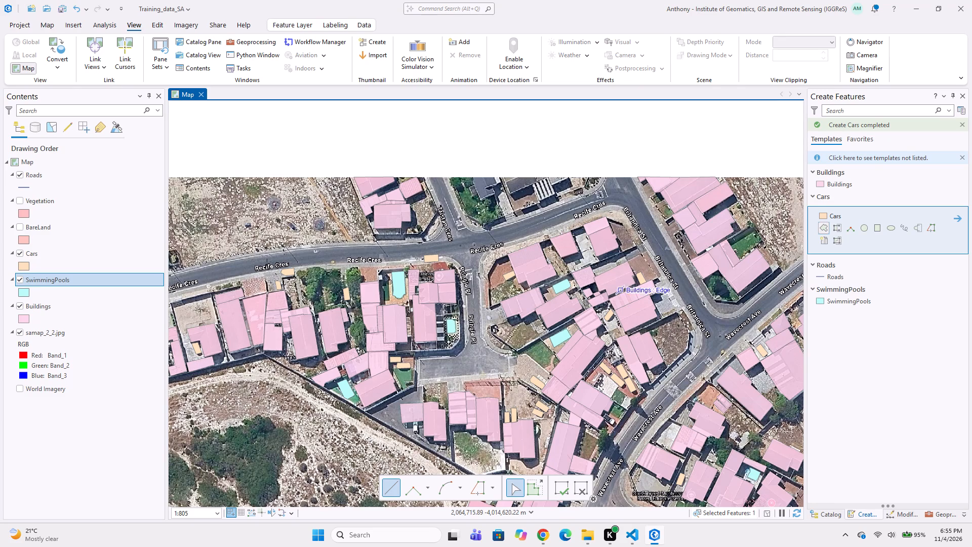
pyautogui.scroll(1, 410, 263)
pyautogui.scroll(1, 403, 354)
pyautogui.moveTo(477, 312); pyautogui.dragTo(456, 390, button='middle')
pyautogui.moveTo(521, 313); pyautogui.dragTo(438, 317, button='middle')
pyautogui.moveTo(509, 316); pyautogui.dragTo(521, 385, button='middle')
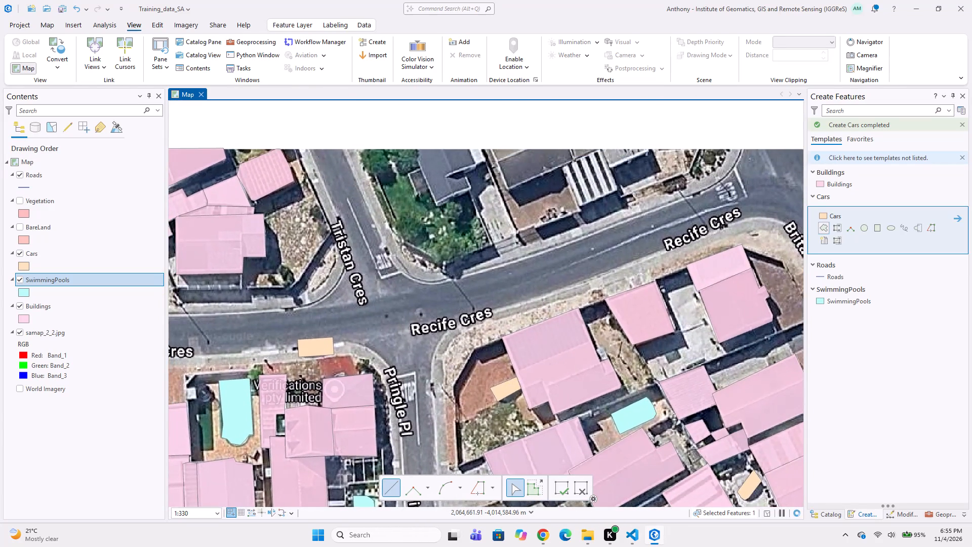
pyautogui.scroll(1, 462, 210)
pyautogui.moveTo(417, 180); pyautogui.dragTo(417, 244, button='middle')
pyautogui.scroll(1, 380, 205)
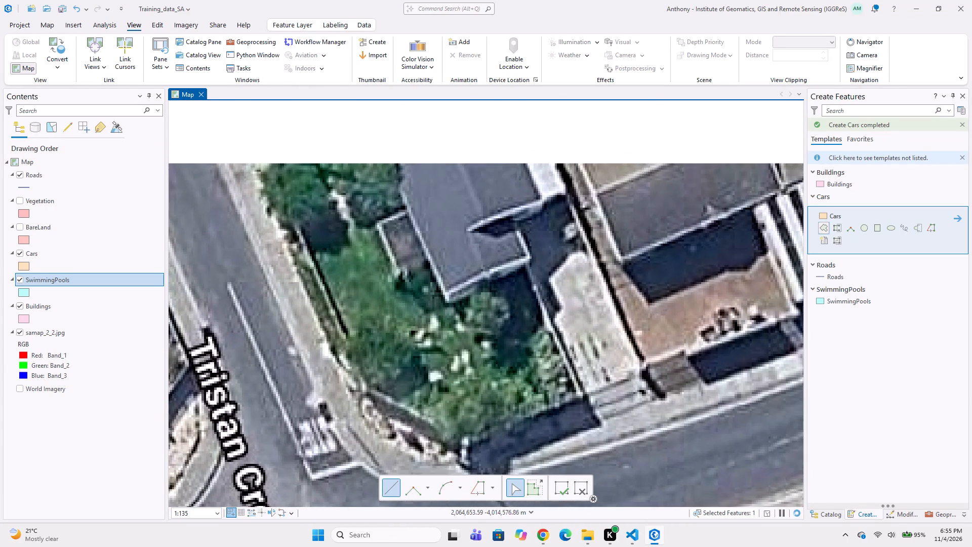
pyautogui.click(399, 194)
pyautogui.click(401, 175)
pyautogui.click(399, 164)
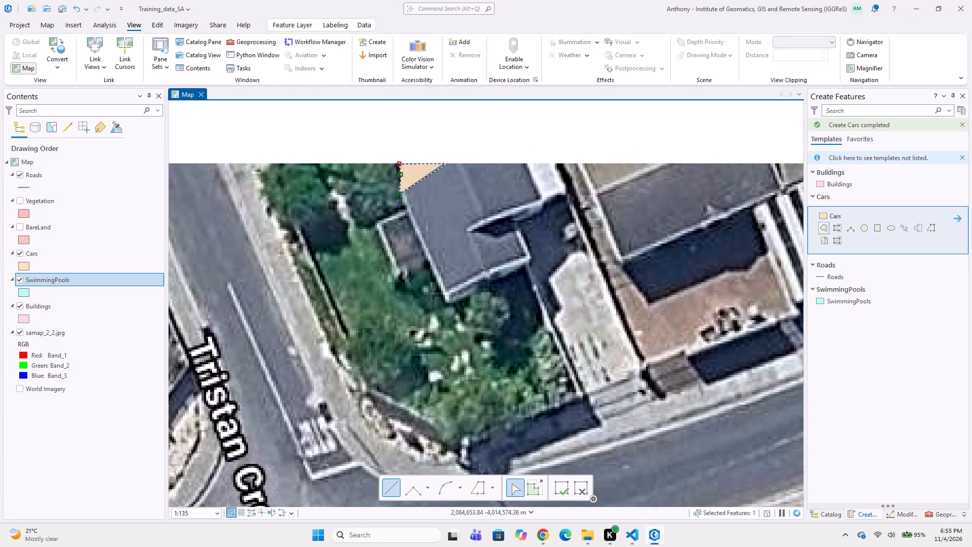
pyautogui.click(821, 183)
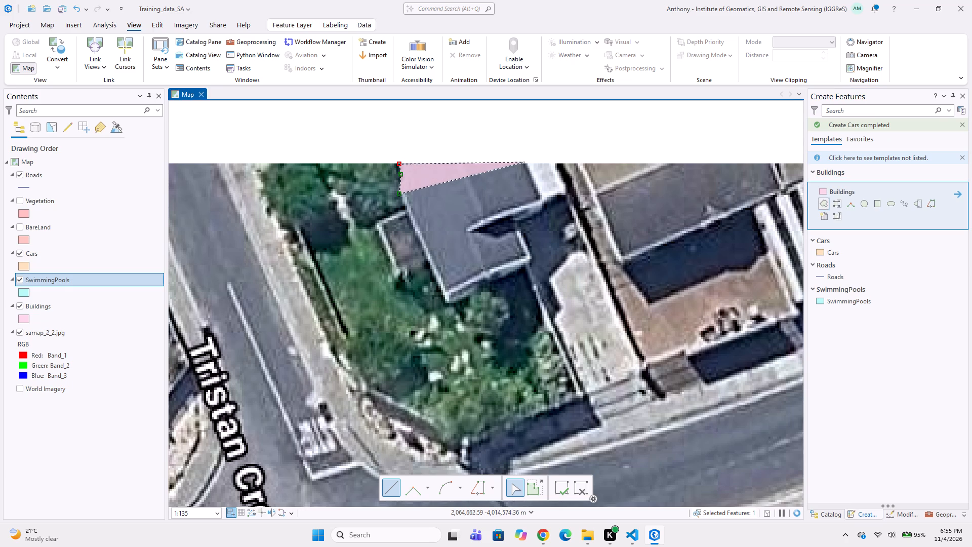
pyautogui.click(525, 162)
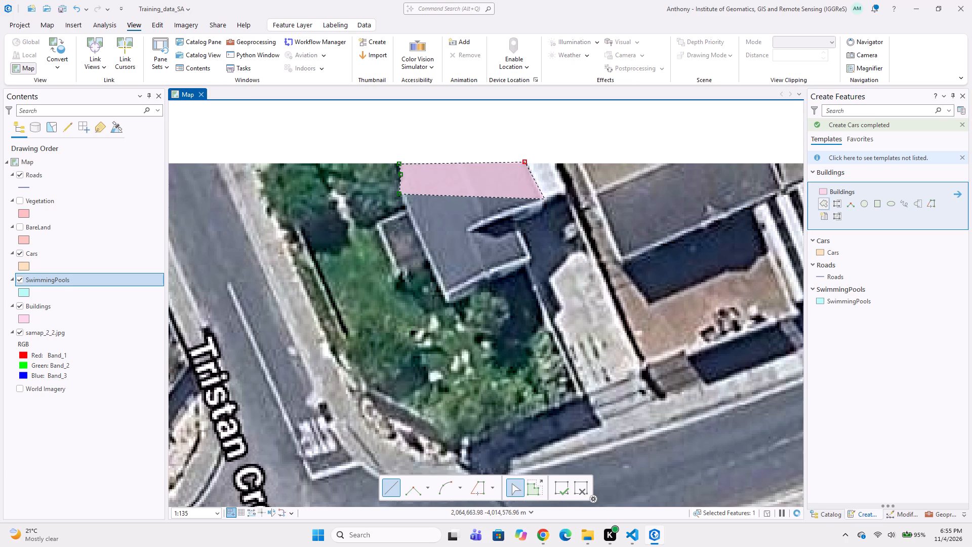
pyautogui.click(545, 201)
pyautogui.click(515, 215)
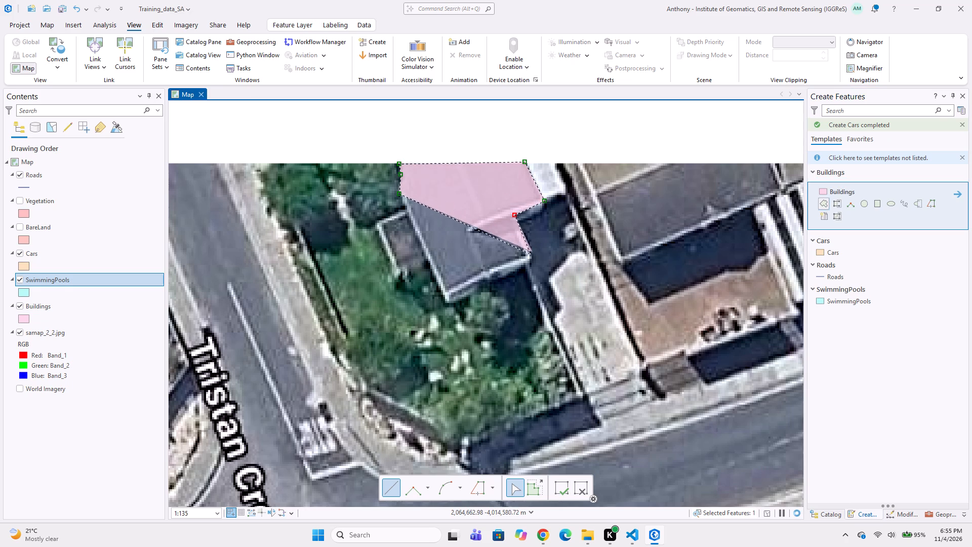
pyautogui.click(531, 259)
pyautogui.doubleClick(445, 302)
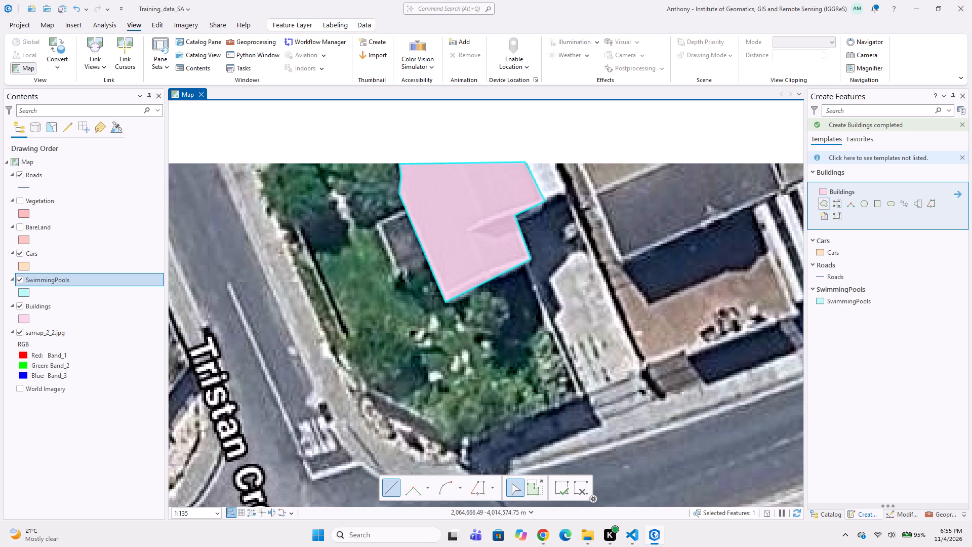
# Digitize the roof east of the garden house, cut off by the imagery's northern edge, as a three-corner Buildings polygon.
pyautogui.moveTo(621, 261); pyautogui.dragTo(611, 258)
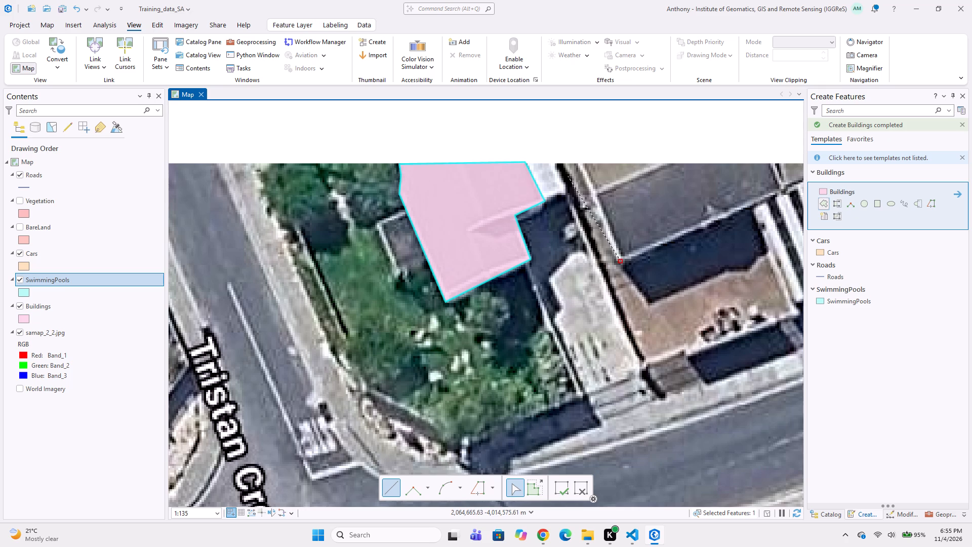
pyautogui.click(577, 167)
pyautogui.moveTo(637, 180); pyautogui.dragTo(516, 203, button='middle')
pyautogui.doubleClick(718, 187)
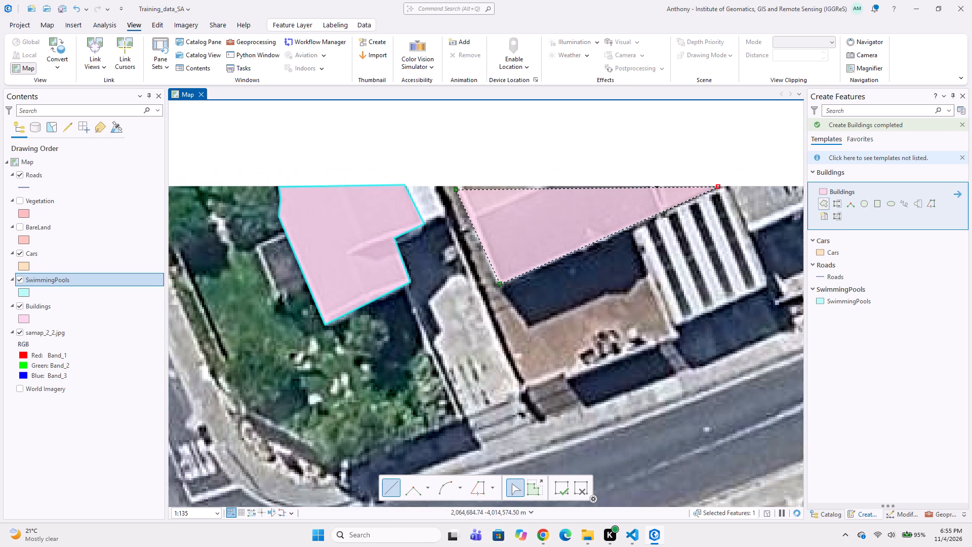
# Digitize the black-and-white striped roof north of Recife Cres as a five-vertex Buildings polygon.
pyautogui.click(723, 189)
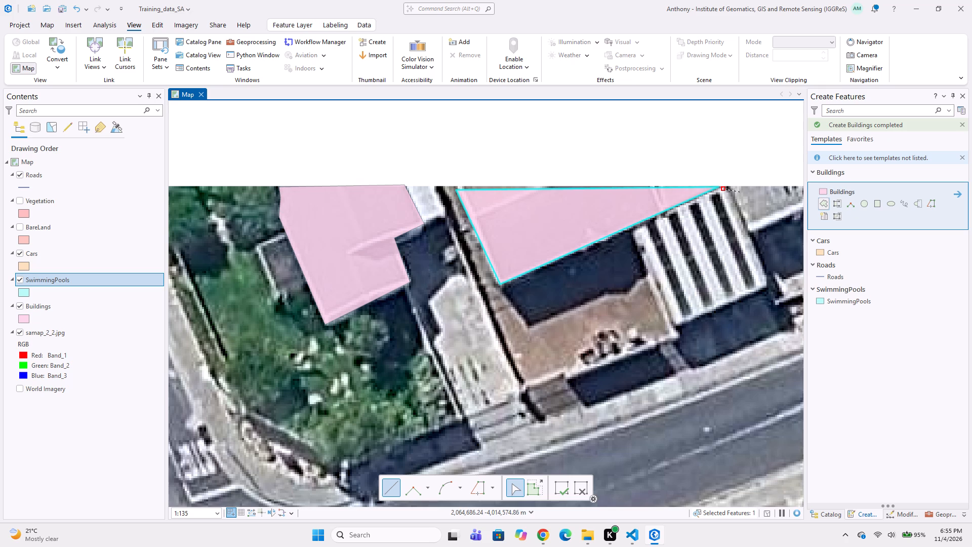
pyautogui.click(747, 228)
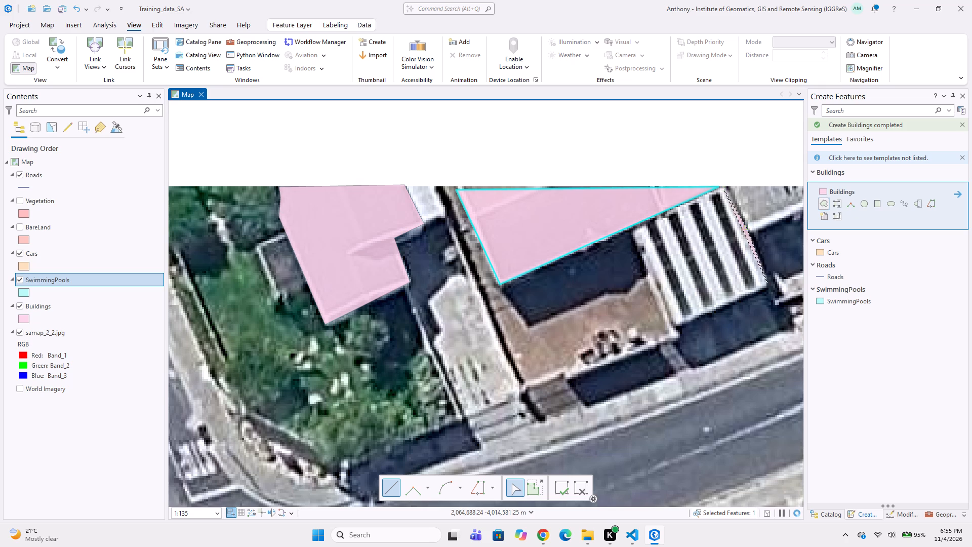
pyautogui.click(768, 284)
pyautogui.click(674, 325)
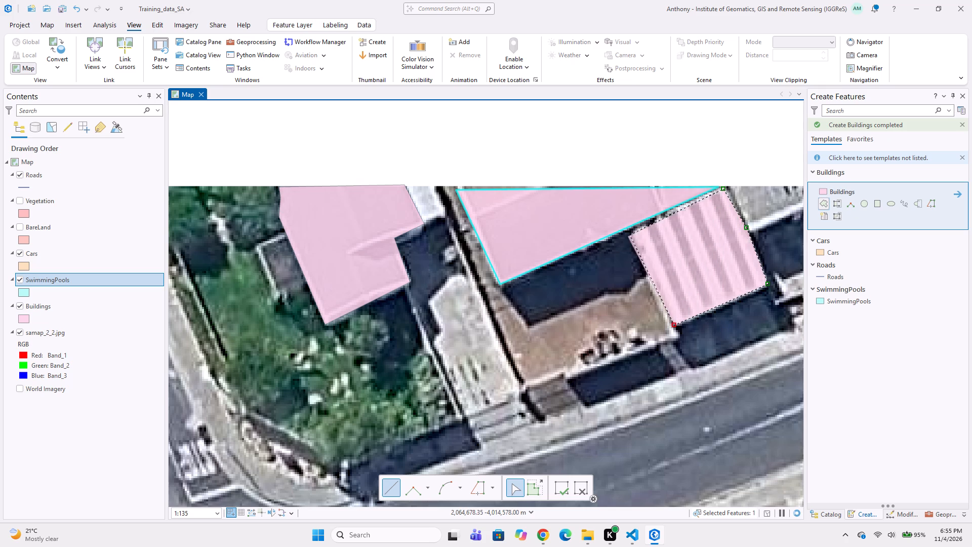
pyautogui.doubleClick(635, 228)
# Digitize the small roof portion east of the striped roof, along the imagery's northern edge, as a four-vertex Buildings polygon.
pyautogui.moveTo(646, 252); pyautogui.dragTo(477, 318, button='middle')
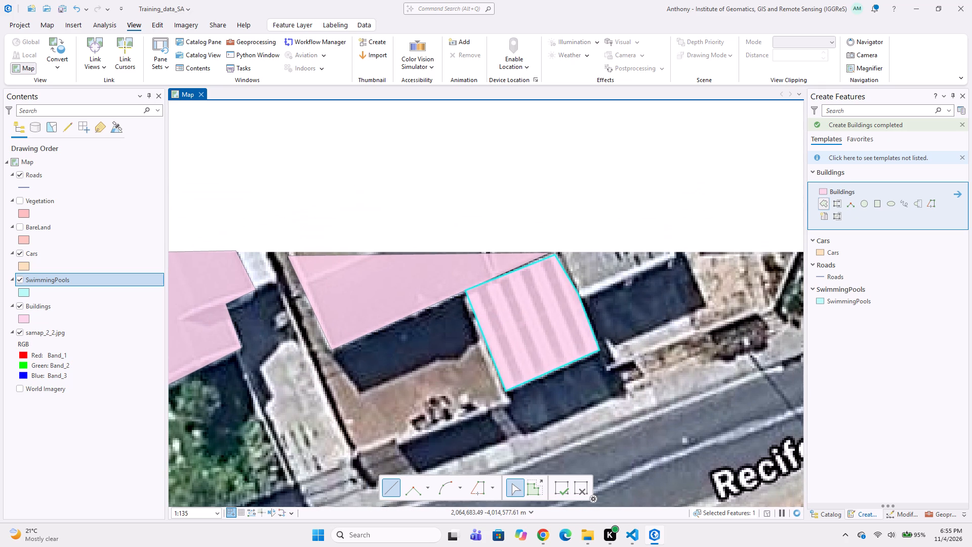
pyautogui.click(584, 297)
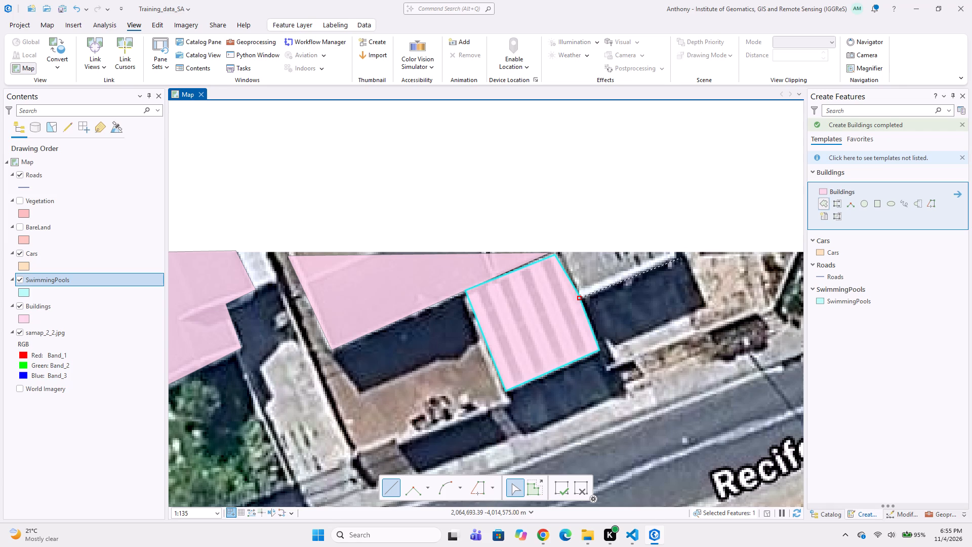
pyautogui.click(678, 256)
pyautogui.click(674, 251)
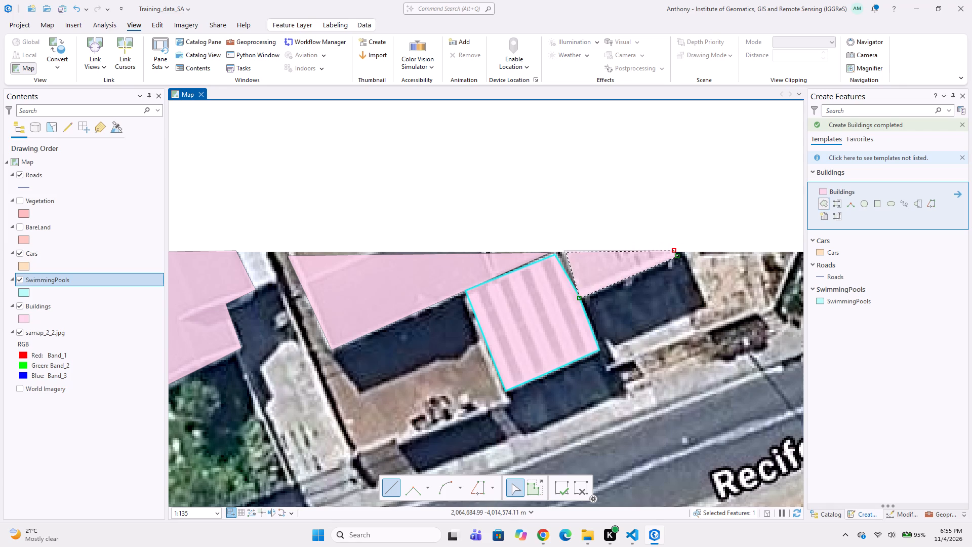
pyautogui.doubleClick(564, 254)
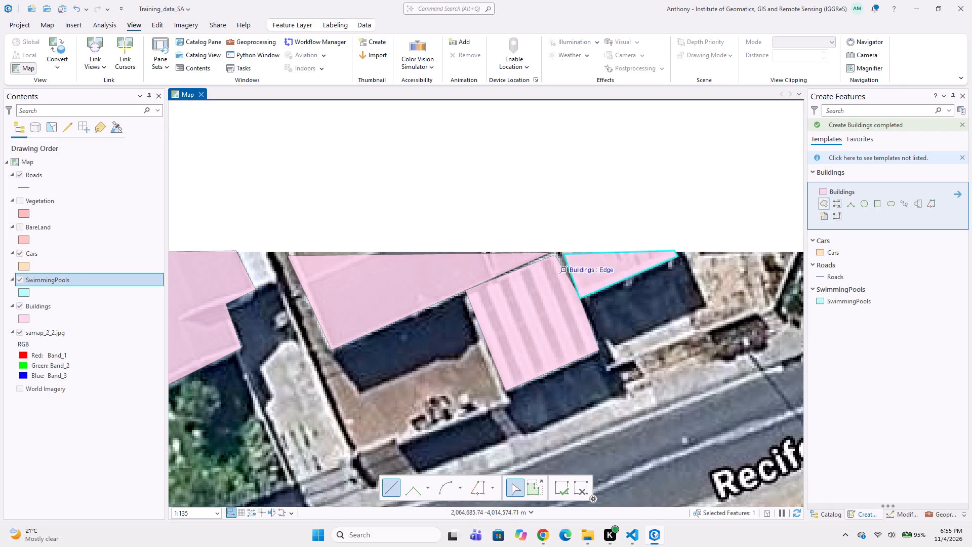
# Examine the neighbourhood around Recife Cres, Pringle Pl and Tristan Cres for buildings and cars not yet digitized.
pyautogui.scroll(-3, 561, 307)
pyautogui.moveTo(570, 346); pyautogui.dragTo(545, 281, button='middle')
pyautogui.moveTo(391, 327); pyautogui.dragTo(456, 311, button='middle')
pyautogui.scroll(-1, 362, 327)
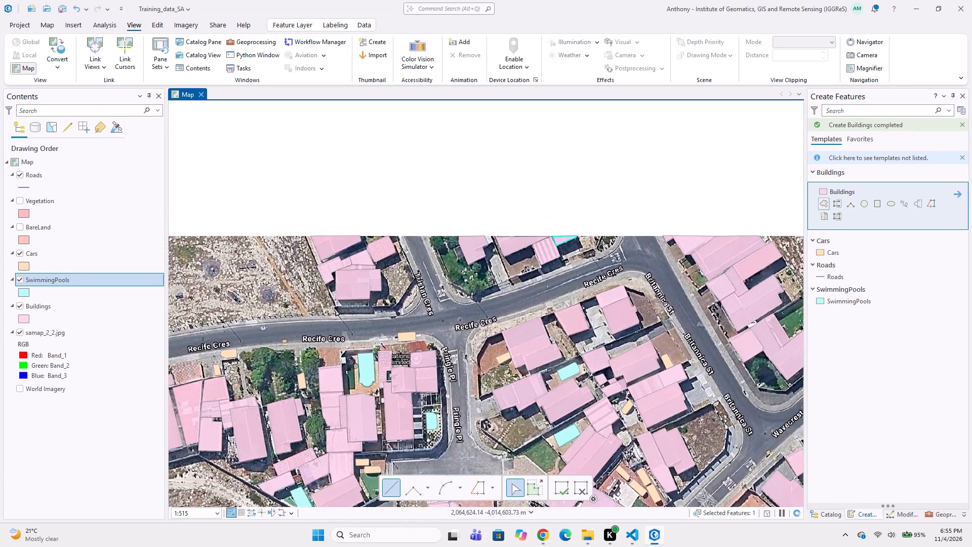
pyautogui.moveTo(307, 351); pyautogui.dragTo(447, 299, button='middle')
pyautogui.moveTo(357, 344); pyautogui.dragTo(387, 281, button='middle')
pyautogui.scroll(2, 586, 242)
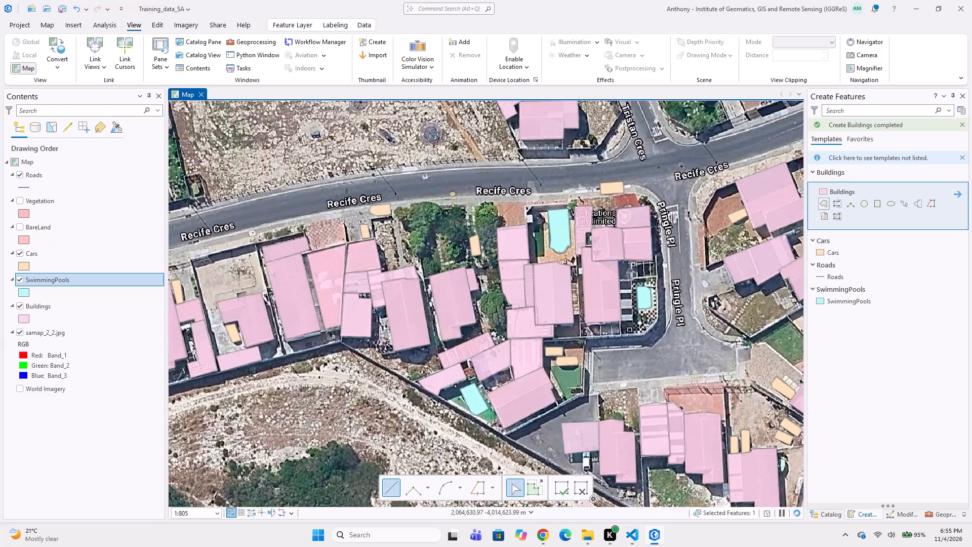
pyautogui.moveTo(577, 263); pyautogui.dragTo(463, 229, button='middle')
pyautogui.scroll(-2, 472, 337)
pyautogui.moveTo(470, 339); pyautogui.dragTo(423, 260, button='middle')
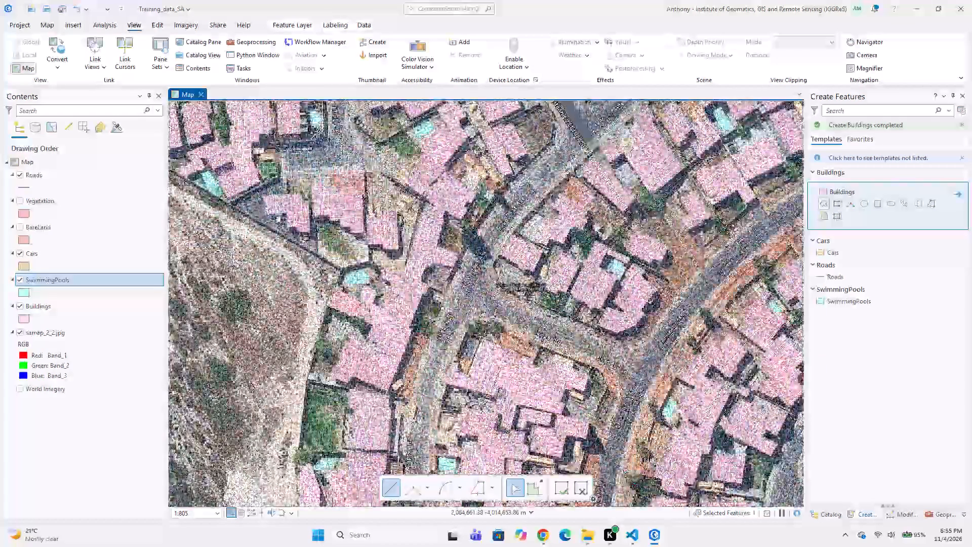
pyautogui.moveTo(492, 329); pyautogui.dragTo(430, 285, button='middle')
pyautogui.moveTo(465, 260); pyautogui.dragTo(382, 327, button='middle')
pyautogui.moveTo(414, 291); pyautogui.dragTo(422, 364, button='middle')
pyautogui.scroll(-1, 422, 364)
pyautogui.scroll(-2, 338, 329)
pyautogui.moveTo(293, 313); pyautogui.dragTo(408, 307, button='middle')
pyautogui.scroll(1, 273, 237)
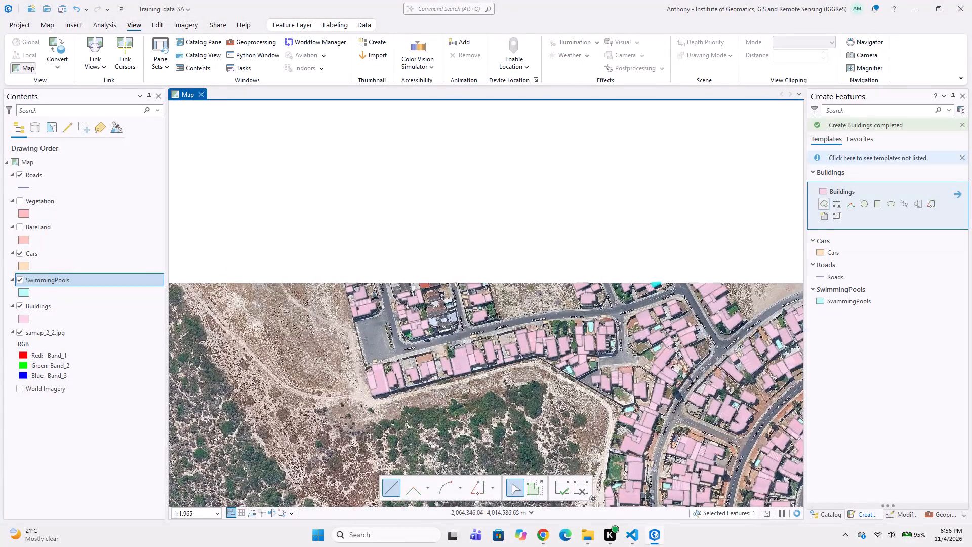
pyautogui.scroll(1, 348, 346)
pyautogui.scroll(1, 421, 332)
pyautogui.moveTo(486, 290); pyautogui.dragTo(424, 354, button='middle')
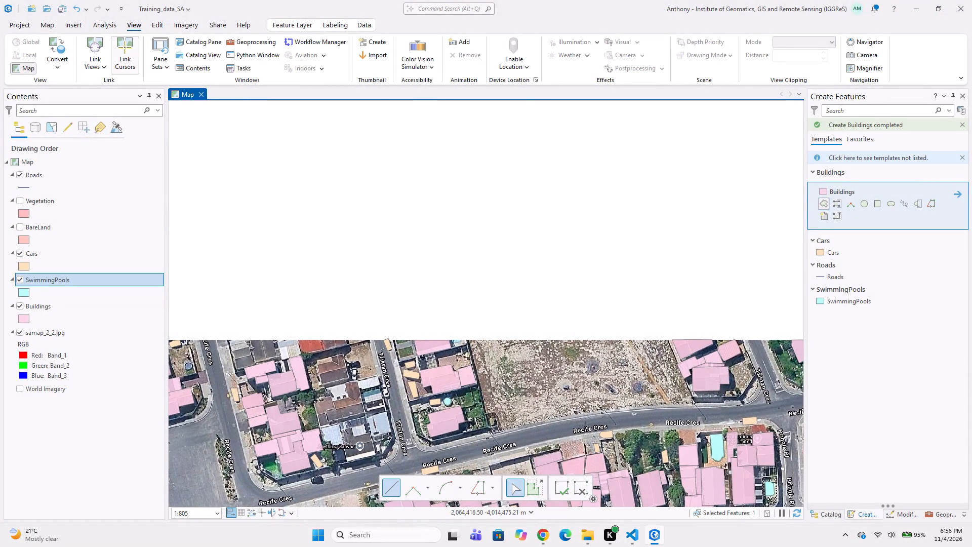
# Save the Training_data_SA project.
pyautogui.click(61, 12)
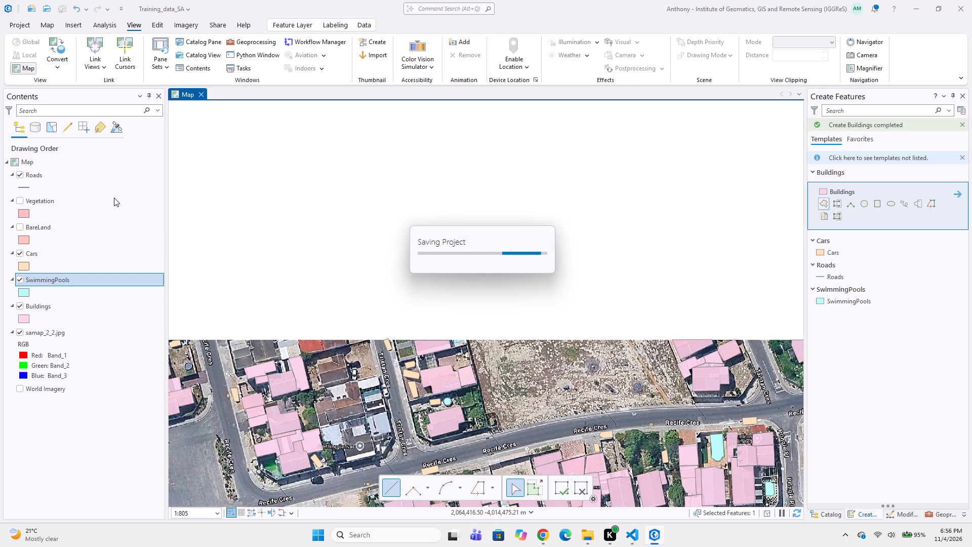
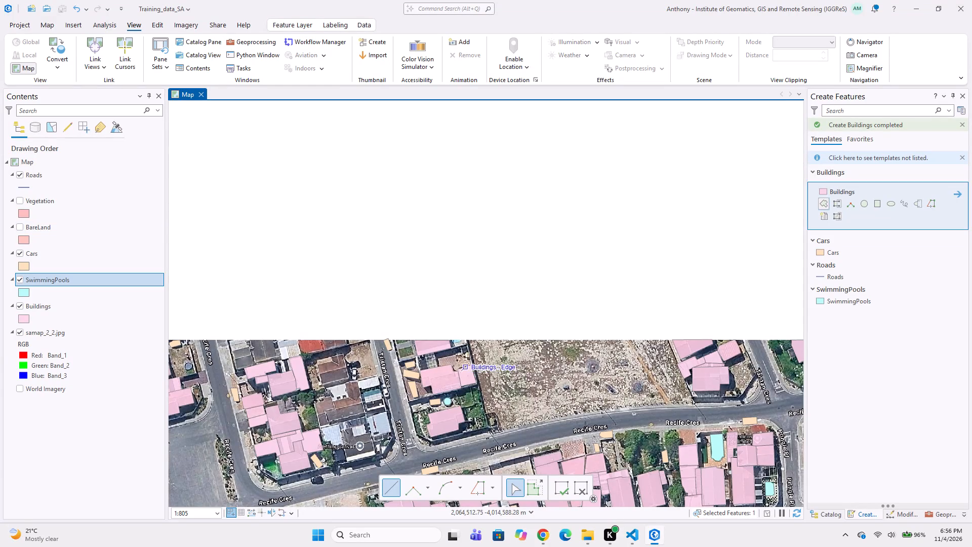
# Digitize the light grey roof at the imagery's northern edge, just east of Recife Cres, as a nine-vertex Buildings polygon.
pyautogui.scroll(1, 366, 439)
pyautogui.scroll(1, 320, 394)
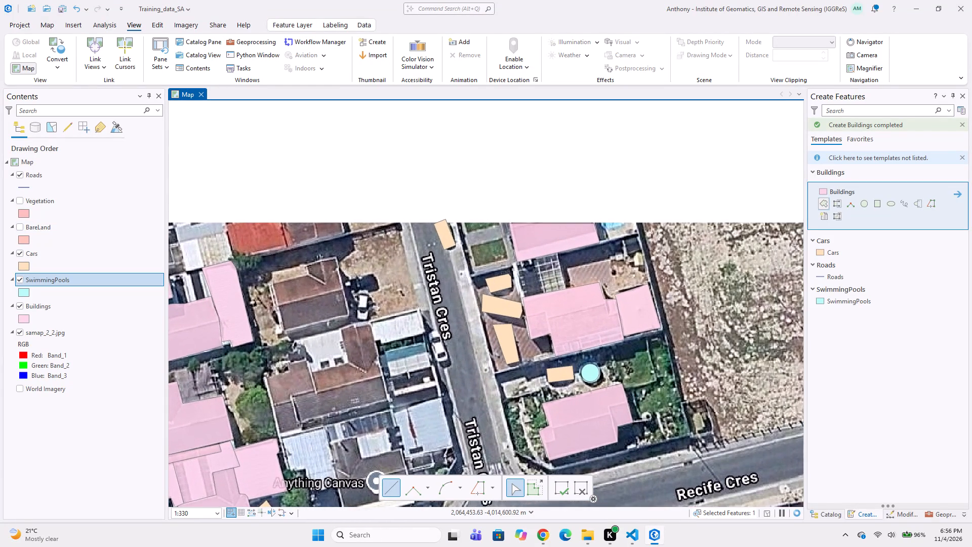
pyautogui.moveTo(280, 382); pyautogui.dragTo(399, 371, button='middle')
pyautogui.moveTo(414, 318); pyautogui.dragTo(417, 405, button='middle')
pyautogui.scroll(1, 297, 380)
pyautogui.moveTo(252, 359); pyautogui.dragTo(362, 320, button='middle')
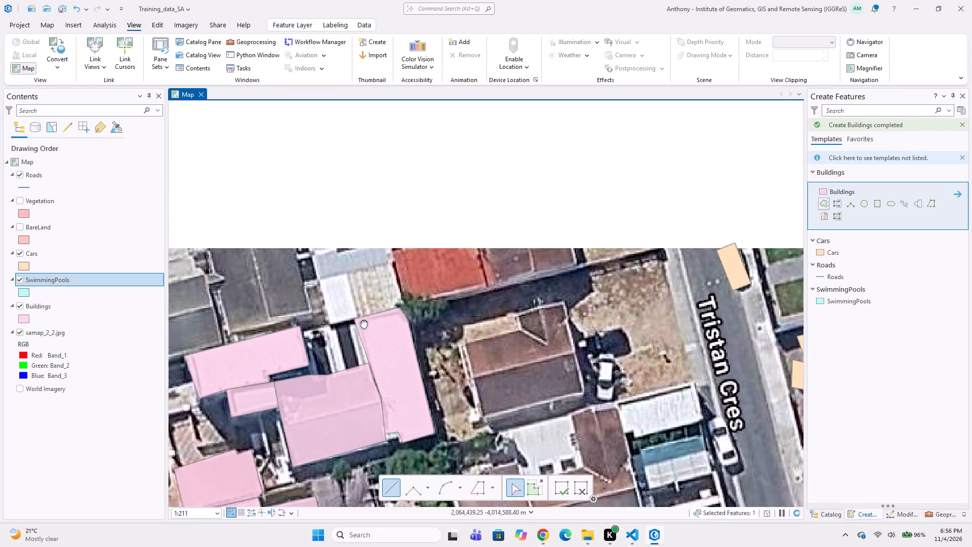
pyautogui.moveTo(362, 320); pyautogui.dragTo(397, 292, button='middle')
pyautogui.scroll(1, 247, 201)
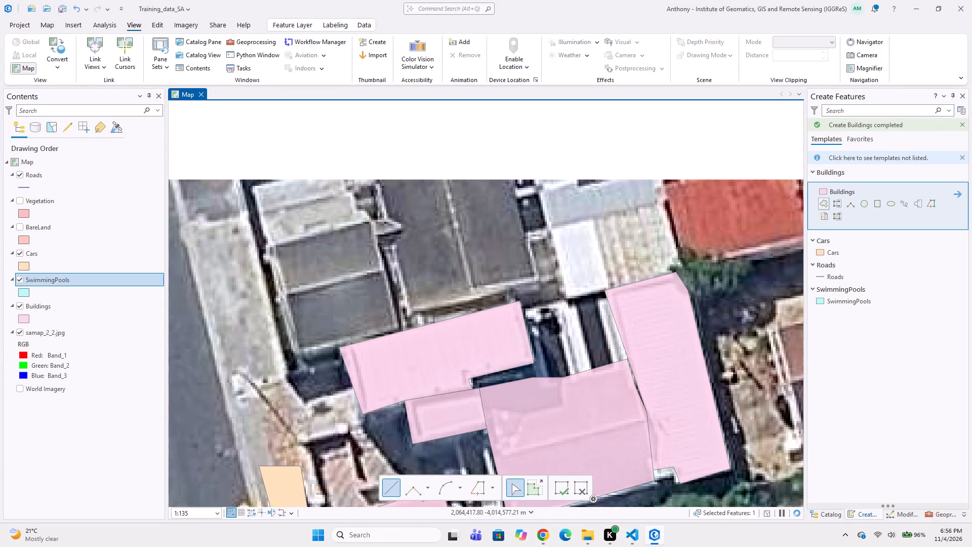
pyautogui.click(252, 189)
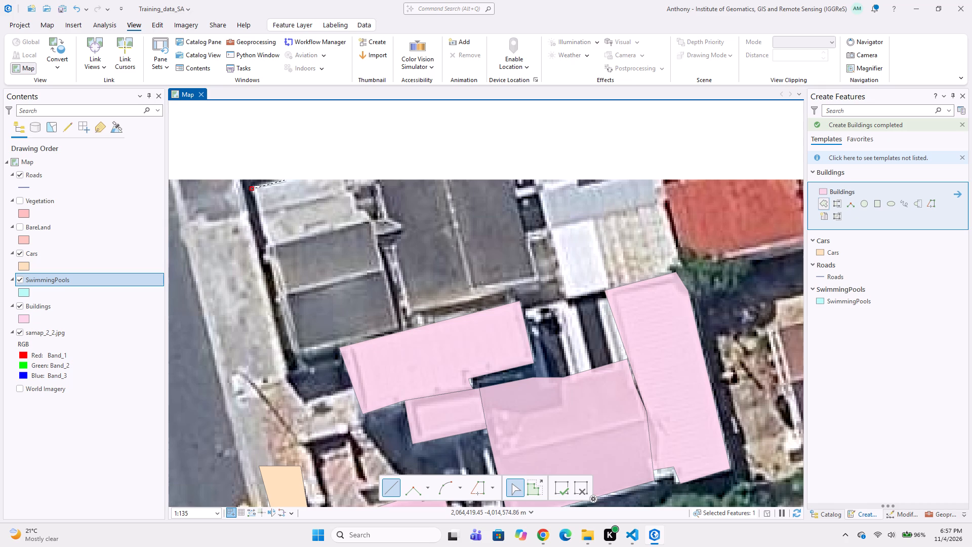
pyautogui.click(281, 180)
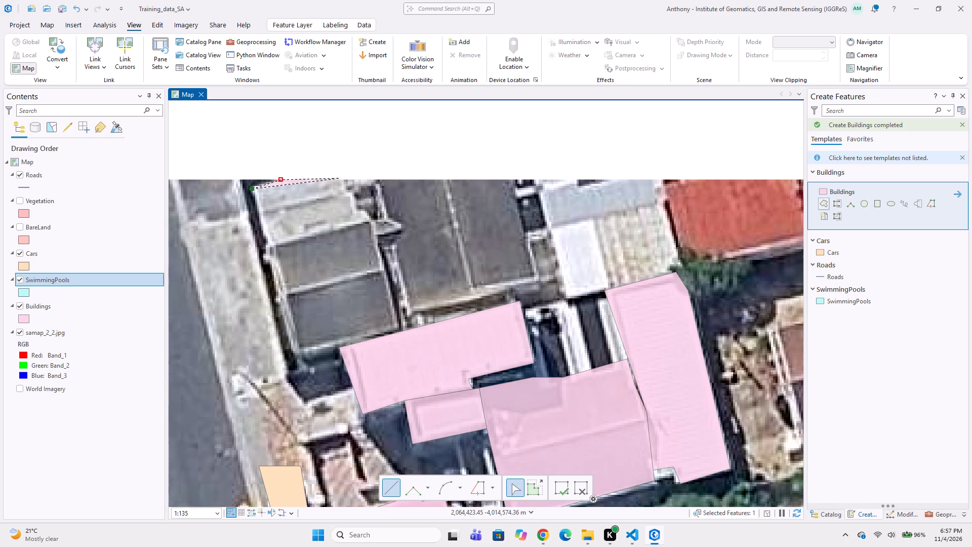
pyautogui.click(339, 178)
pyautogui.click(343, 192)
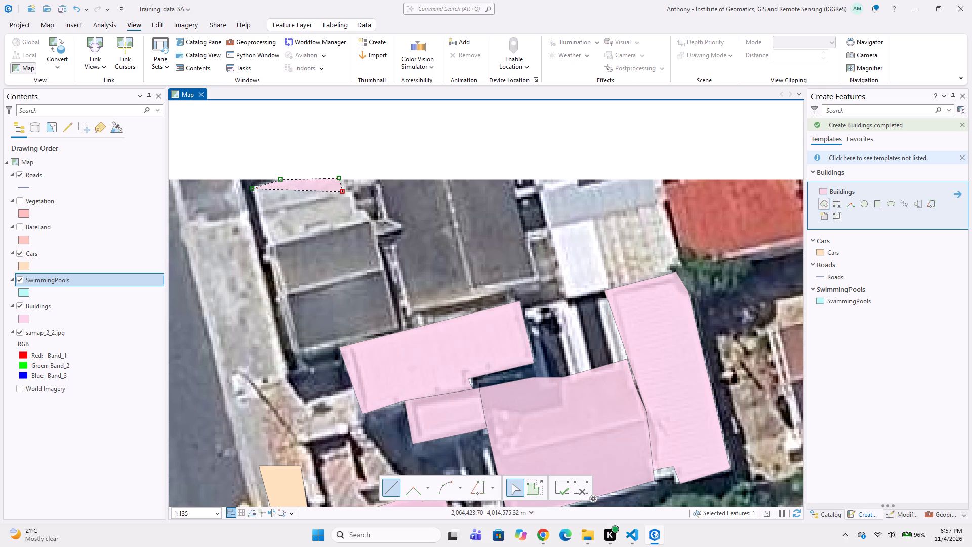
pyautogui.click(350, 190)
pyautogui.click(355, 206)
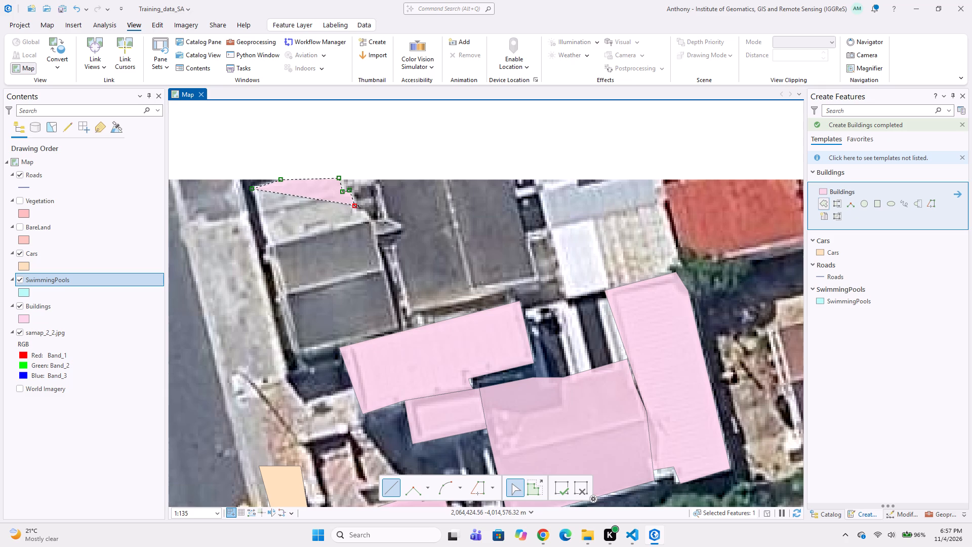
pyautogui.click(369, 215)
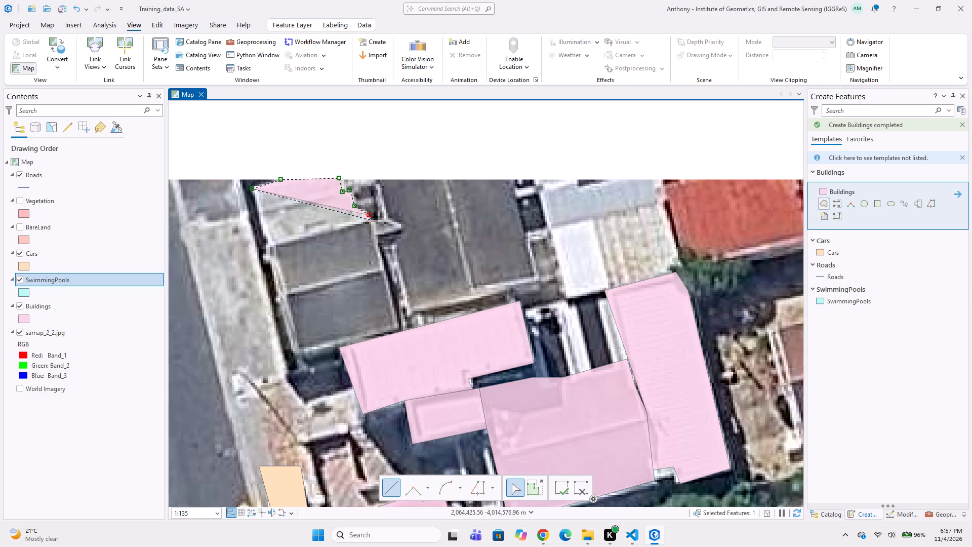
pyautogui.click(371, 222)
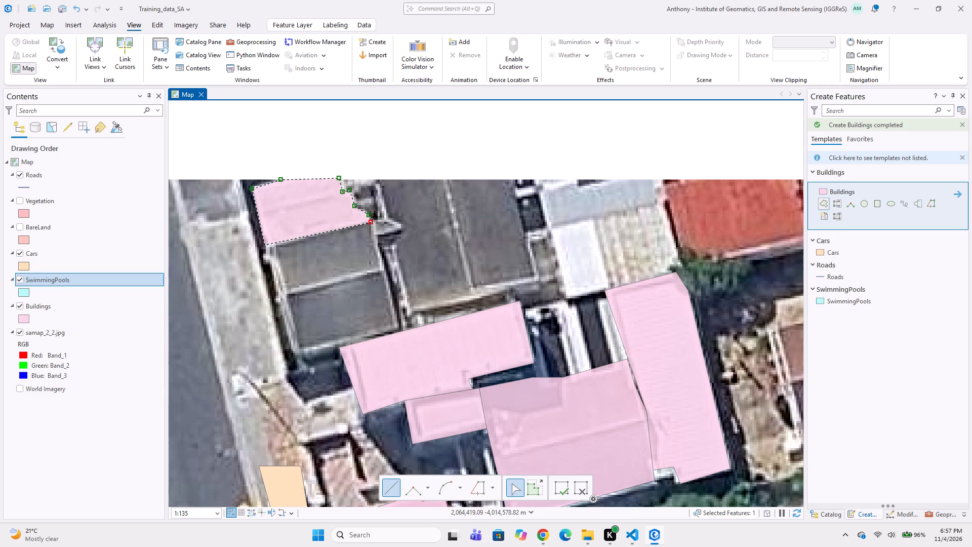
pyautogui.doubleClick(265, 245)
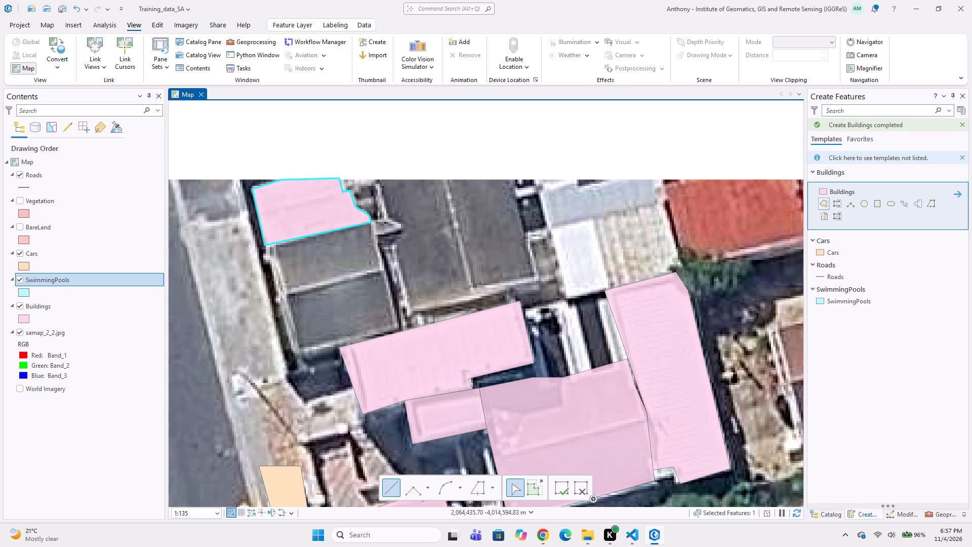
# Digitize the dark grey roof adjoining the light grey roof's southern edge as a five-vertex Buildings polygon sharing that edge.
pyautogui.click(268, 247)
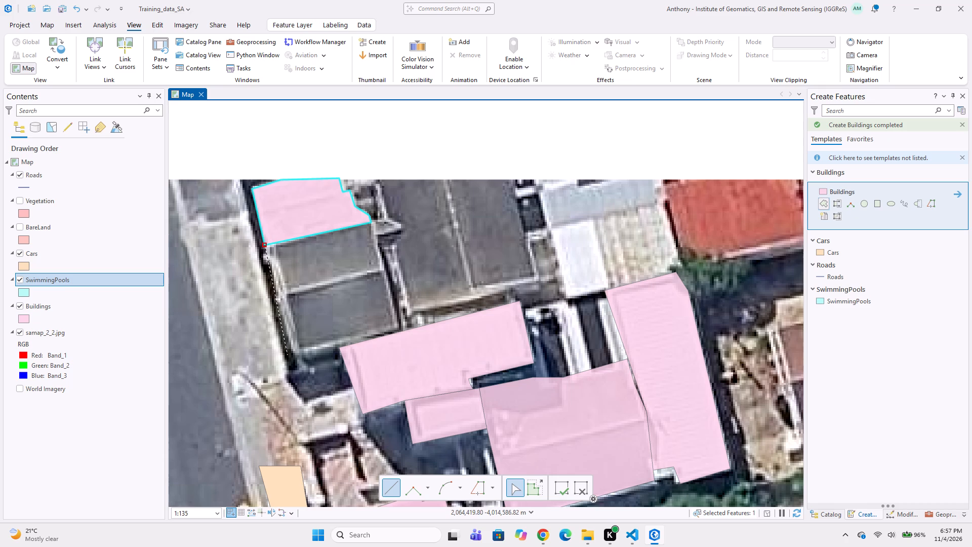
pyautogui.click(290, 355)
pyautogui.click(337, 345)
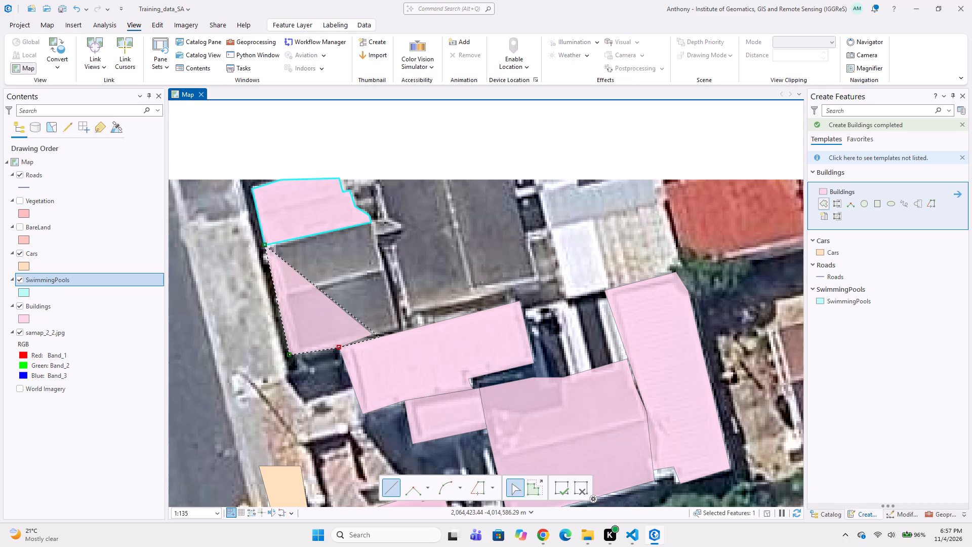
pyautogui.click(399, 332)
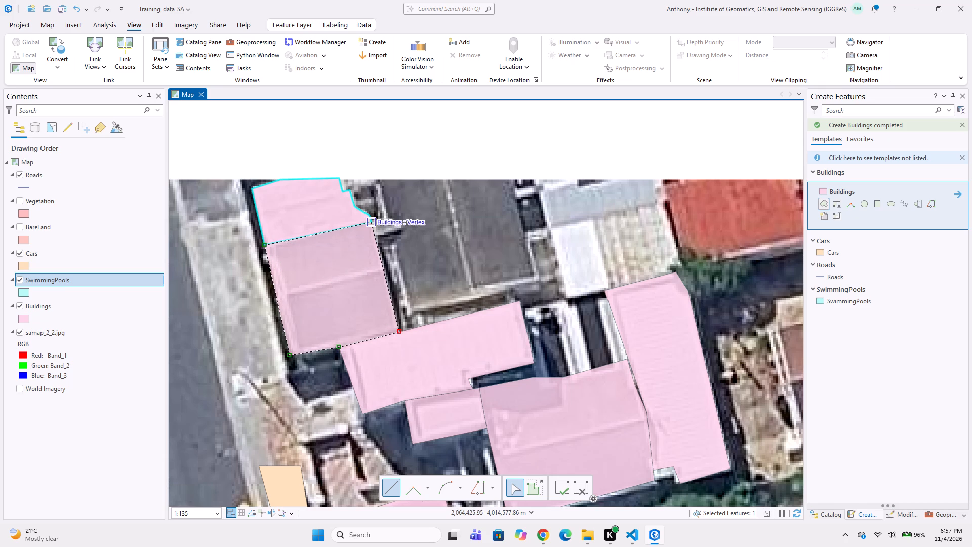
pyautogui.doubleClick(375, 224)
# Digitize the large dark gabled roof to the east as a Buildings polygon, including the small projection reaching the neighbouring roof on its west side.
pyautogui.click(405, 313)
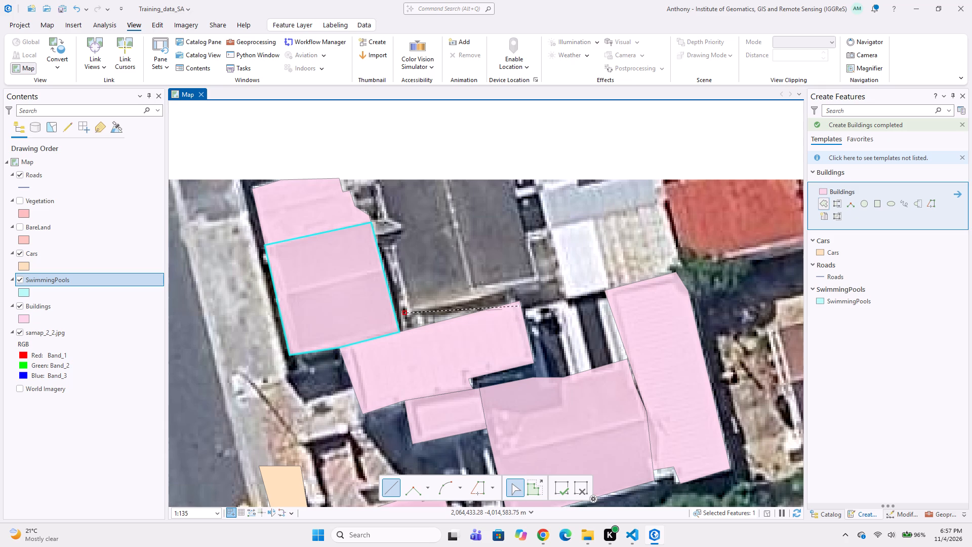
pyautogui.click(539, 283)
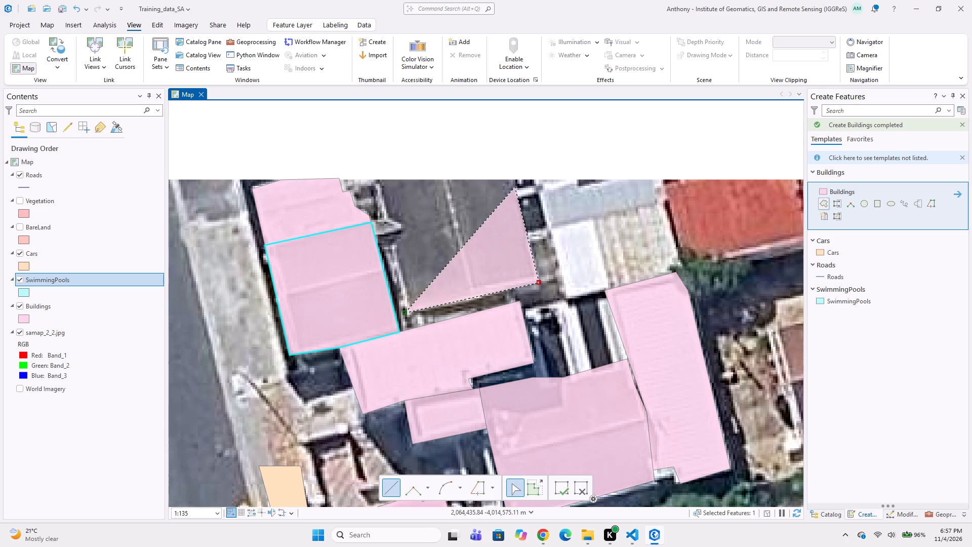
pyautogui.click(511, 182)
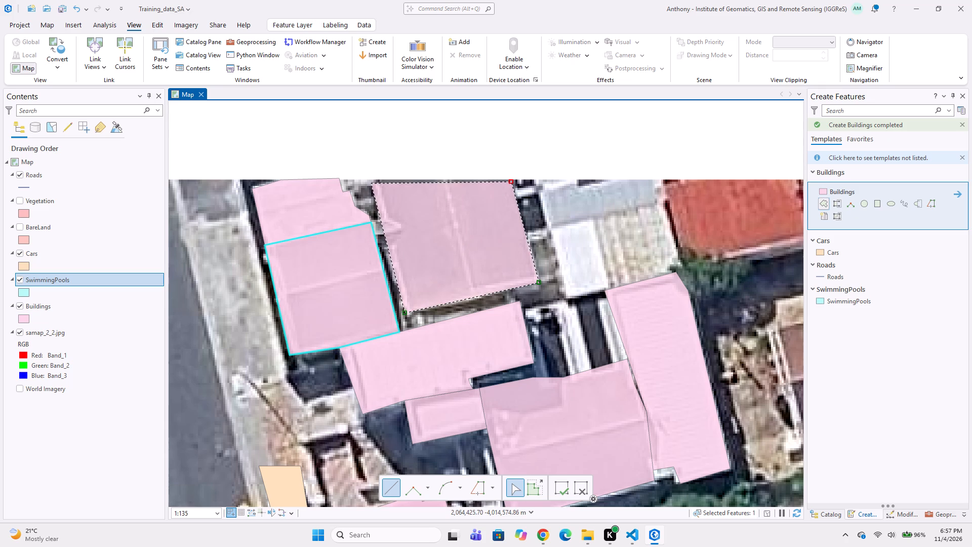
pyautogui.click(376, 180)
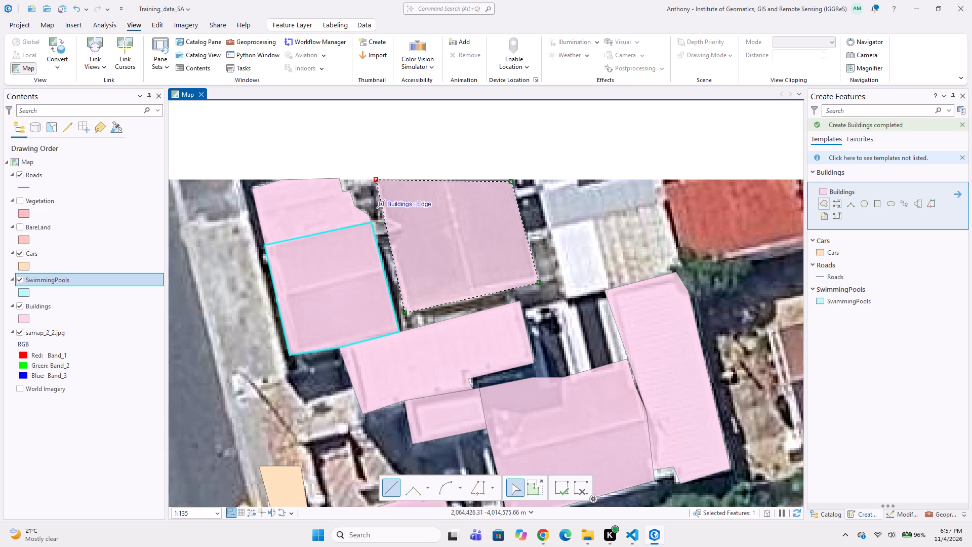
pyautogui.click(385, 213)
pyautogui.scroll(3, 392, 231)
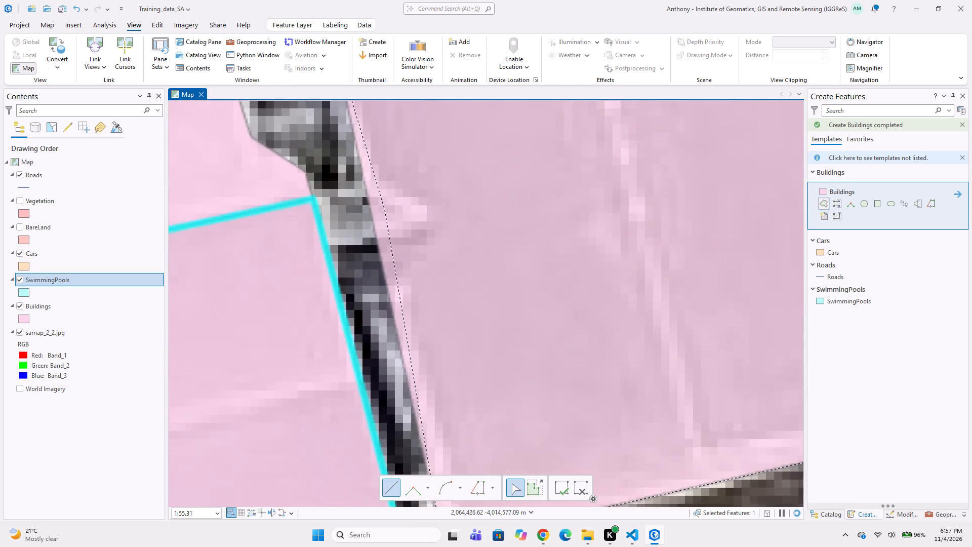
pyautogui.moveTo(373, 185); pyautogui.dragTo(368, 185)
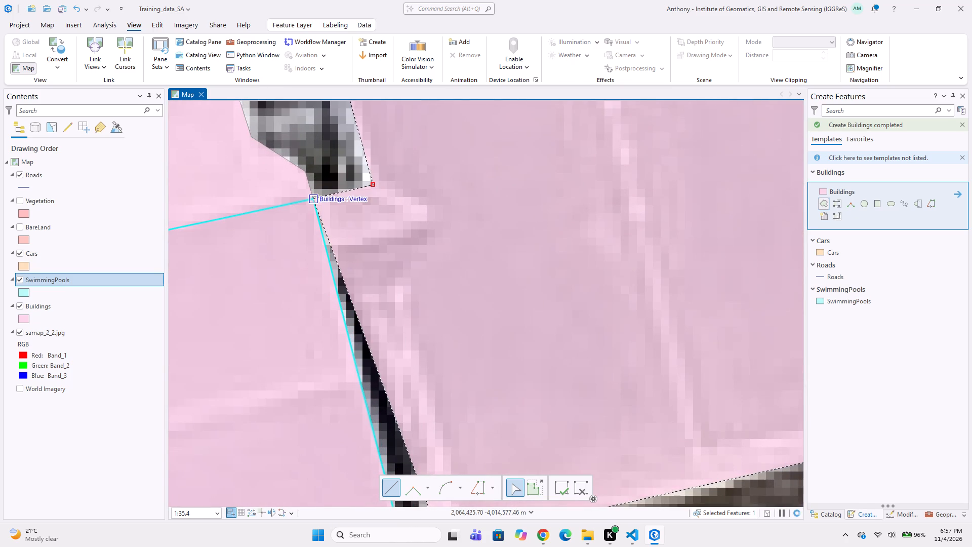
pyautogui.click(314, 198)
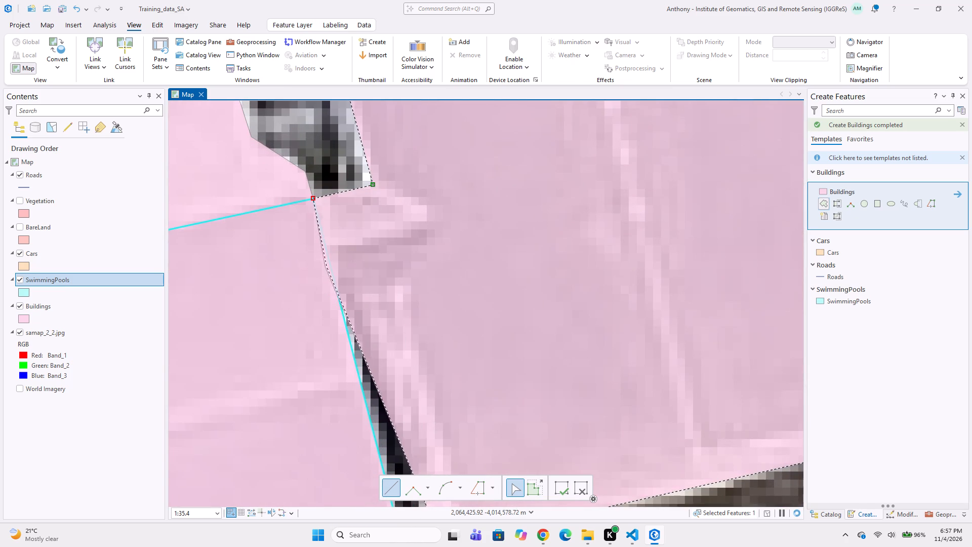
pyautogui.click(329, 266)
pyautogui.doubleClick(394, 277)
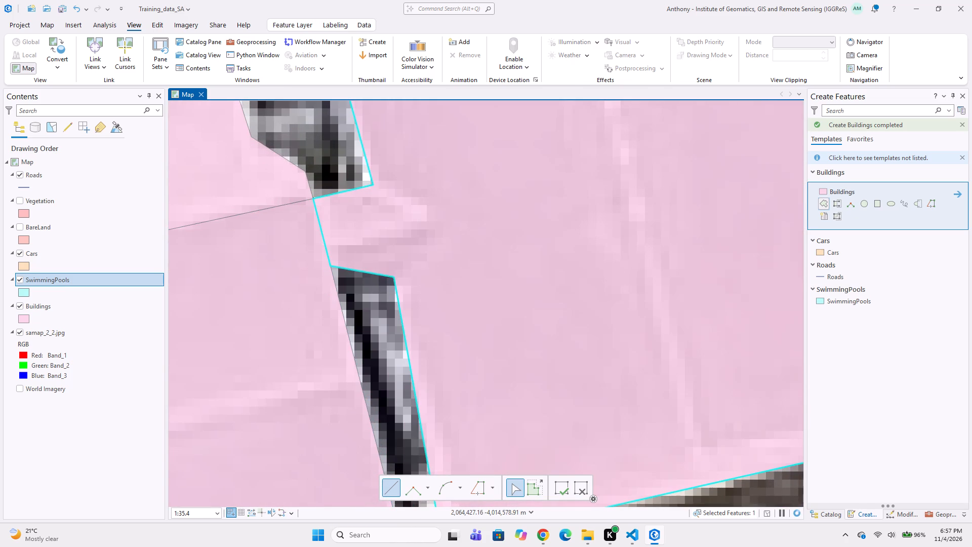
# Digitize the white, cream and pale grey roof between the dark gabled roof and the red roof as a six-vertex Buildings polygon.
pyautogui.scroll(-3, 261, 332)
pyautogui.scroll(1, 261, 331)
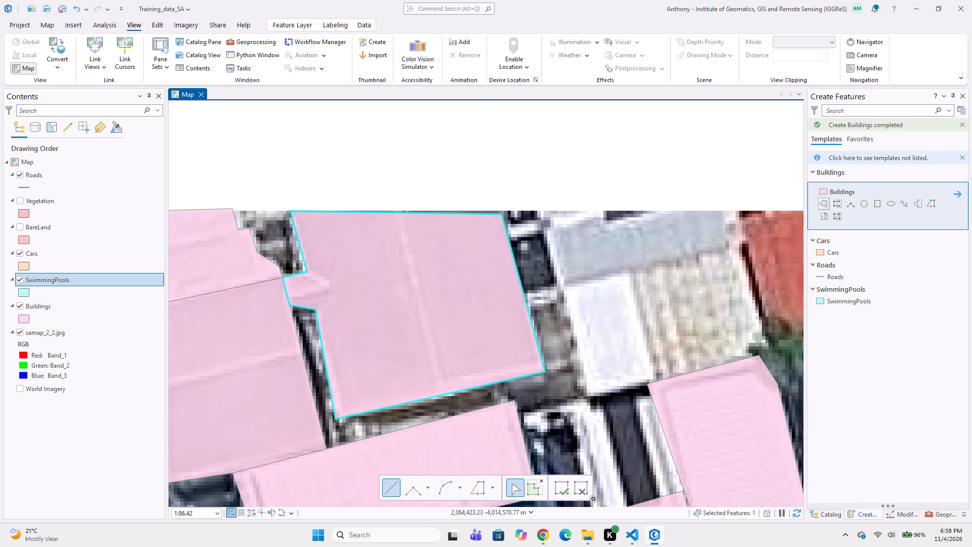
pyautogui.scroll(-1, 212, 135)
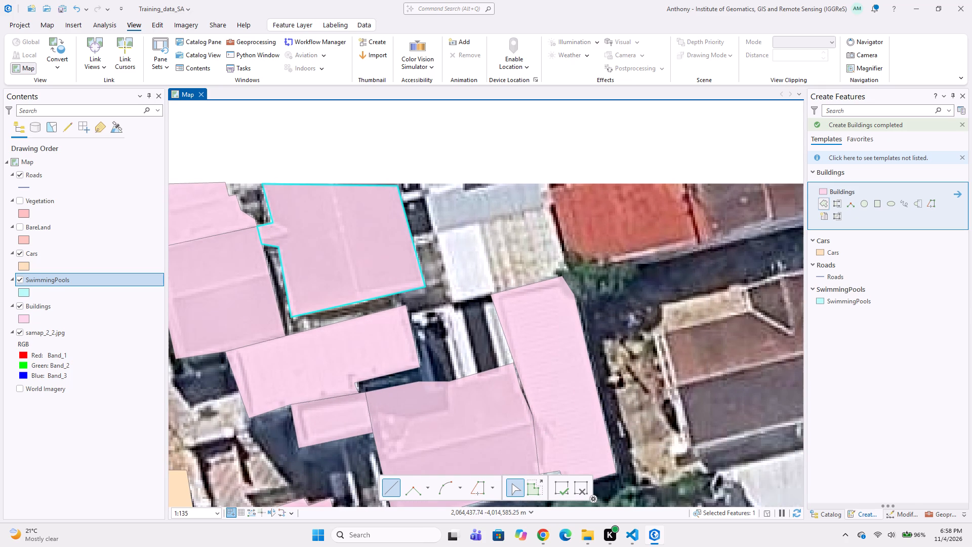
pyautogui.click(455, 305)
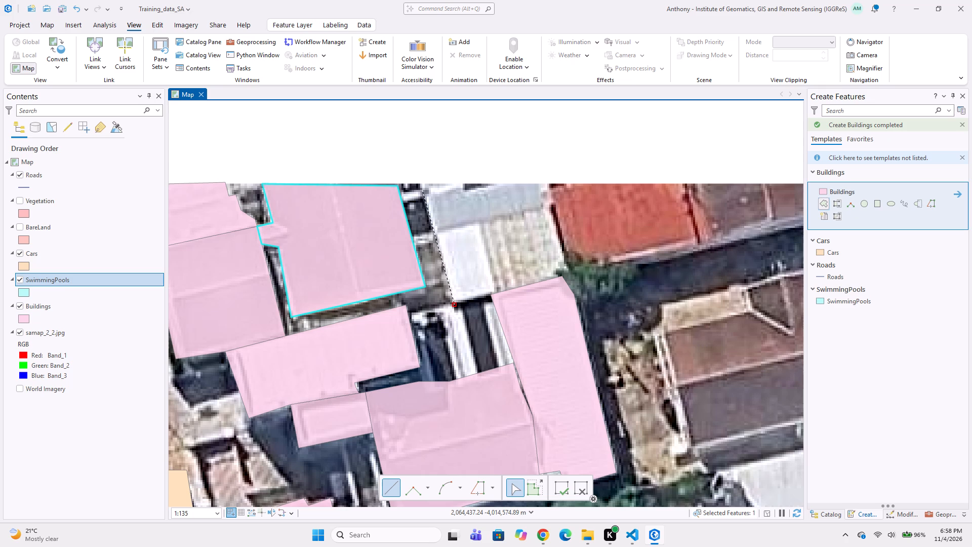
pyautogui.click(422, 184)
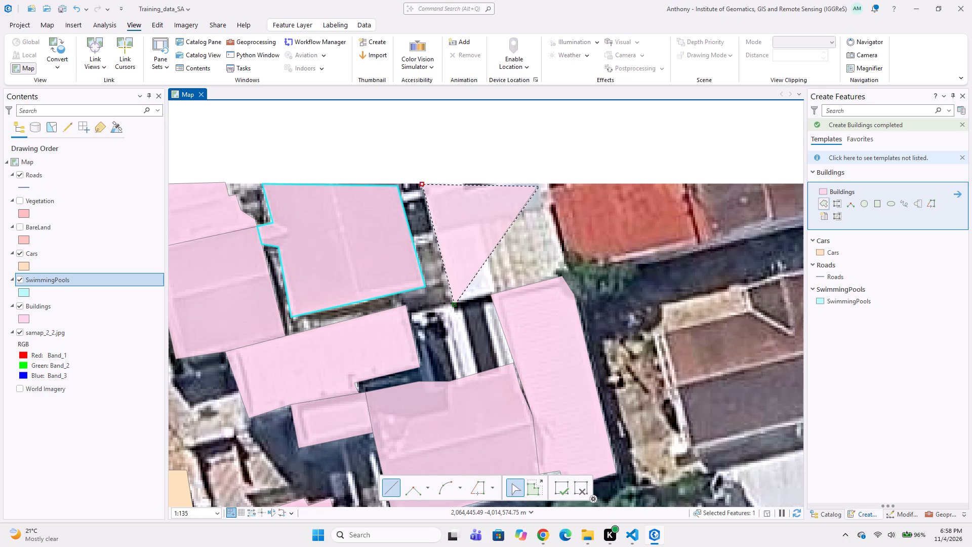
pyautogui.click(545, 184)
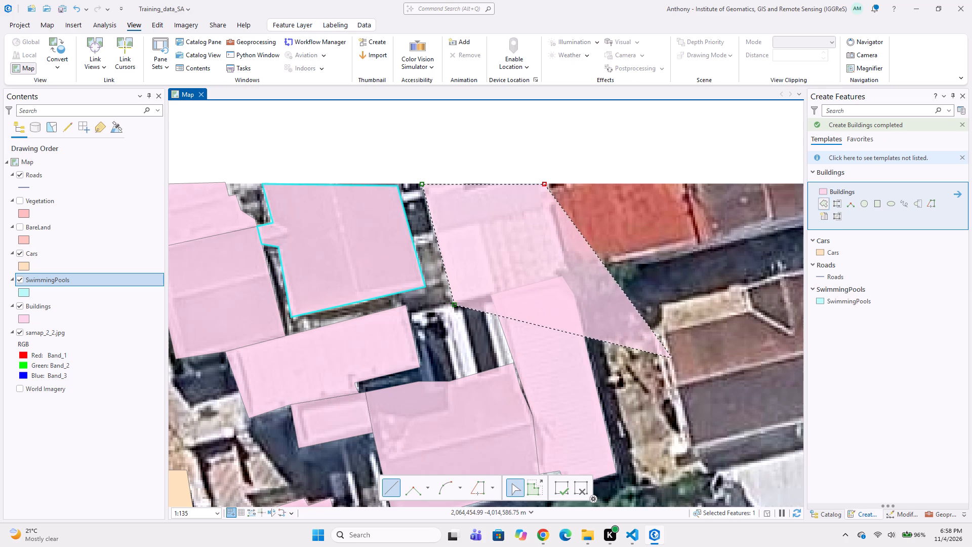
pyautogui.click(570, 262)
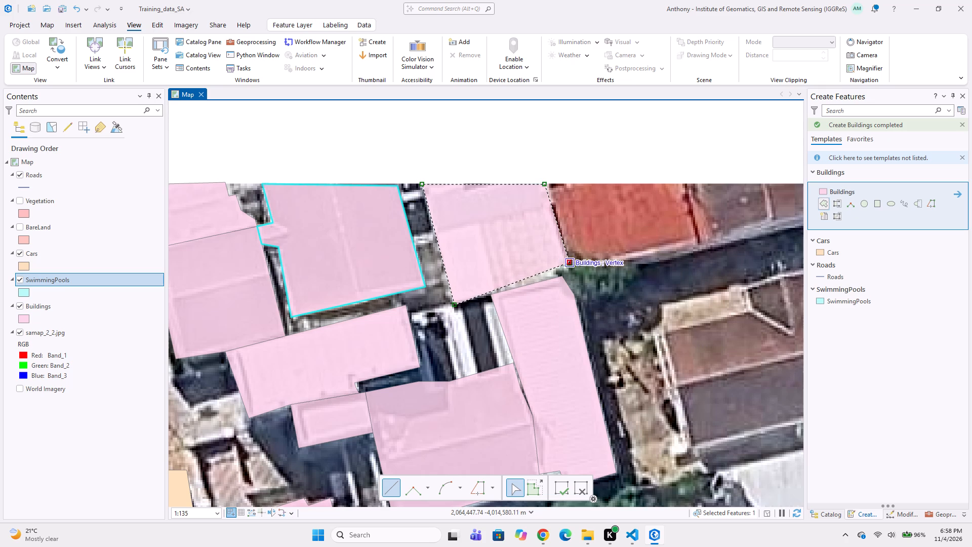
pyautogui.click(557, 269)
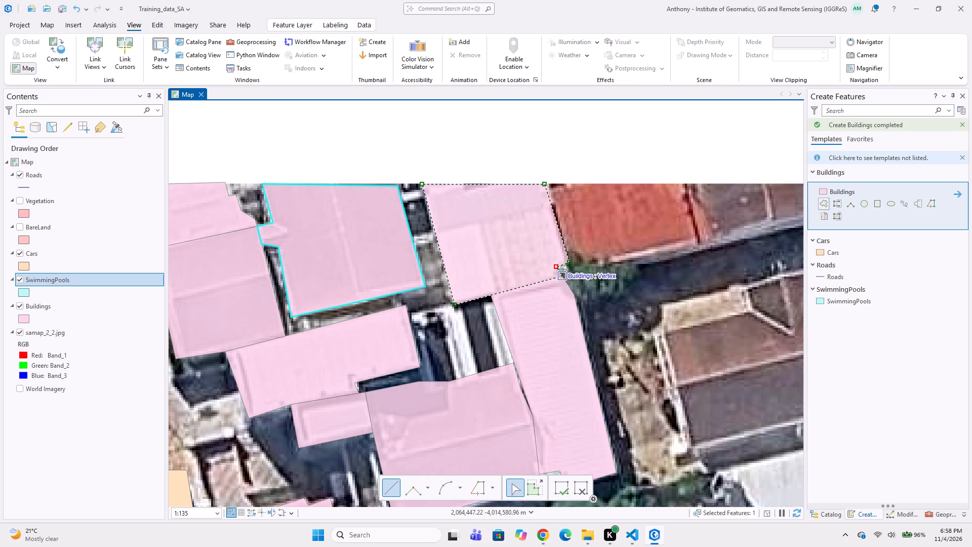
pyautogui.doubleClick(559, 277)
# Digitize the red roof along the imagery's northern edge as a five-vertex Buildings polygon adjoining the white and cream roof.
pyautogui.scroll(-2, 487, 323)
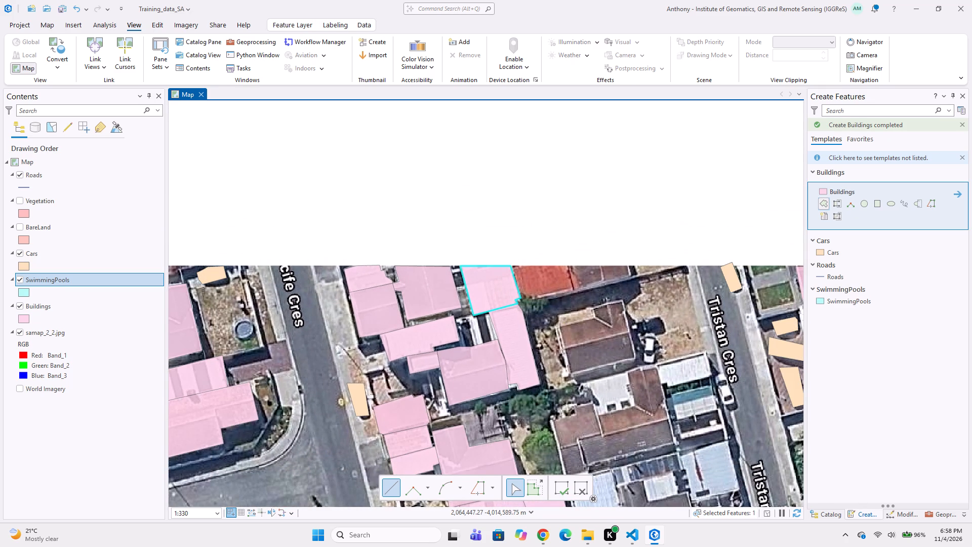
pyautogui.scroll(1, 518, 298)
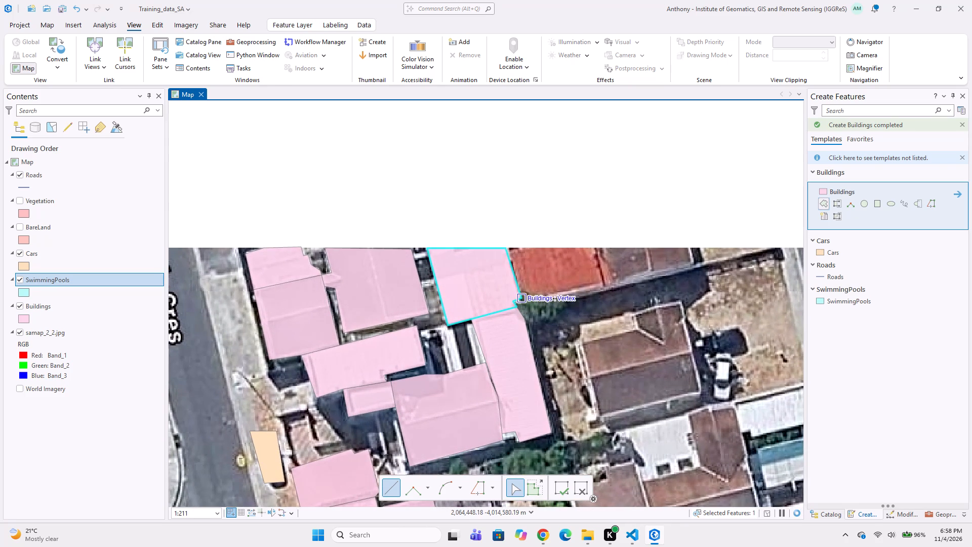
pyautogui.click(522, 300)
pyautogui.click(555, 300)
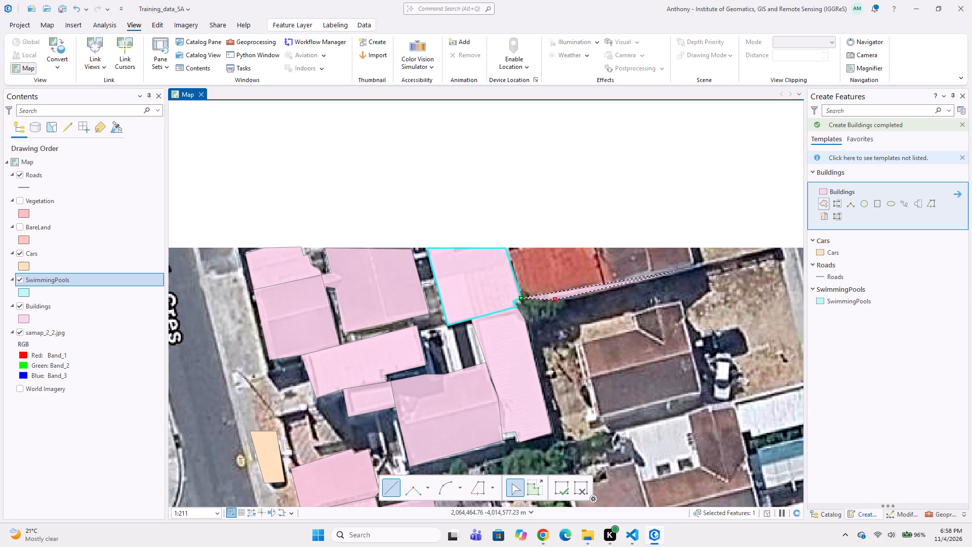
pyautogui.click(605, 287)
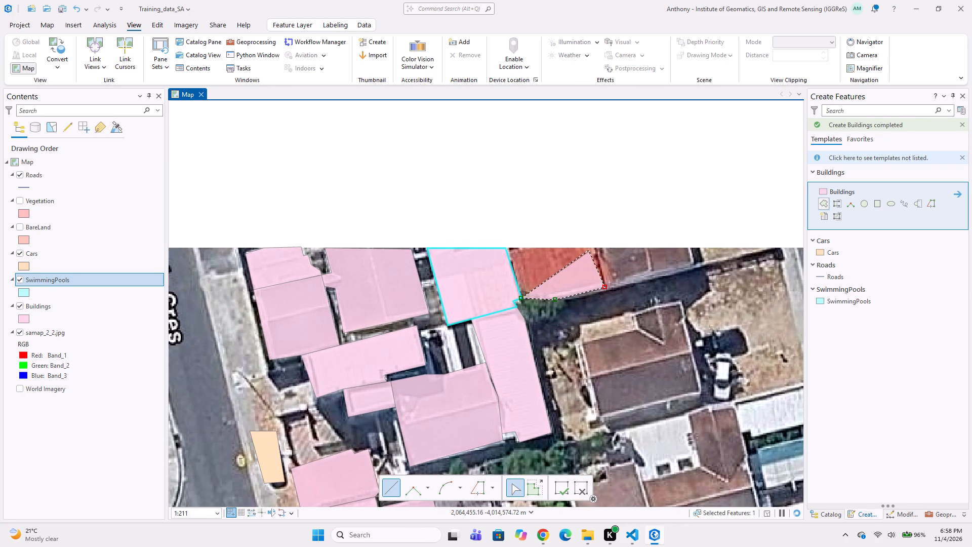
pyautogui.click(594, 248)
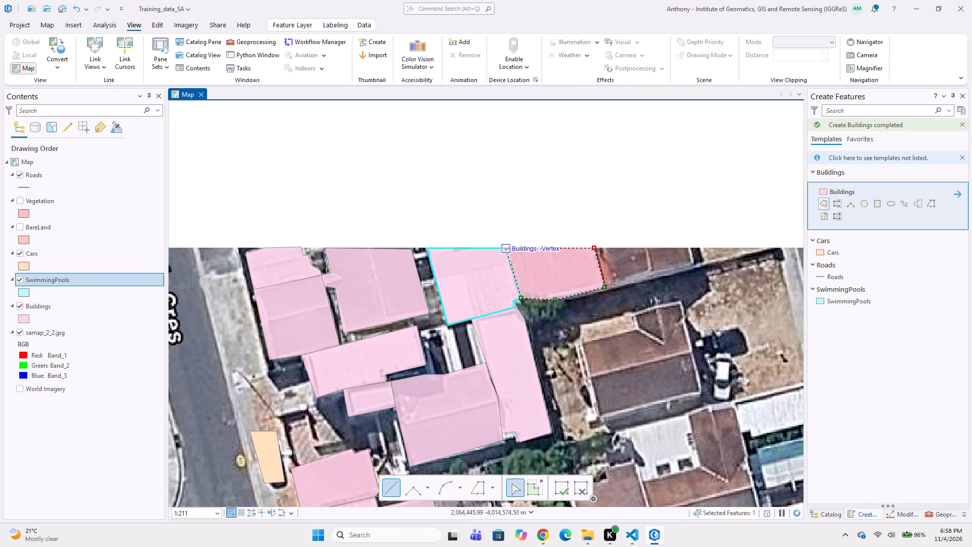
pyautogui.doubleClick(506, 250)
# Digitize the brown roof along the imagery's northern edge as a four-vertex Buildings polygon adjoining the red roof's eastern side.
pyautogui.click(609, 287)
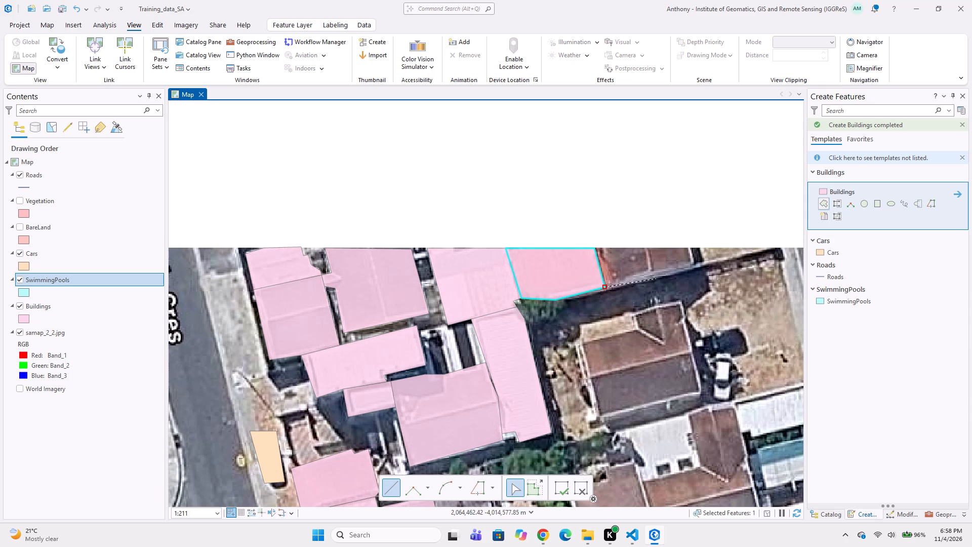
pyautogui.click(695, 264)
pyautogui.click(690, 248)
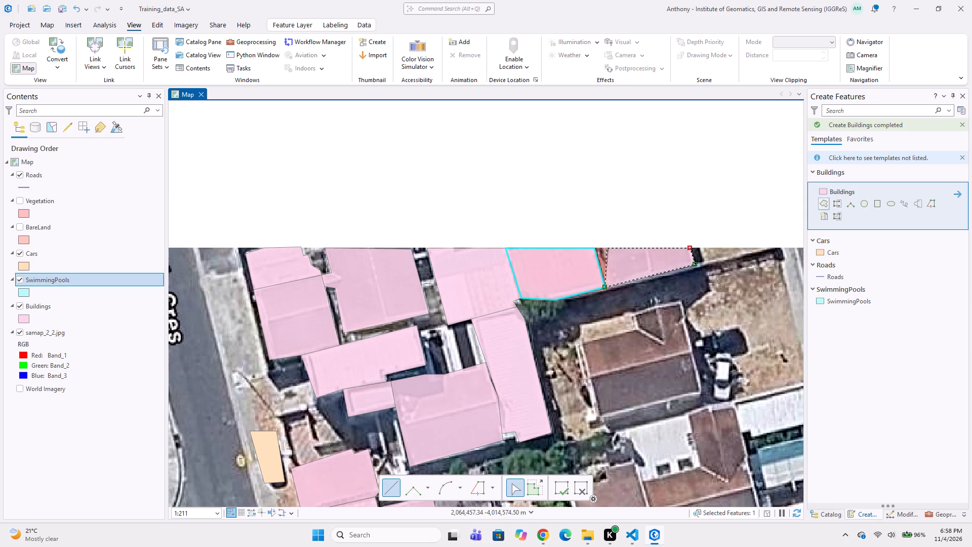
pyautogui.doubleClick(598, 250)
# Digitize the large brown roof north of the Anything Canvas marker as a Buildings polygon, including its northern wing and leaving out the white roof section.
pyautogui.scroll(-2, 600, 345)
pyautogui.moveTo(469, 381); pyautogui.dragTo(474, 379, button='middle')
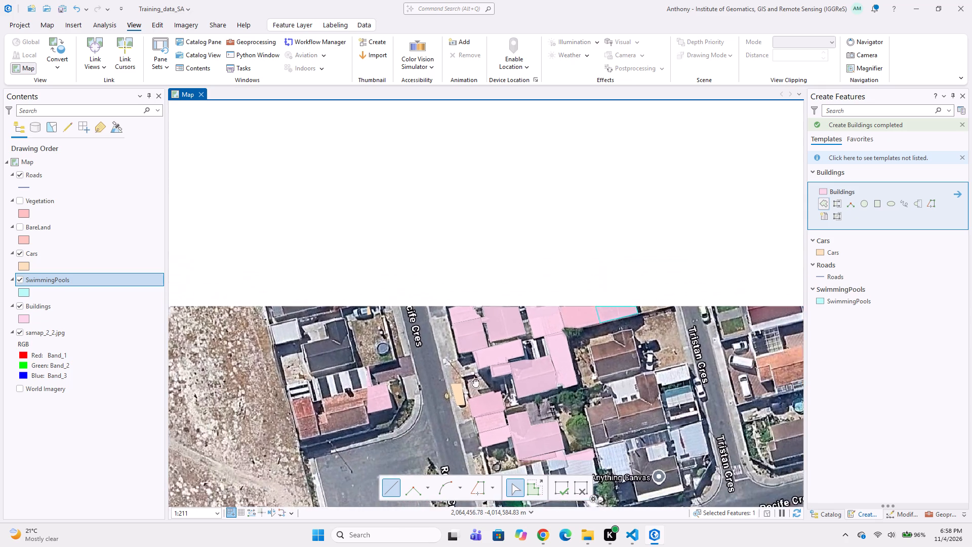
pyautogui.moveTo(474, 379); pyautogui.dragTo(548, 351, button='middle')
pyautogui.moveTo(534, 374); pyautogui.dragTo(469, 318, button='middle')
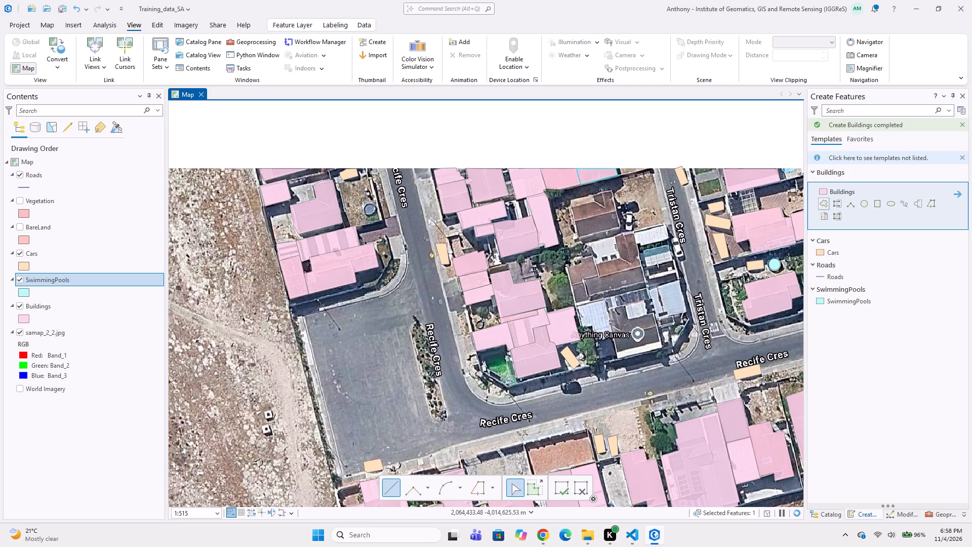
pyautogui.scroll(1, 543, 345)
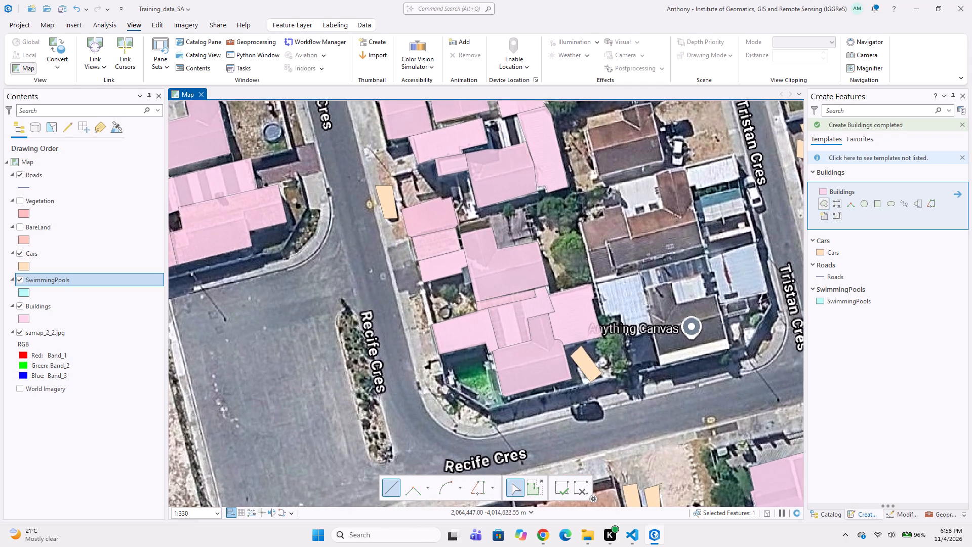
pyautogui.moveTo(548, 349); pyautogui.dragTo(442, 379, button='middle')
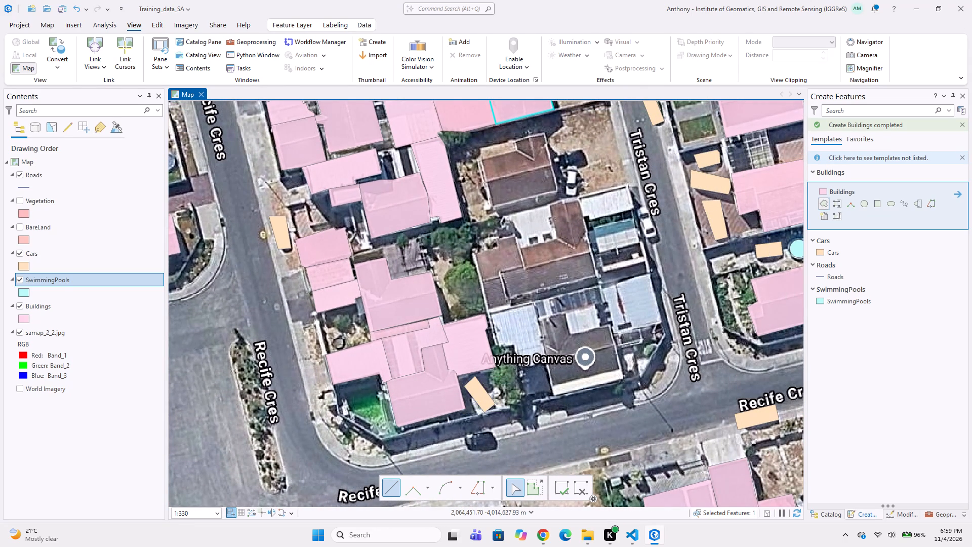
pyautogui.scroll(1, 511, 413)
pyautogui.moveTo(507, 230); pyautogui.dragTo(497, 220, button='right')
pyautogui.moveTo(477, 186); pyautogui.dragTo(477, 232, button='middle')
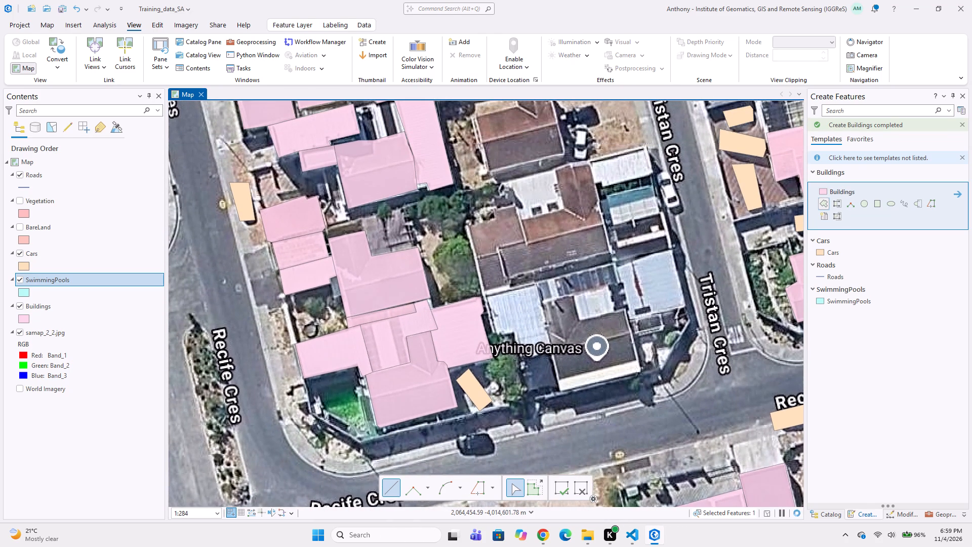
pyautogui.click(465, 225)
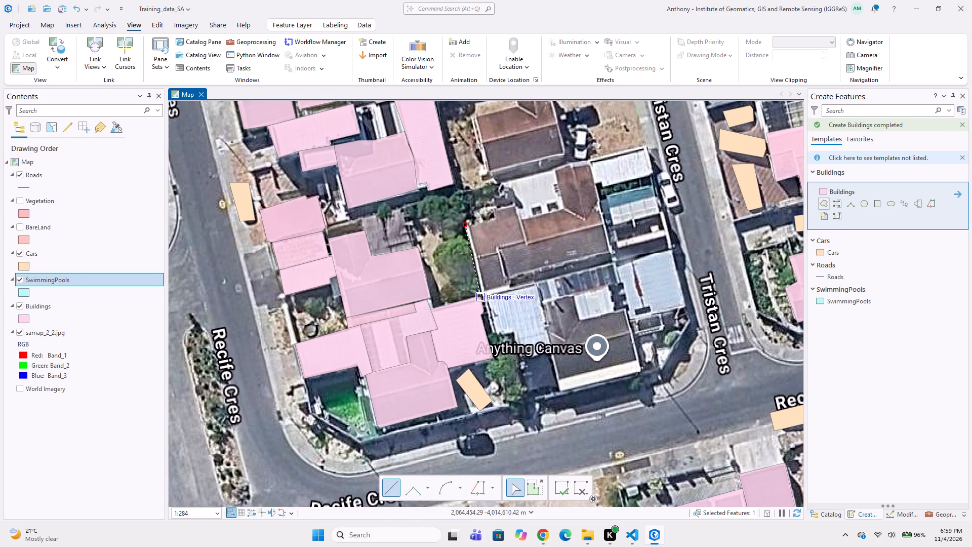
pyautogui.click(484, 294)
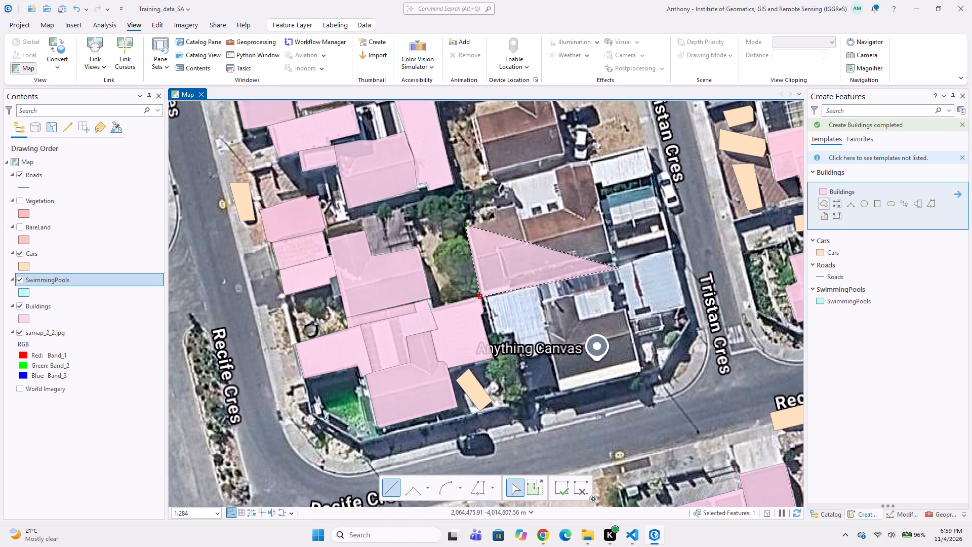
pyautogui.click(614, 261)
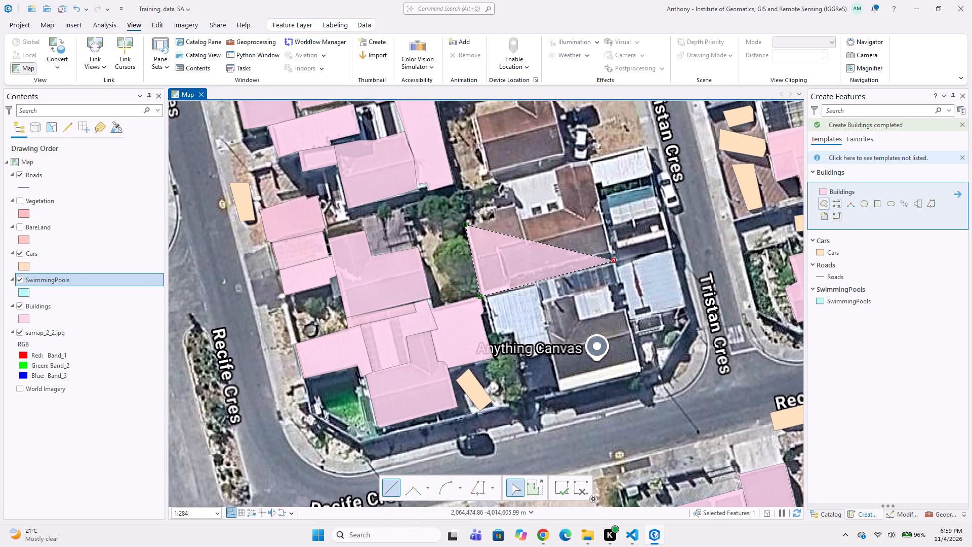
pyautogui.click(591, 158)
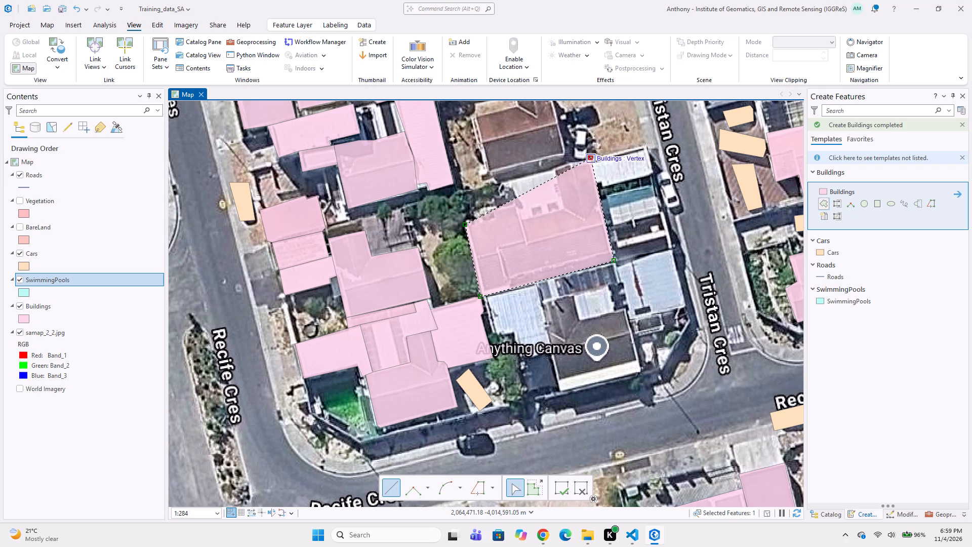
pyautogui.click(568, 163)
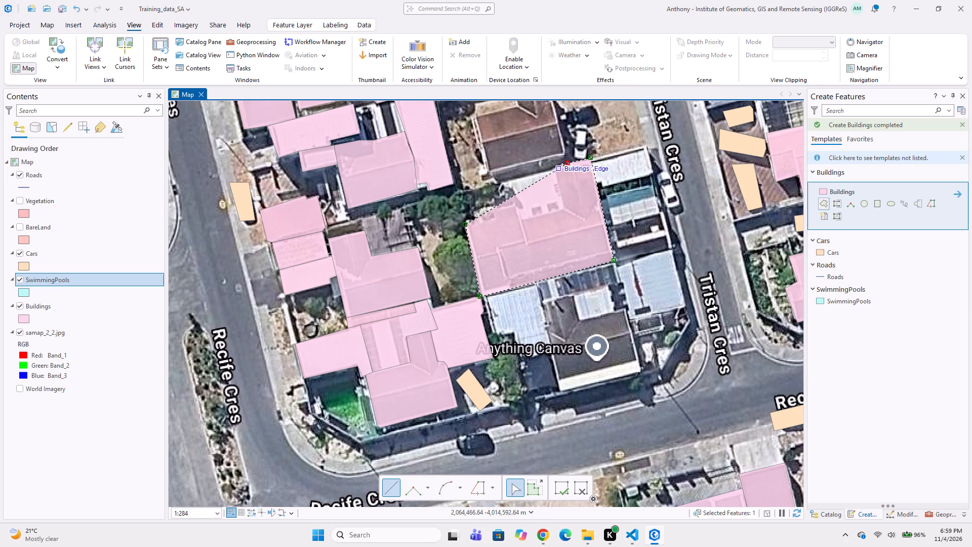
pyautogui.click(557, 167)
pyautogui.click(562, 209)
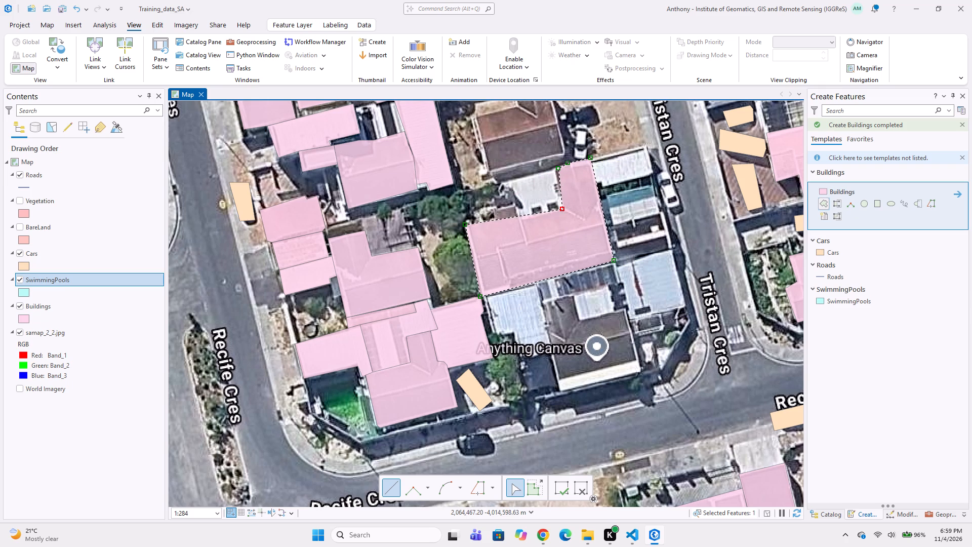
pyautogui.click(520, 218)
pyautogui.click(518, 202)
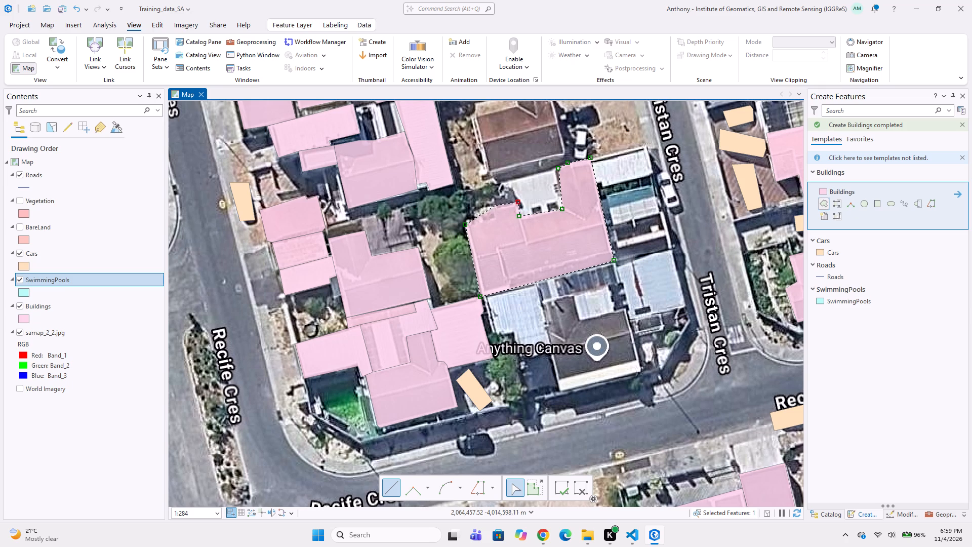
pyautogui.scroll(3, 490, 213)
pyautogui.click(515, 201)
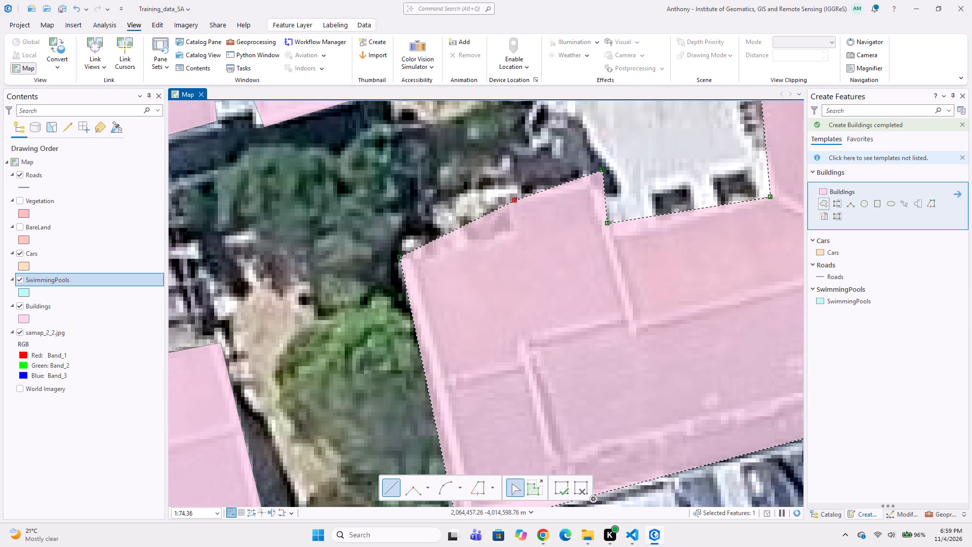
pyautogui.doubleClick(516, 236)
# Digitize the stepped white corrugated roof south of the large brown roof as a Buildings polygon sharing the brown roof's southern edge.
pyautogui.scroll(-4, 490, 278)
pyautogui.moveTo(504, 310); pyautogui.dragTo(442, 279, button='middle')
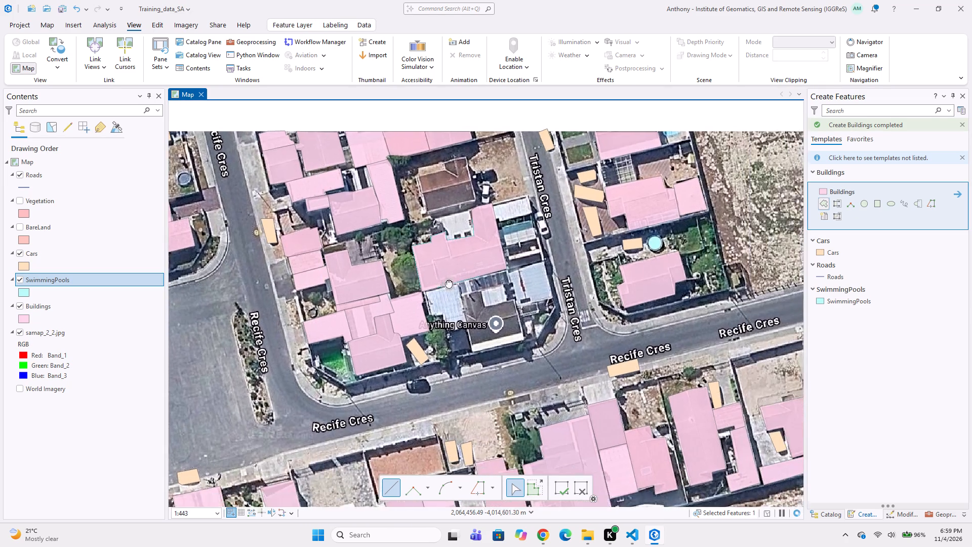
pyautogui.scroll(1, 449, 299)
pyautogui.scroll(2, 405, 298)
pyautogui.moveTo(407, 296); pyautogui.dragTo(394, 273, button='middle')
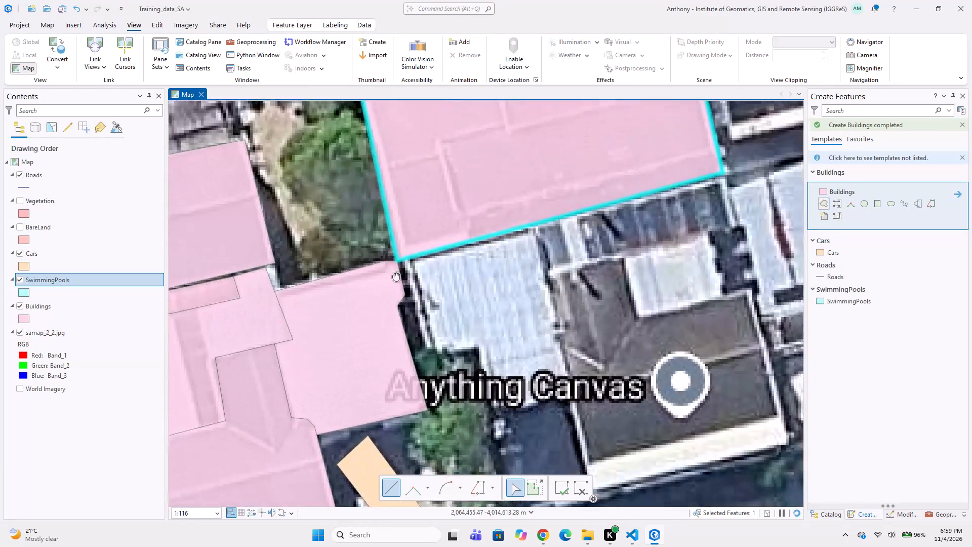
pyautogui.moveTo(394, 273); pyautogui.dragTo(389, 262, button='middle')
pyautogui.scroll(1, 384, 261)
pyautogui.click(399, 228)
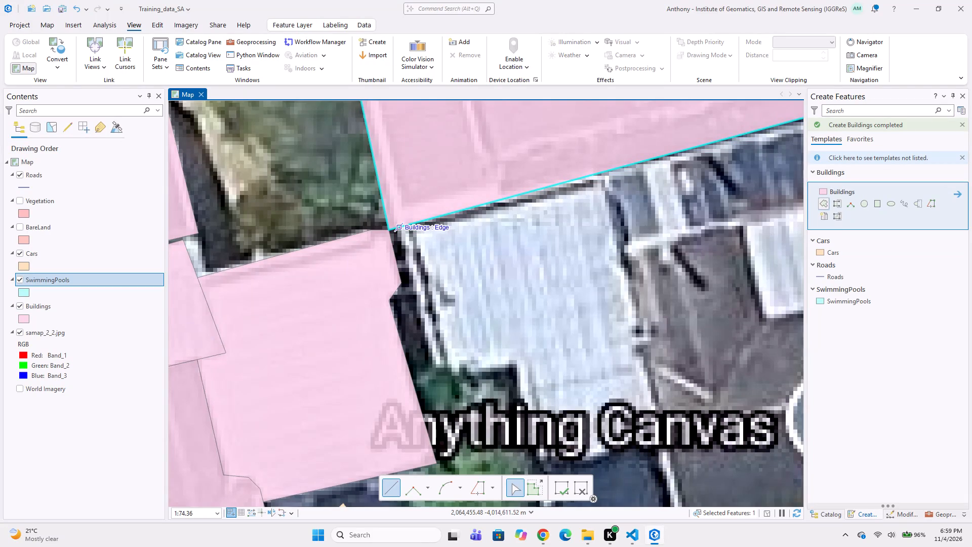
pyautogui.click(431, 367)
pyautogui.click(456, 371)
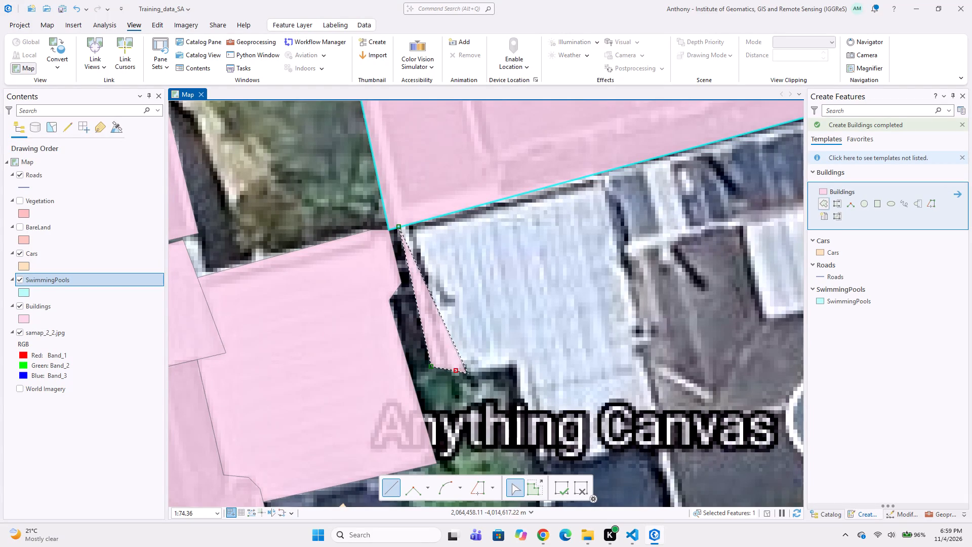
pyautogui.click(472, 376)
pyautogui.click(507, 365)
pyautogui.moveTo(514, 402); pyautogui.dragTo(476, 337, button='middle')
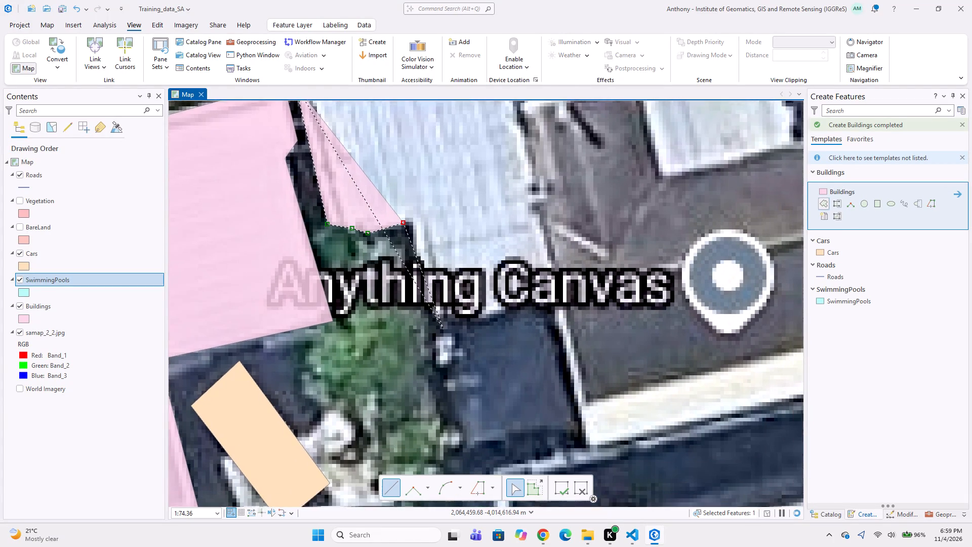
pyautogui.click(421, 310)
pyautogui.click(486, 310)
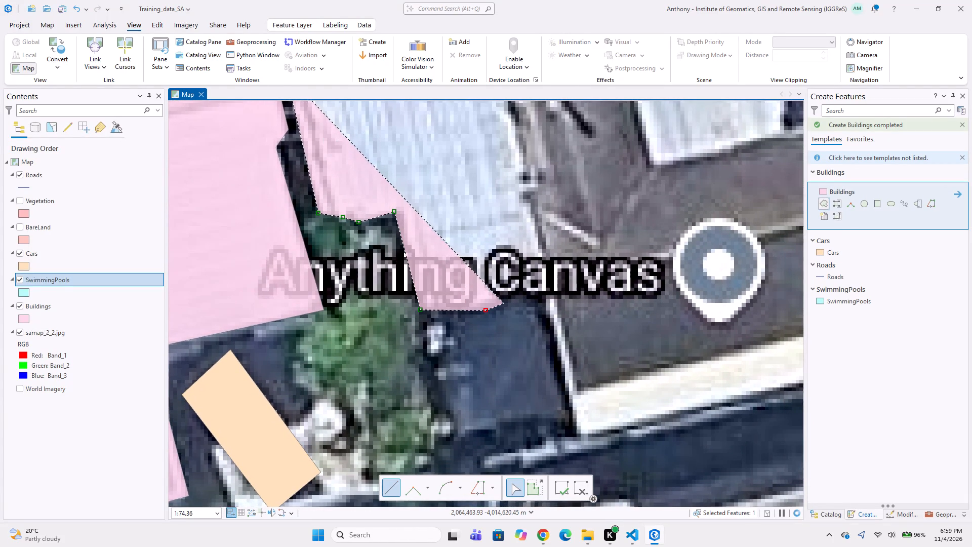
pyautogui.moveTo(506, 298); pyautogui.dragTo(516, 296)
pyautogui.click(539, 286)
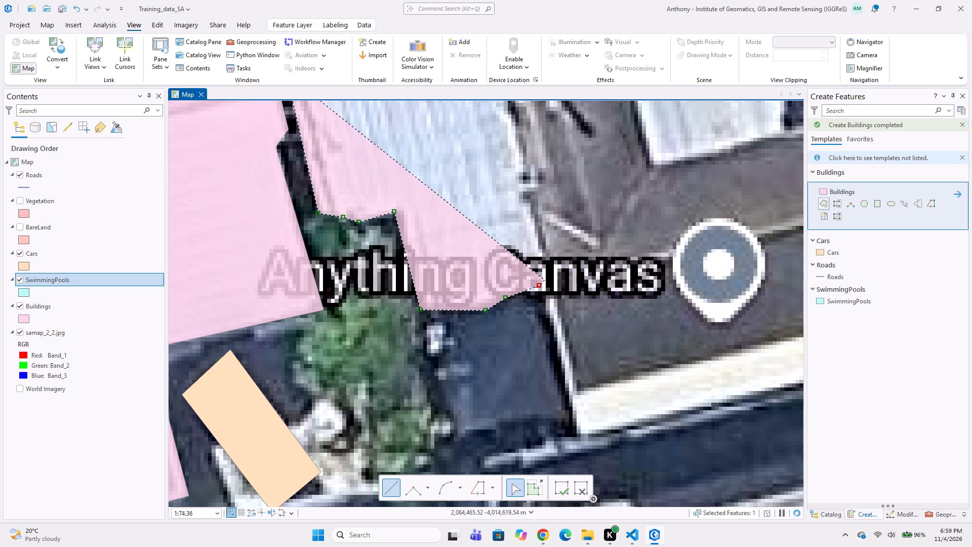
pyautogui.click(545, 280)
pyautogui.moveTo(536, 248); pyautogui.dragTo(562, 338, button='middle')
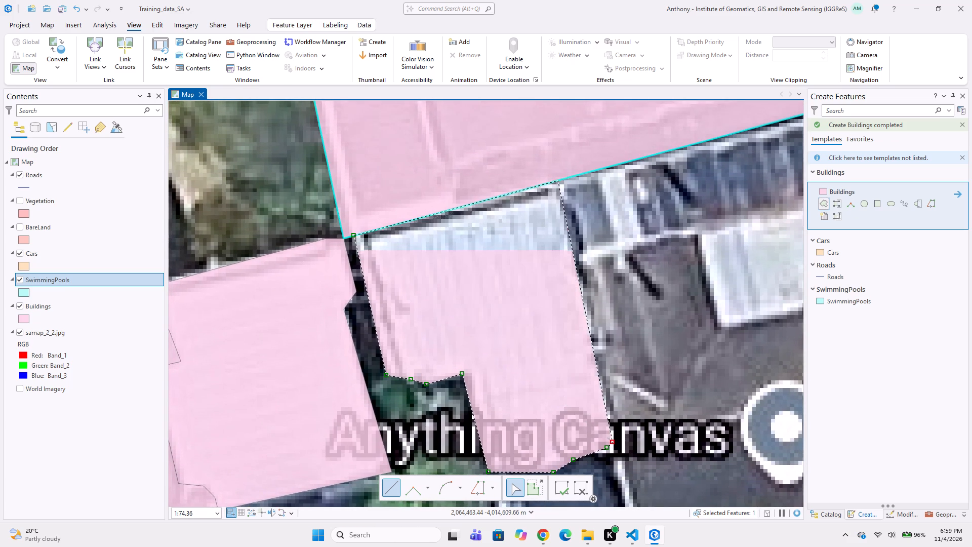
pyautogui.doubleClick(557, 183)
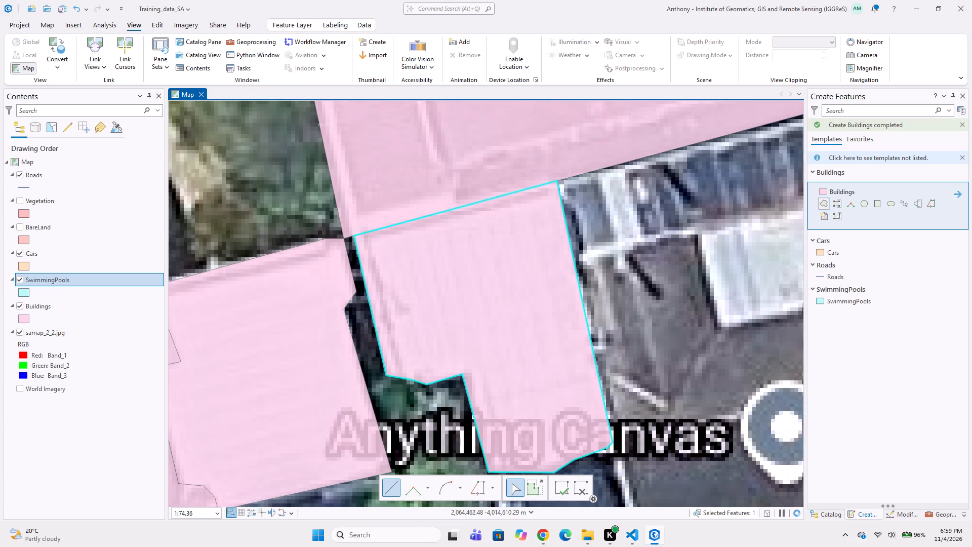
# Digitize the small dark blue roof adjoining the white corrugated roof's southern end as a six-vertex Buildings polygon following the shared edge.
pyautogui.moveTo(543, 255); pyautogui.dragTo(467, 199, button='middle')
pyautogui.moveTo(543, 289); pyautogui.dragTo(483, 243, button='middle')
pyautogui.scroll(-2, 428, 312)
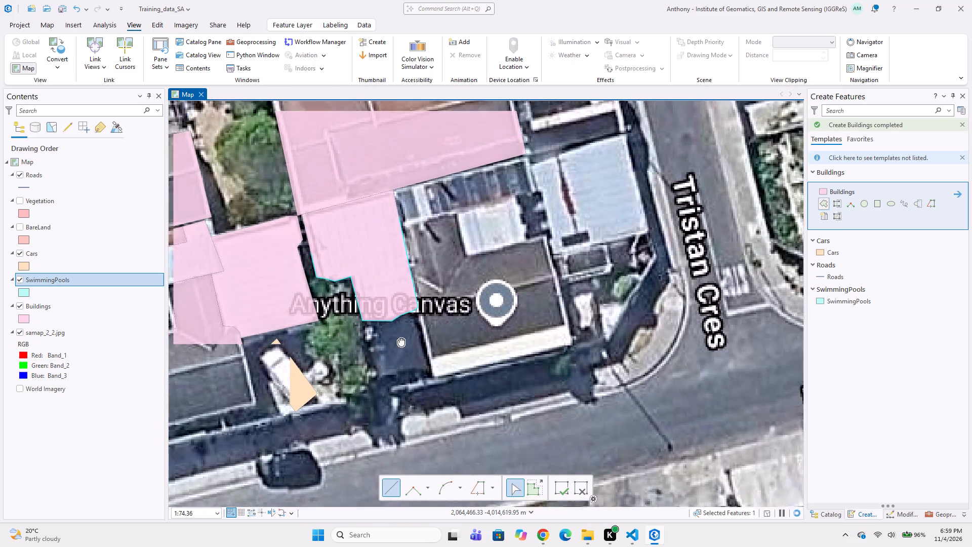
pyautogui.moveTo(399, 337); pyautogui.dragTo(440, 280, button='middle')
pyautogui.click(410, 268)
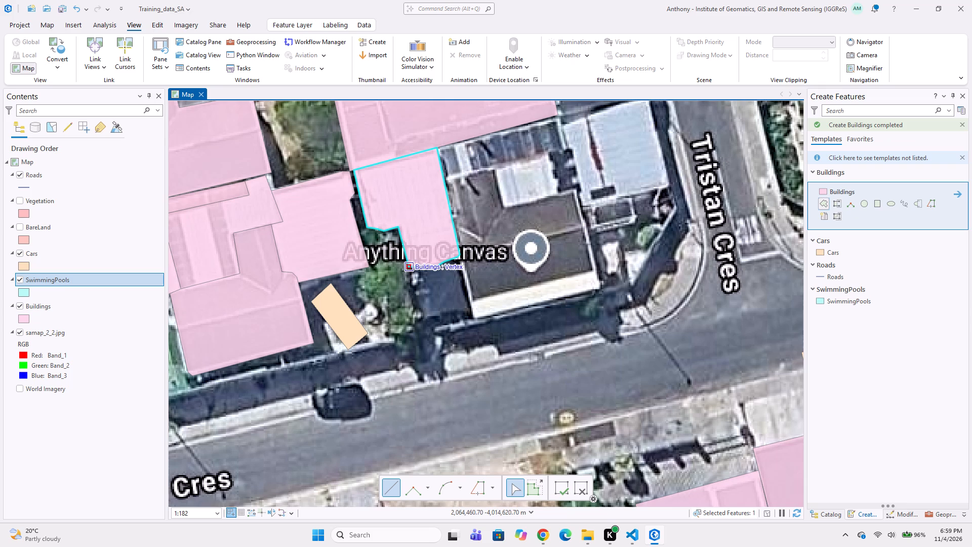
pyautogui.click(421, 321)
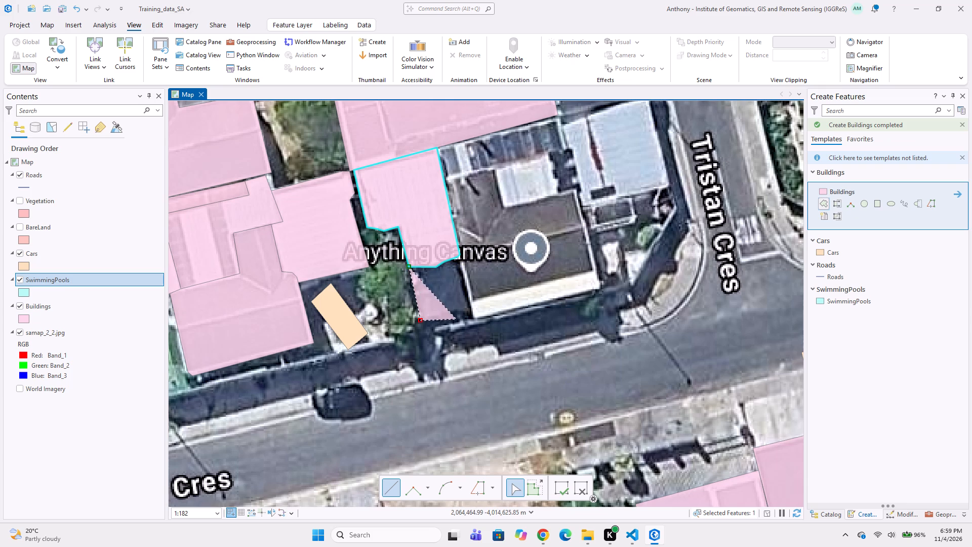
pyautogui.click(470, 314)
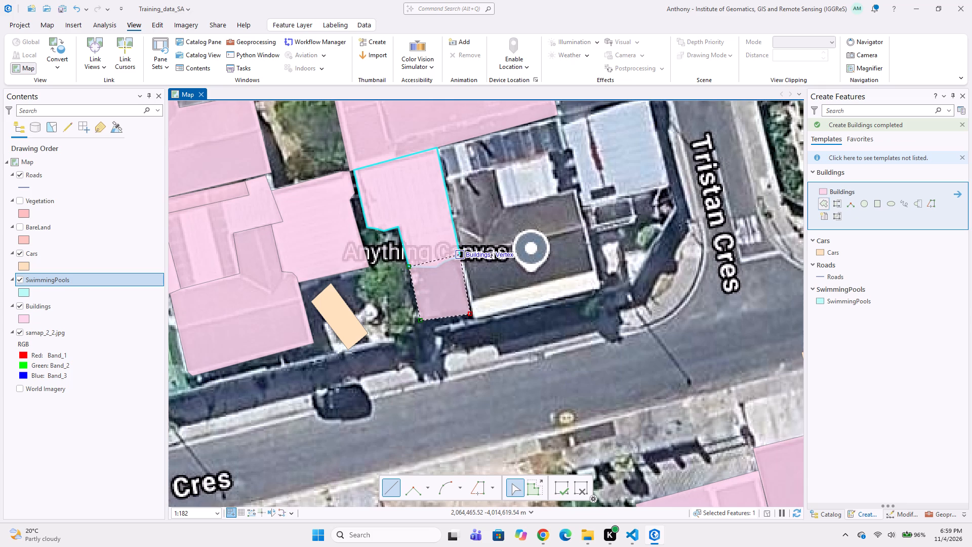
pyautogui.click(462, 254)
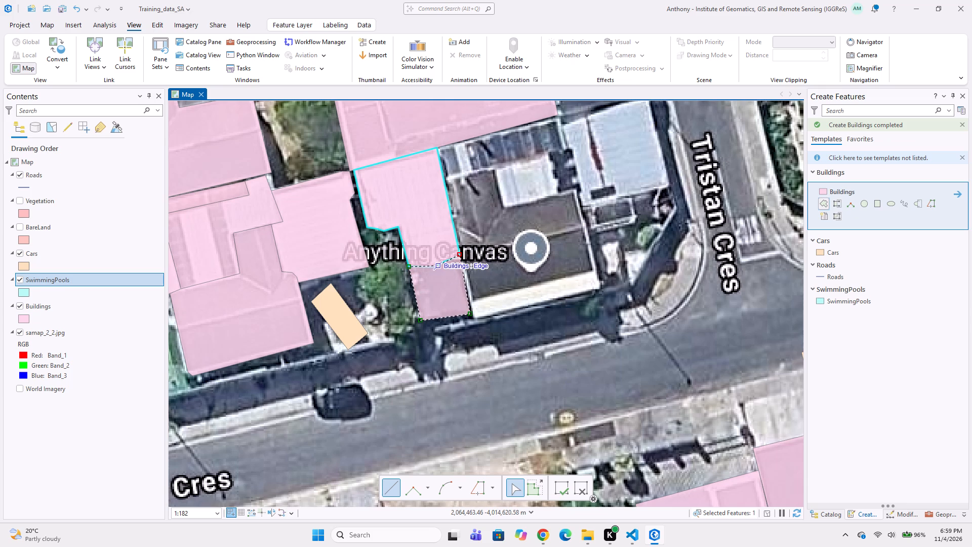
pyautogui.click(448, 264)
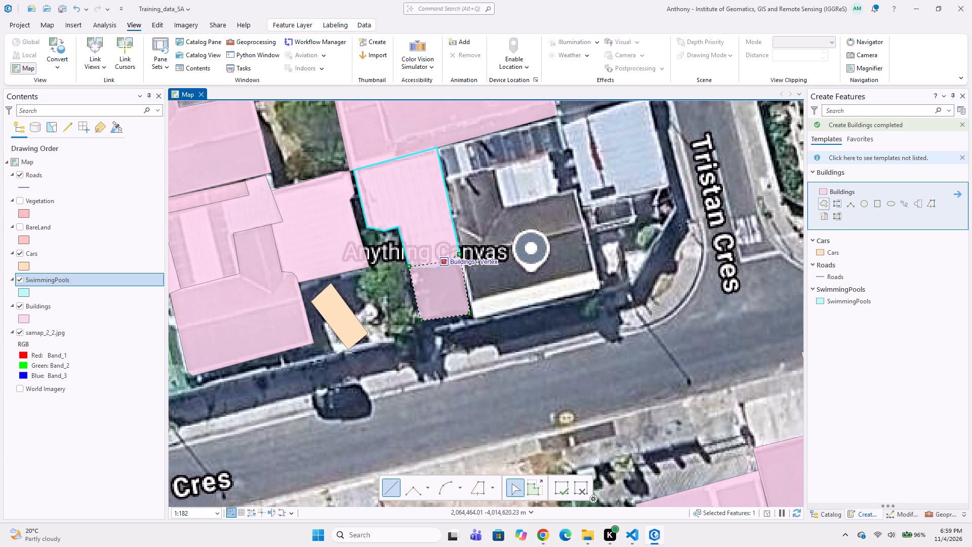
pyautogui.doubleClick(438, 267)
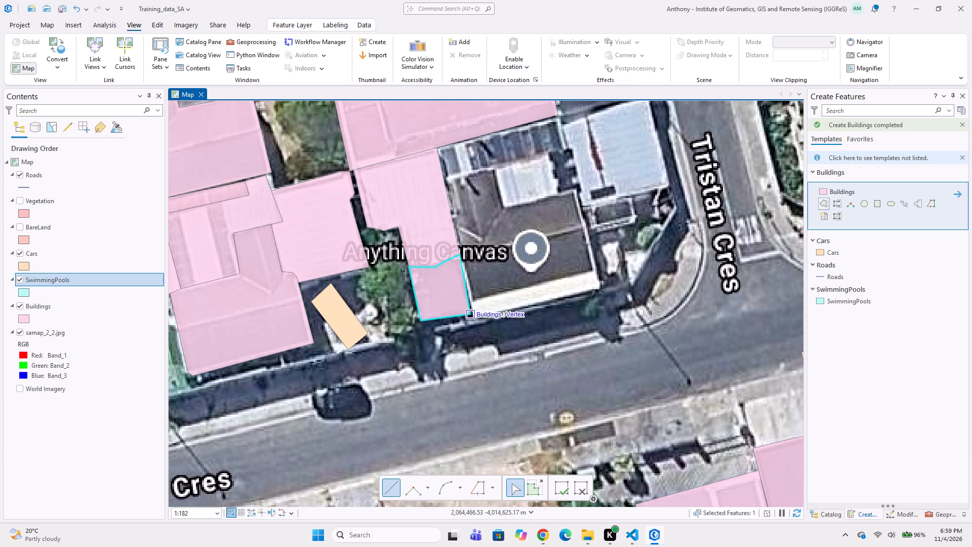
# Digitize the large dark roof beneath the Anything Canvas marker as a seven-vertex Buildings polygon, leaving out the white roof section in its northeastern notch.
pyautogui.click(474, 314)
pyautogui.click(475, 321)
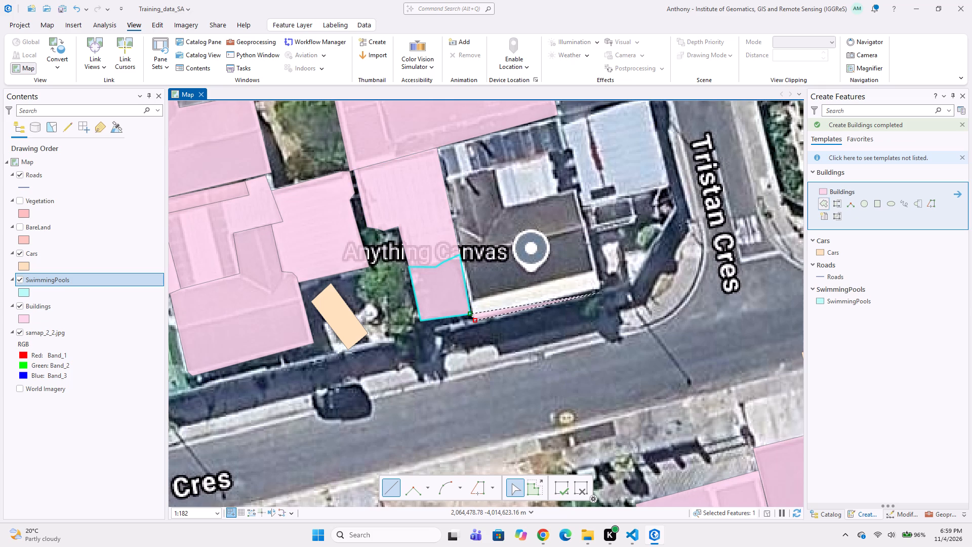
pyautogui.click(599, 289)
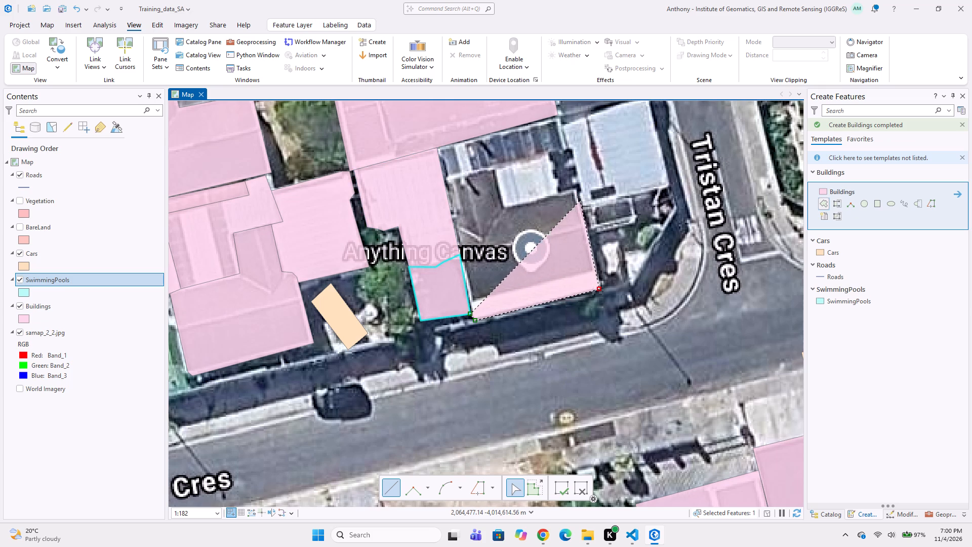
pyautogui.click(579, 190)
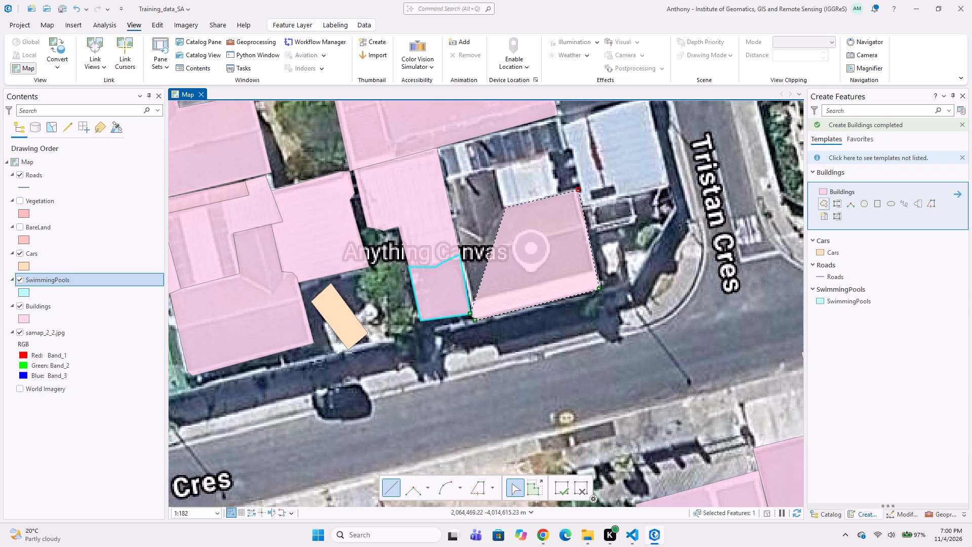
pyautogui.click(504, 206)
pyautogui.click(497, 170)
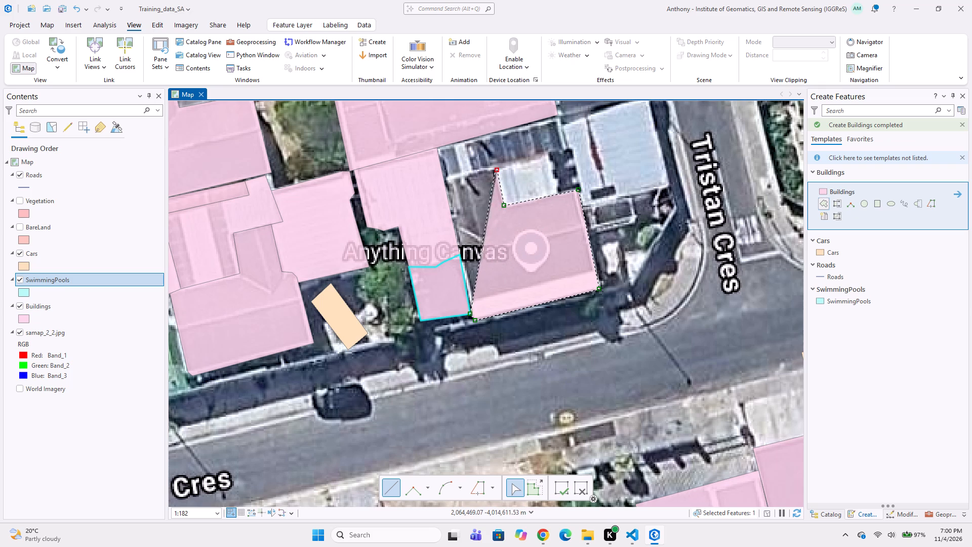
pyautogui.doubleClick(442, 177)
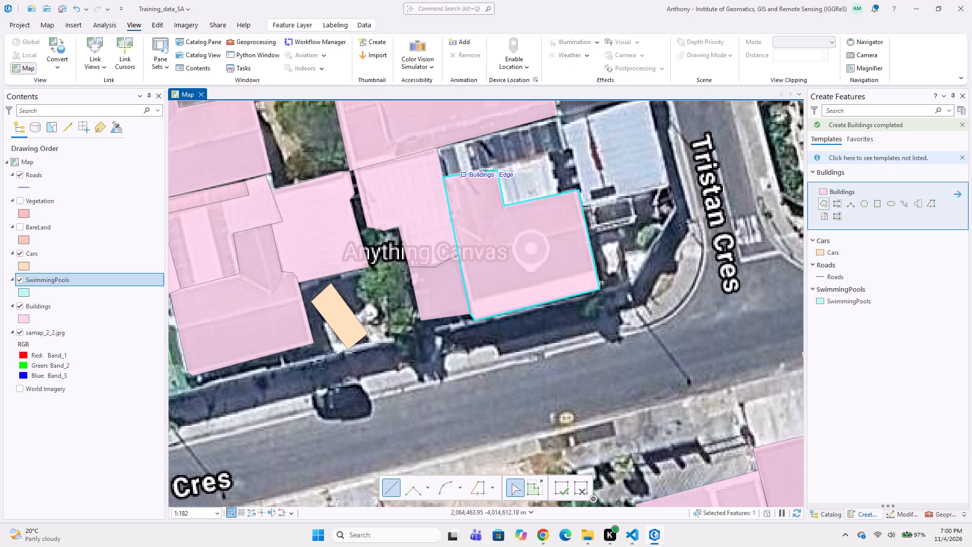
# Digitize the small white roof section in the dark roof's northeastern notch as a four-vertex Buildings polygon.
pyautogui.click(497, 172)
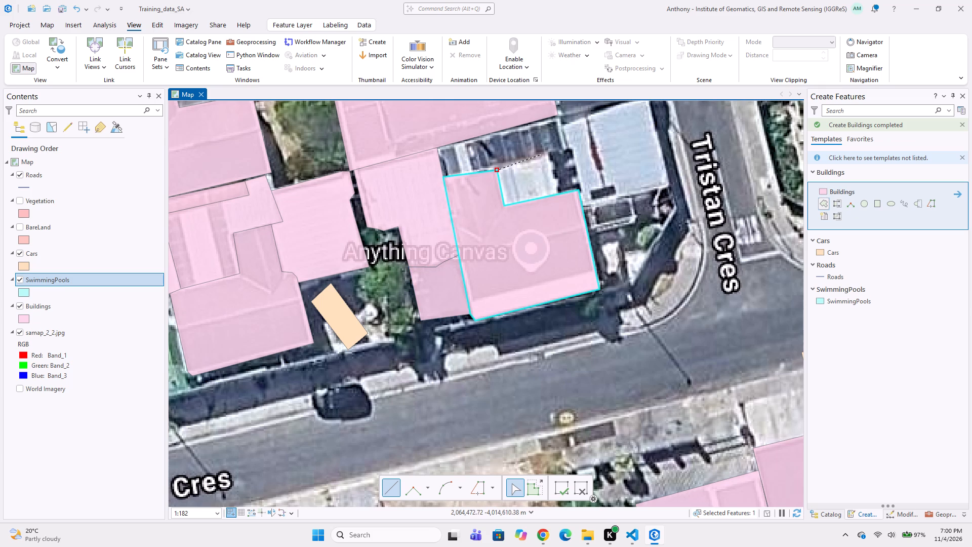
pyautogui.click(545, 151)
pyautogui.click(559, 191)
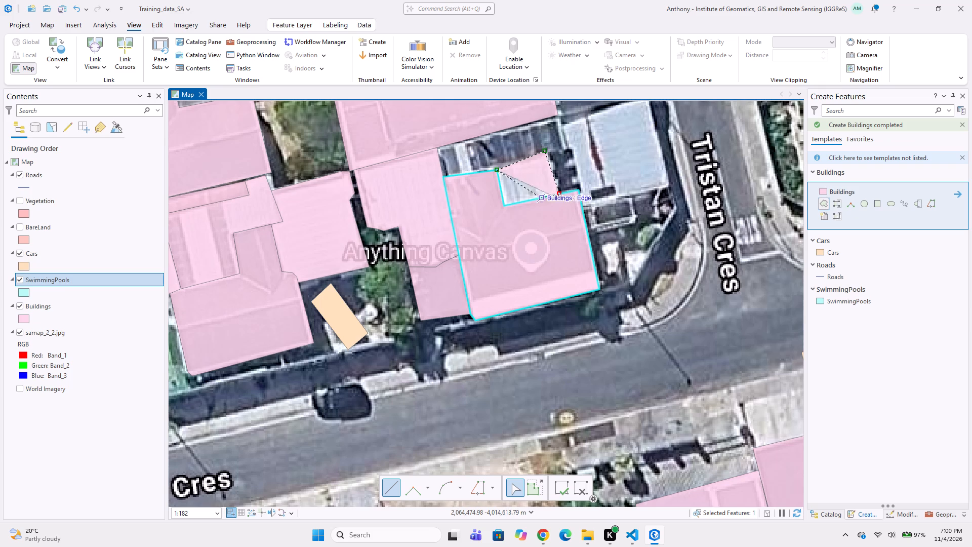
pyautogui.doubleClick(504, 206)
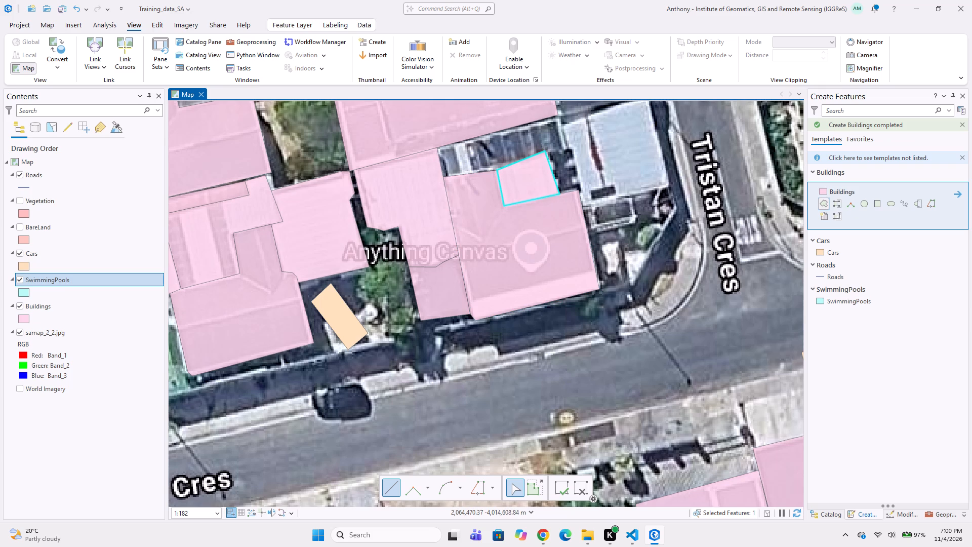
# Digitize the narrow slatted roof strip between the large brown roof and the Anything Canvas roof as a six-vertex Buildings polygon sharing the adjoining edges.
pyautogui.click(559, 117)
pyautogui.click(568, 145)
pyautogui.click(547, 152)
pyautogui.click(497, 170)
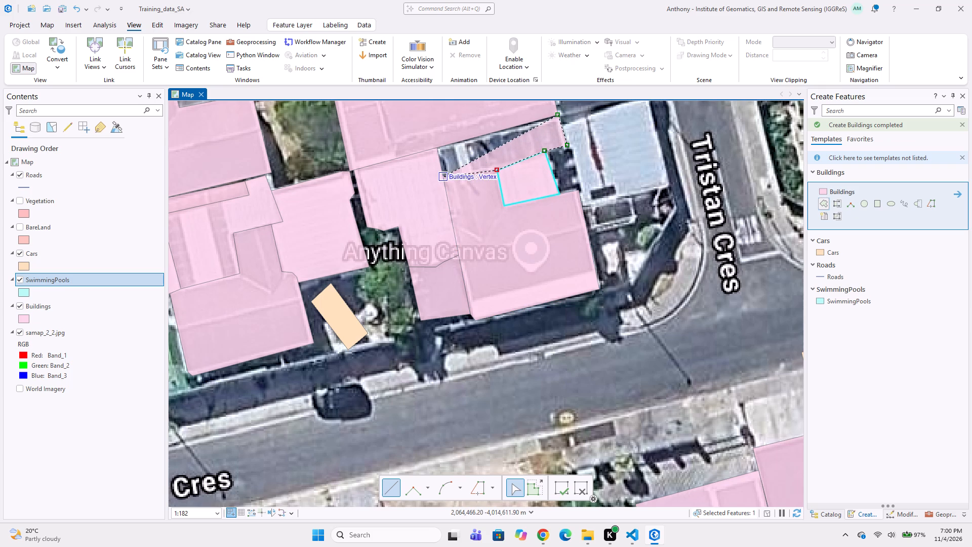
pyautogui.click(448, 177)
pyautogui.doubleClick(438, 149)
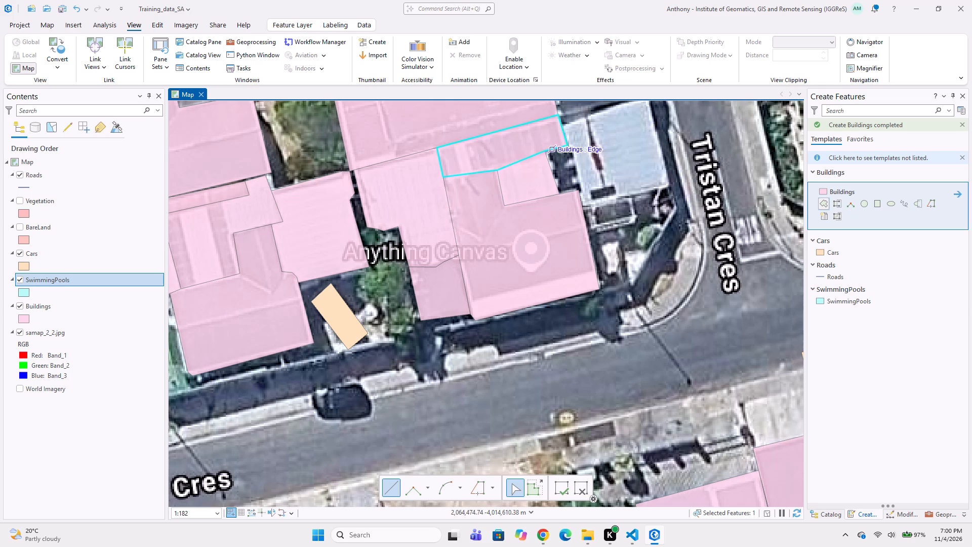
# Digitize the small shaded section between the white roof section and the light blue roof as a five-vertex Buildings polygon.
pyautogui.moveTo(572, 161); pyautogui.dragTo(545, 209, button='middle')
pyautogui.click(543, 197)
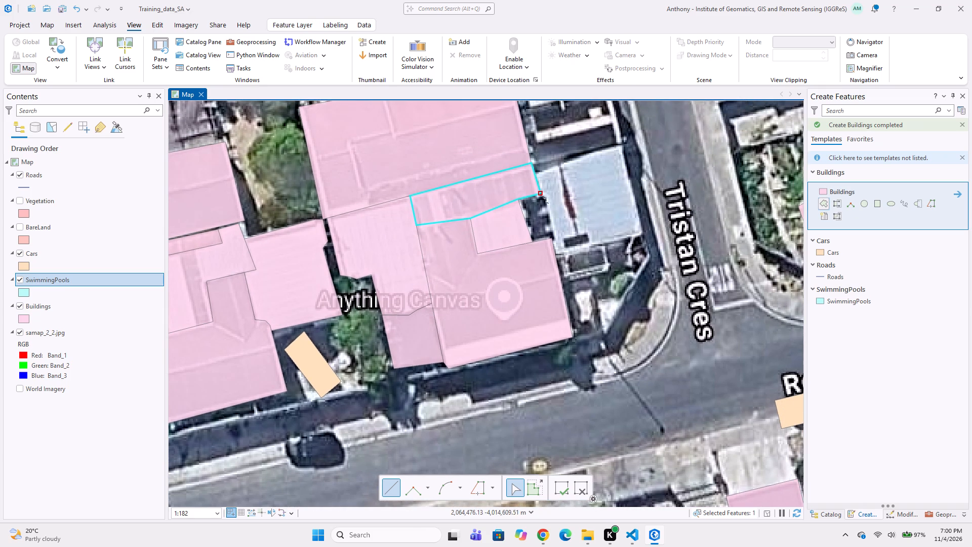
pyautogui.click(548, 199)
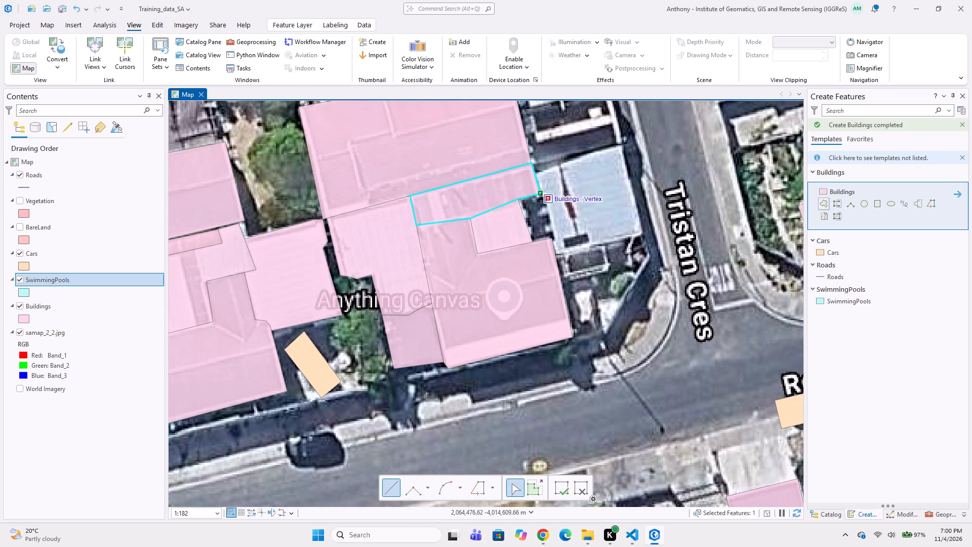
pyautogui.click(557, 238)
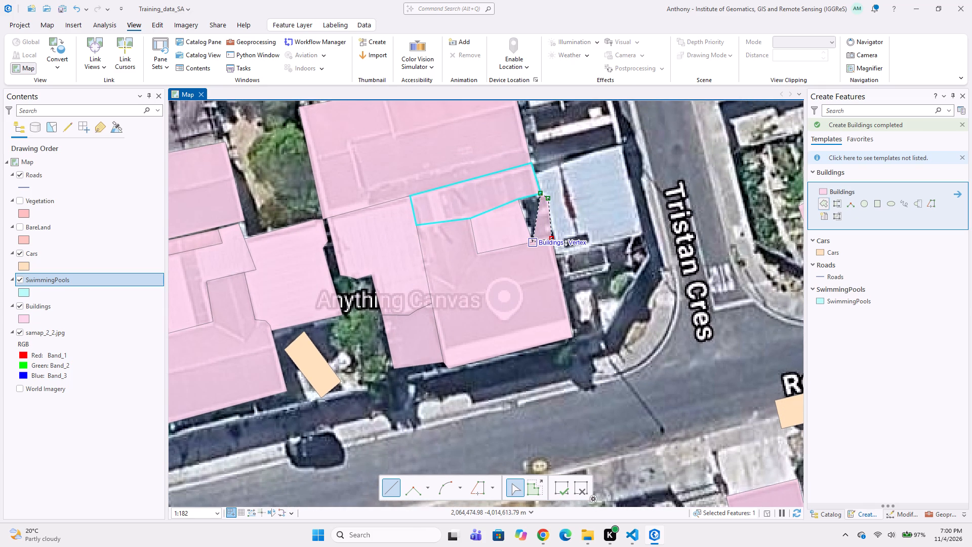
pyautogui.click(538, 243)
pyautogui.doubleClick(520, 201)
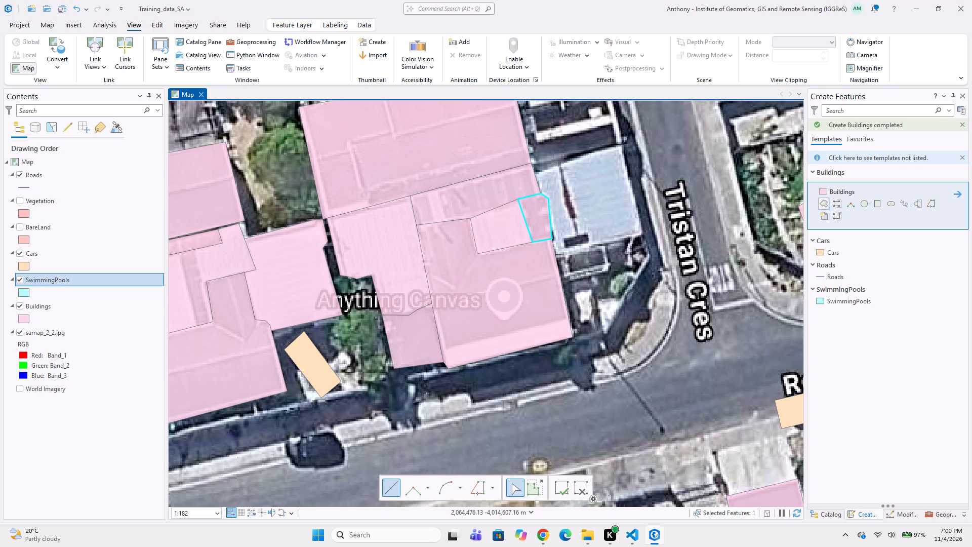
# Digitize the light blue roof beside Tristan Cres as a seven-vertex Buildings polygon following the small shaded section's eastern edge.
pyautogui.click(534, 174)
pyautogui.click(619, 145)
pyautogui.click(642, 236)
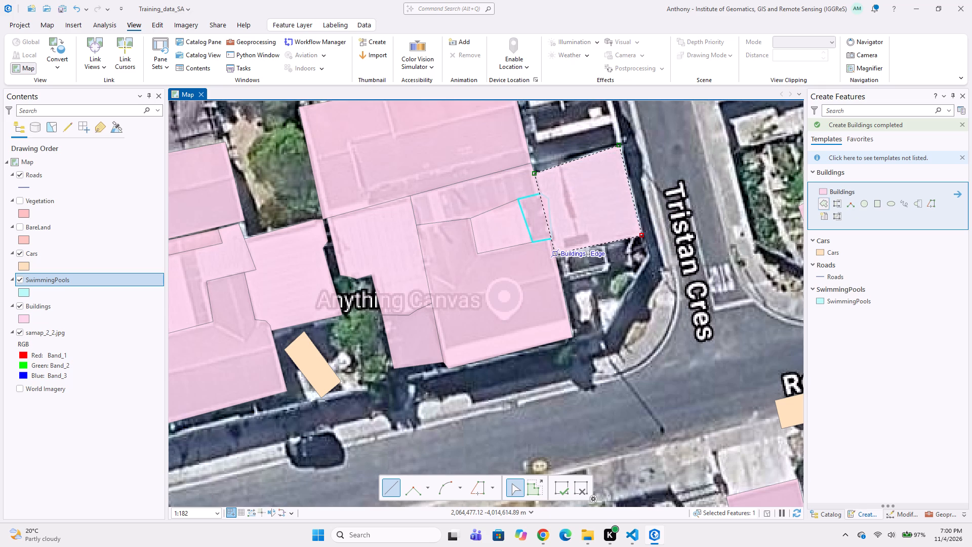
pyautogui.click(557, 253)
pyautogui.click(554, 238)
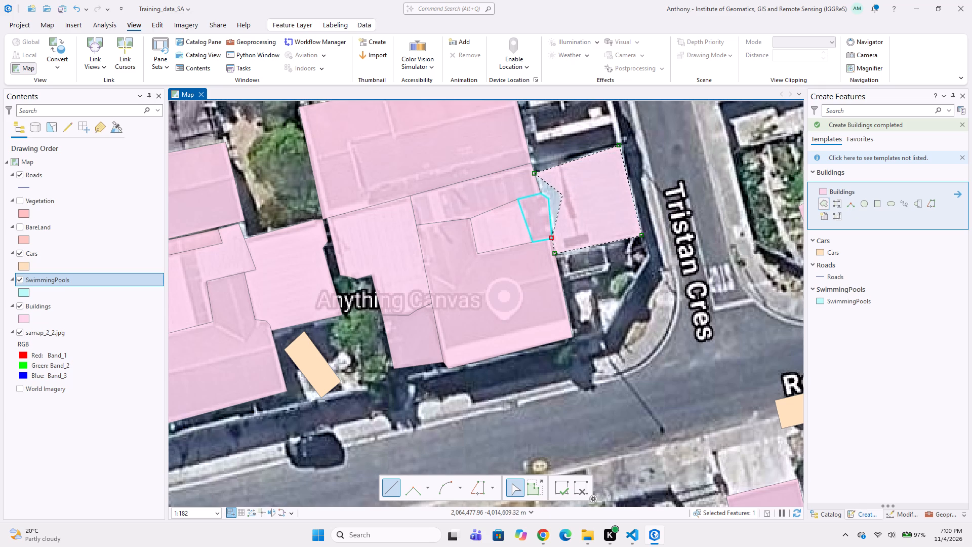
pyautogui.click(552, 197)
pyautogui.doubleClick(545, 193)
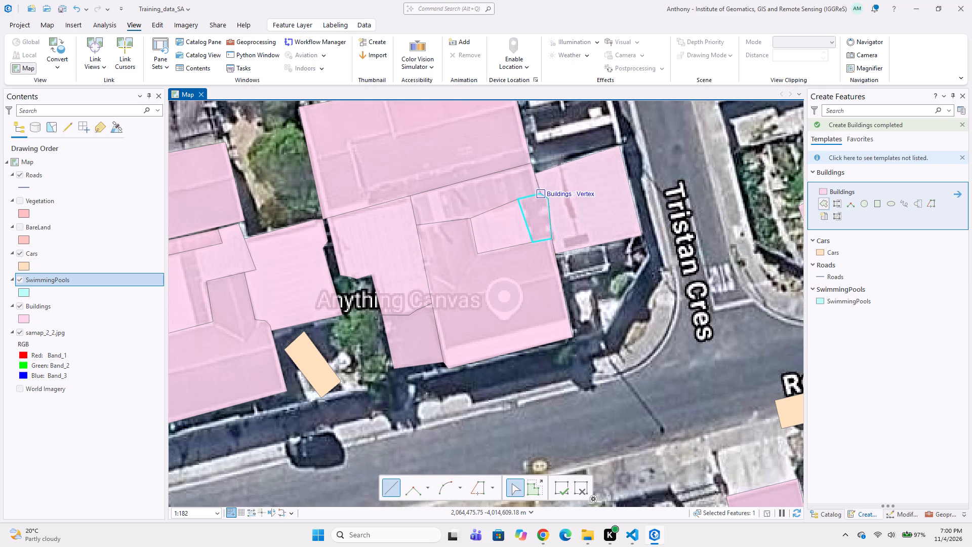
# Digitize the dark roof with the white strip north of the light blue roof as a four-vertex Buildings polygon against the large brown roof.
pyautogui.moveTo(518, 259); pyautogui.dragTo(484, 337, button='middle')
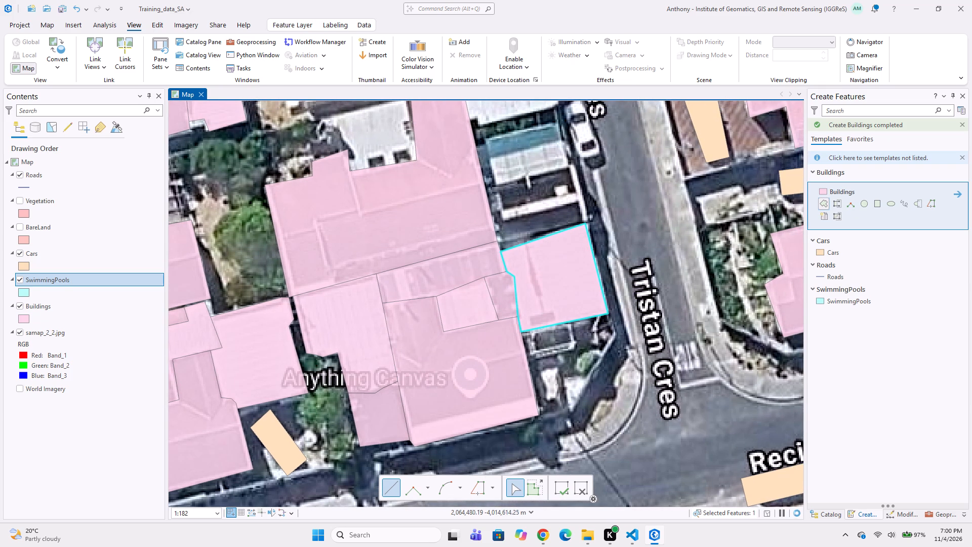
pyautogui.moveTo(548, 316); pyautogui.dragTo(536, 369, button='middle')
pyautogui.moveTo(513, 279); pyautogui.dragTo(525, 312, button='middle')
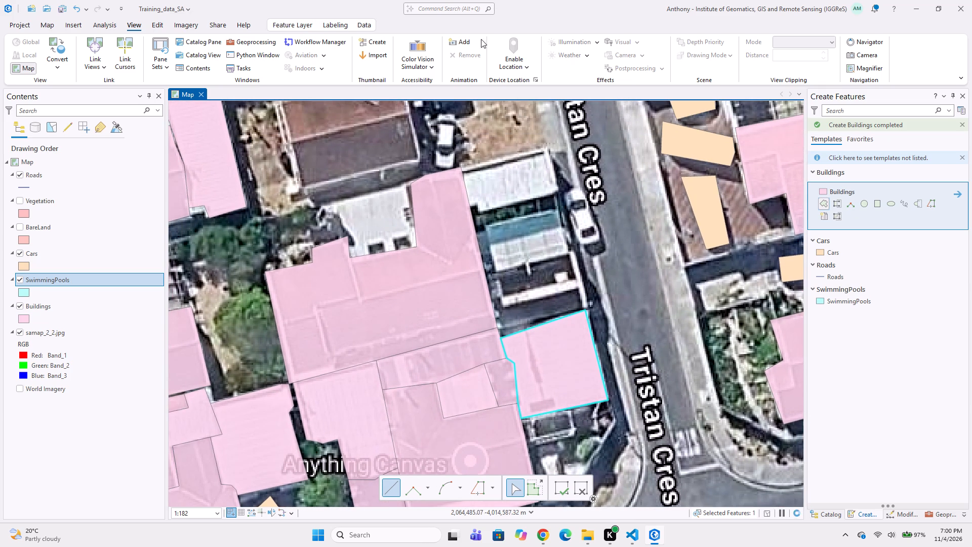
pyautogui.scroll(1, 531, 223)
pyautogui.moveTo(582, 324); pyautogui.dragTo(601, 234, button='middle')
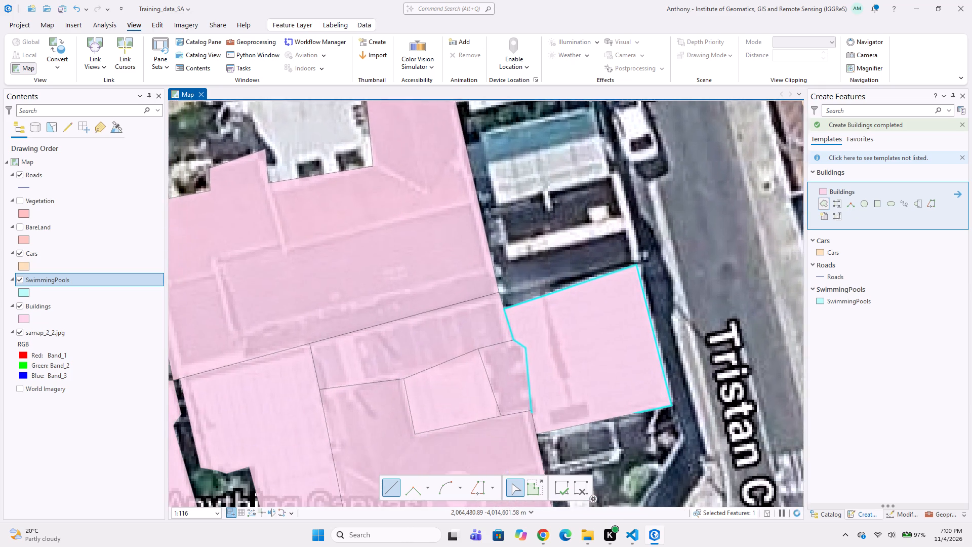
pyautogui.moveTo(550, 232); pyautogui.dragTo(538, 271, button='middle')
pyautogui.moveTo(497, 277); pyautogui.dragTo(504, 273)
pyautogui.click(640, 241)
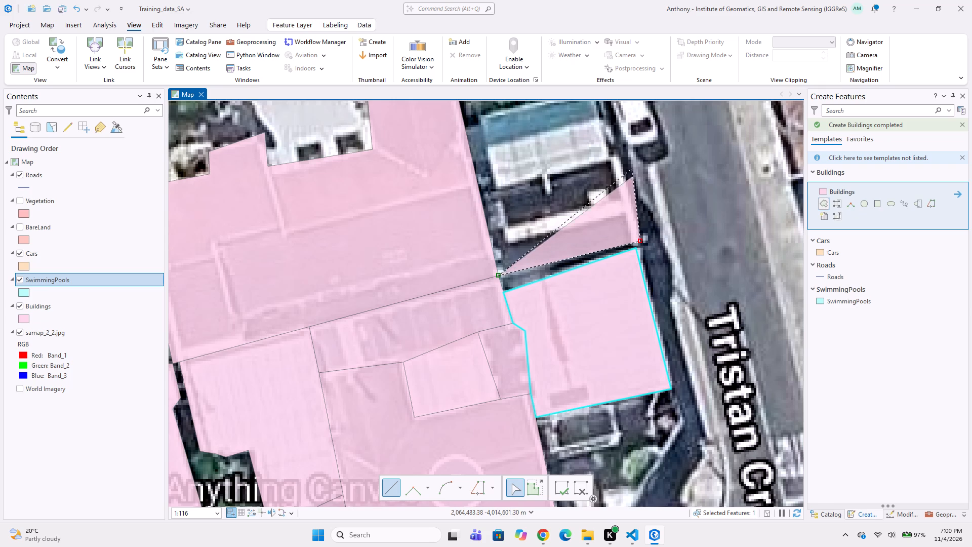
pyautogui.click(621, 154)
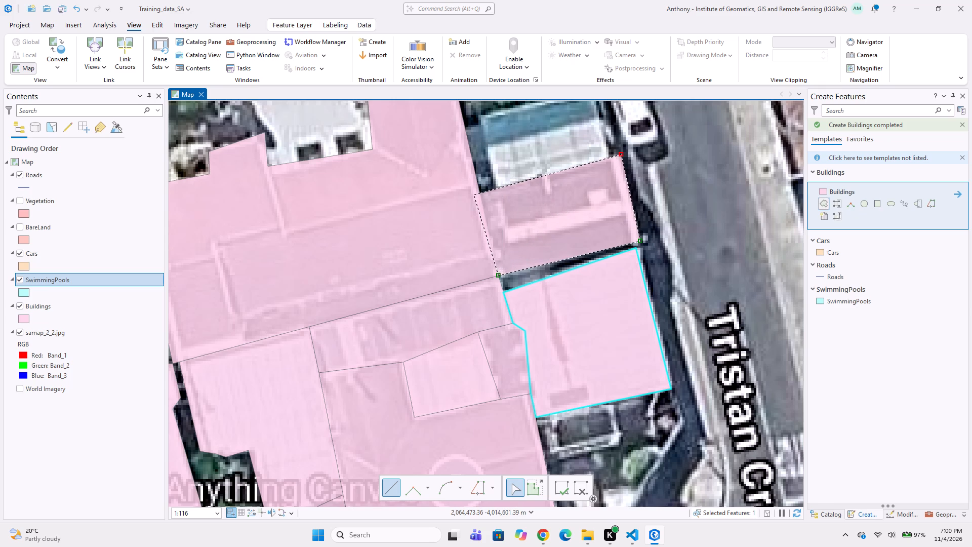
pyautogui.doubleClick(477, 193)
# Digitize the blue-and-white roof north of the dark roof as a six-vertex Buildings polygon sharing its southern edge and notched at its northwest corner.
pyautogui.moveTo(497, 186); pyautogui.dragTo(474, 267, button='middle')
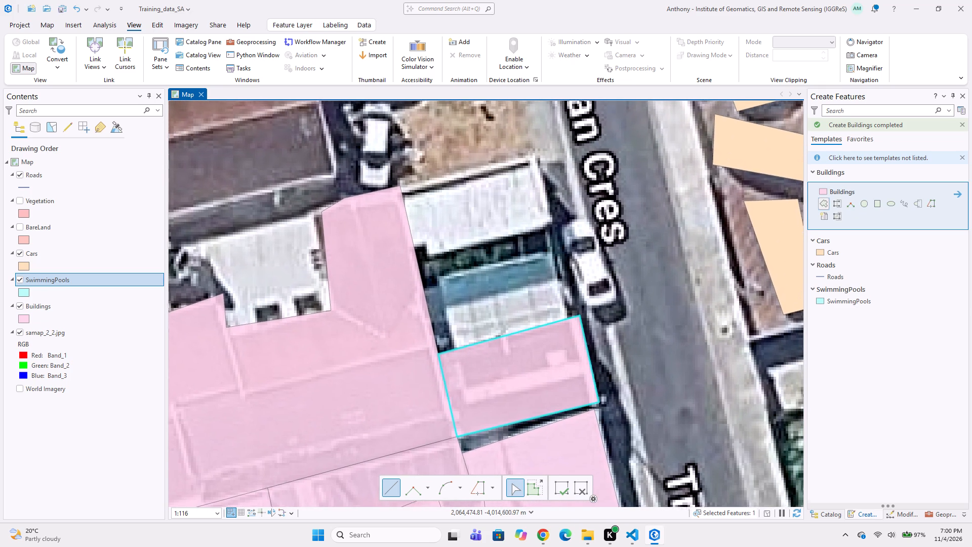
pyautogui.click(552, 259)
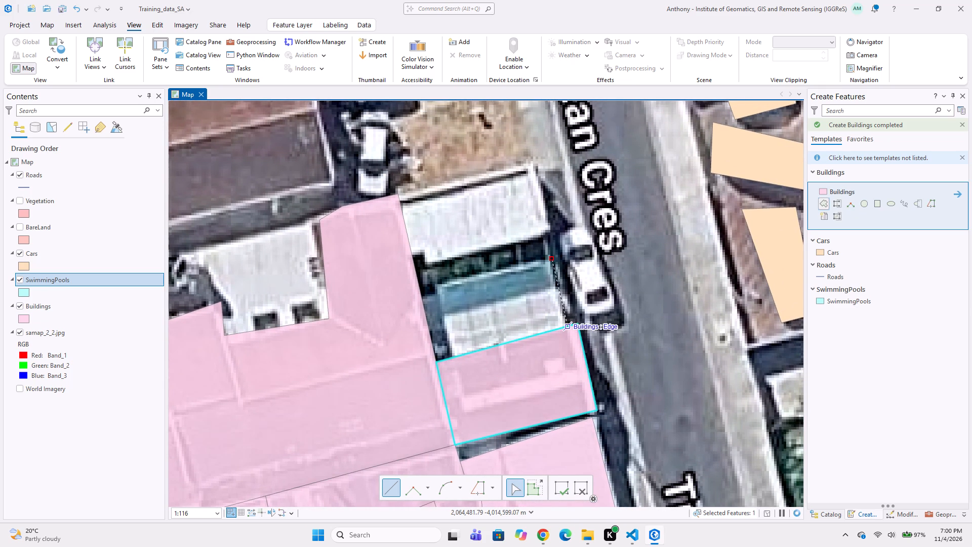
pyautogui.click(568, 328)
pyautogui.click(436, 363)
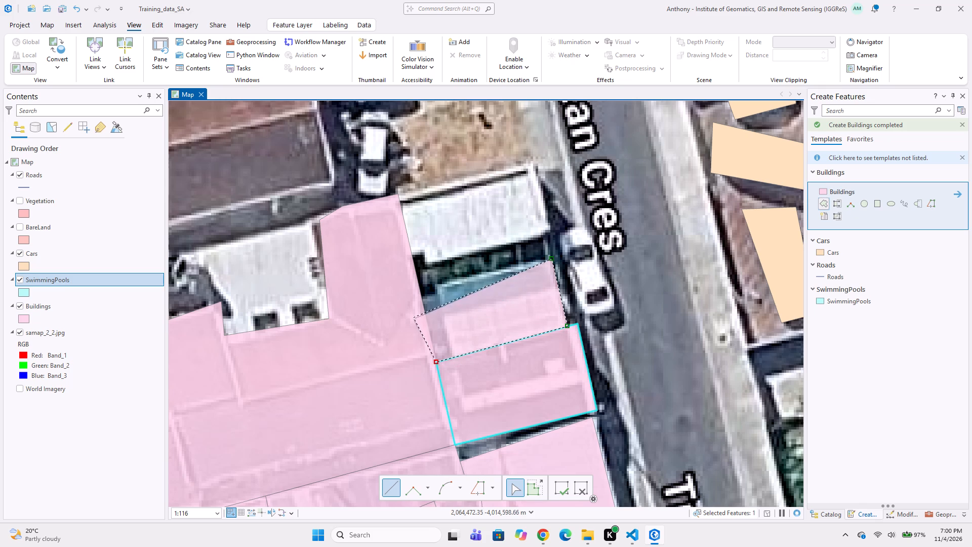
pyautogui.moveTo(419, 299); pyautogui.dragTo(424, 299)
pyautogui.click(436, 298)
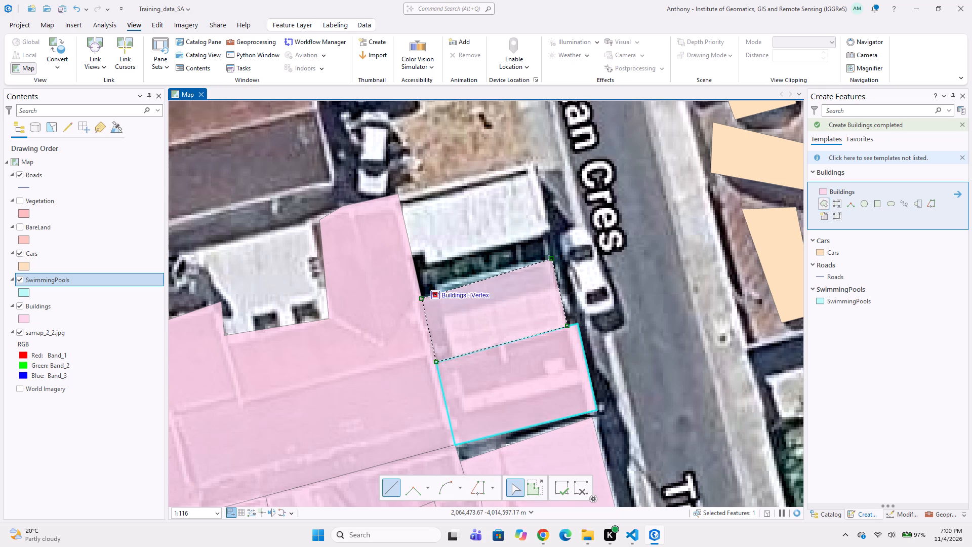
pyautogui.doubleClick(437, 282)
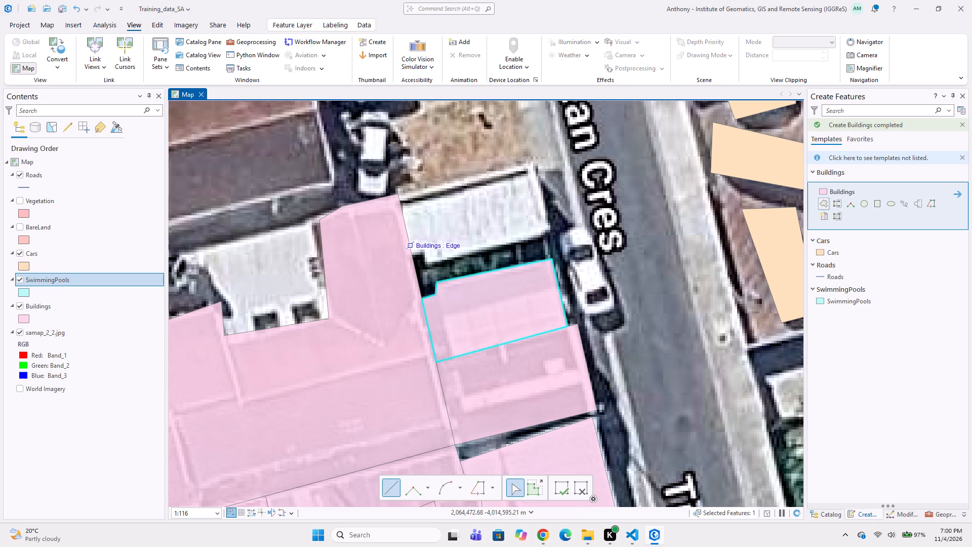
# Digitize the white corrugated roof beside the bare plot on Tristan Cres as a seven-vertex Buildings polygon along the brown roof's northern wing.
pyautogui.click(410, 255)
pyautogui.click(426, 254)
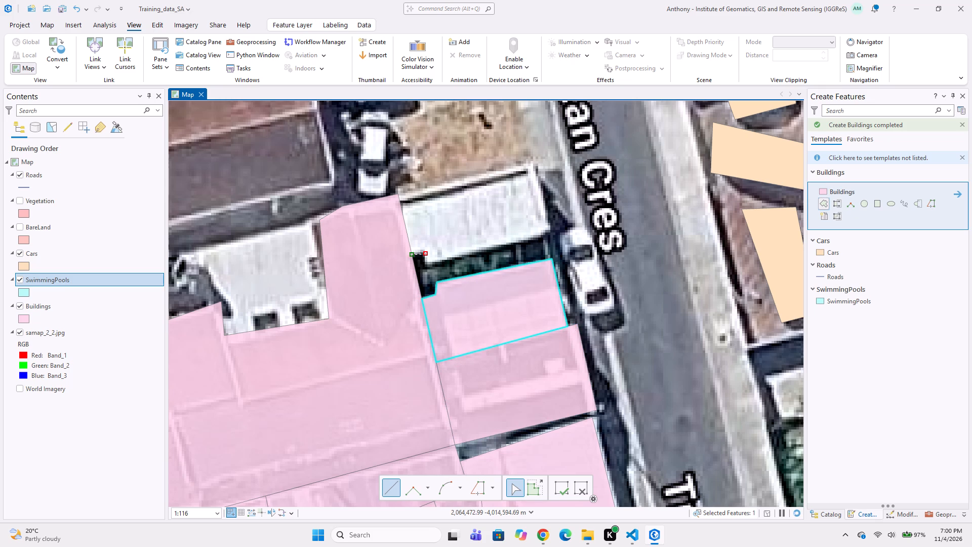
pyautogui.click(424, 260)
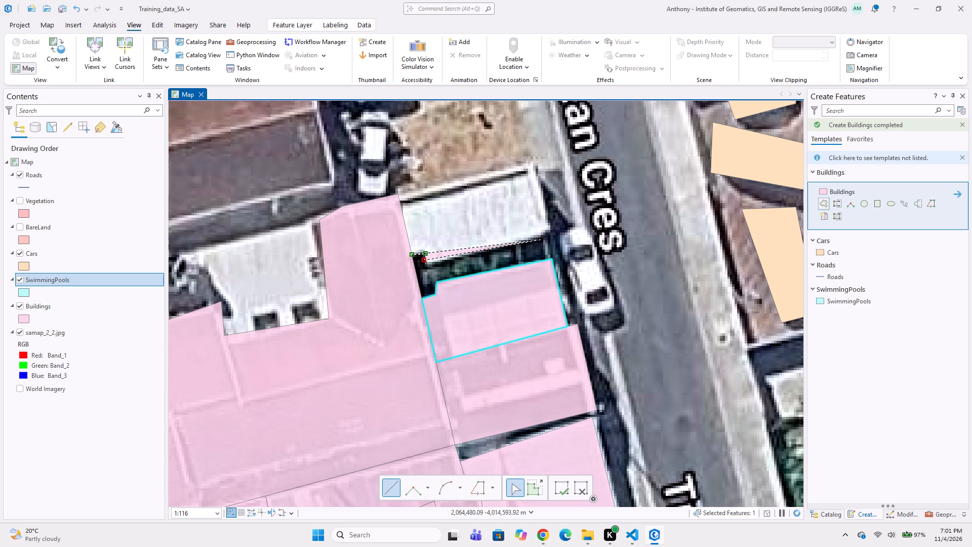
pyautogui.click(540, 240)
pyautogui.click(550, 232)
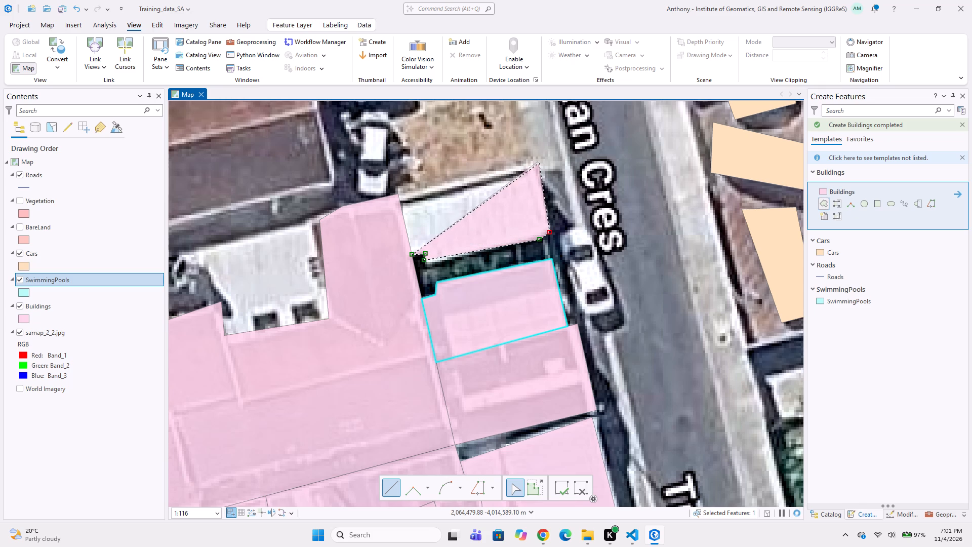
pyautogui.click(539, 163)
pyautogui.doubleClick(401, 193)
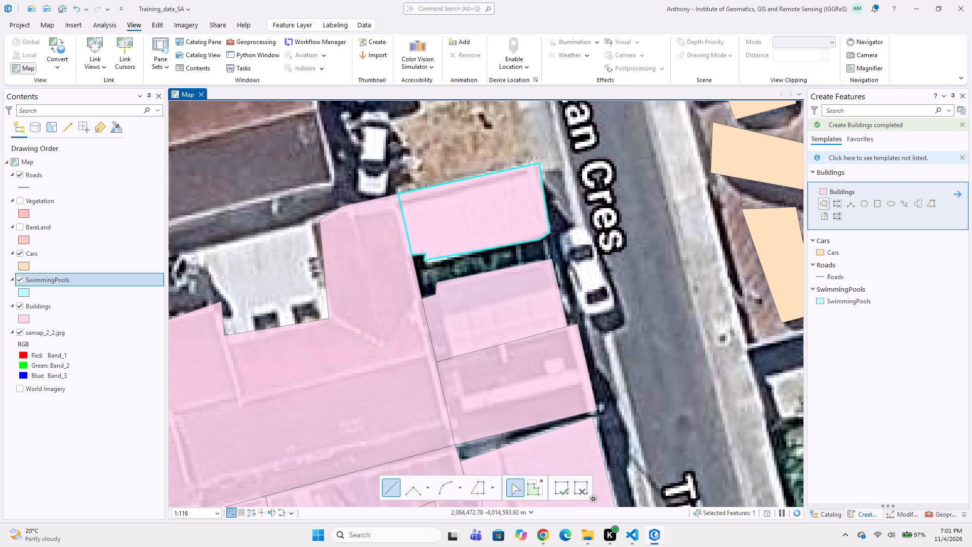
# Digitize the white car parked on Tristan Cres beside the newly mapped roofs as a four-vertex Cars polygon.
pyautogui.scroll(-2, 426, 253)
pyautogui.scroll(-2, 378, 298)
pyautogui.moveTo(327, 292); pyautogui.dragTo(419, 264, button='middle')
pyautogui.moveTo(375, 255); pyautogui.dragTo(352, 321, button='middle')
pyautogui.scroll(1, 412, 339)
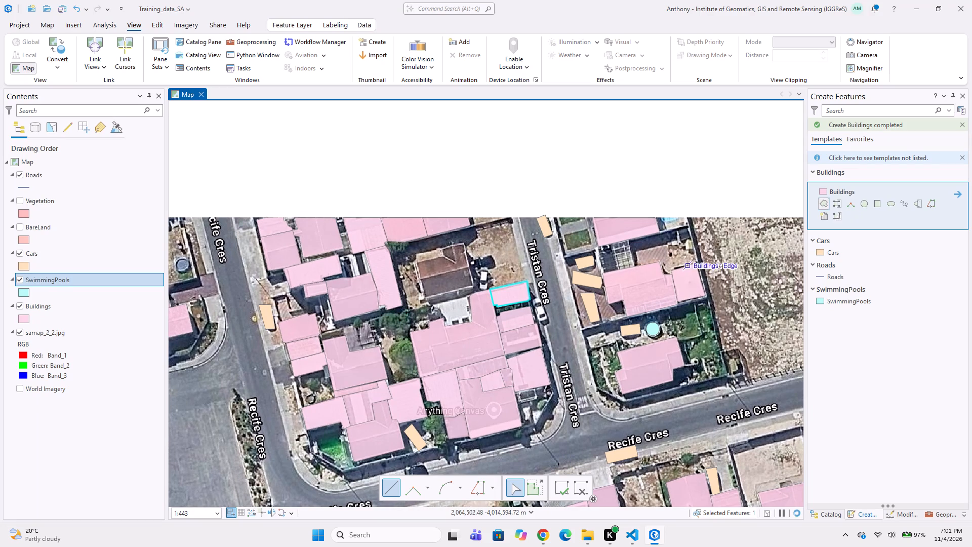
pyautogui.click(828, 253)
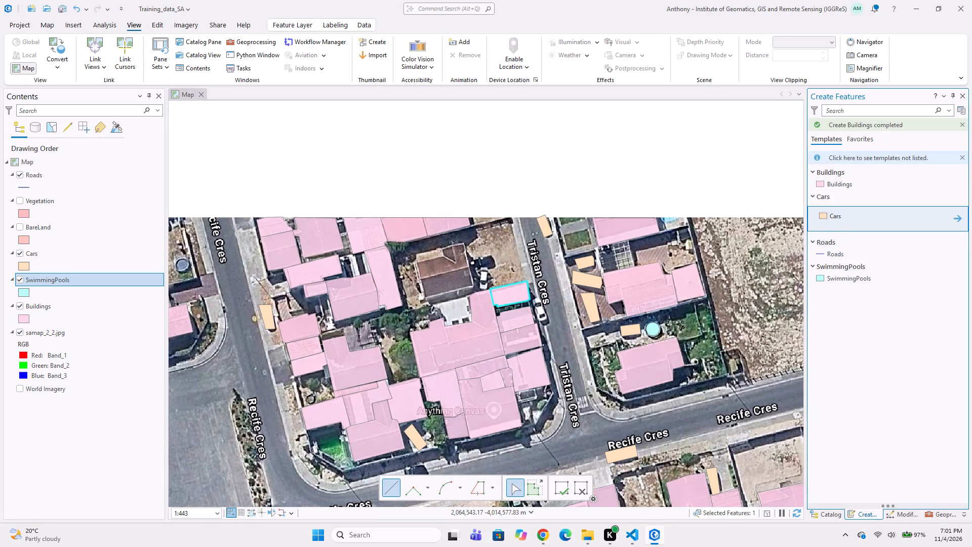
pyautogui.scroll(3, 522, 289)
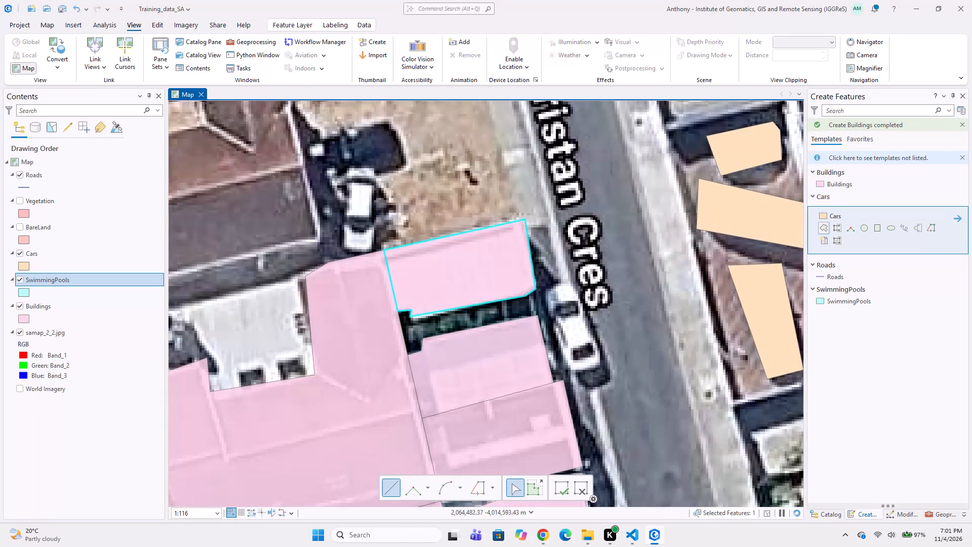
pyautogui.click(573, 277)
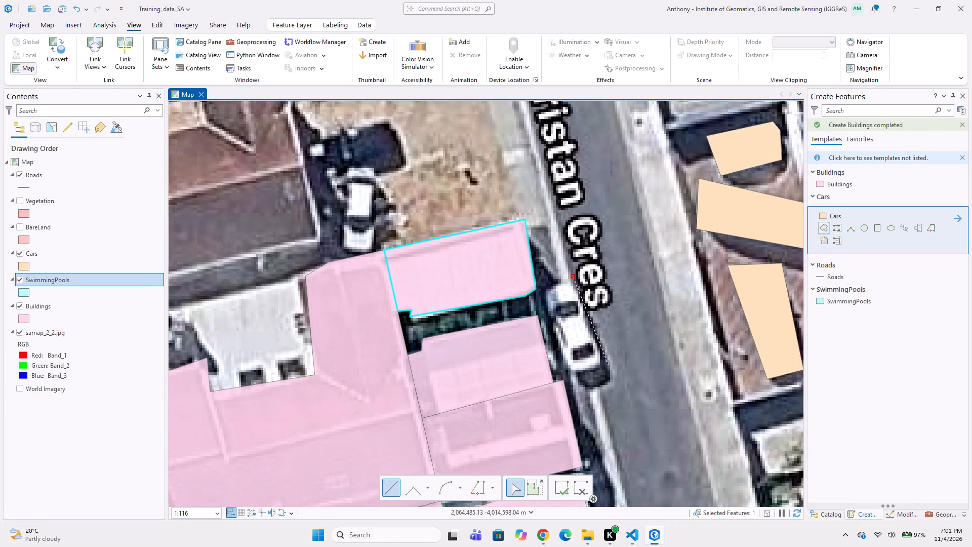
pyautogui.click(605, 365)
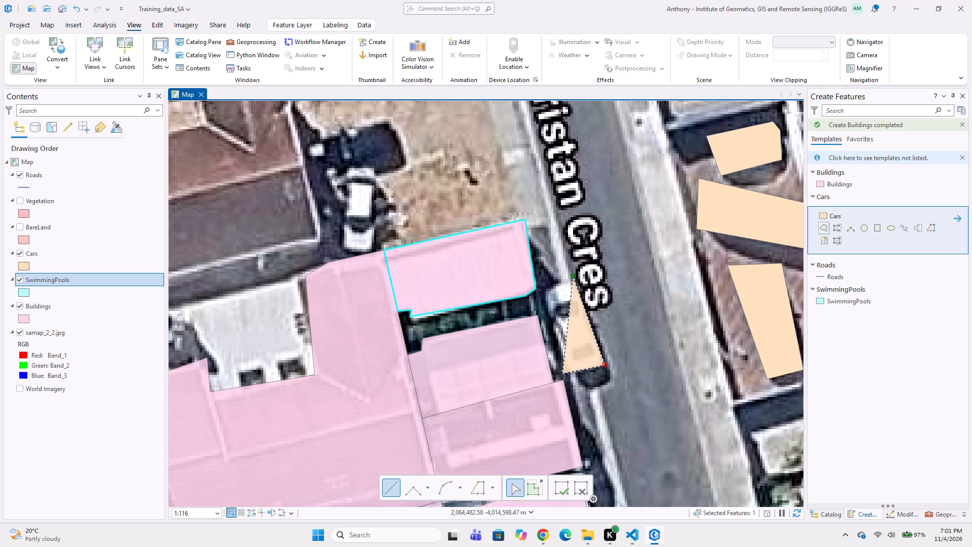
pyautogui.click(573, 377)
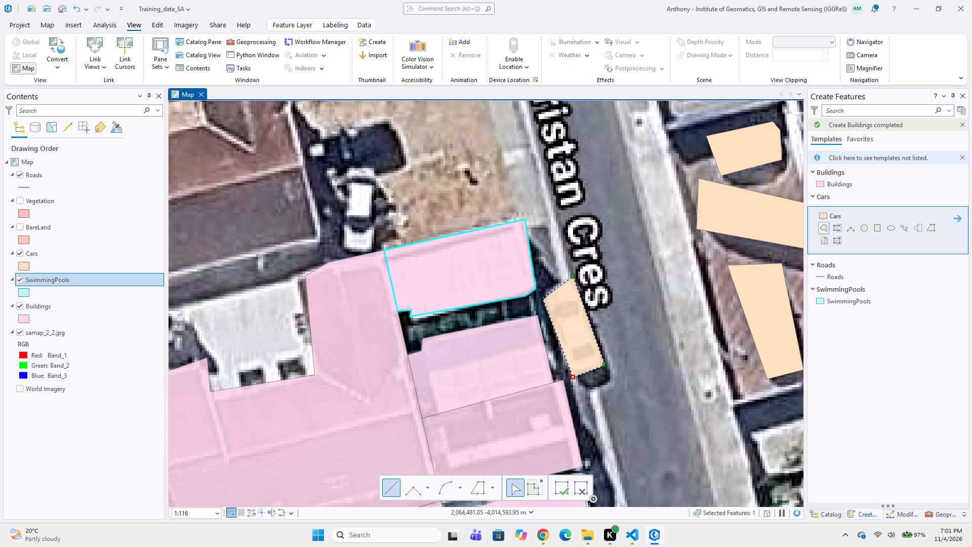
pyautogui.doubleClick(543, 291)
# Digitize the white car between the brown-roofed house and the bare plot as a four-vertex Cars polygon.
pyautogui.moveTo(470, 252); pyautogui.dragTo(511, 299, button='middle')
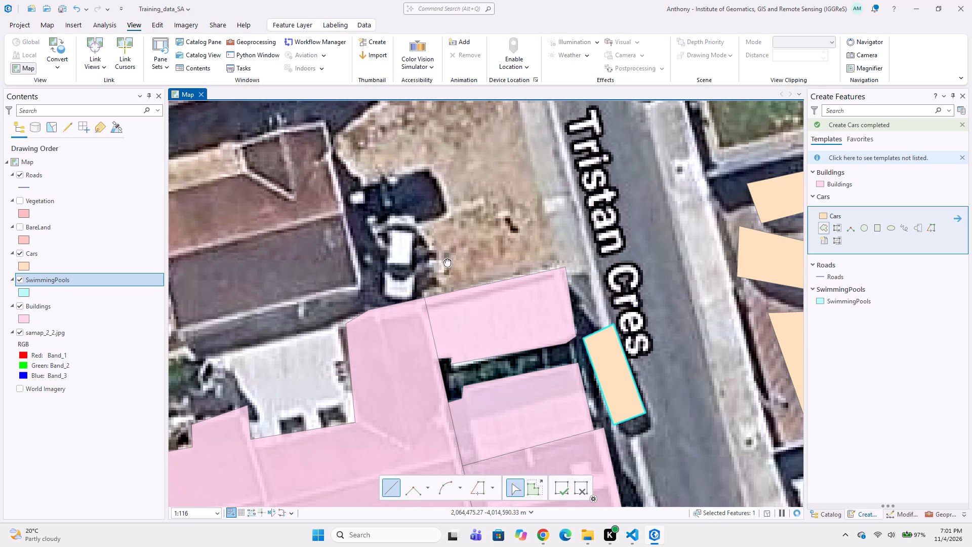
pyautogui.click(417, 213)
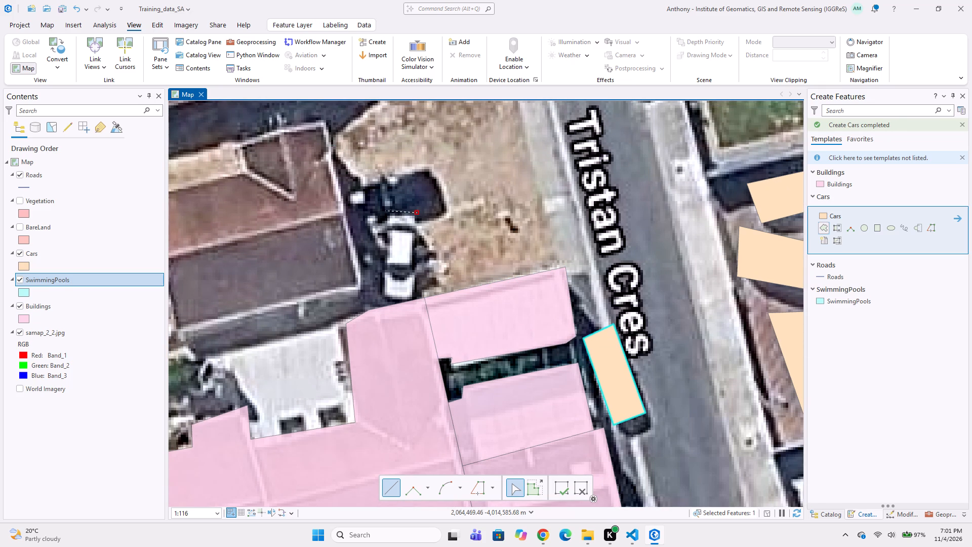
pyautogui.click(385, 211)
pyautogui.click(382, 296)
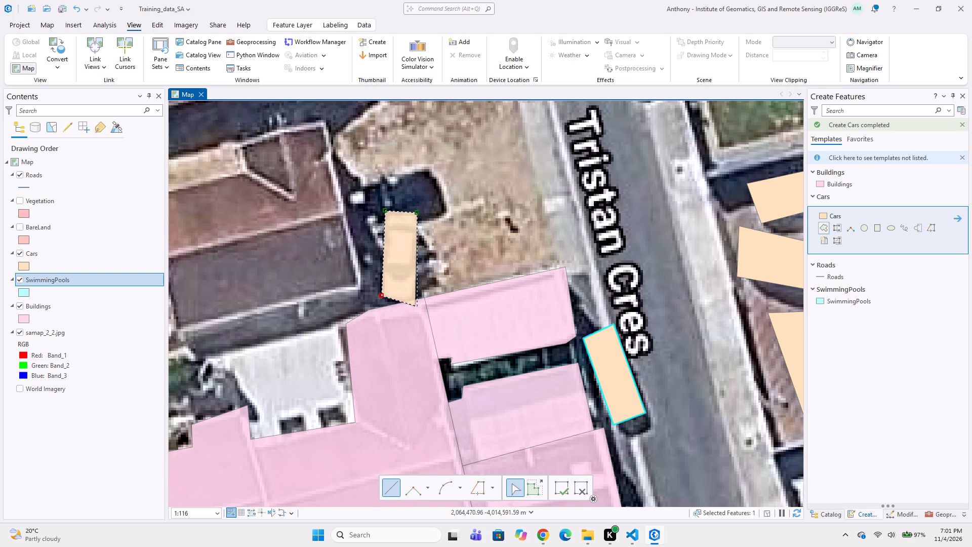
pyautogui.doubleClick(414, 303)
# Digitize the dark car just north of the white car on the bare plot as a seven-vertex Cars polygon with a tapered western end.
pyautogui.scroll(-4, 385, 296)
pyautogui.moveTo(380, 299); pyautogui.dragTo(424, 355, button='middle')
pyautogui.scroll(3, 417, 333)
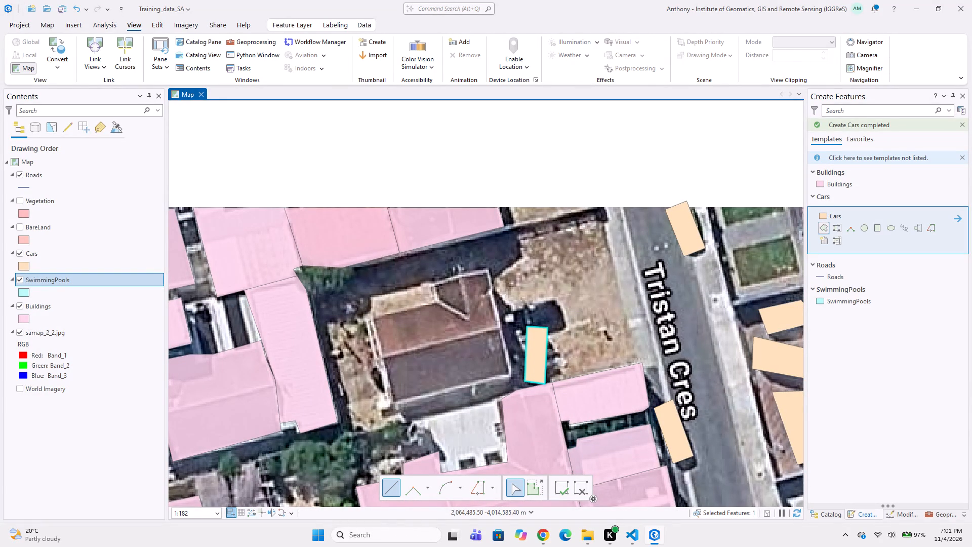
pyautogui.scroll(1, 550, 321)
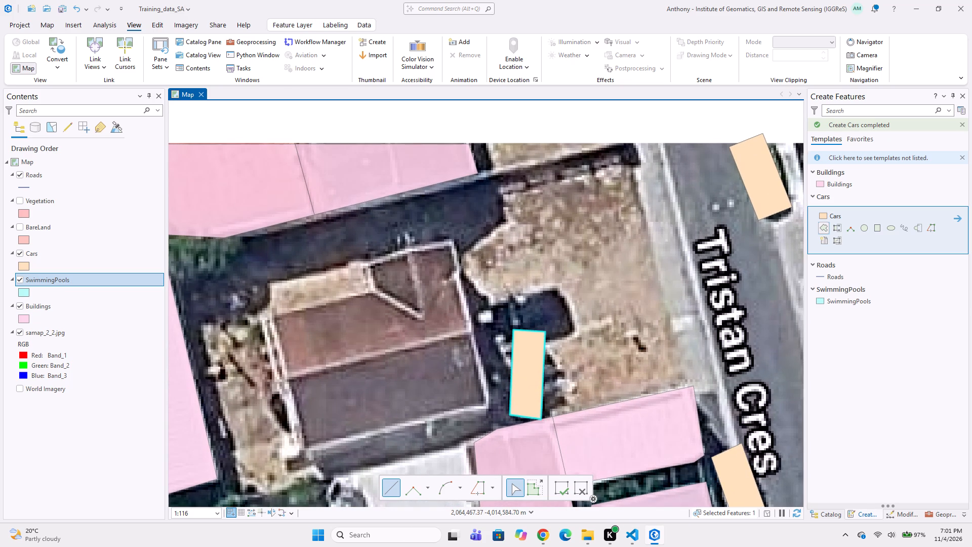
pyautogui.click(559, 282)
pyautogui.click(575, 314)
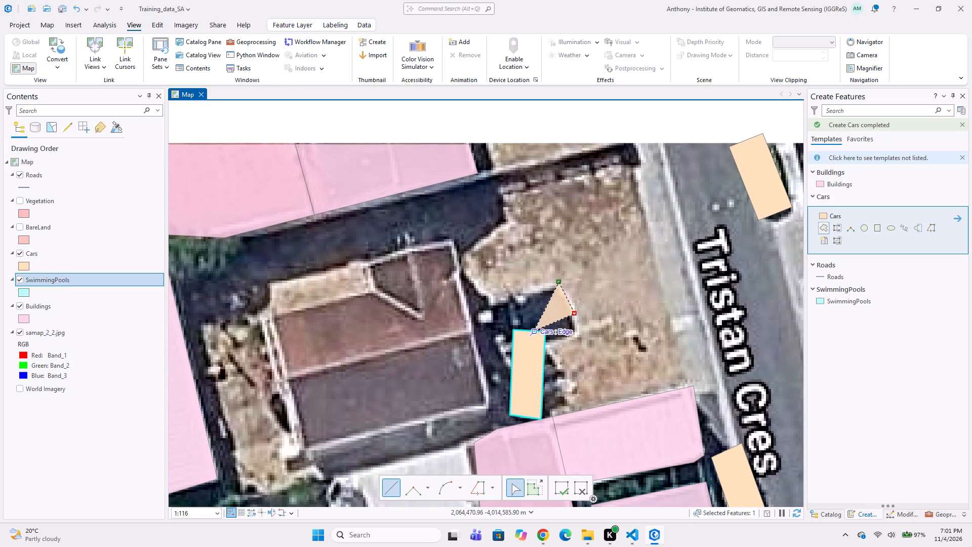
pyautogui.click(515, 332)
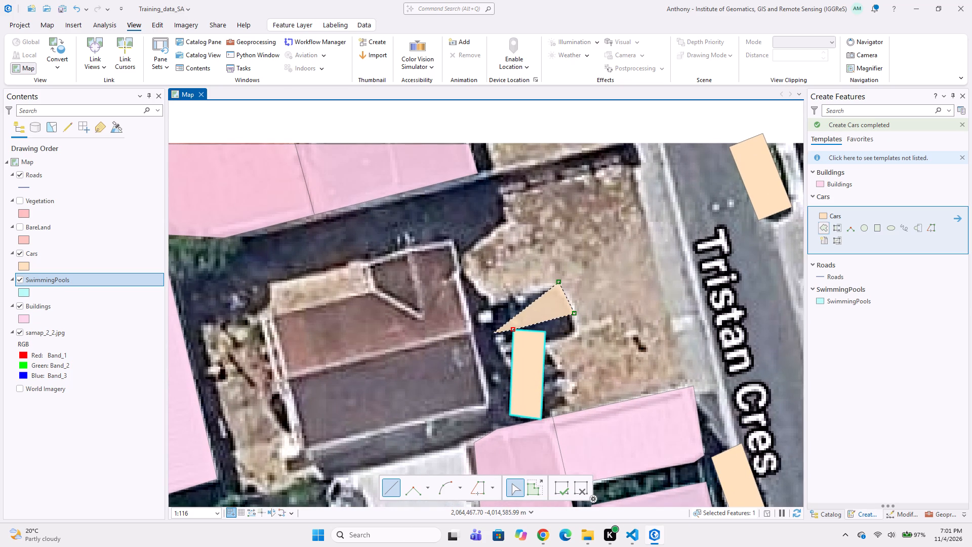
pyautogui.click(493, 333)
pyautogui.click(481, 321)
pyautogui.click(481, 310)
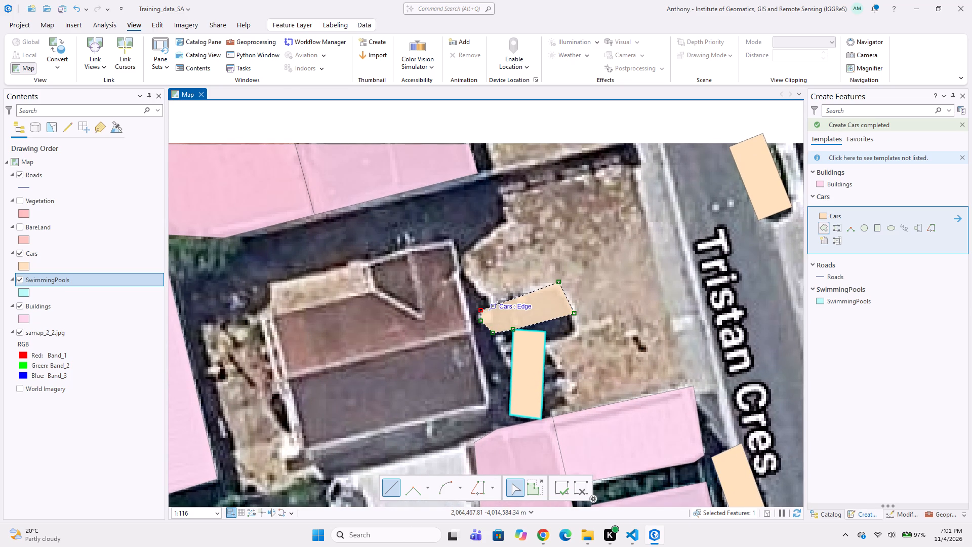
pyautogui.doubleClick(495, 298)
# Digitize the brown-and-grey roof west of the two parked cars as a seven-vertex Buildings polygon, excluding the bare patch at its northwest corner.
pyautogui.moveTo(438, 303); pyautogui.dragTo(504, 308, button='middle')
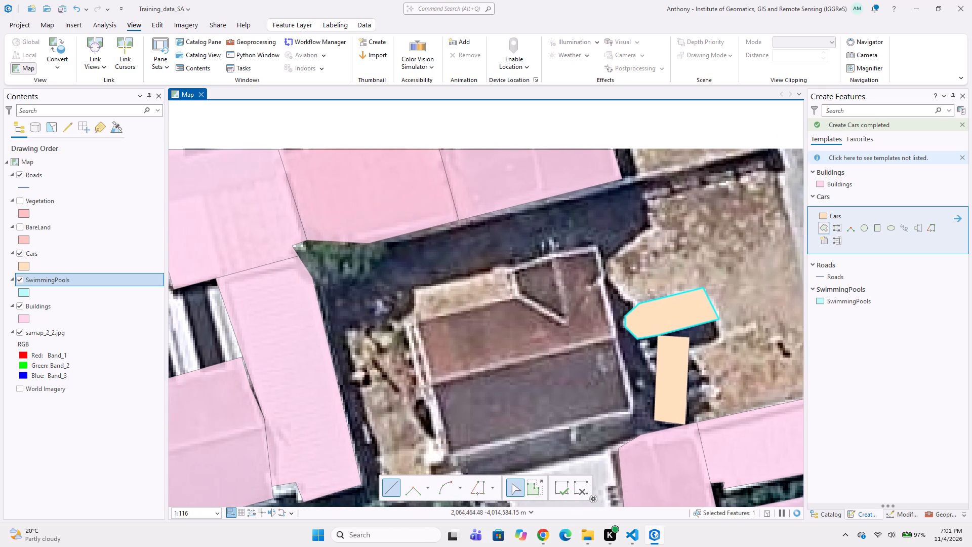
pyautogui.moveTo(546, 328); pyautogui.dragTo(490, 282, button='middle')
pyautogui.click(826, 186)
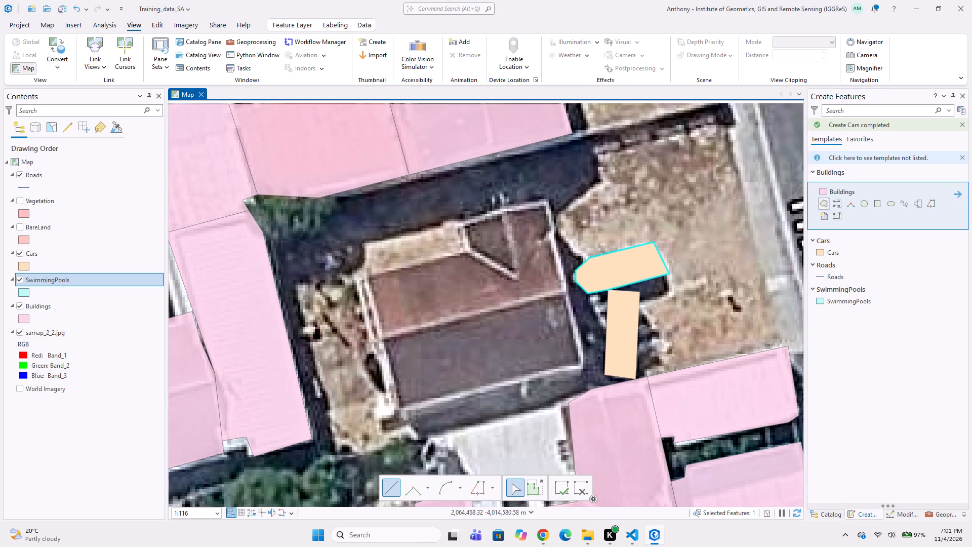
pyautogui.click(550, 195)
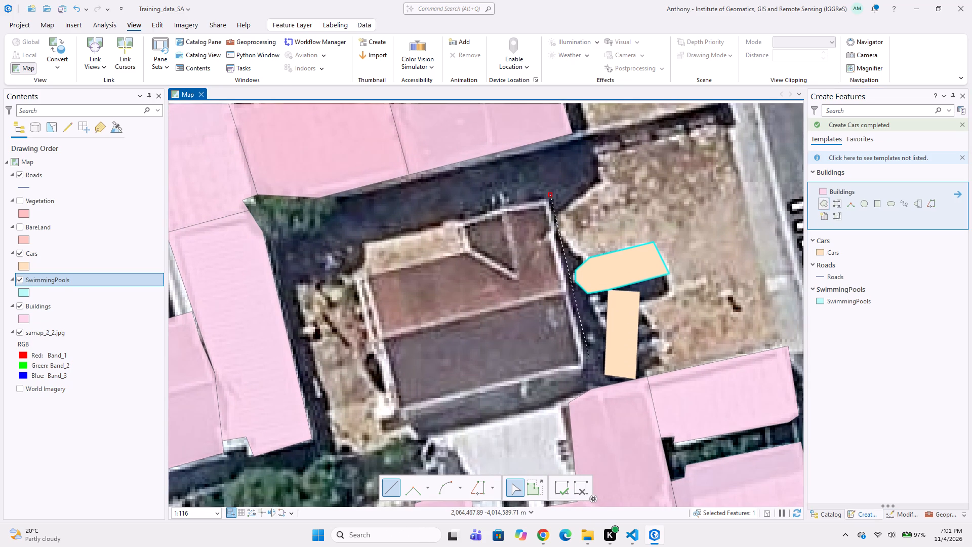
pyautogui.click(586, 355)
pyautogui.click(586, 367)
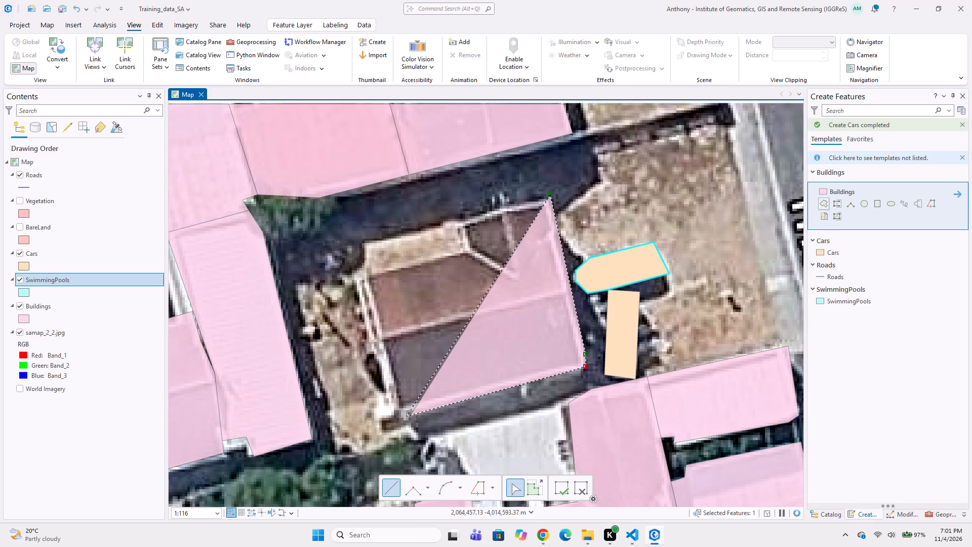
pyautogui.click(398, 417)
pyautogui.click(362, 275)
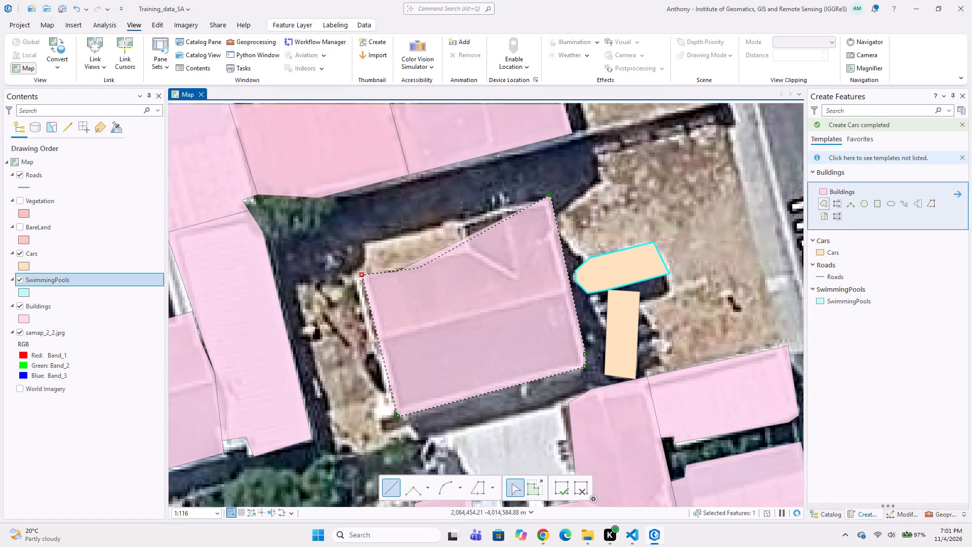
pyautogui.click(467, 252)
pyautogui.doubleClick(460, 223)
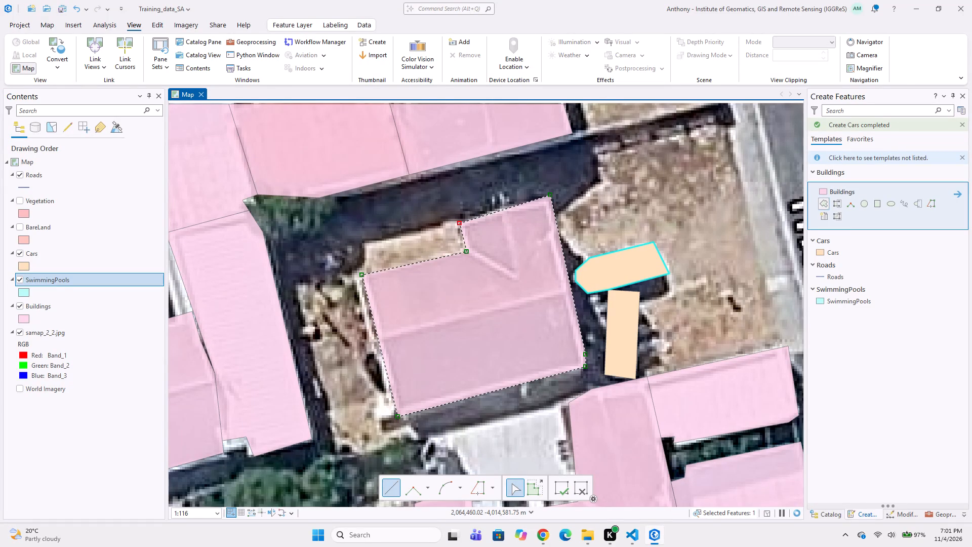
# Examine the imagery around Recife Cres and Tristan Cres for buildings and cars not yet digitized.
pyautogui.scroll(-3, 445, 282)
pyautogui.moveTo(445, 344); pyautogui.dragTo(490, 296, button='middle')
pyautogui.moveTo(323, 319); pyautogui.dragTo(421, 287, button='middle')
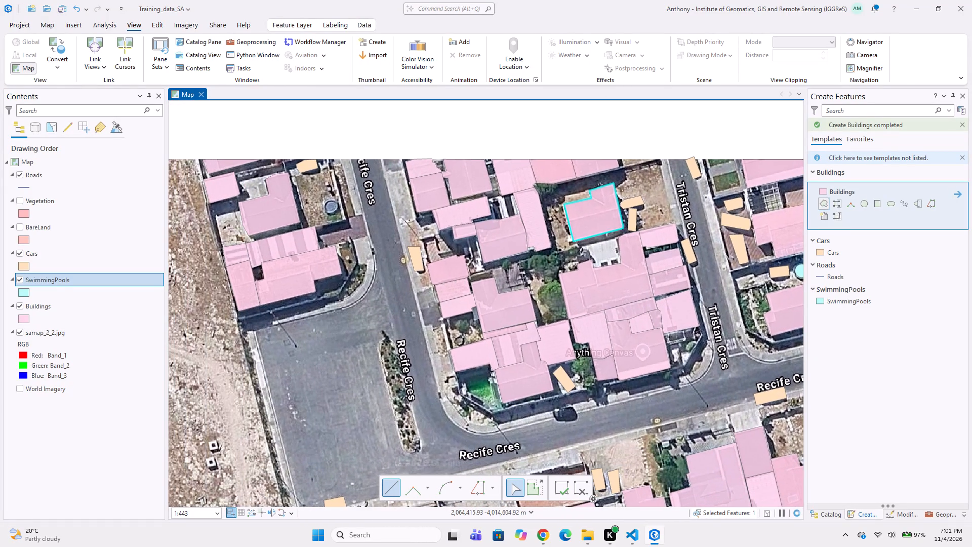
pyautogui.scroll(-1, 348, 293)
pyautogui.moveTo(352, 293); pyautogui.dragTo(360, 230, button='middle')
pyautogui.moveTo(327, 268); pyautogui.dragTo(351, 337, button='middle')
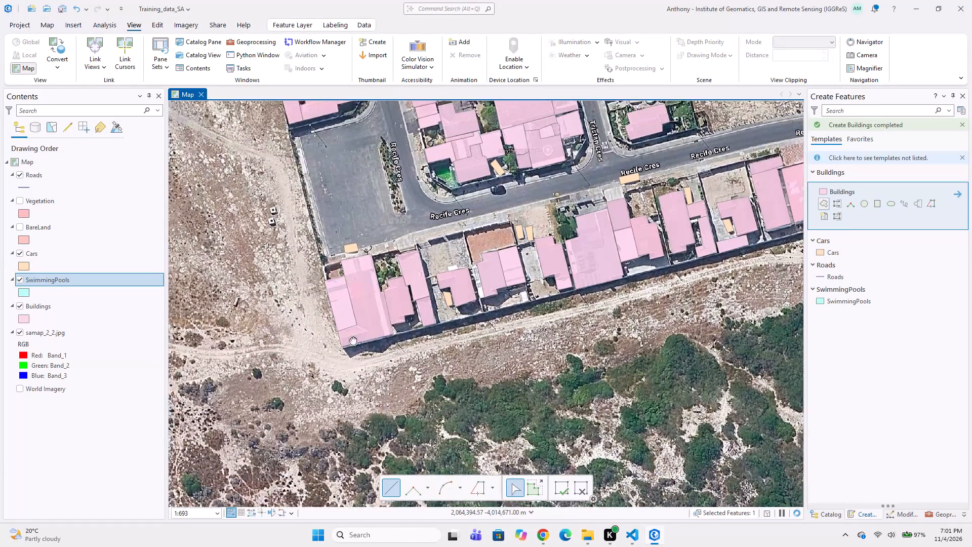
pyautogui.moveTo(351, 337); pyautogui.dragTo(355, 345, button='middle')
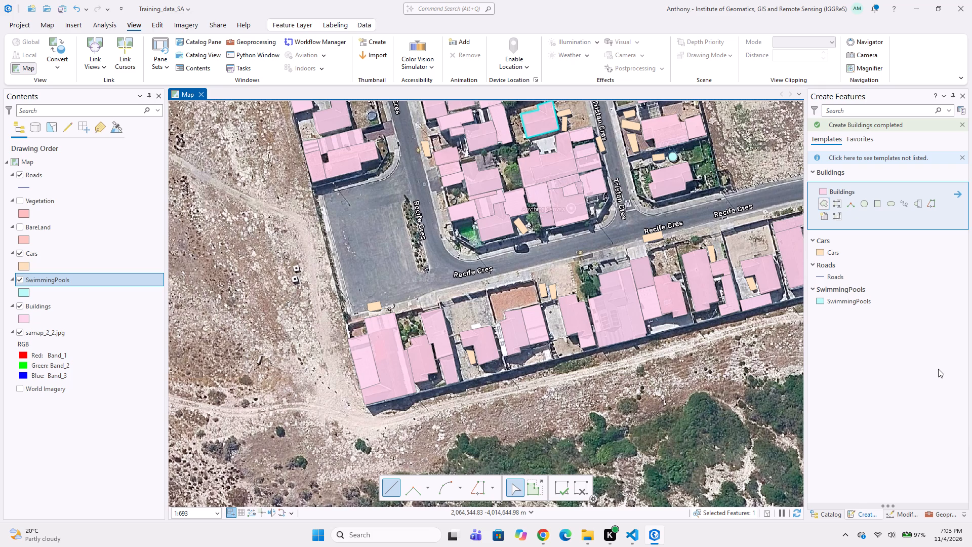
pyautogui.scroll(1, 631, 299)
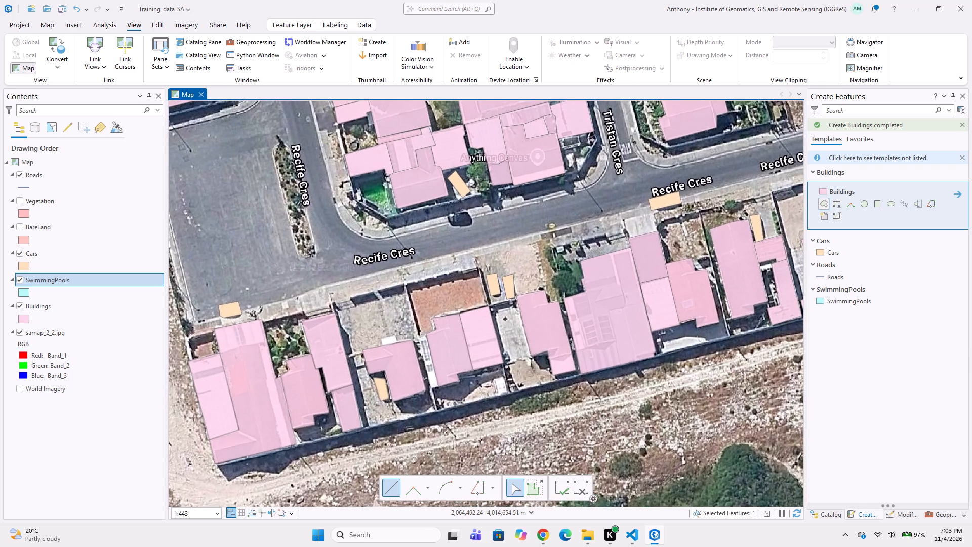
pyautogui.moveTo(612, 299); pyautogui.dragTo(568, 404, button='middle')
pyautogui.moveTo(587, 306); pyautogui.dragTo(559, 397, button='middle')
pyautogui.moveTo(532, 333); pyautogui.dragTo(585, 386, button='middle')
pyautogui.moveTo(601, 345); pyautogui.dragTo(604, 360, button='middle')
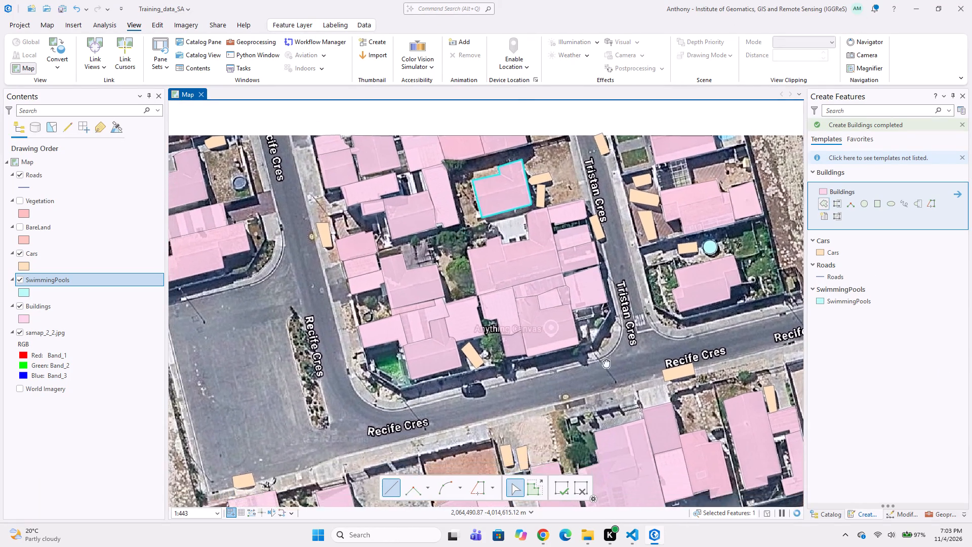
pyautogui.moveTo(604, 360); pyautogui.dragTo(606, 379, button='middle')
pyautogui.moveTo(633, 360); pyautogui.dragTo(675, 369, button='middle')
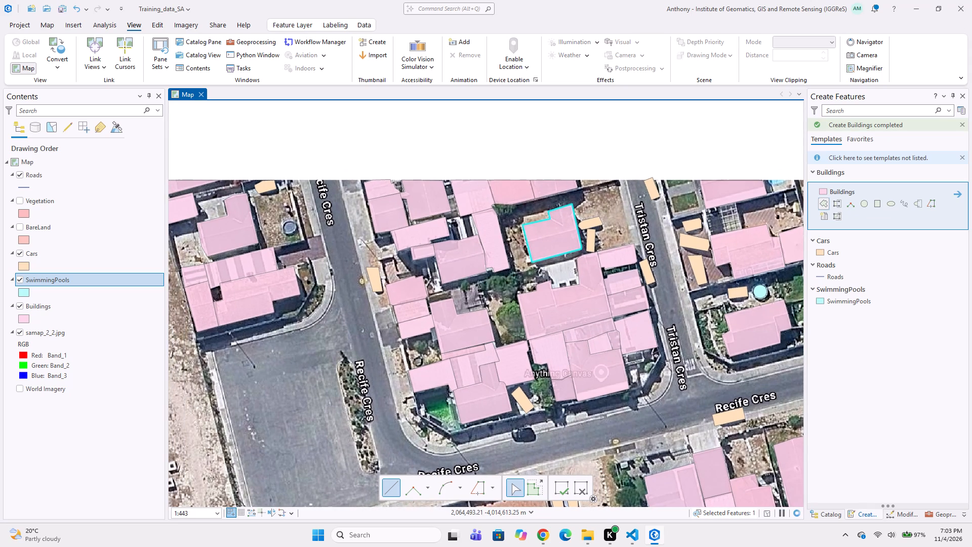
pyautogui.scroll(1, 711, 286)
pyautogui.scroll(-2, 660, 285)
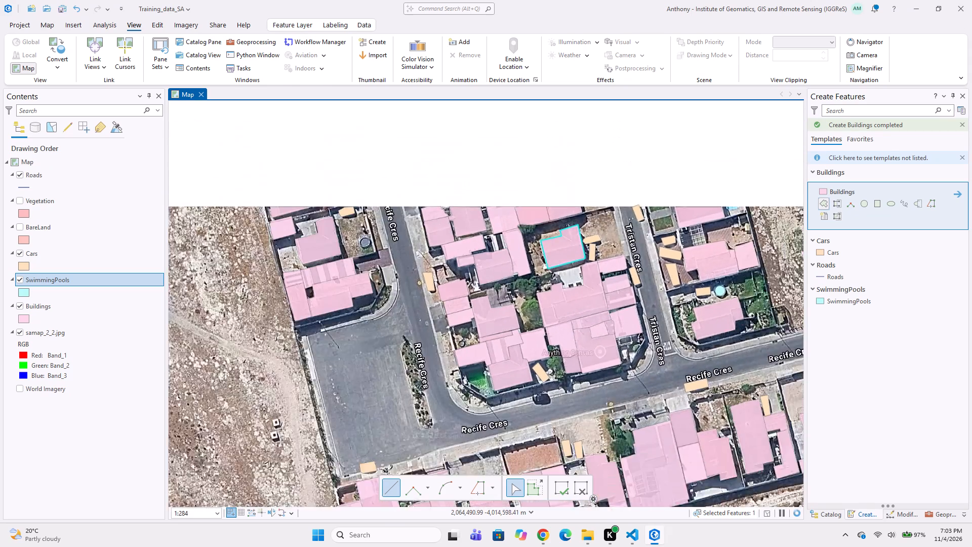
# Digitize the dark car parked along the northern kerb of Recife Cres as a four-vertex Cars polygon.
pyautogui.moveTo(538, 287); pyautogui.dragTo(606, 292, button='middle')
pyautogui.moveTo(552, 340); pyautogui.dragTo(545, 275, button='middle')
pyautogui.scroll(1, 675, 310)
pyautogui.moveTo(692, 299); pyautogui.dragTo(553, 280, button='middle')
pyautogui.scroll(1, 443, 305)
pyautogui.click(824, 255)
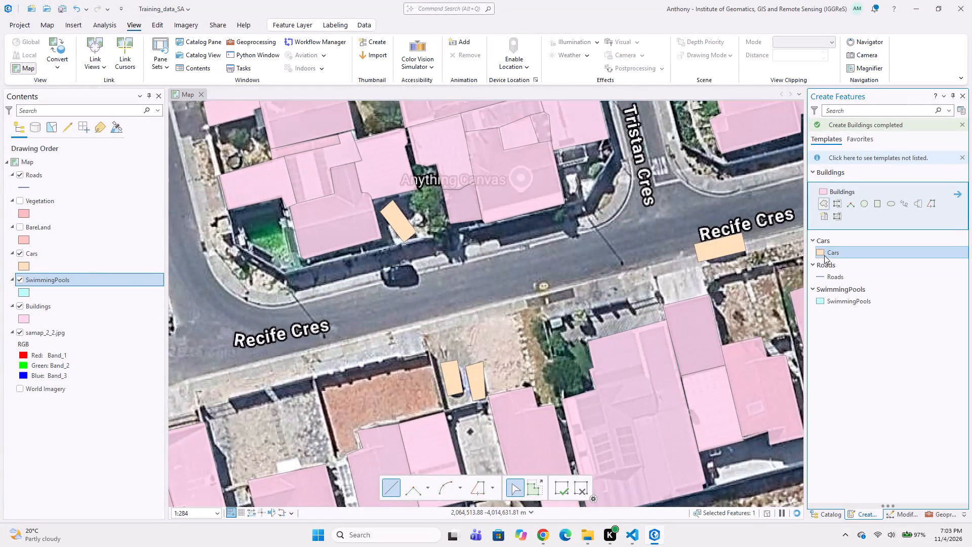
pyautogui.scroll(1, 410, 287)
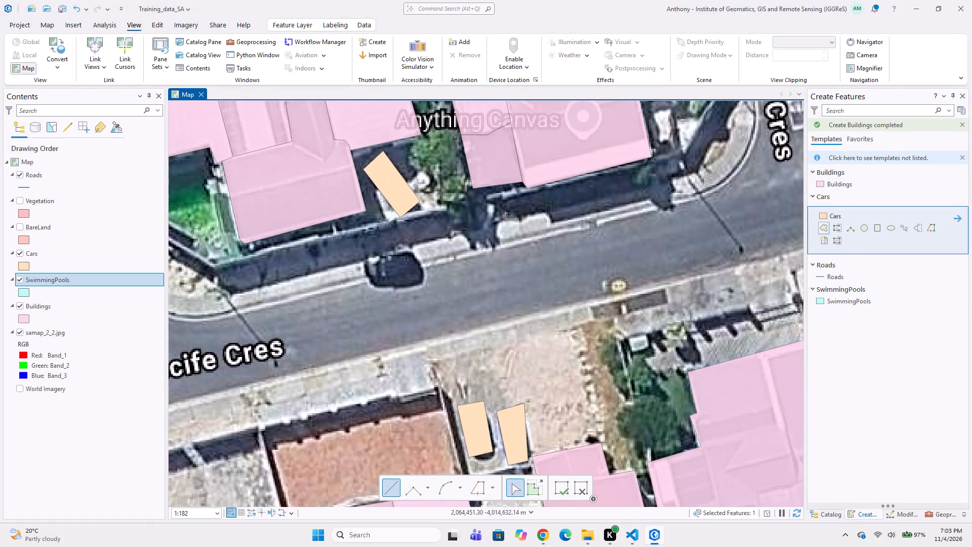
pyautogui.click(362, 255)
pyautogui.click(413, 250)
pyautogui.click(419, 275)
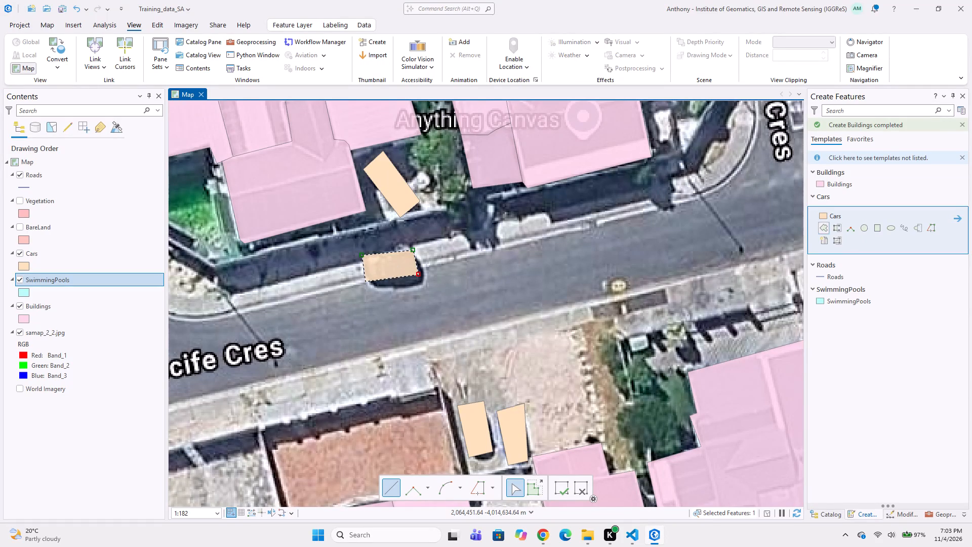
pyautogui.doubleClick(366, 282)
# Examine the blocks along Recife Cres and Tristan Cres and the open land to the south for features still missing polygons.
pyautogui.scroll(-3, 334, 323)
pyautogui.moveTo(286, 345); pyautogui.dragTo(380, 330, button='middle')
pyautogui.moveTo(337, 326); pyautogui.dragTo(452, 372, button='middle')
pyautogui.moveTo(477, 305); pyautogui.dragTo(474, 392, button='middle')
pyautogui.scroll(1, 447, 344)
pyautogui.moveTo(468, 307); pyautogui.dragTo(443, 360, button='middle')
pyautogui.moveTo(486, 337); pyautogui.dragTo(467, 376, button='middle')
pyautogui.moveTo(560, 390); pyautogui.dragTo(461, 401, button='middle')
pyautogui.moveTo(619, 404); pyautogui.dragTo(529, 409, button='middle')
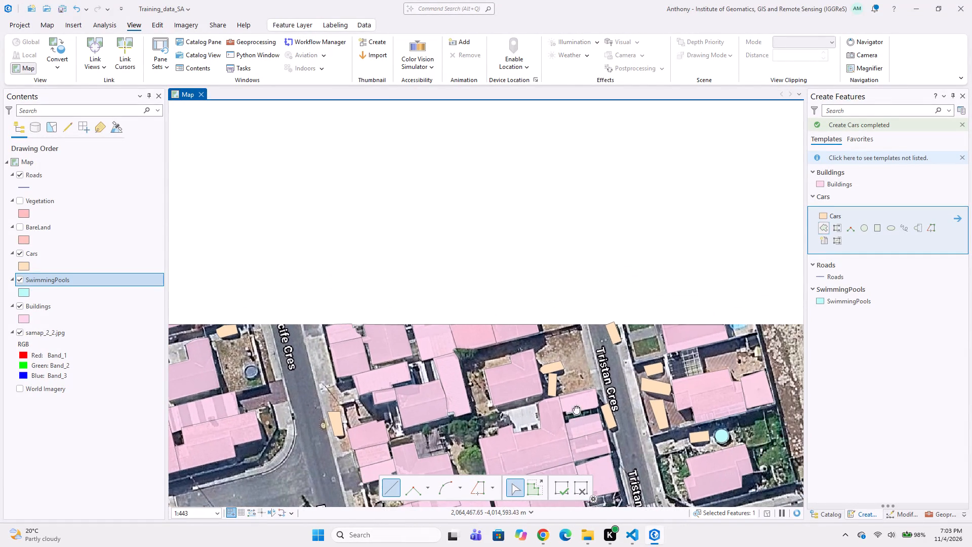
pyautogui.moveTo(692, 399); pyautogui.dragTo(592, 397, button='middle')
pyautogui.scroll(1, 626, 367)
pyautogui.scroll(-1, 622, 372)
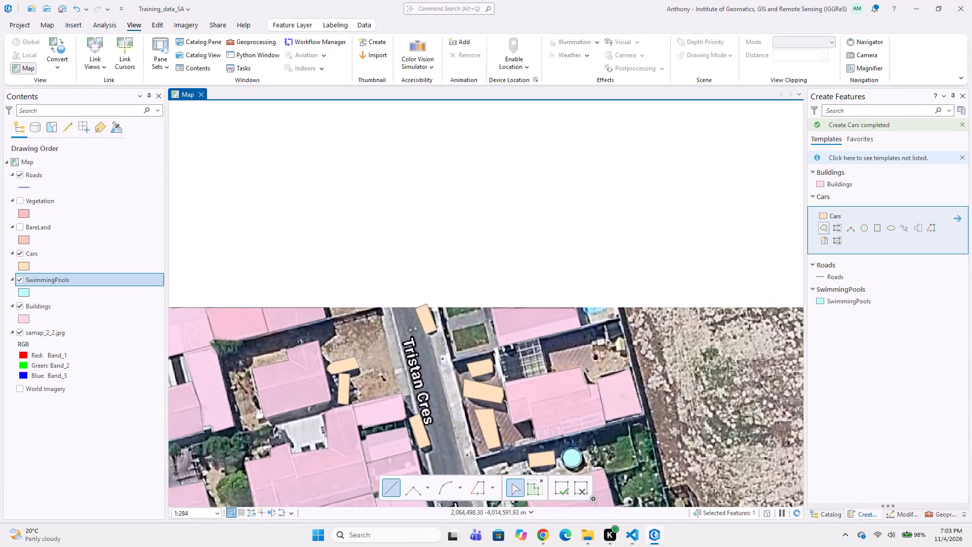
pyautogui.scroll(-1, 622, 372)
pyautogui.moveTo(638, 402); pyautogui.dragTo(616, 344, button='middle')
pyautogui.moveTo(610, 392); pyautogui.dragTo(610, 374, button='middle')
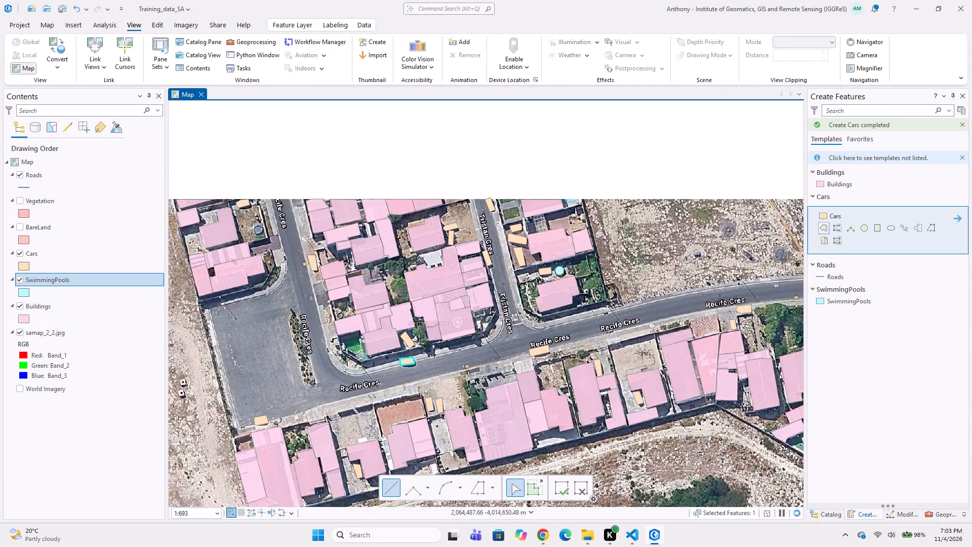
pyautogui.moveTo(499, 409); pyautogui.dragTo(519, 346, button='middle')
pyautogui.scroll(2, 565, 307)
pyautogui.scroll(-2, 527, 363)
pyautogui.moveTo(484, 377); pyautogui.dragTo(536, 291, button='middle')
pyautogui.moveTo(452, 335); pyautogui.dragTo(472, 289, button='middle')
pyautogui.moveTo(470, 291); pyautogui.dragTo(458, 392, button='middle')
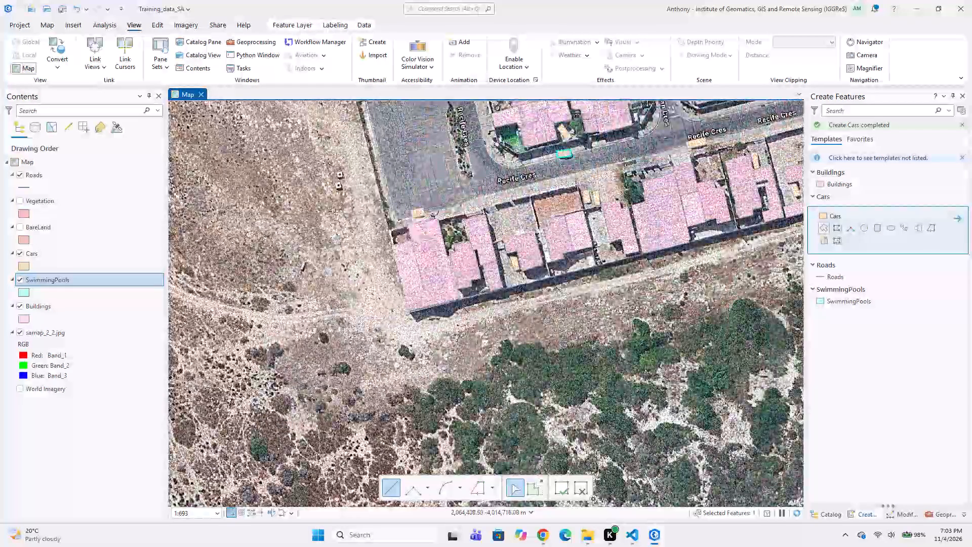
# Save the Training_data_SA project.
pyautogui.moveTo(353, 358); pyautogui.dragTo(440, 394, button='middle')
pyautogui.moveTo(477, 379); pyautogui.dragTo(596, 390, button='middle')
pyautogui.scroll(-2, 555, 333)
pyautogui.moveTo(506, 328); pyautogui.dragTo(500, 340, button='middle')
pyautogui.scroll(-1, 506, 328)
pyautogui.moveTo(497, 342); pyautogui.dragTo(518, 280, button='middle')
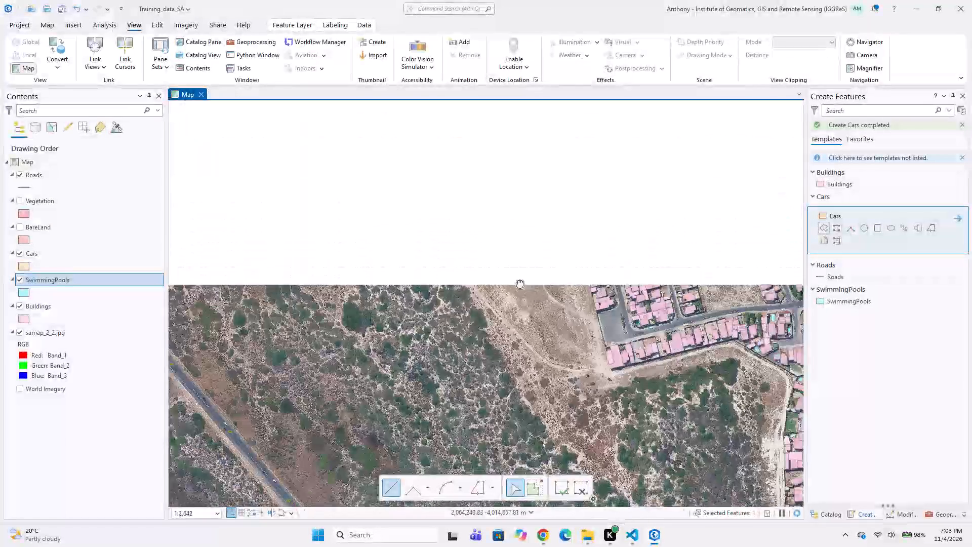
pyautogui.moveTo(518, 280); pyautogui.dragTo(543, 252, button='middle')
pyautogui.moveTo(482, 333); pyautogui.dragTo(431, 264, button='middle')
pyautogui.hotkey('ctrl', 's')
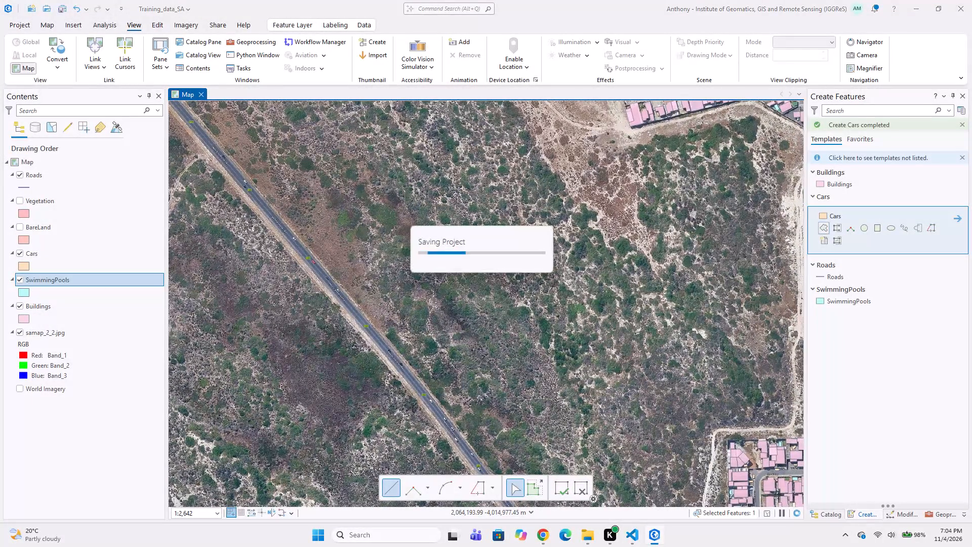
# Examine the full extent of the samap_2_2.jpg imagery, down to the settlement at its southern edge, for built-up areas not yet digitized.
pyautogui.moveTo(516, 351); pyautogui.dragTo(467, 277, button='middle')
pyautogui.moveTo(436, 342); pyautogui.dragTo(390, 247, button='middle')
pyautogui.middleClick(380, 298)
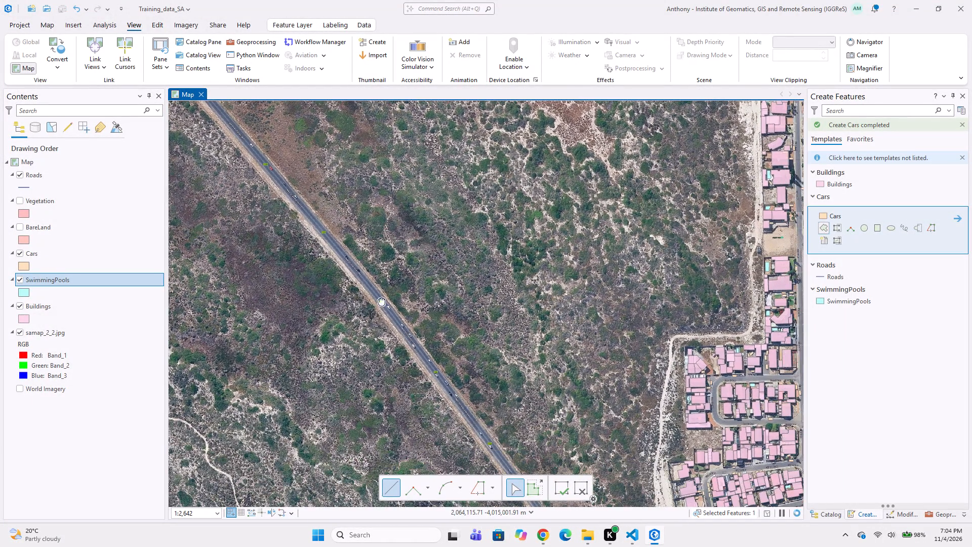
pyautogui.scroll(-1, 380, 298)
pyautogui.moveTo(381, 308); pyautogui.dragTo(305, 213, button='middle')
pyautogui.moveTo(500, 296); pyautogui.dragTo(415, 280, button='middle')
pyautogui.moveTo(473, 241); pyautogui.dragTo(415, 330, button='middle')
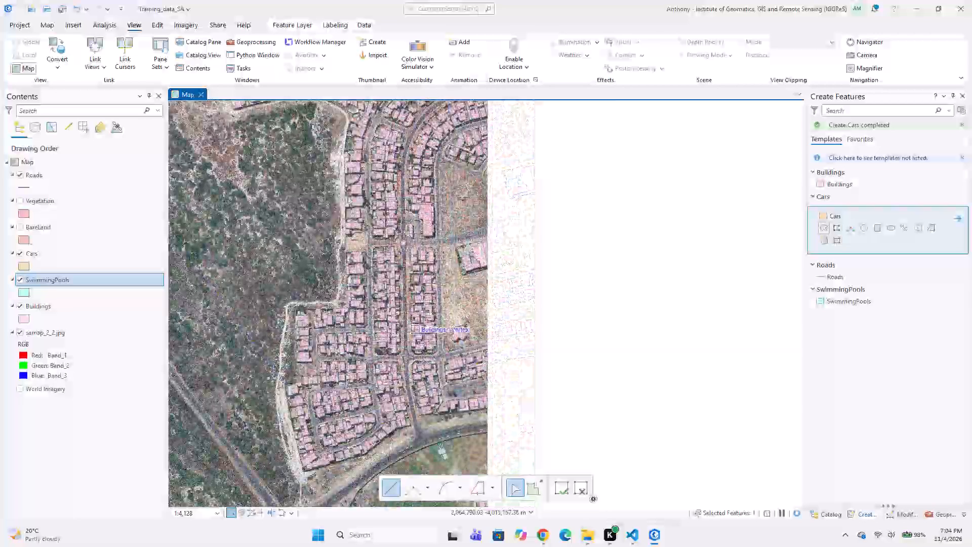
pyautogui.moveTo(344, 289); pyautogui.dragTo(420, 279, button='middle')
pyautogui.moveTo(341, 277); pyautogui.dragTo(399, 360, button='middle')
pyautogui.moveTo(305, 310); pyautogui.dragTo(397, 312, button='middle')
pyautogui.moveTo(298, 321); pyautogui.dragTo(371, 282, button='middle')
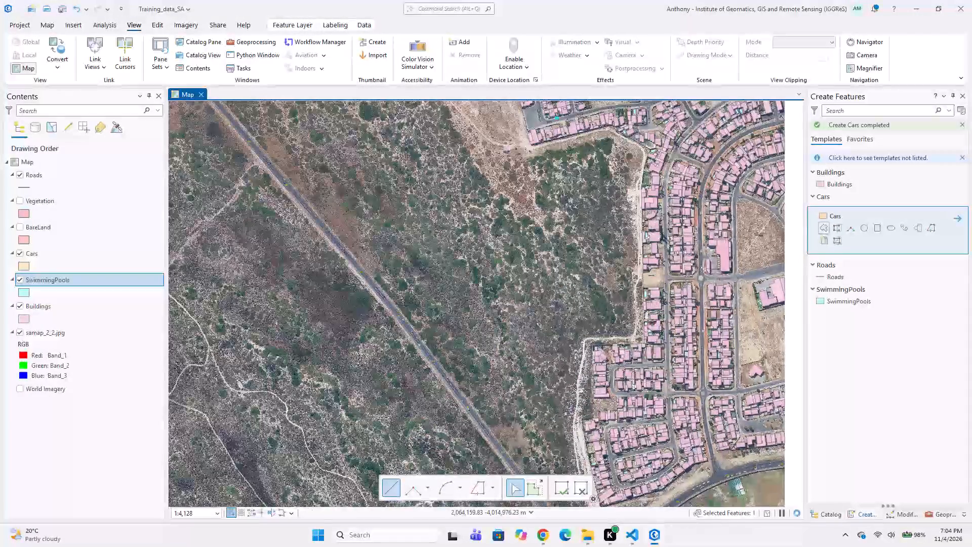
pyautogui.moveTo(336, 301); pyautogui.dragTo(410, 298, button='middle')
pyautogui.scroll(-2, 353, 299)
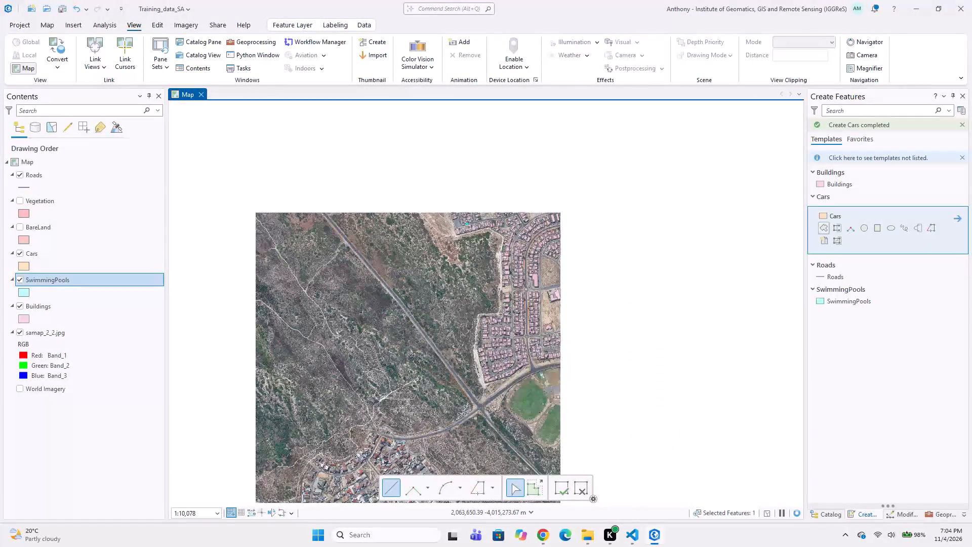
pyautogui.moveTo(316, 349); pyautogui.dragTo(363, 325, button='middle')
pyautogui.scroll(-2, 529, 293)
pyautogui.moveTo(475, 335); pyautogui.dragTo(502, 289, button='middle')
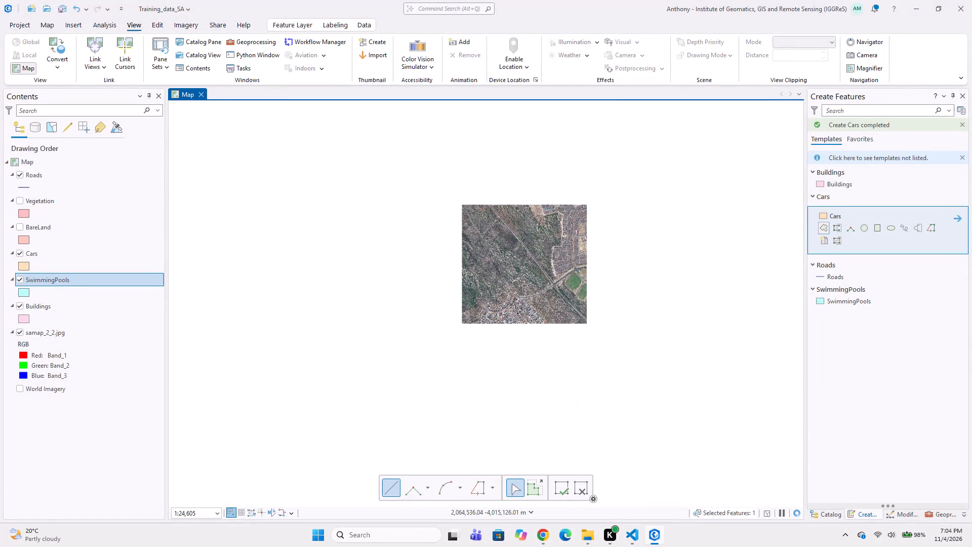
pyautogui.scroll(3, 495, 326)
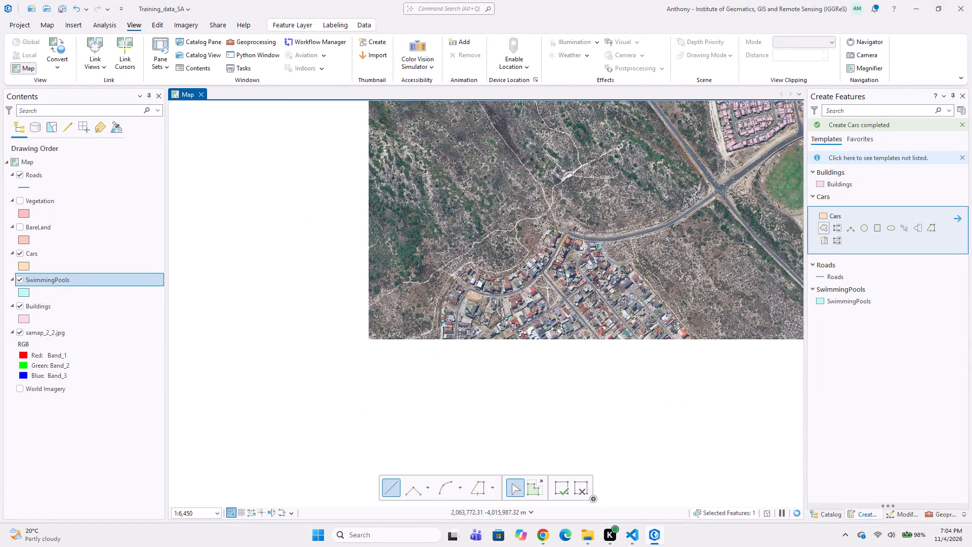
pyautogui.scroll(1, 497, 305)
pyautogui.moveTo(504, 321); pyautogui.dragTo(484, 356, button='middle')
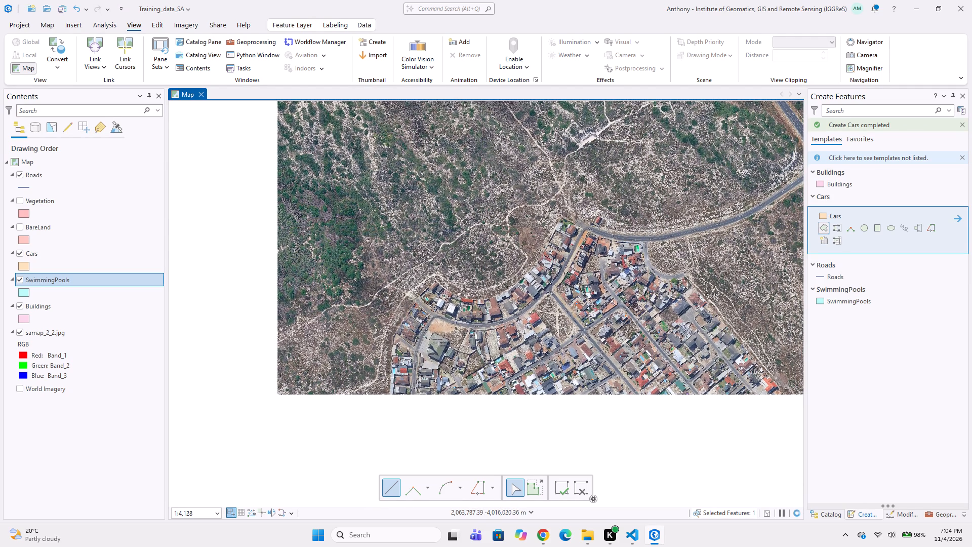
pyautogui.moveTo(484, 360); pyautogui.dragTo(532, 296, button='middle')
pyautogui.moveTo(529, 306); pyautogui.dragTo(537, 353, button='middle')
# Digitize the long narrow grey roof west of Gannet St, at the imagery's southern edge, as an eight-vertex Buildings polygon.
pyautogui.scroll(1, 442, 335)
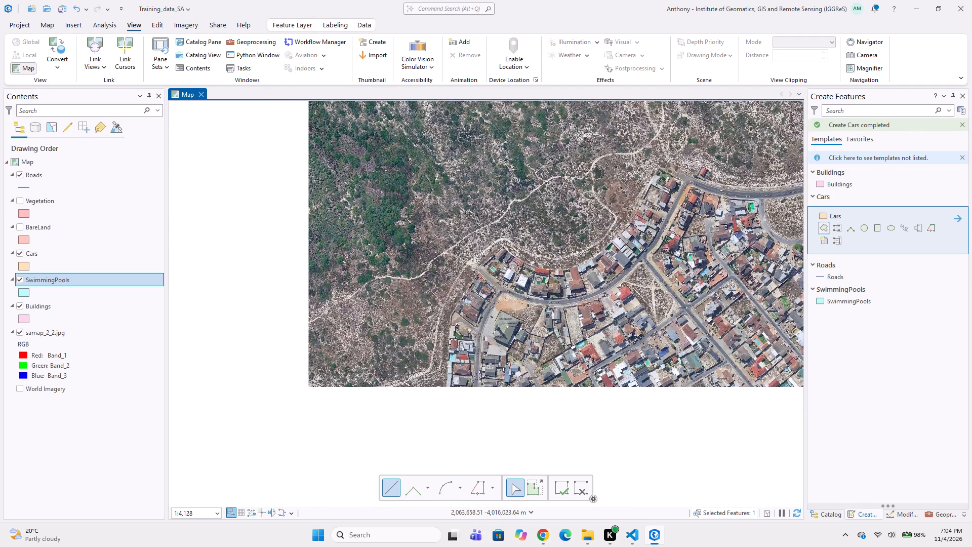
pyautogui.scroll(2, 424, 345)
pyautogui.moveTo(458, 345); pyautogui.dragTo(419, 247, button='middle')
pyautogui.scroll(1, 438, 306)
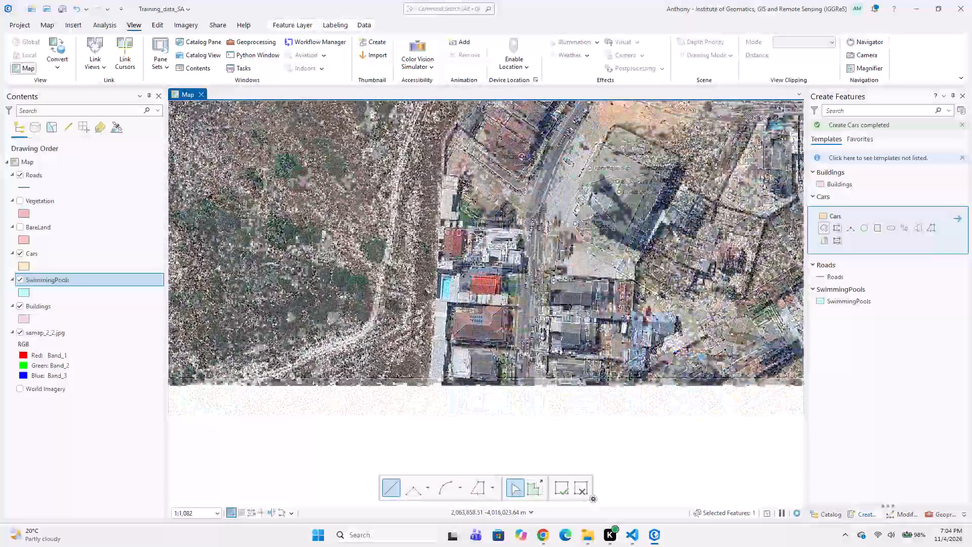
pyautogui.moveTo(440, 356); pyautogui.dragTo(451, 301, button='middle')
pyautogui.scroll(2, 429, 319)
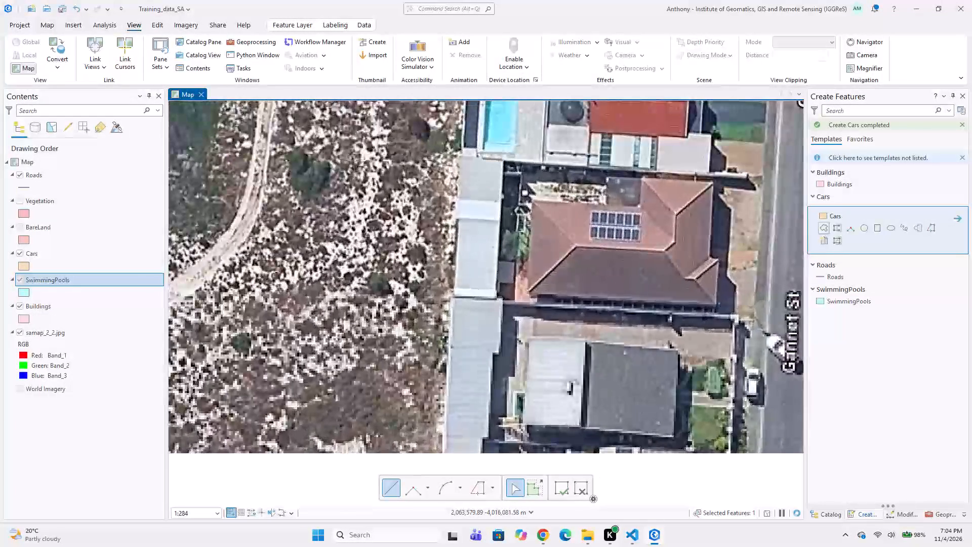
pyautogui.click(447, 298)
pyautogui.click(504, 298)
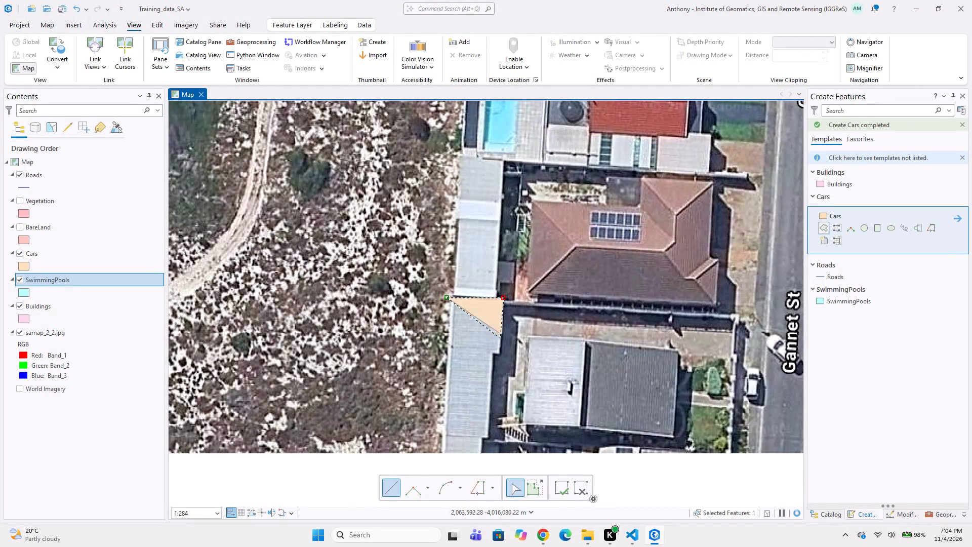
pyautogui.click(499, 355)
pyautogui.click(490, 353)
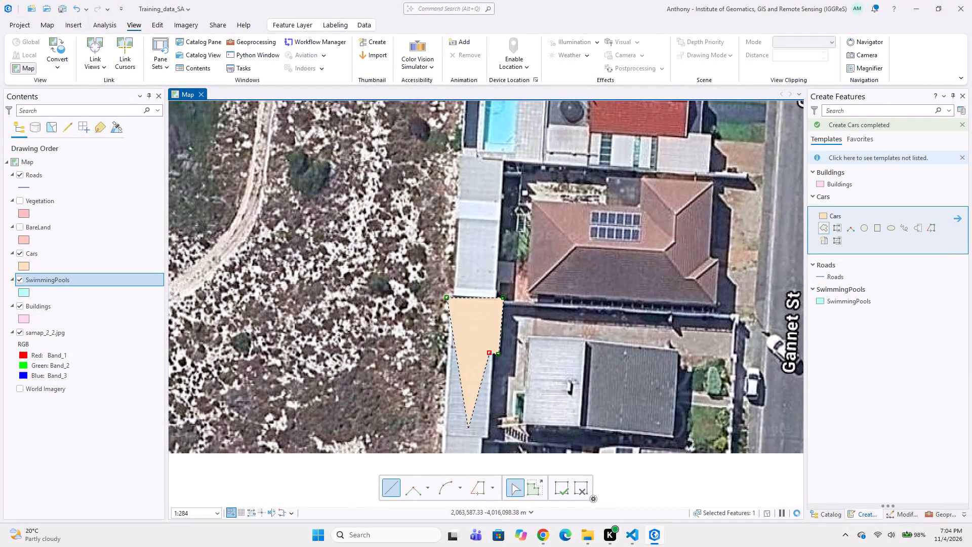
pyautogui.scroll(-2, 488, 404)
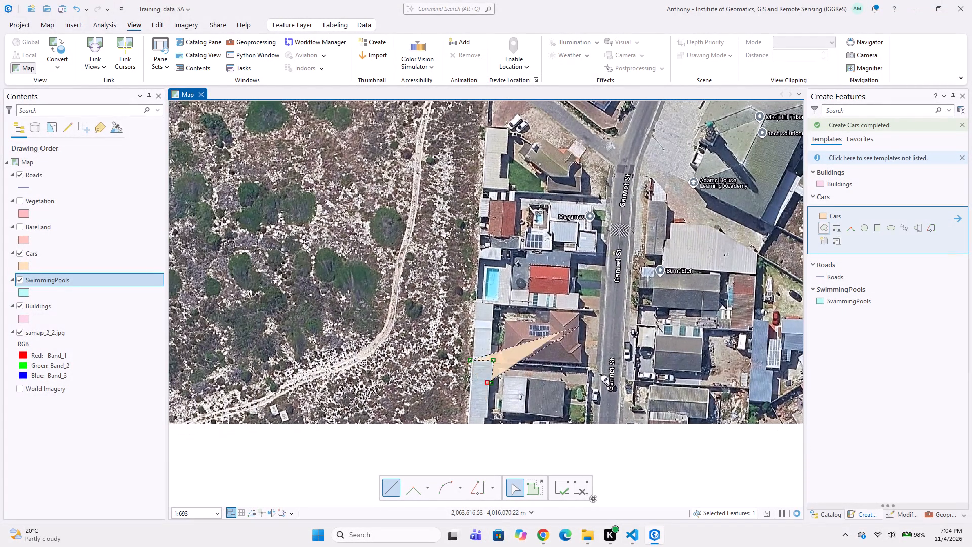
pyautogui.click(831, 183)
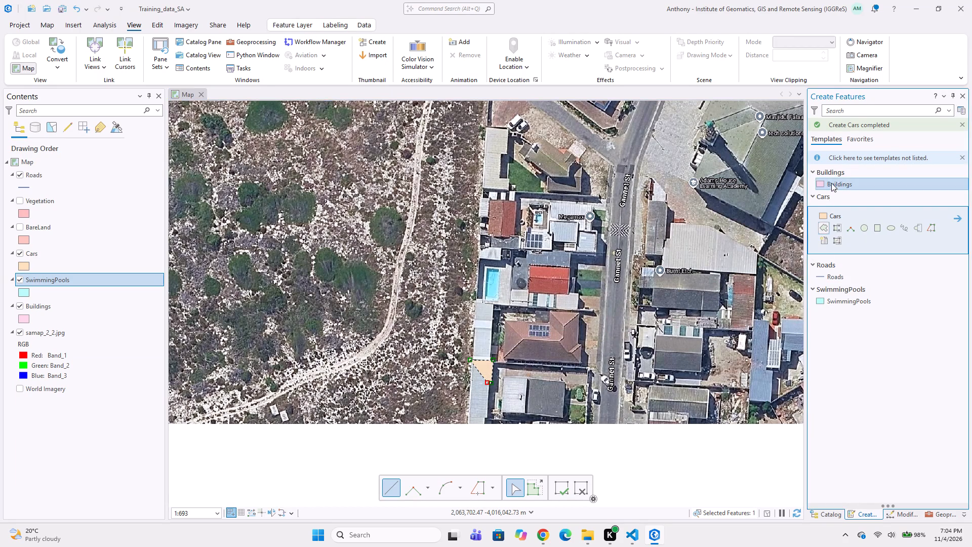
pyautogui.scroll(1, 488, 411)
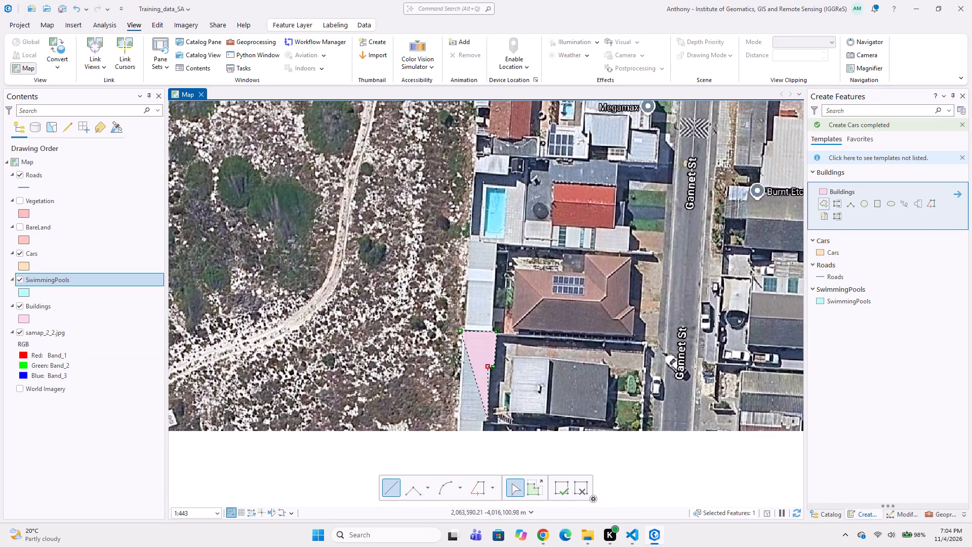
pyautogui.scroll(1, 486, 418)
pyautogui.click(488, 420)
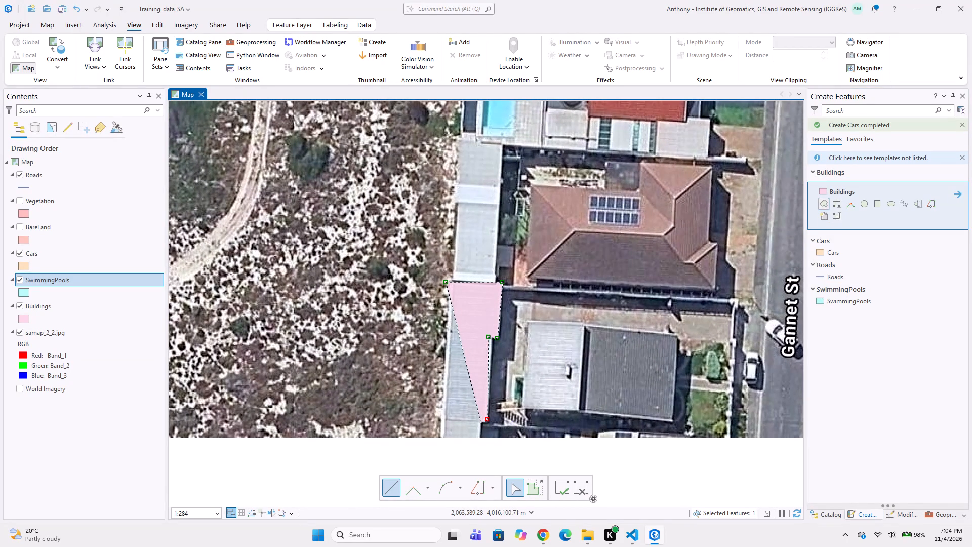
pyautogui.click(481, 423)
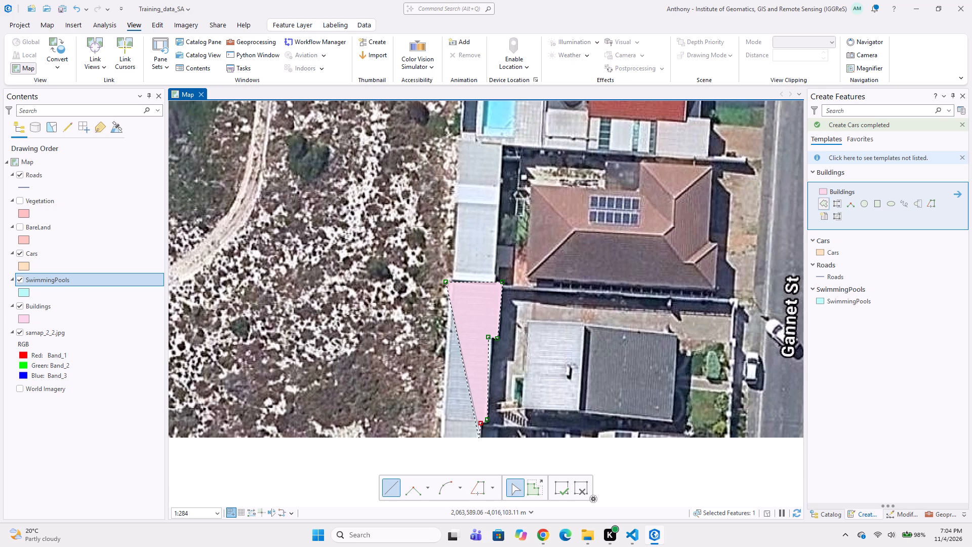
pyautogui.click(479, 438)
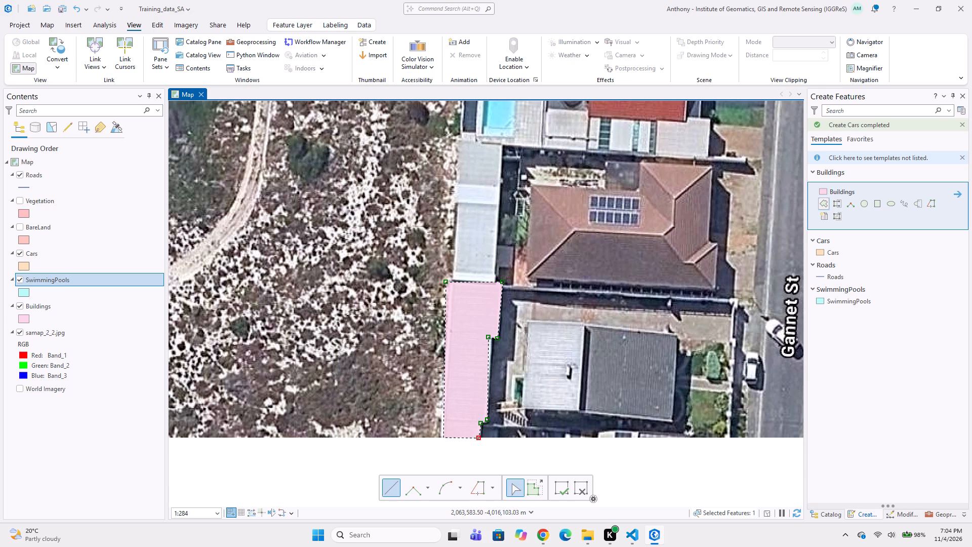
pyautogui.doubleClick(442, 438)
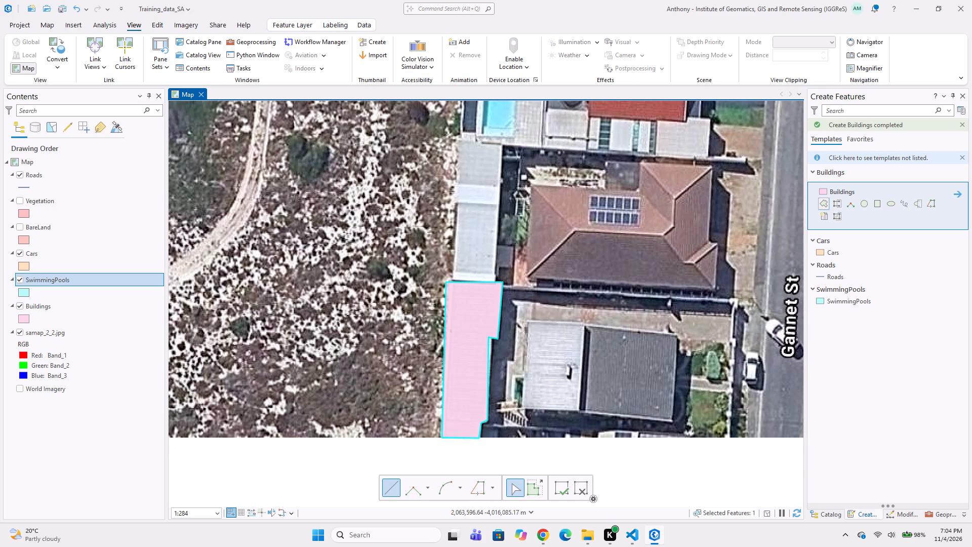
# Digitize the light-grey western half of the house roof just east of the long narrow building as a four-sided Buildings polygon.
pyautogui.click(526, 319)
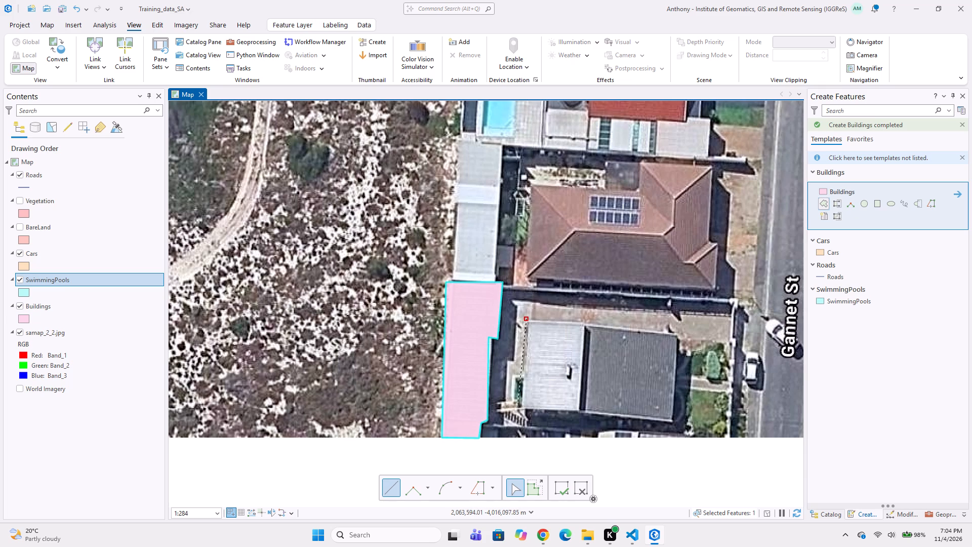
pyautogui.click(519, 408)
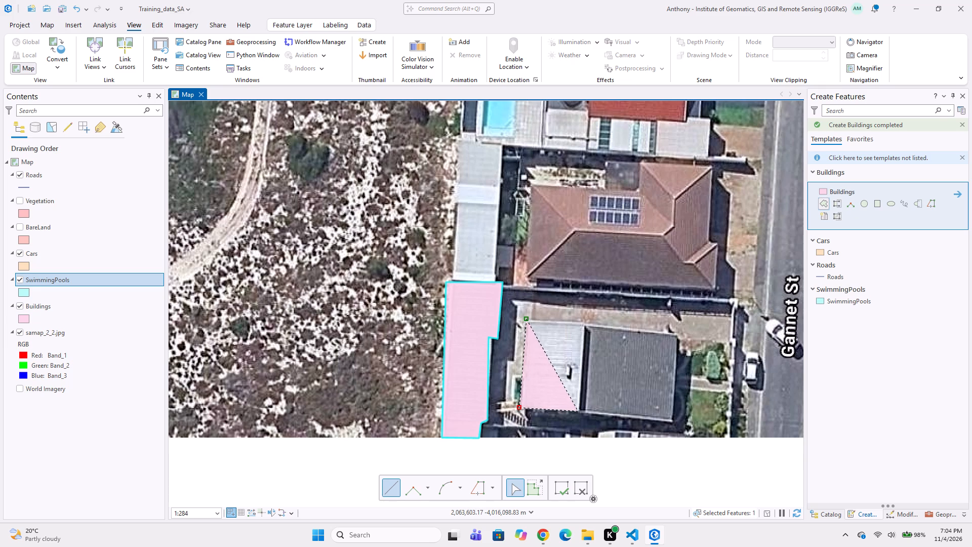
pyautogui.click(578, 411)
pyautogui.click(585, 323)
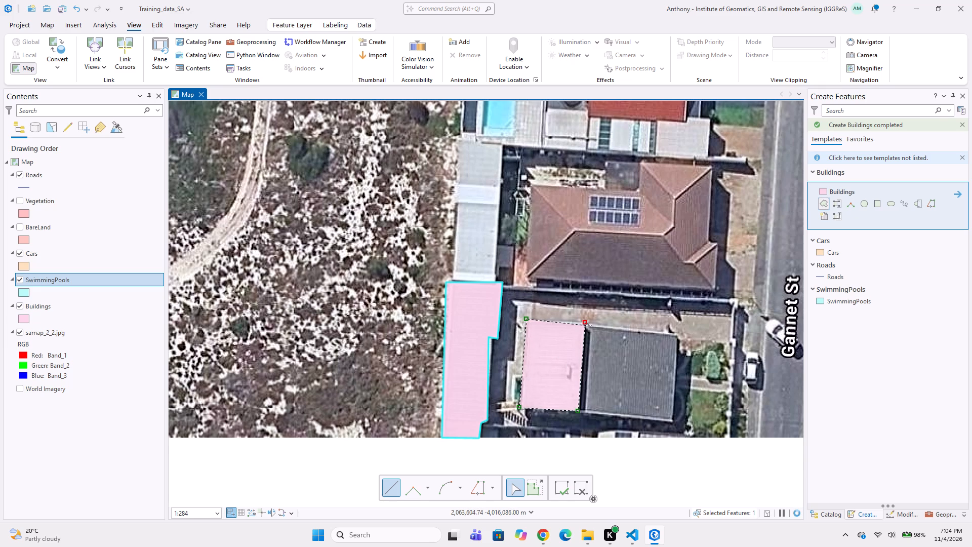
pyautogui.doubleClick(584, 325)
# Digitize the dark-grey eastern half of the same house roof as a four-vertex Buildings polygon adjoining the light-grey half.
pyautogui.click(585, 325)
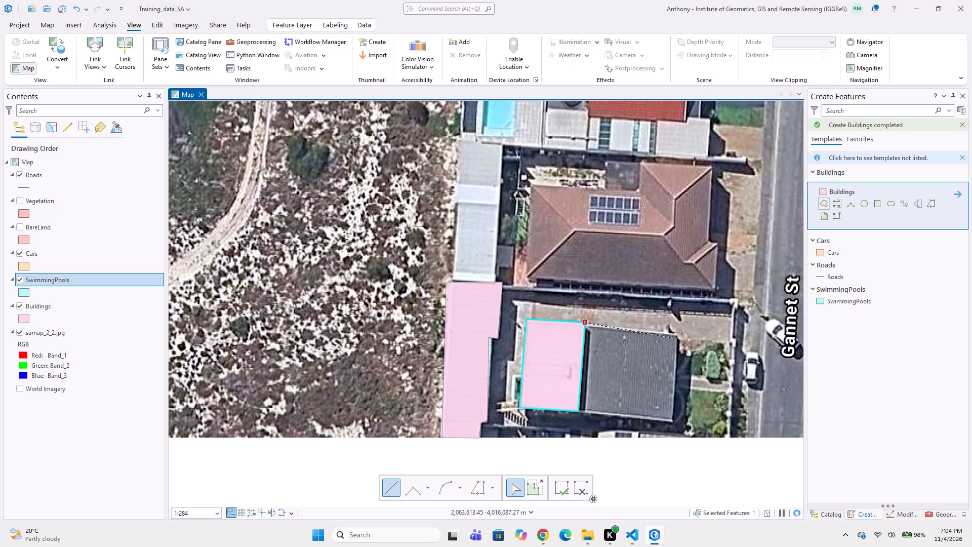
pyautogui.click(676, 335)
pyautogui.click(670, 420)
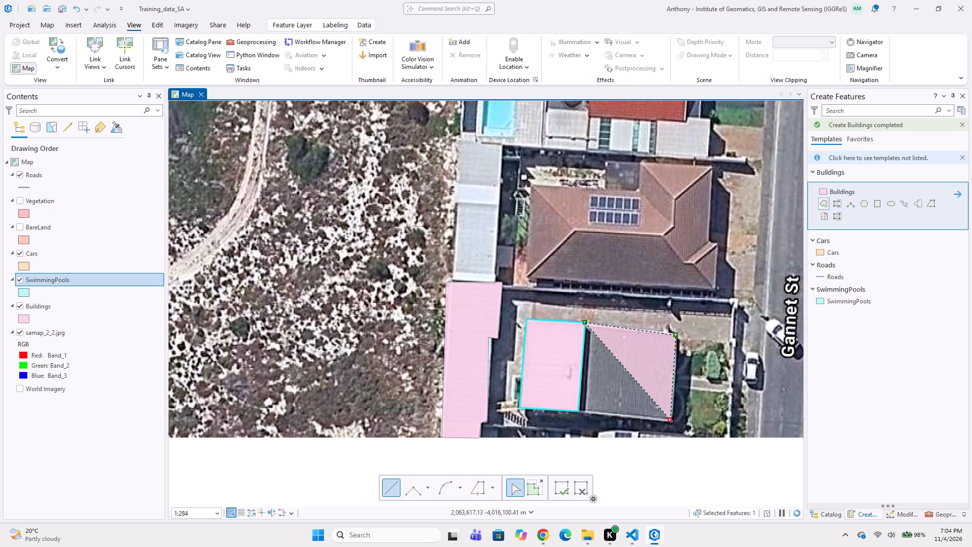
pyautogui.doubleClick(580, 411)
# Digitize the brown hipped roof with solar panels, north of the two-part grey roof, as a nine-vertex Buildings polygon.
pyautogui.scroll(-1, 628, 316)
pyautogui.moveTo(606, 282); pyautogui.dragTo(557, 351, button='middle')
pyautogui.scroll(2, 500, 312)
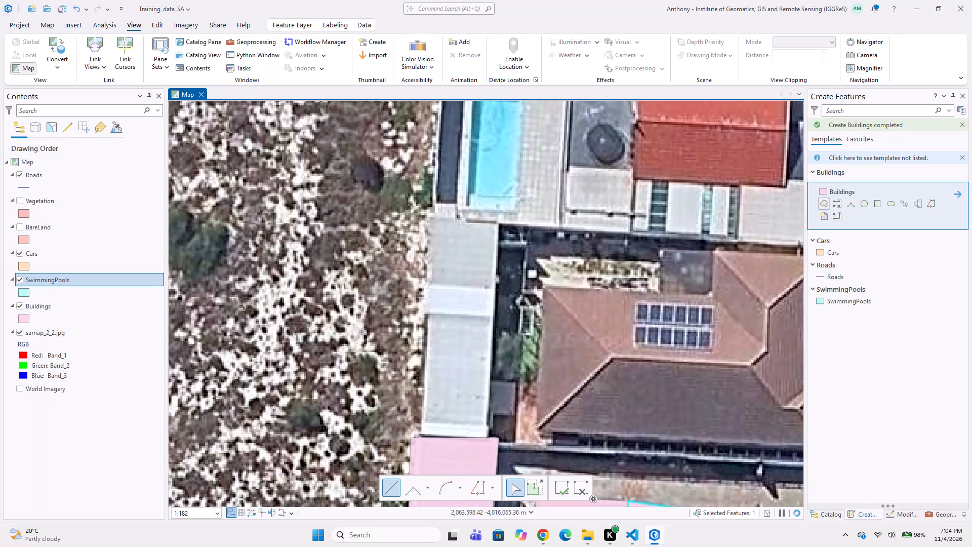
pyautogui.click(543, 284)
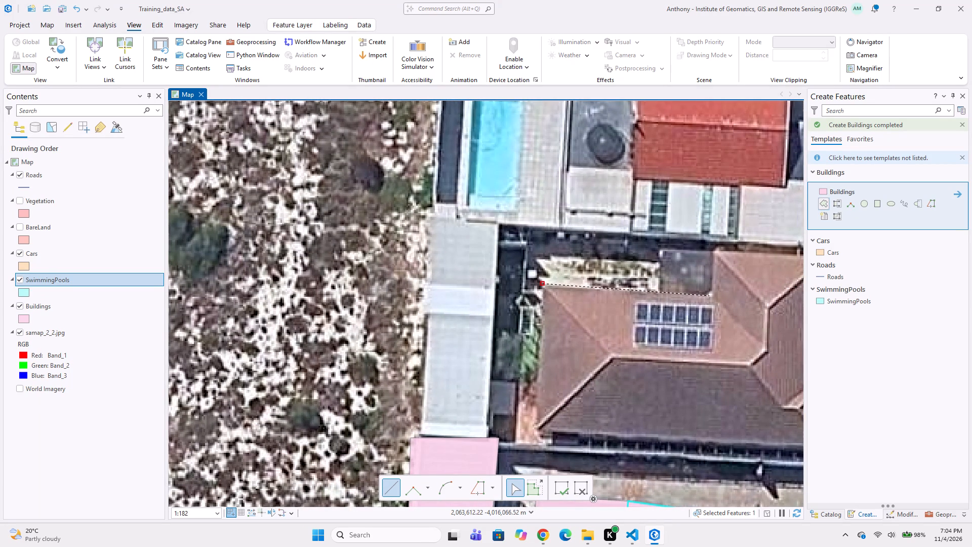
pyautogui.click(709, 296)
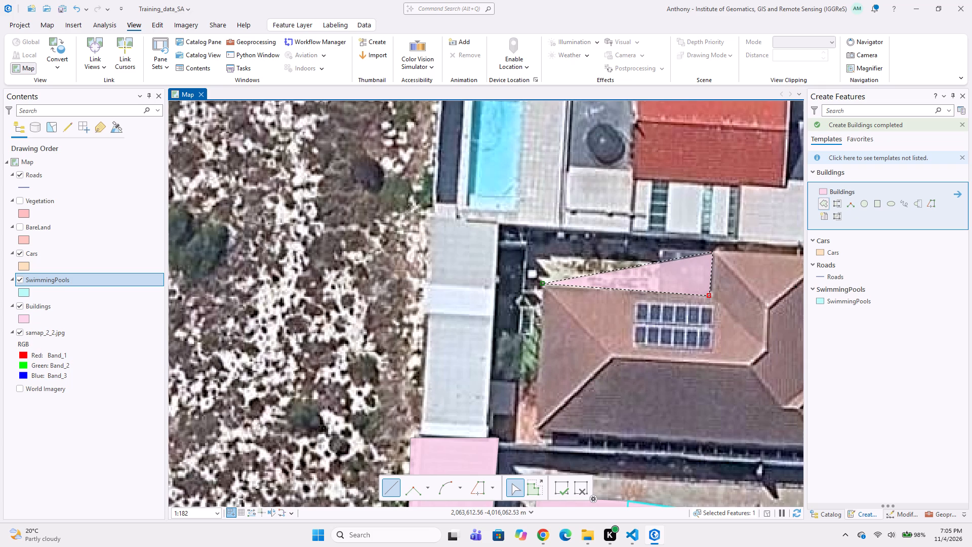
pyautogui.click(713, 252)
pyautogui.moveTo(711, 273); pyautogui.dragTo(624, 268, button='middle')
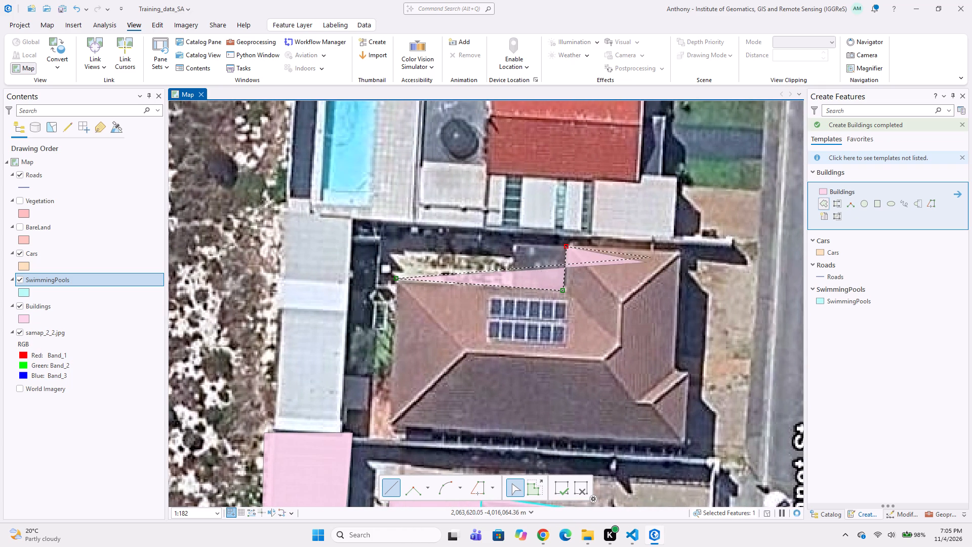
pyautogui.click(683, 252)
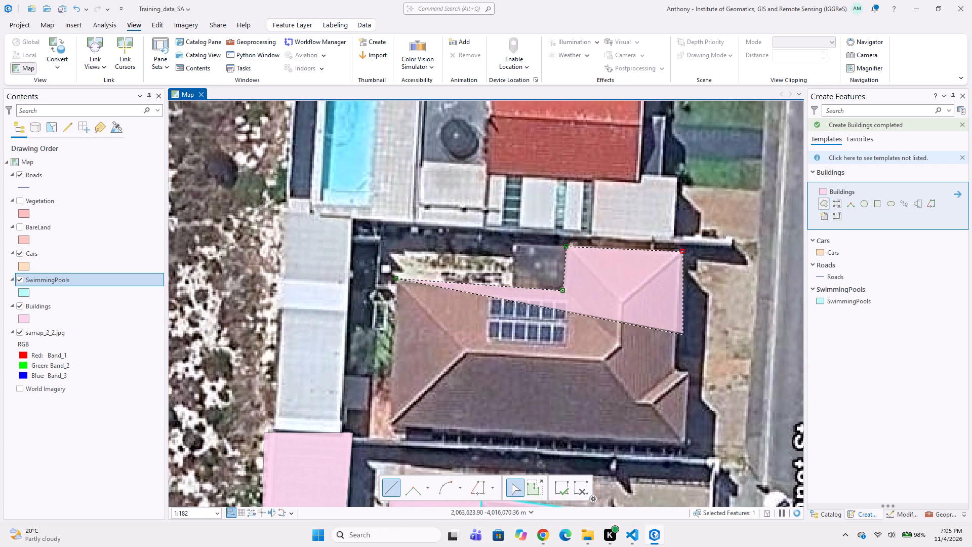
pyautogui.click(672, 367)
pyautogui.click(677, 372)
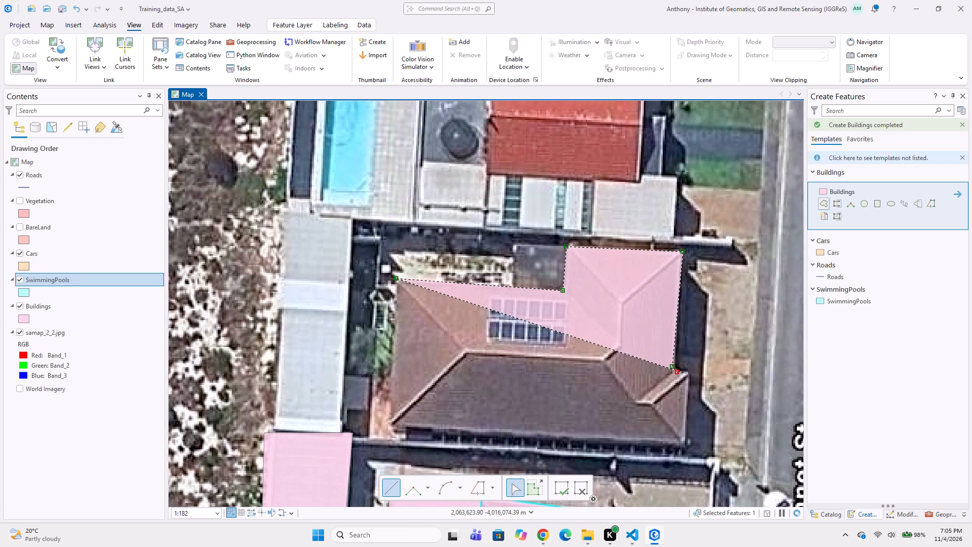
pyautogui.click(688, 374)
pyautogui.click(686, 445)
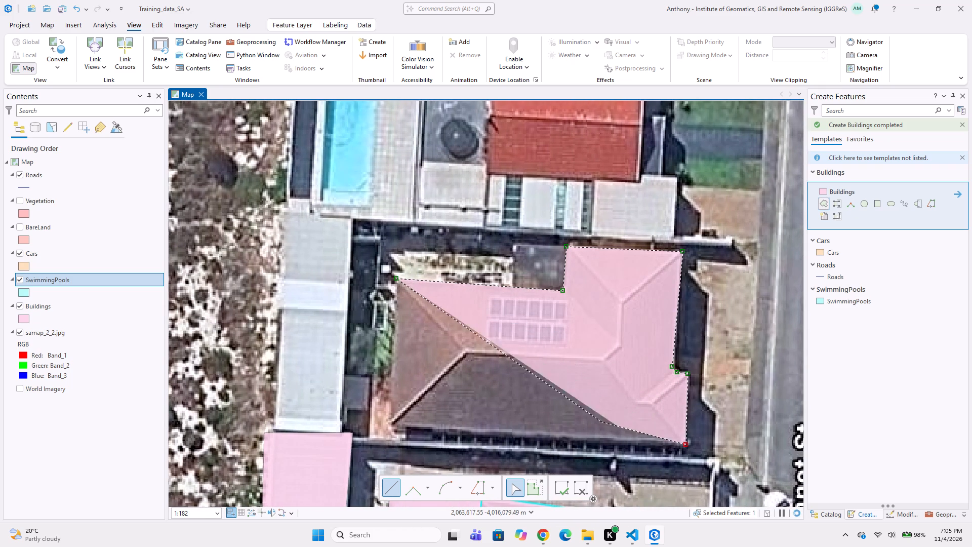
pyautogui.click(388, 427)
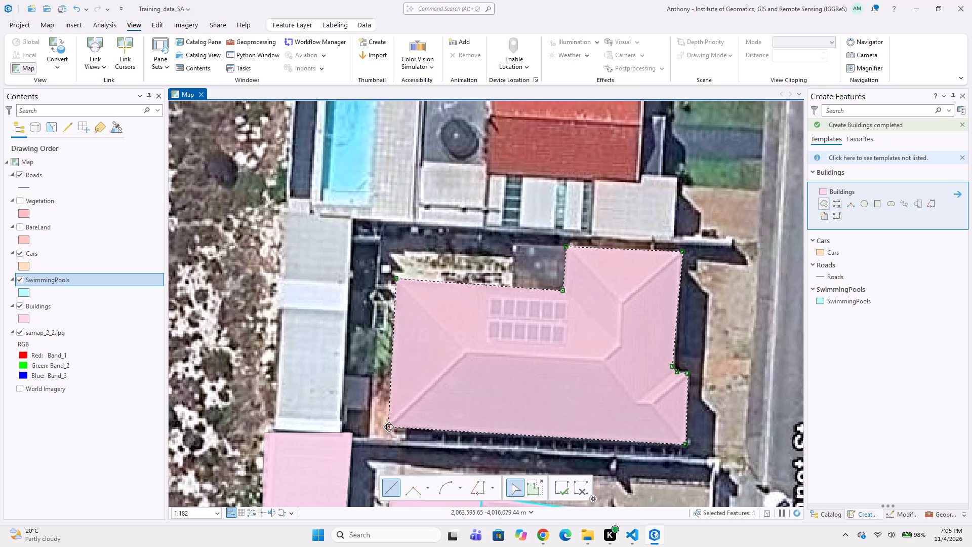
pyautogui.doubleClick(388, 427)
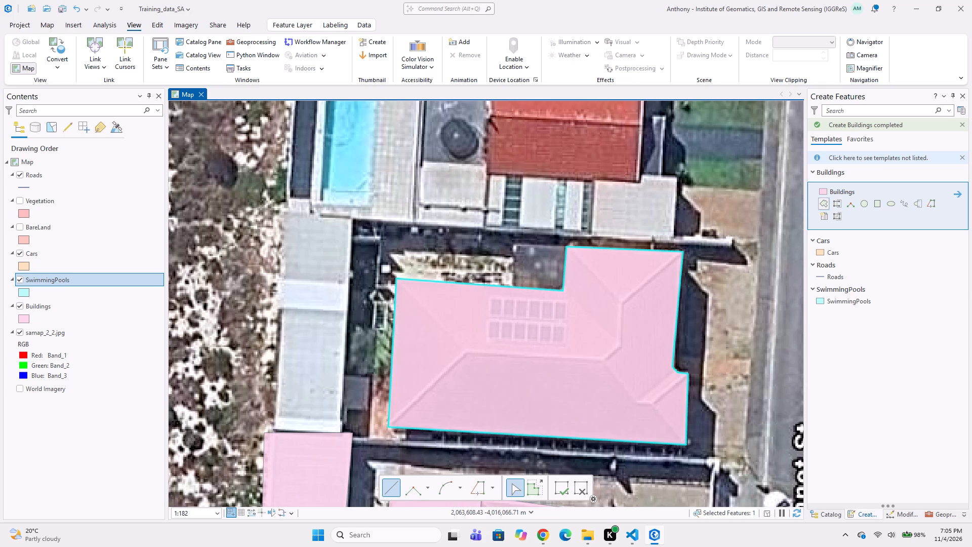
# Digitize the small dark-grey flat roof in the northern notch of the solar-panelled hipped roof as a four-vertex Buildings polygon.
pyautogui.click(513, 243)
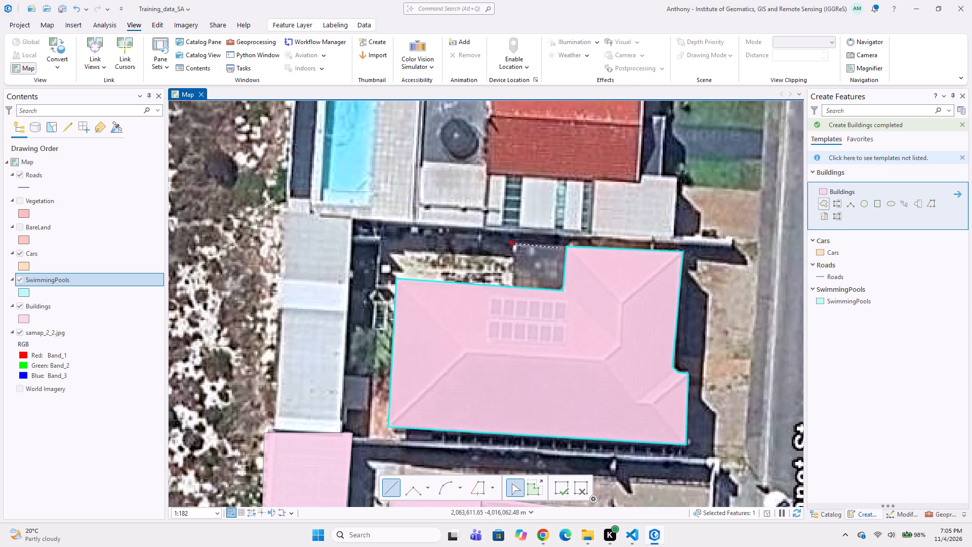
pyautogui.click(568, 245)
pyautogui.click(566, 292)
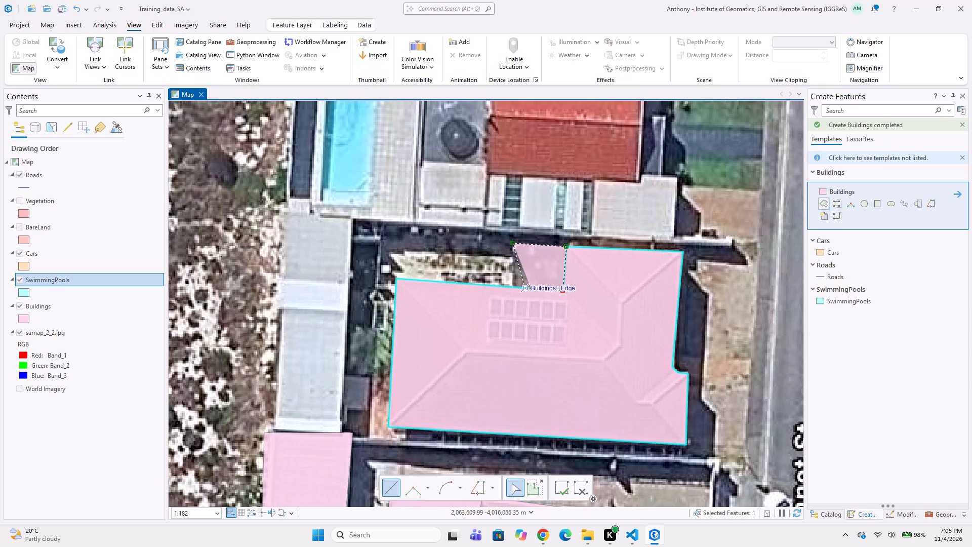
pyautogui.doubleClick(512, 287)
# Digitize the long narrow light-grey roof west of the hipped house as a four-vertex Buildings polygon meeting the building to its south.
pyautogui.moveTo(445, 363); pyautogui.dragTo(449, 353, button='middle')
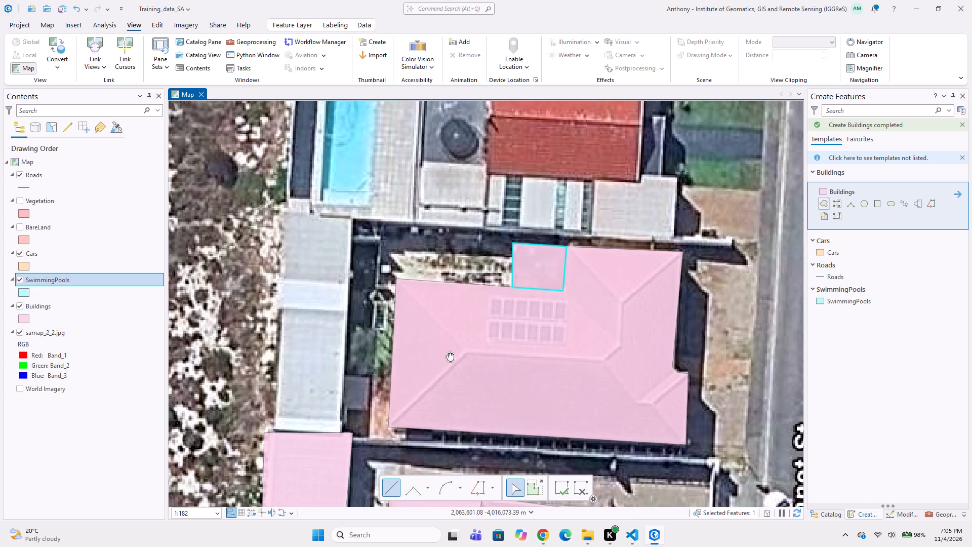
pyautogui.moveTo(449, 353); pyautogui.dragTo(461, 318, button='middle')
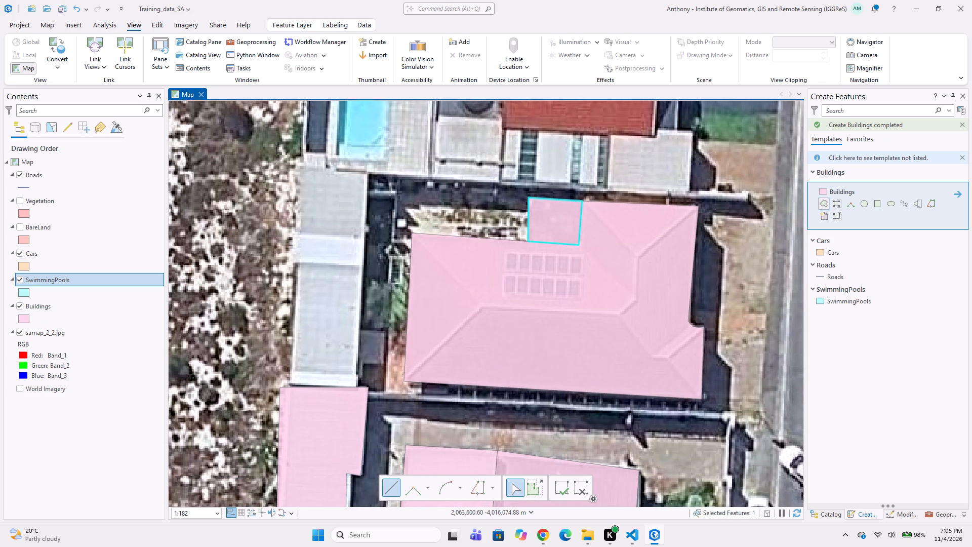
pyautogui.moveTo(443, 349); pyautogui.dragTo(426, 293, button='middle')
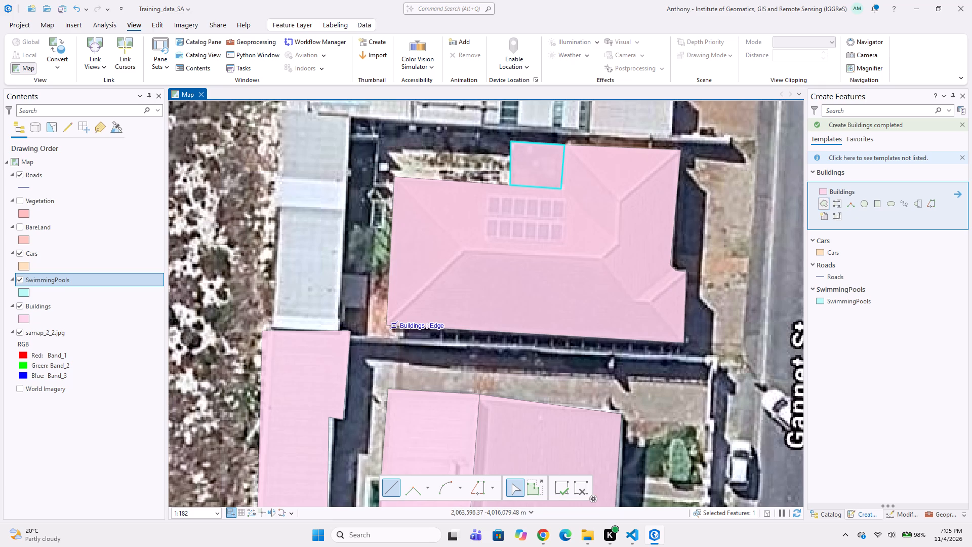
pyautogui.moveTo(385, 337); pyautogui.dragTo(371, 287, button='middle')
pyautogui.moveTo(373, 294); pyautogui.dragTo(380, 351, button='middle')
pyautogui.moveTo(360, 289); pyautogui.dragTo(353, 342, button='middle')
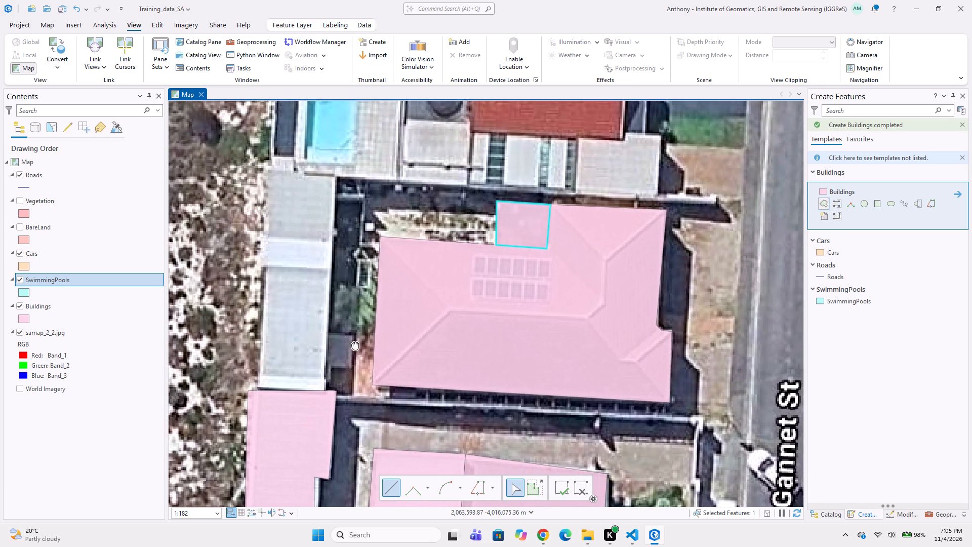
pyautogui.scroll(1, 311, 284)
pyautogui.scroll(-1, 236, 213)
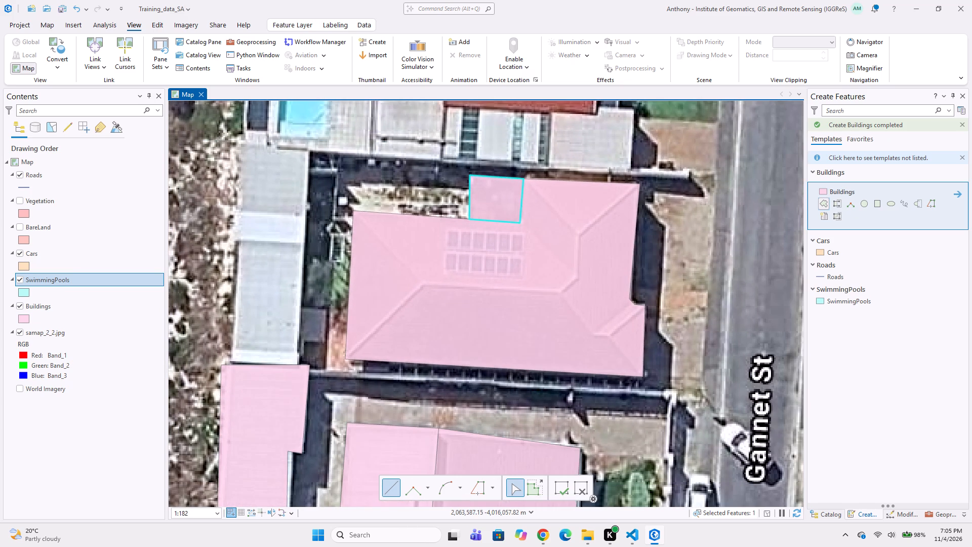
pyautogui.click(238, 142)
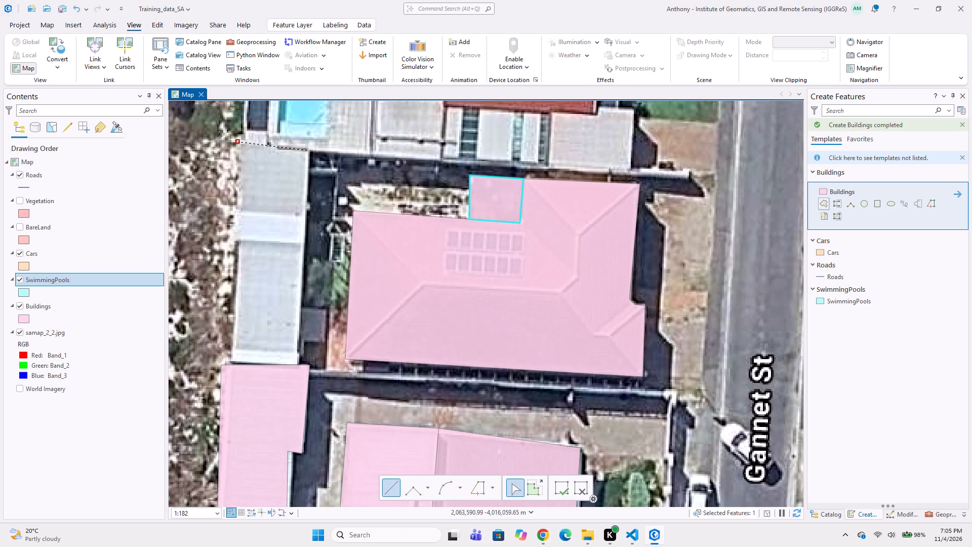
pyautogui.click(307, 150)
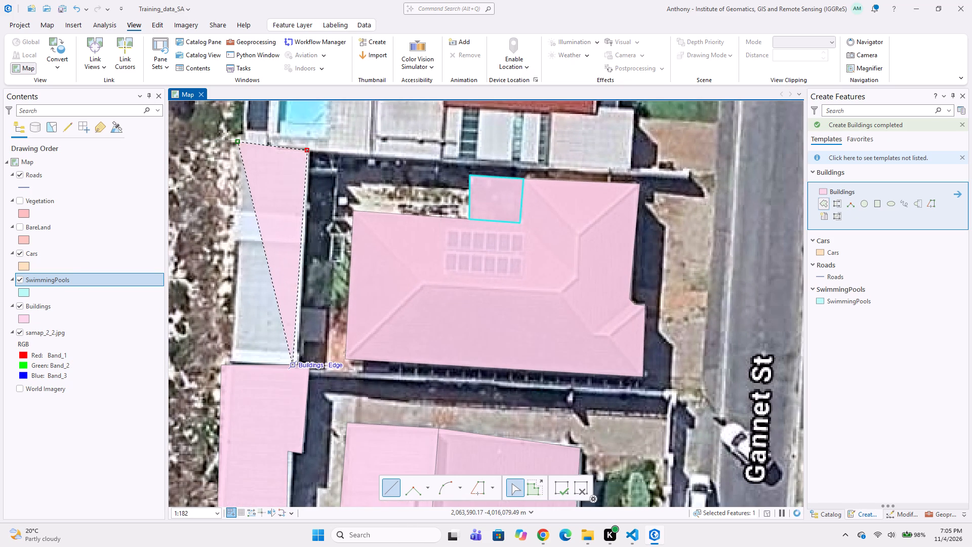
pyautogui.click(296, 365)
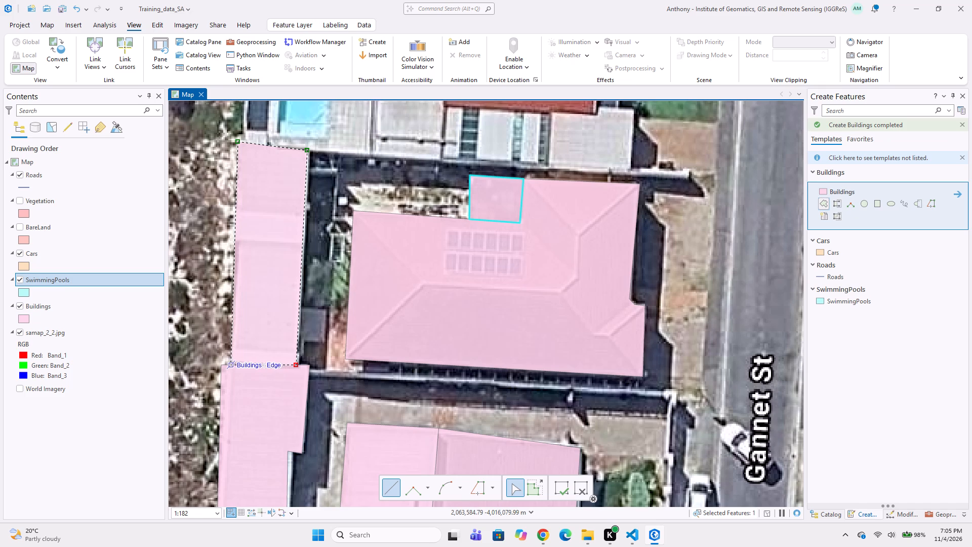
pyautogui.doubleClick(231, 360)
# Digitize the rectangular blue pool north of the long narrow roof as a four-vertex SwimmingPools polygon.
pyautogui.scroll(-1, 254, 324)
pyautogui.moveTo(249, 351); pyautogui.dragTo(233, 406, button='middle')
pyautogui.moveTo(270, 284); pyautogui.dragTo(249, 372, button='middle')
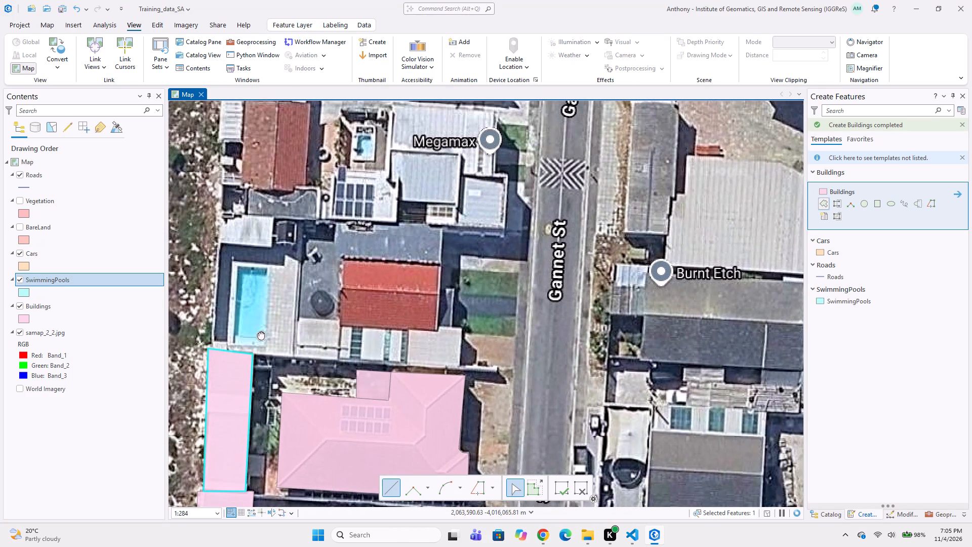
pyautogui.click(840, 306)
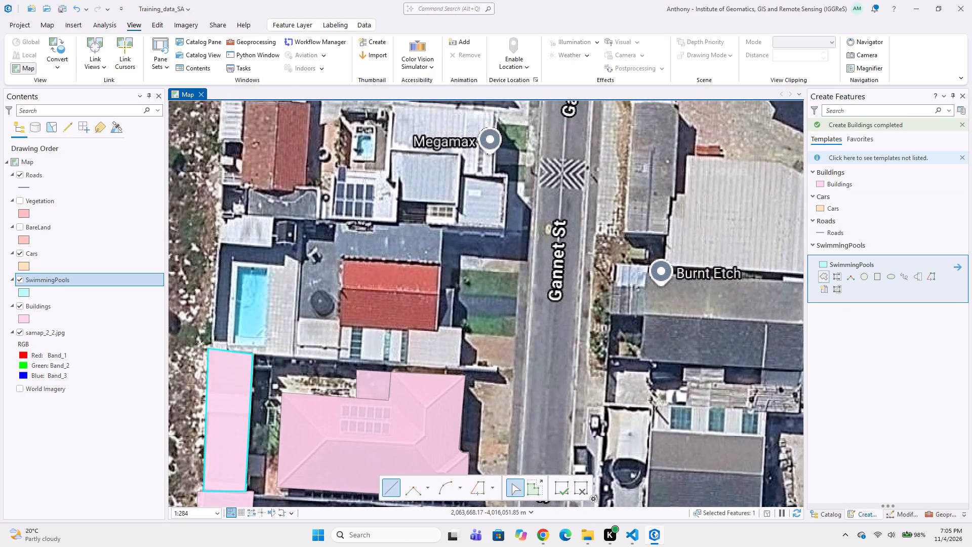
pyautogui.scroll(1, 244, 296)
pyautogui.click(234, 248)
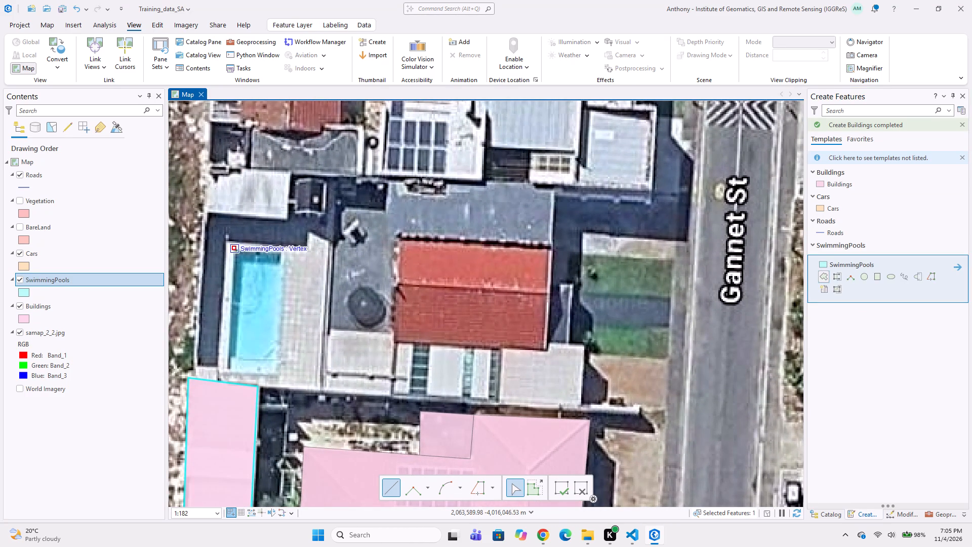
pyautogui.click(280, 252)
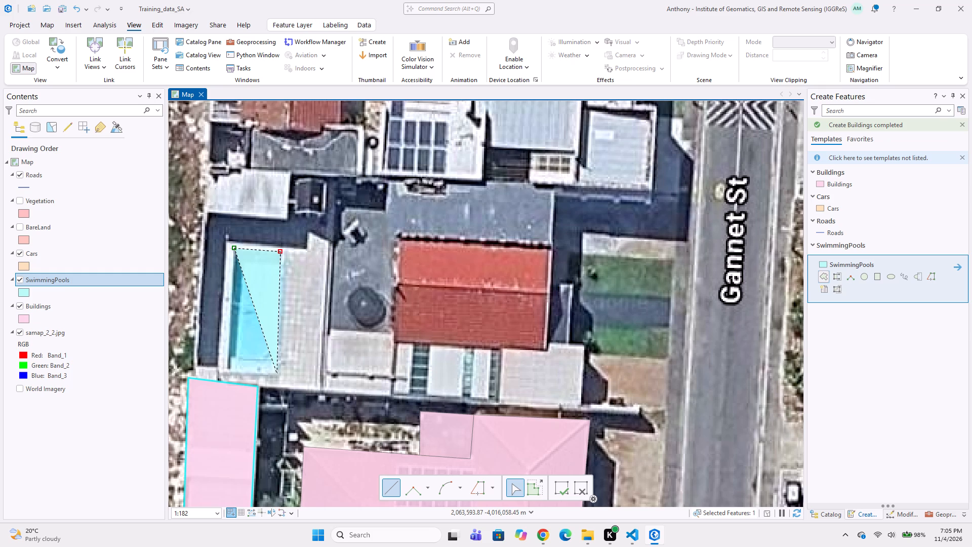
pyautogui.click(277, 374)
pyautogui.doubleClick(227, 371)
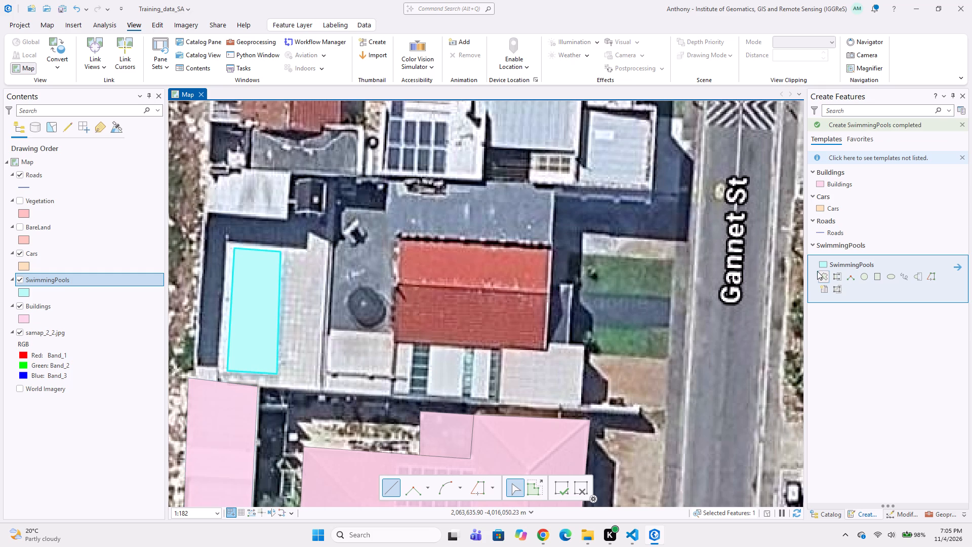
# Digitize the light-grey roof strip along the south side of the red-tiled roof, east of the pool, as an eight-vertex Buildings polygon.
pyautogui.click(830, 184)
pyautogui.click(329, 326)
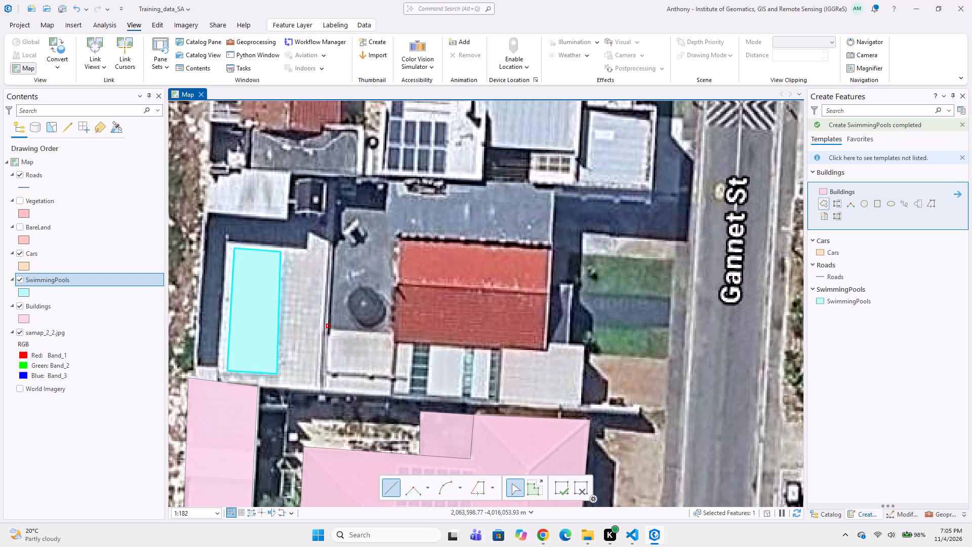
pyautogui.click(323, 386)
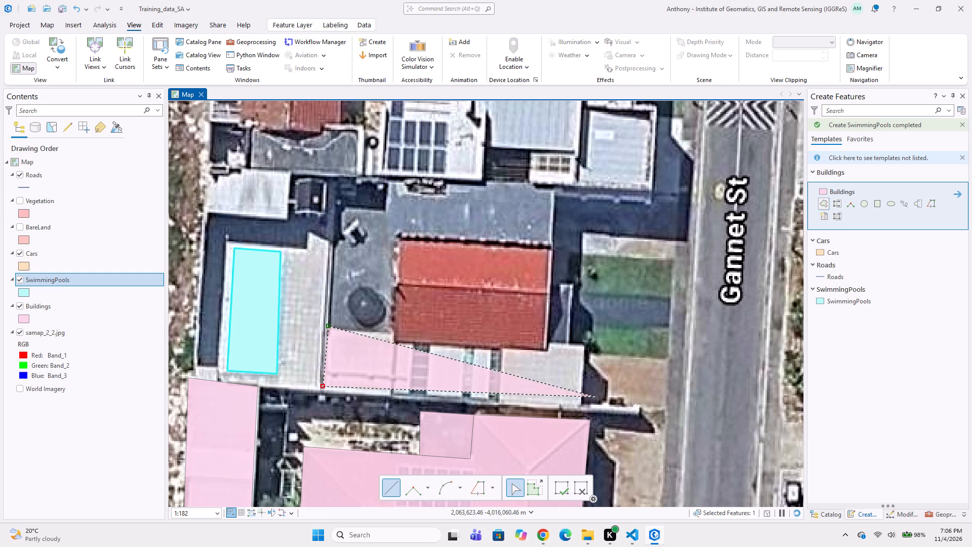
pyautogui.click(585, 408)
pyautogui.click(584, 346)
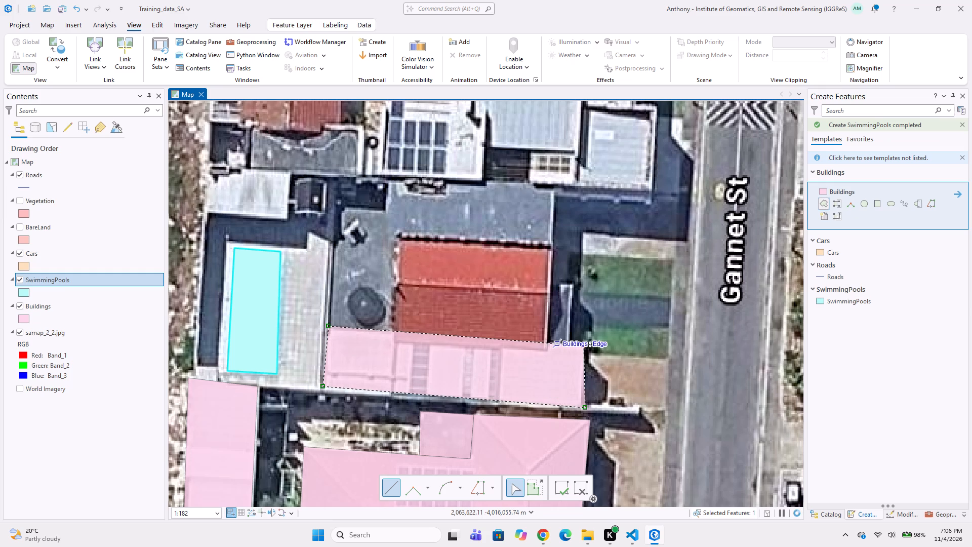
pyautogui.click(552, 344)
pyautogui.click(550, 351)
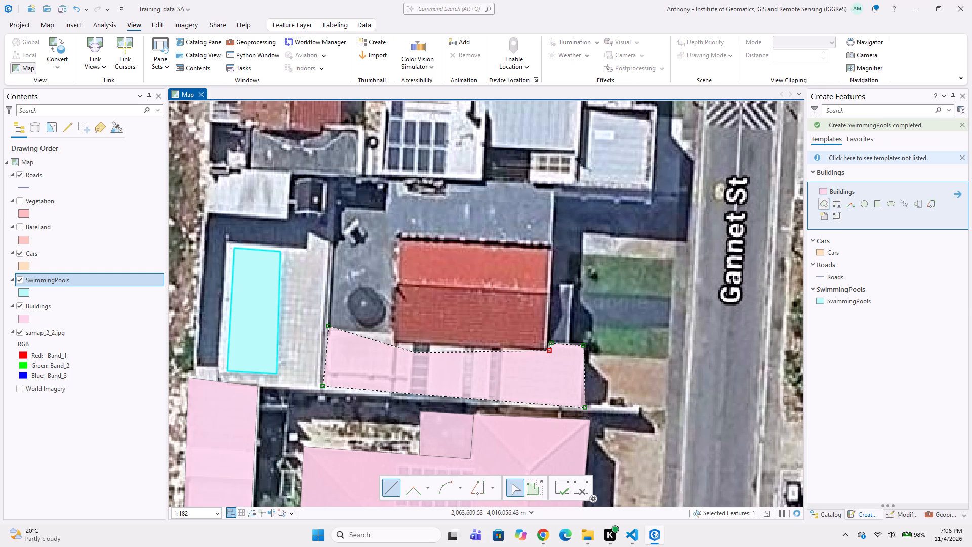
pyautogui.click(394, 340)
pyautogui.doubleClick(395, 332)
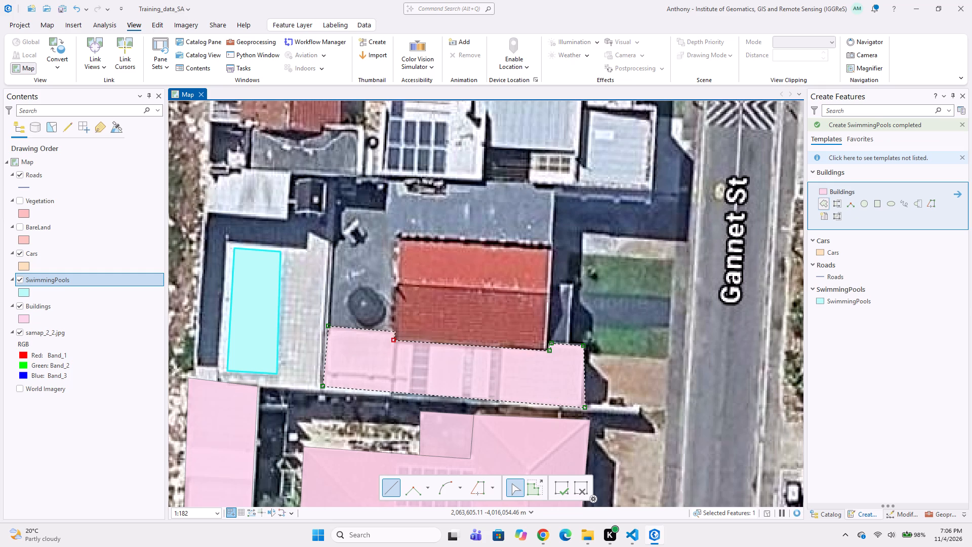
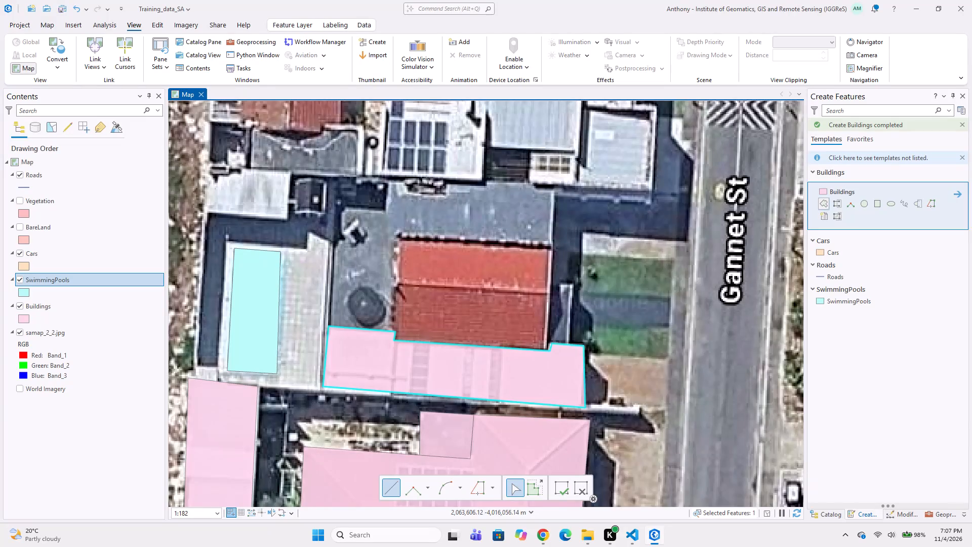
# Digitize the red-tiled roof north of the light-grey roof strip as a six-vertex Buildings polygon meeting the strip's northern edge.
pyautogui.scroll(2, 389, 331)
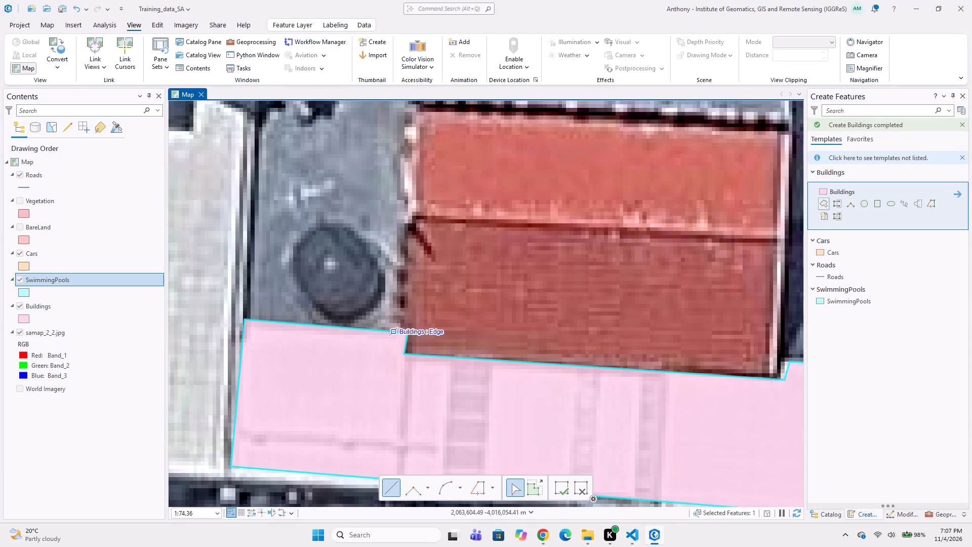
pyautogui.click(395, 328)
pyautogui.scroll(2, 402, 300)
pyautogui.moveTo(399, 298); pyautogui.dragTo(389, 388, button='middle')
pyautogui.scroll(-3, 389, 386)
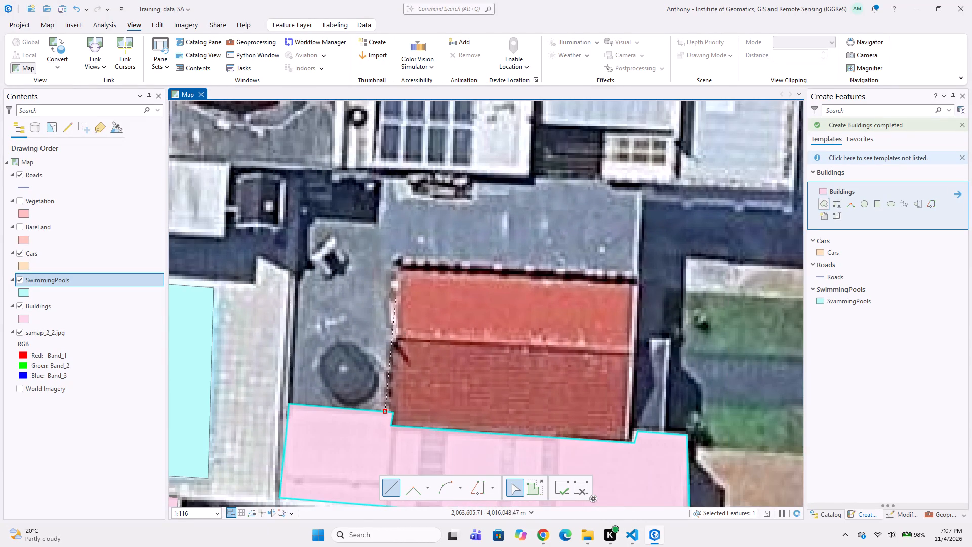
pyautogui.click(394, 268)
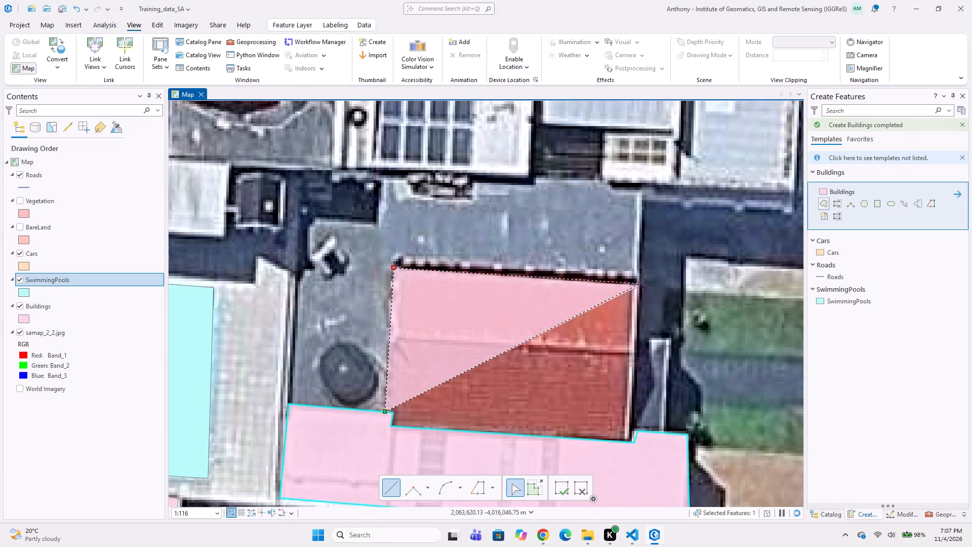
pyautogui.click(640, 282)
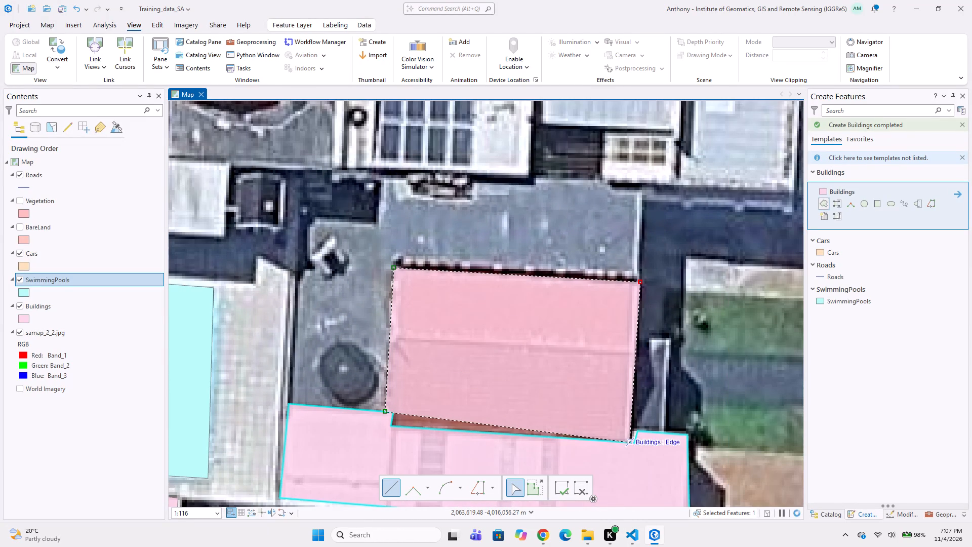
pyautogui.click(630, 441)
pyautogui.click(394, 423)
pyautogui.doubleClick(395, 411)
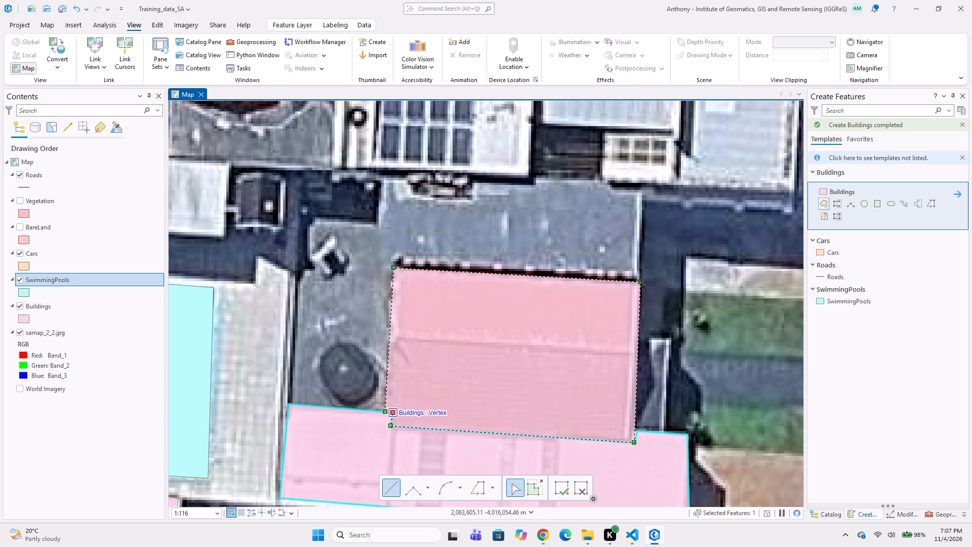
# Digitize the grey flat roof between the red-tiled roof and the solar-panelled white roof as a seven-vertex Buildings polygon.
pyautogui.moveTo(470, 330); pyautogui.dragTo(449, 411, button='middle')
pyautogui.scroll(-1, 433, 340)
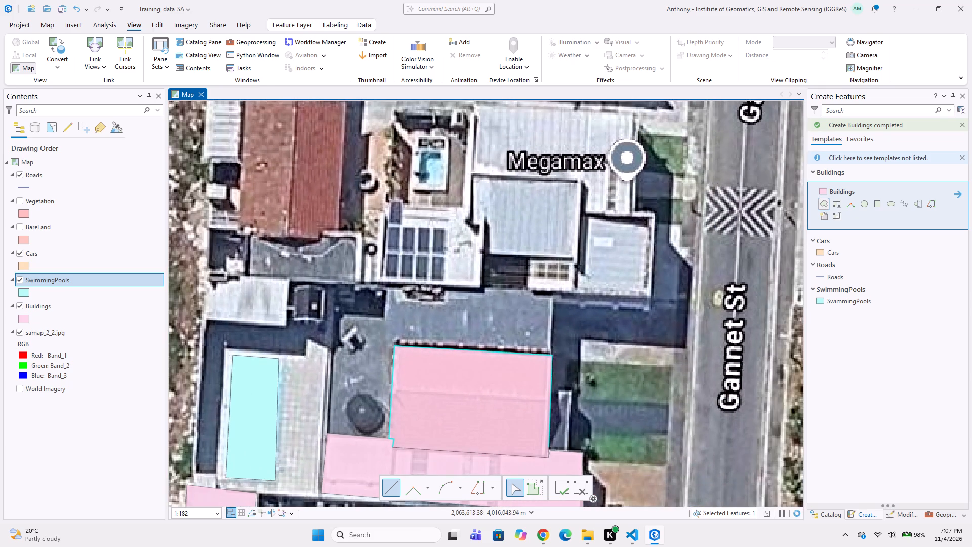
pyautogui.scroll(1, 397, 301)
pyautogui.click(380, 280)
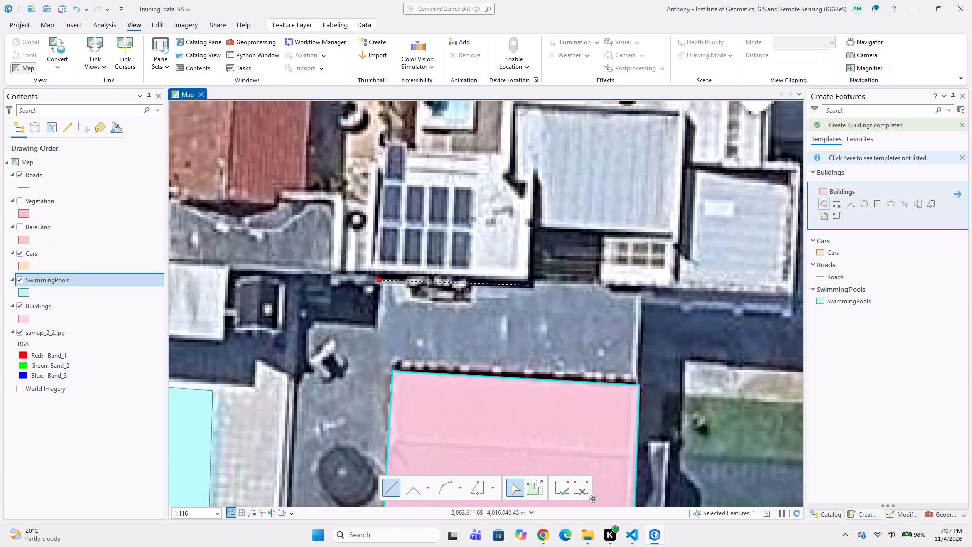
pyautogui.click(603, 284)
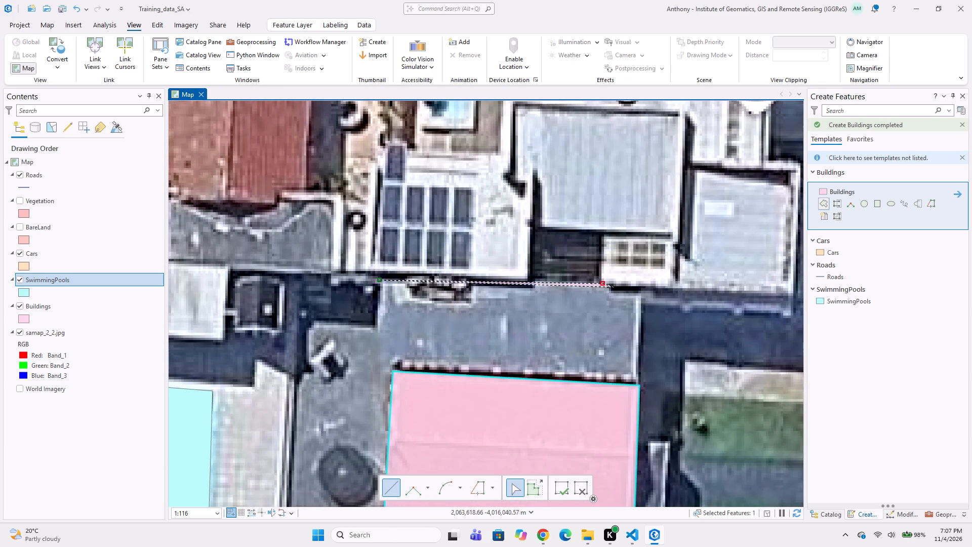
pyautogui.click(612, 289)
pyautogui.click(638, 294)
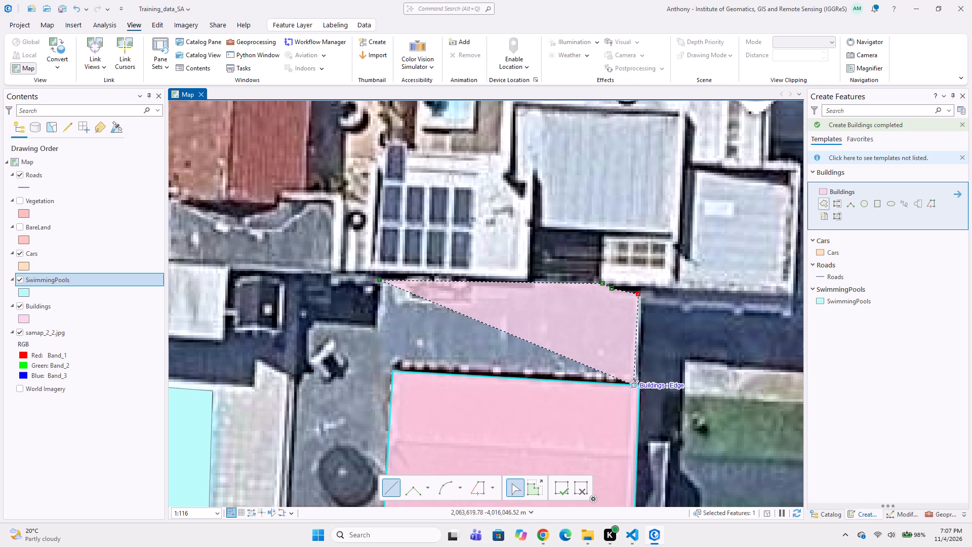
pyautogui.click(640, 388)
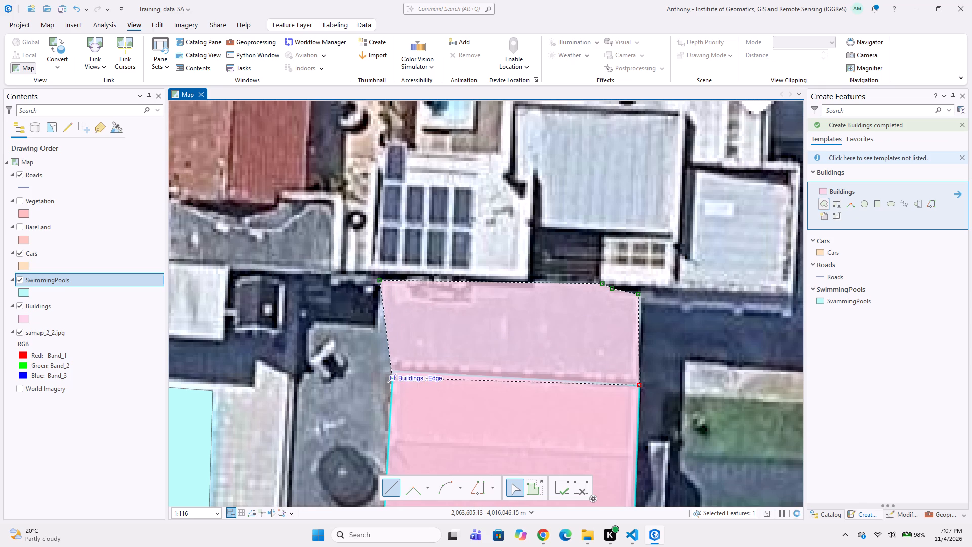
pyautogui.click(395, 371)
pyautogui.doubleClick(375, 365)
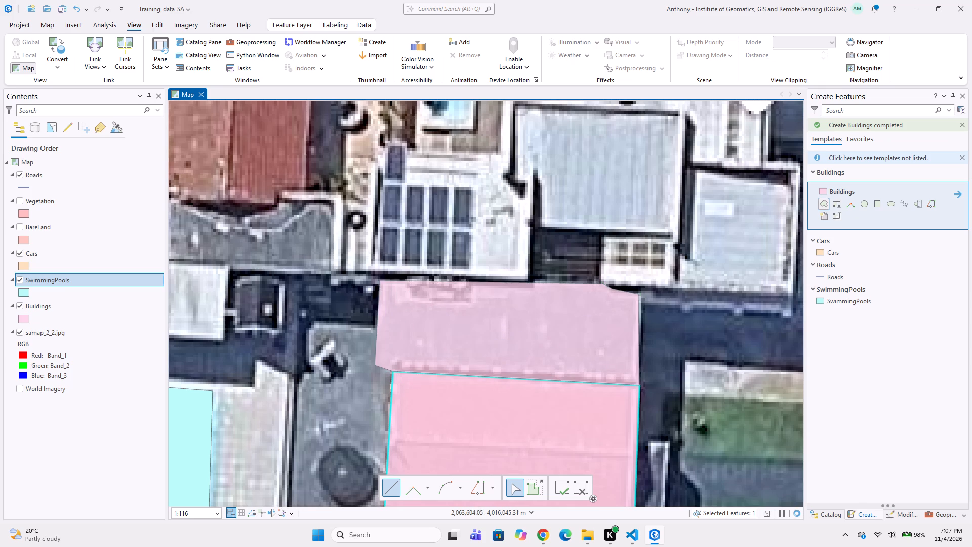
# Digitize the red gabled roof west of the Megamax pool as a Buildings polygon, including the small projection on its south side.
pyautogui.moveTo(426, 345); pyautogui.dragTo(421, 406, button='middle')
pyautogui.moveTo(452, 294); pyautogui.dragTo(521, 303, button='middle')
pyautogui.scroll(-1, 532, 294)
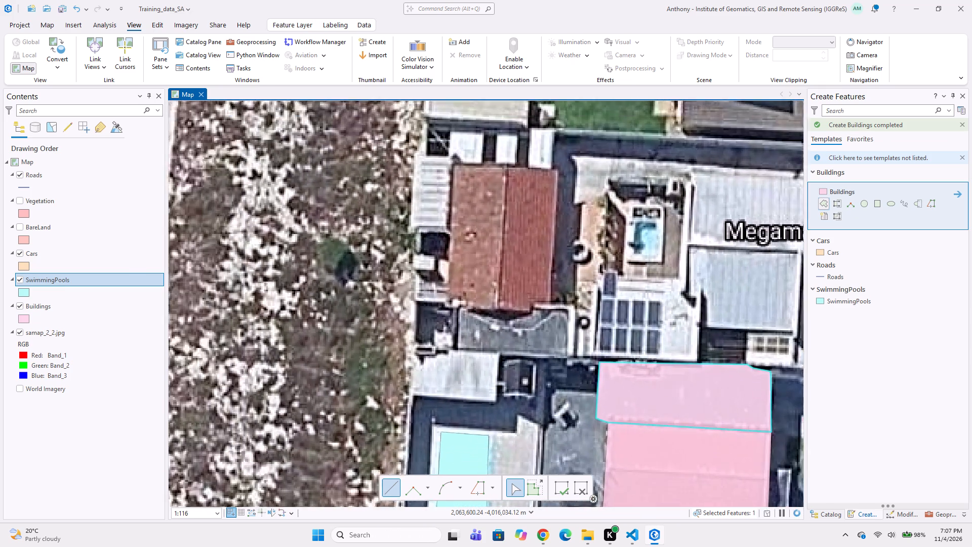
pyautogui.scroll(1, 497, 331)
pyautogui.moveTo(559, 319); pyautogui.dragTo(490, 331, button='middle')
pyautogui.moveTo(440, 323); pyautogui.dragTo(454, 372, button='middle')
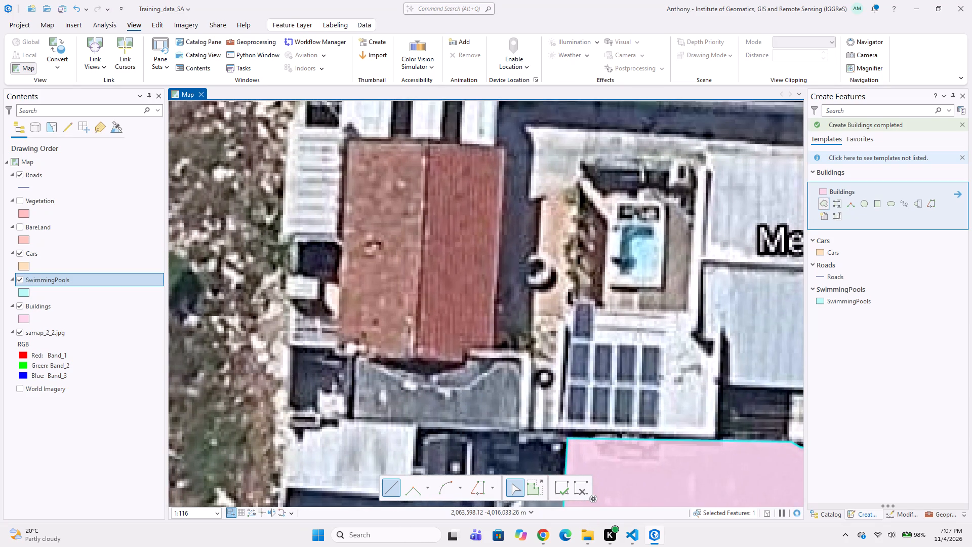
pyautogui.moveTo(475, 305); pyautogui.dragTo(445, 383, button='middle')
pyautogui.click(319, 218)
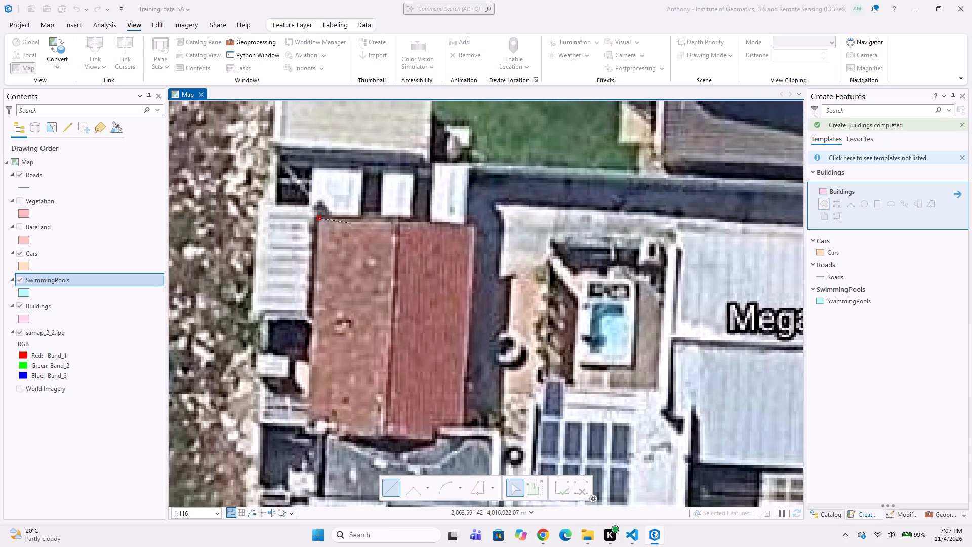
pyautogui.click(395, 220)
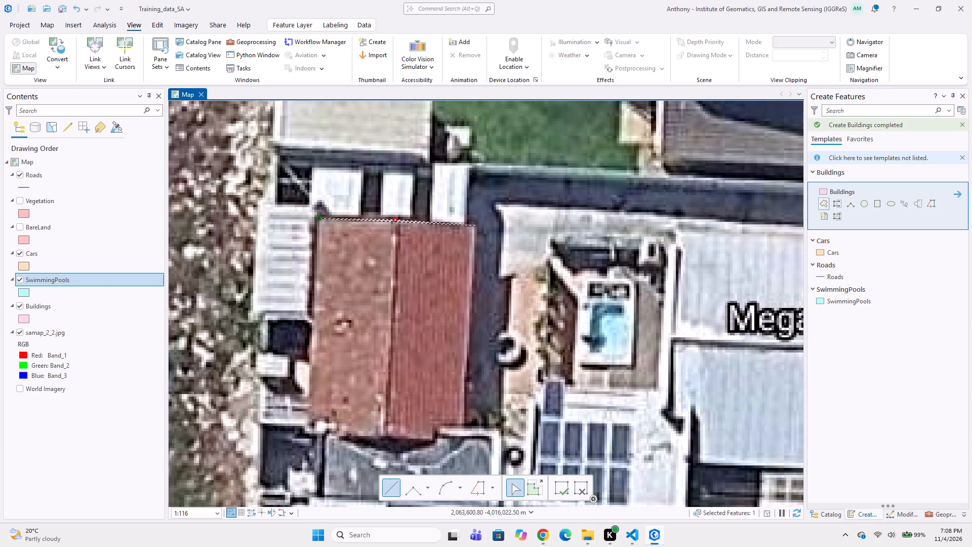
pyautogui.click(475, 225)
pyautogui.click(465, 425)
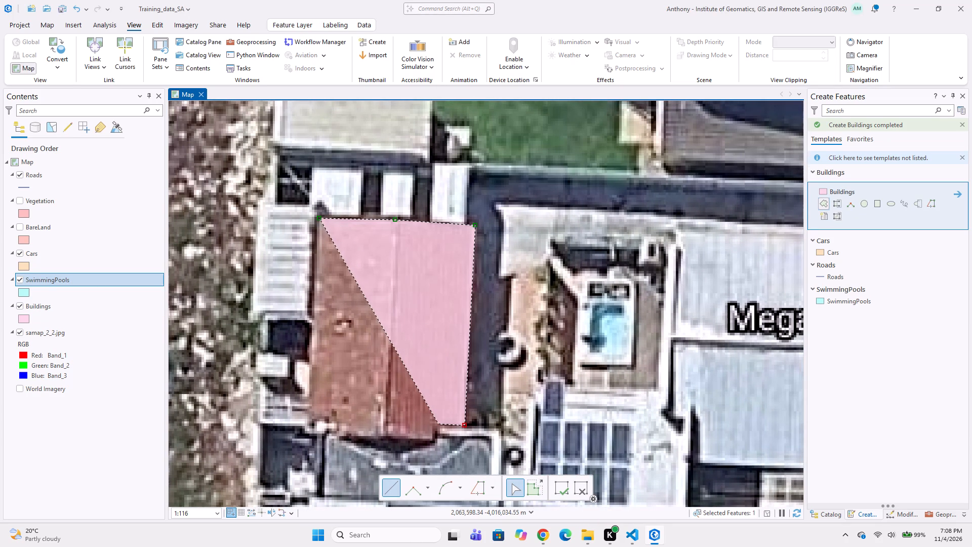
pyautogui.click(438, 424)
pyautogui.click(436, 440)
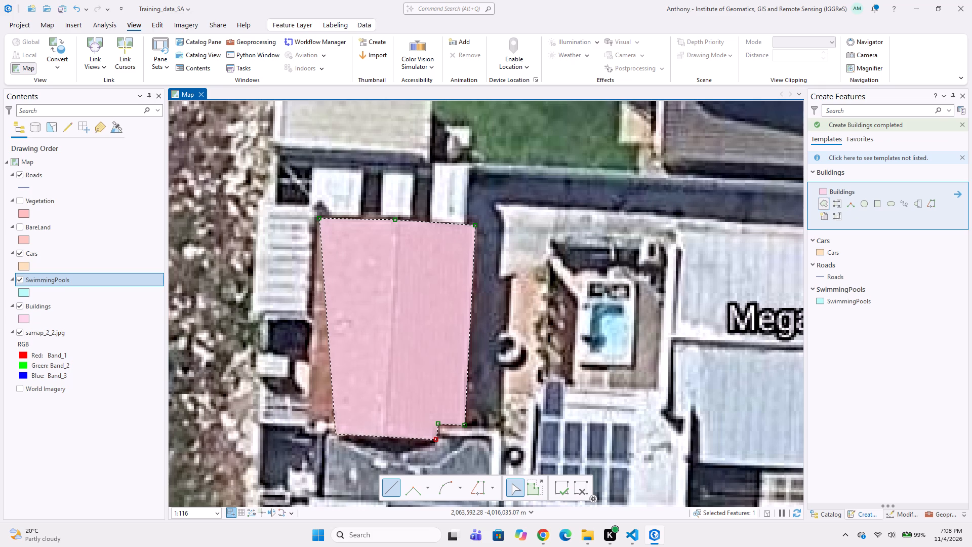
pyautogui.click(334, 438)
pyautogui.click(332, 424)
pyautogui.doubleClick(304, 424)
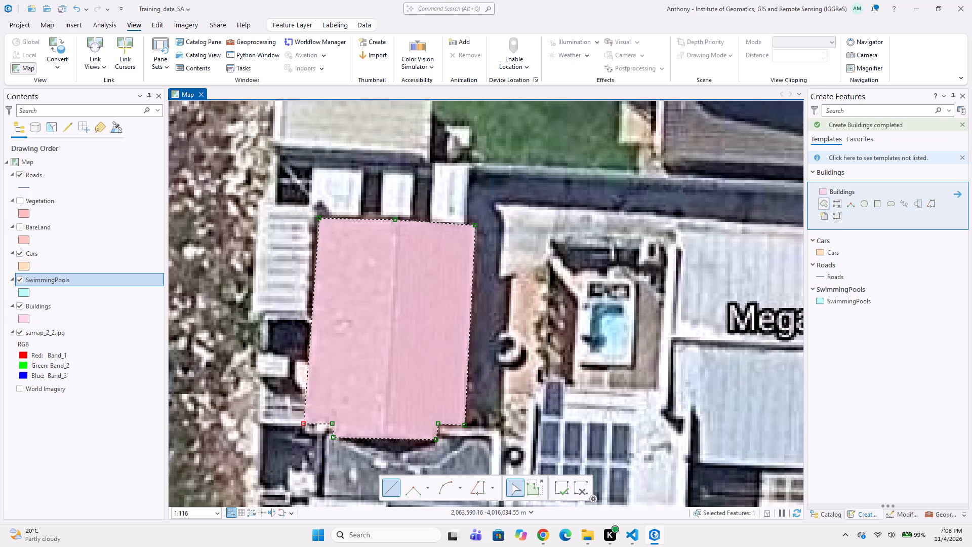
pyautogui.middleClick(356, 452)
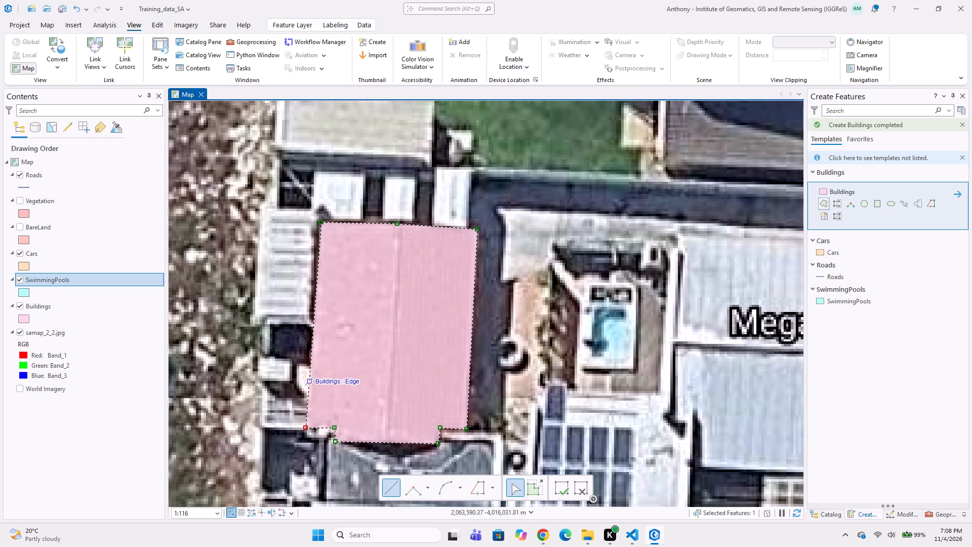
pyautogui.doubleClick(314, 379)
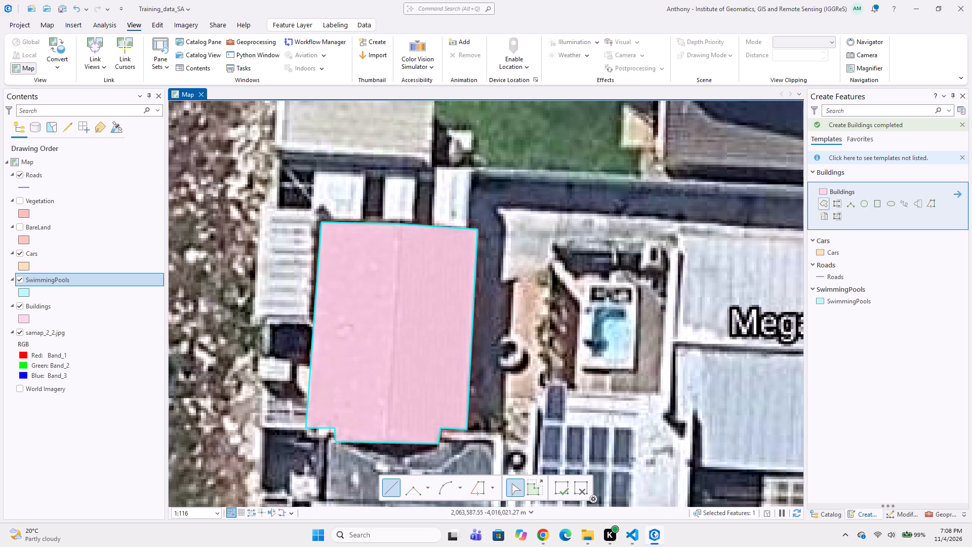
# Digitize the narrow light corrugated roof along the west side of the red gabled roof as a four-vertex Buildings polygon.
pyautogui.click(261, 204)
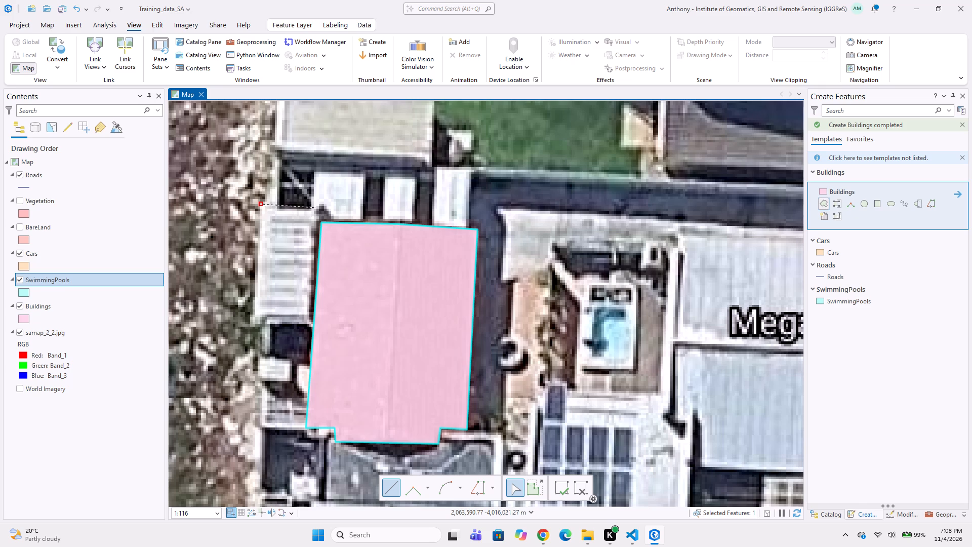
pyautogui.click(316, 208)
pyautogui.click(307, 328)
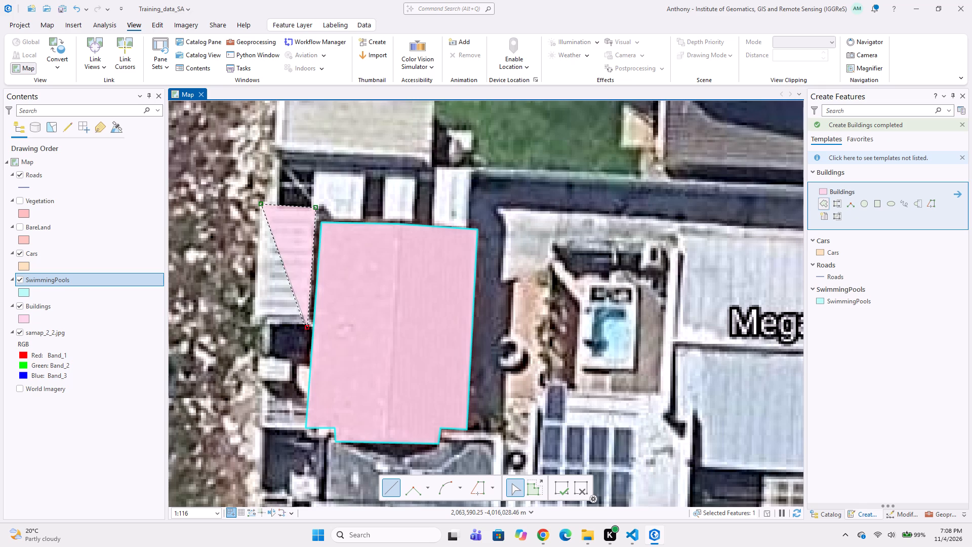
pyautogui.doubleClick(254, 323)
# Digitize the small white roof south of the narrow corrugated roof as a four-vertex Buildings polygon.
pyautogui.click(259, 357)
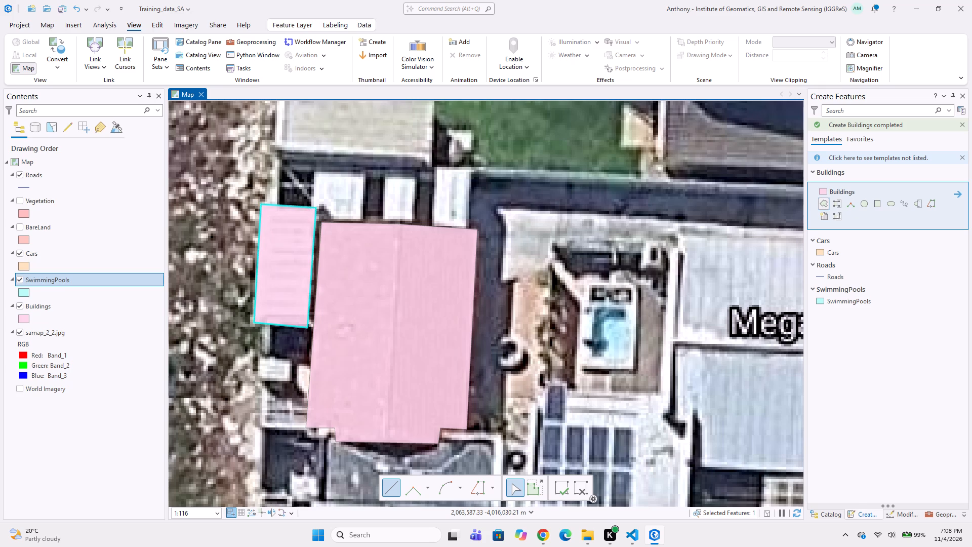
pyautogui.click(291, 358)
pyautogui.click(291, 381)
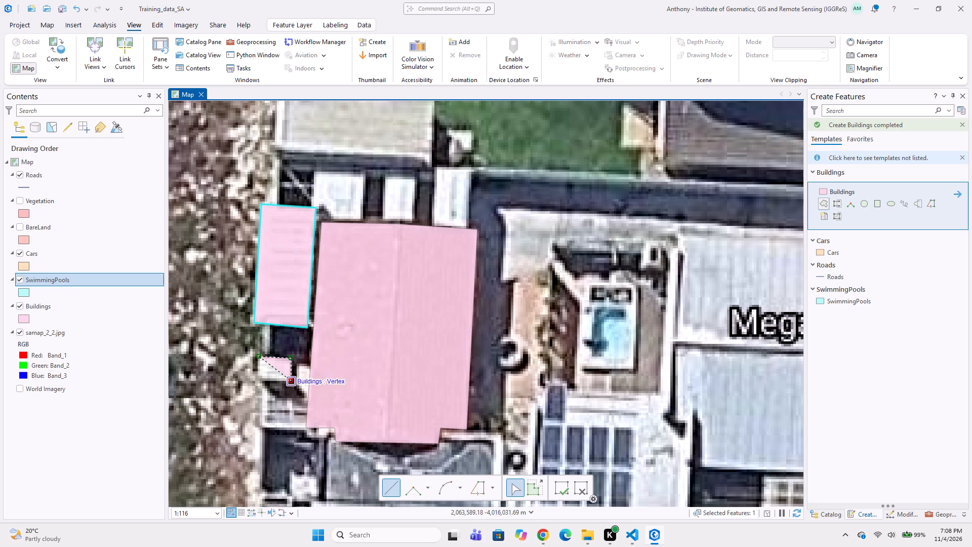
pyautogui.doubleClick(259, 379)
# Digitize the long light-grey roof beside the green lawn, north of the red gabled roof, as an eight-vertex Buildings polygon with its eastern notch.
pyautogui.scroll(-1, 385, 369)
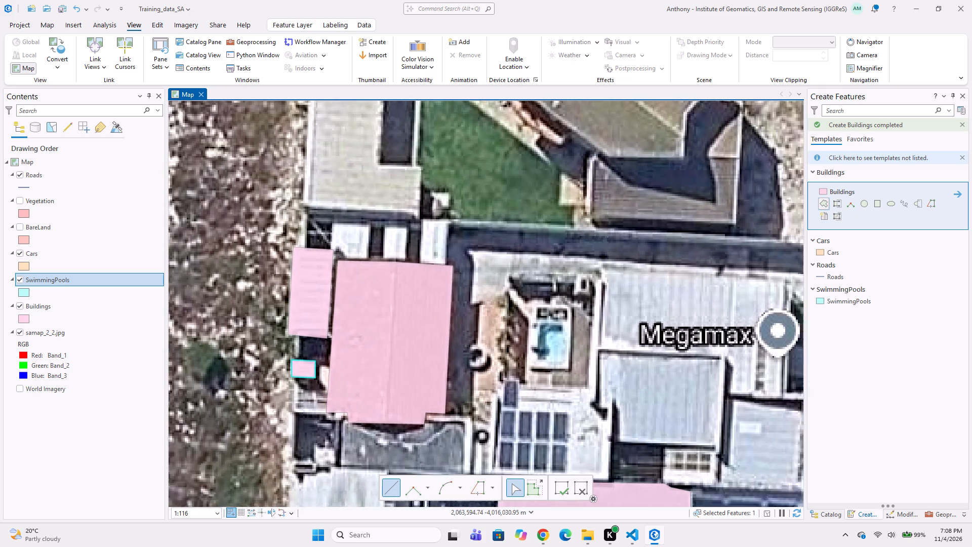
pyautogui.moveTo(449, 289); pyautogui.dragTo(519, 351, button='middle')
pyautogui.moveTo(367, 168); pyautogui.dragTo(380, 280, button='middle')
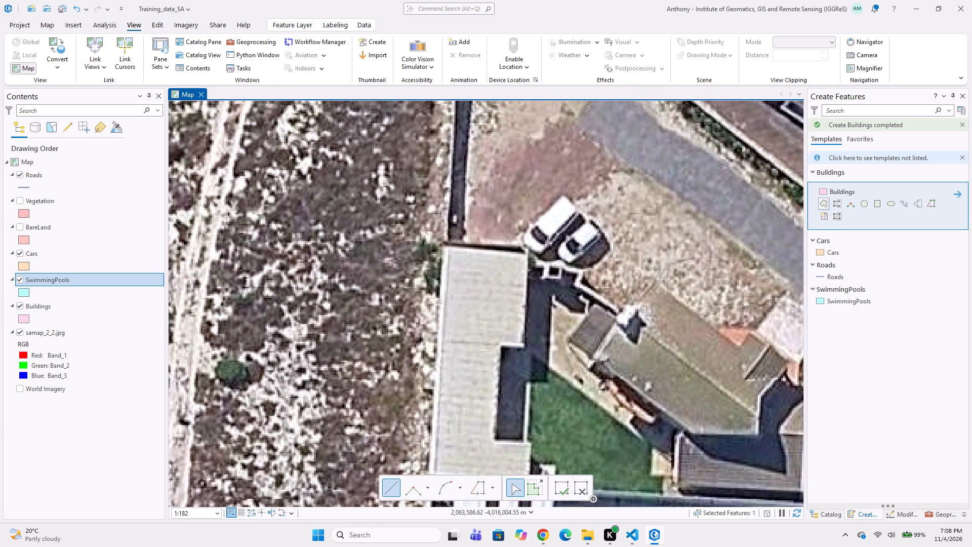
pyautogui.click(447, 259)
pyautogui.click(531, 268)
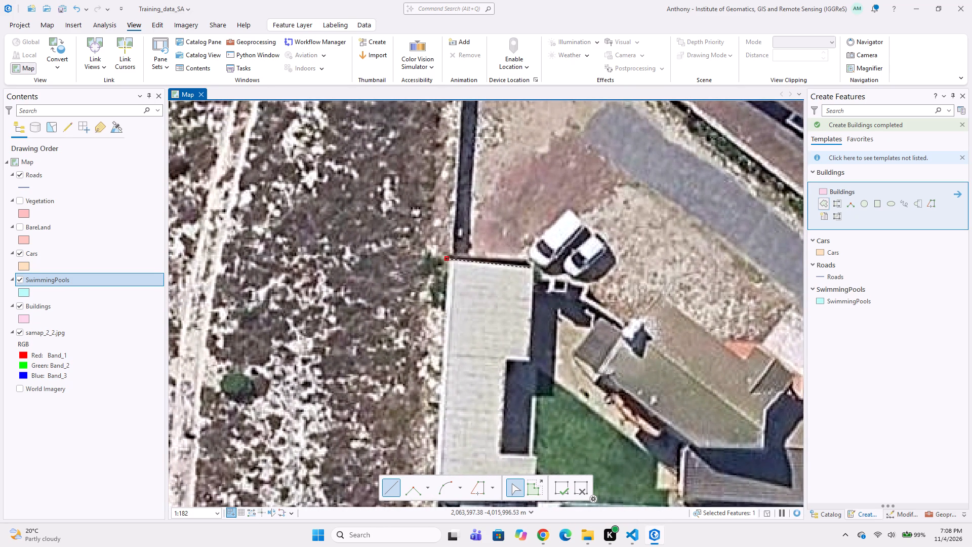
pyautogui.moveTo(532, 332); pyautogui.dragTo(534, 296, button='middle')
pyautogui.click(534, 264)
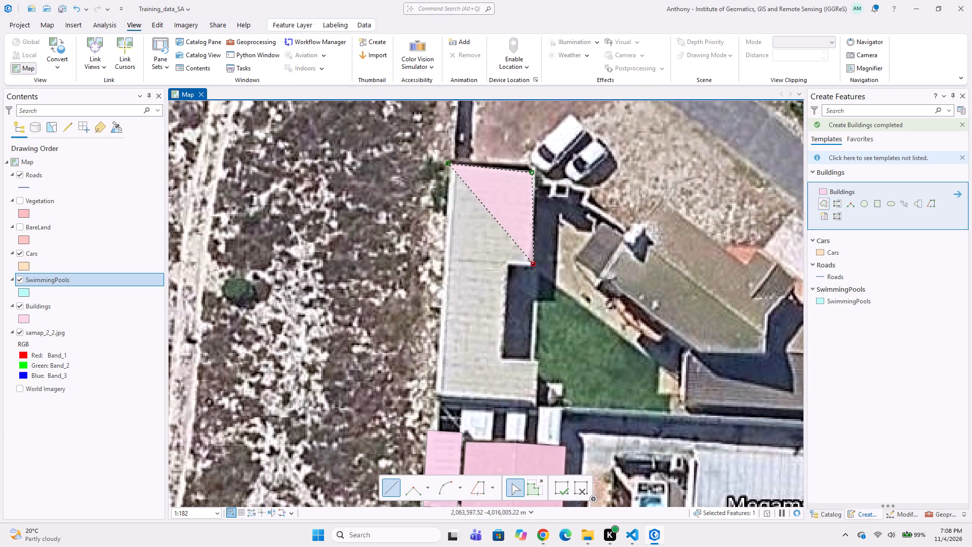
pyautogui.click(511, 264)
pyautogui.click(504, 360)
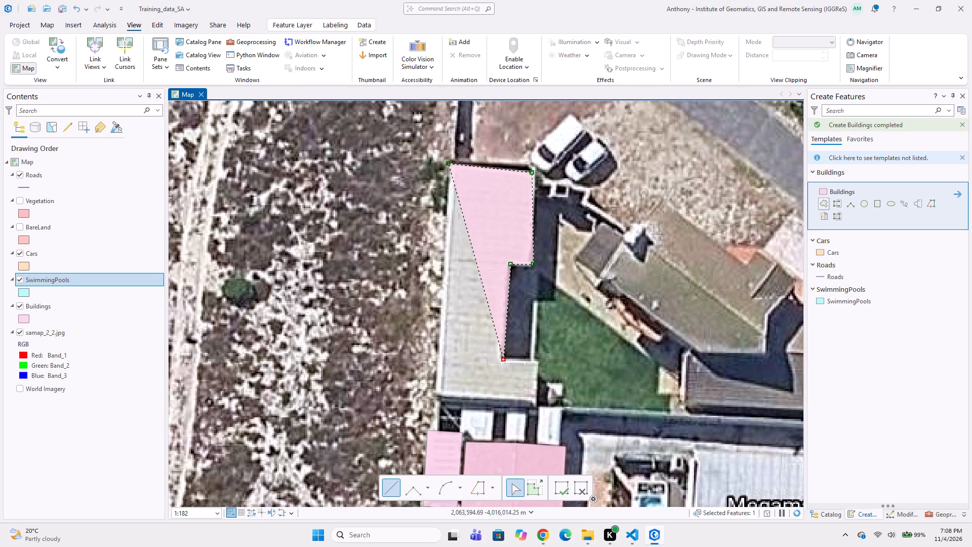
pyautogui.click(538, 360)
pyautogui.click(534, 404)
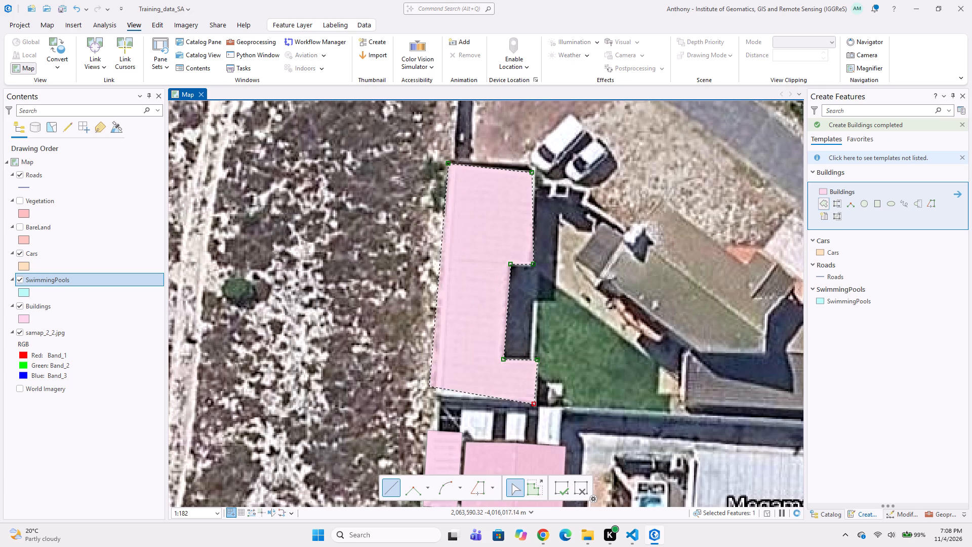
pyautogui.doubleClick(433, 397)
# Examine digitizing coverage across samap_2_2.jpg, from Gannet St north to the Recife Cres housing and back along the diagonal main road.
pyautogui.scroll(-2, 500, 381)
pyautogui.moveTo(504, 383); pyautogui.dragTo(468, 328, button='middle')
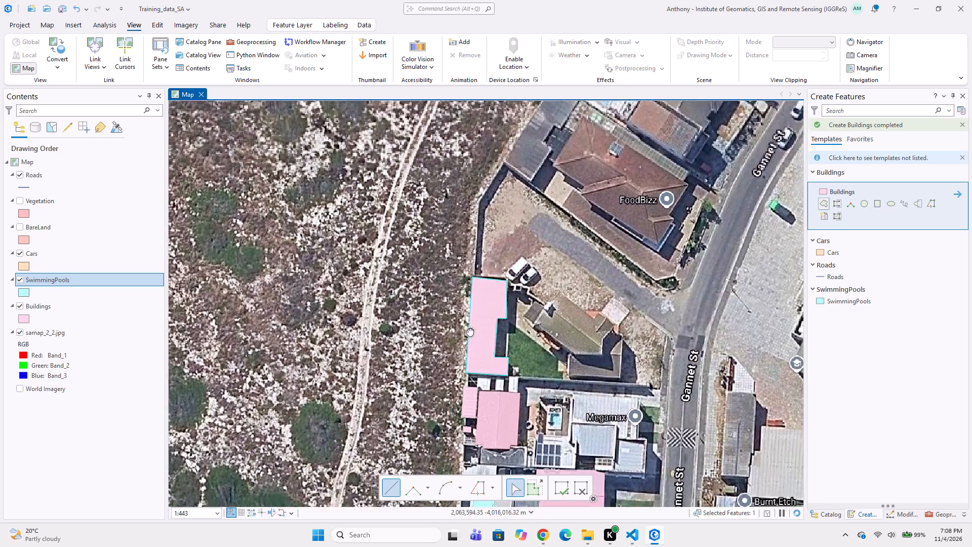
pyautogui.moveTo(468, 328); pyautogui.dragTo(453, 312, button='middle')
pyautogui.scroll(-4, 459, 307)
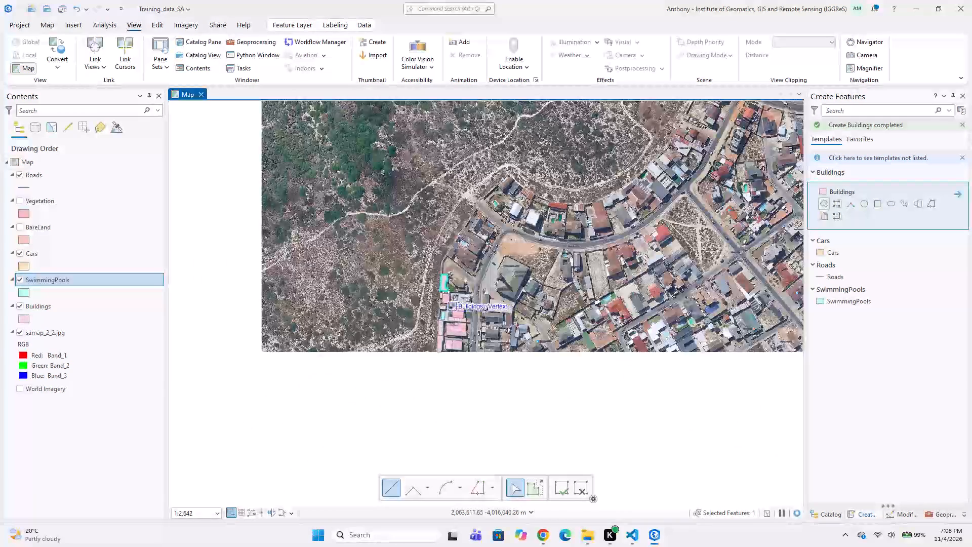
pyautogui.moveTo(495, 257); pyautogui.dragTo(414, 337, button='middle')
pyautogui.moveTo(488, 269); pyautogui.dragTo(403, 335, button='middle')
pyautogui.moveTo(493, 245); pyautogui.dragTo(443, 314, button='middle')
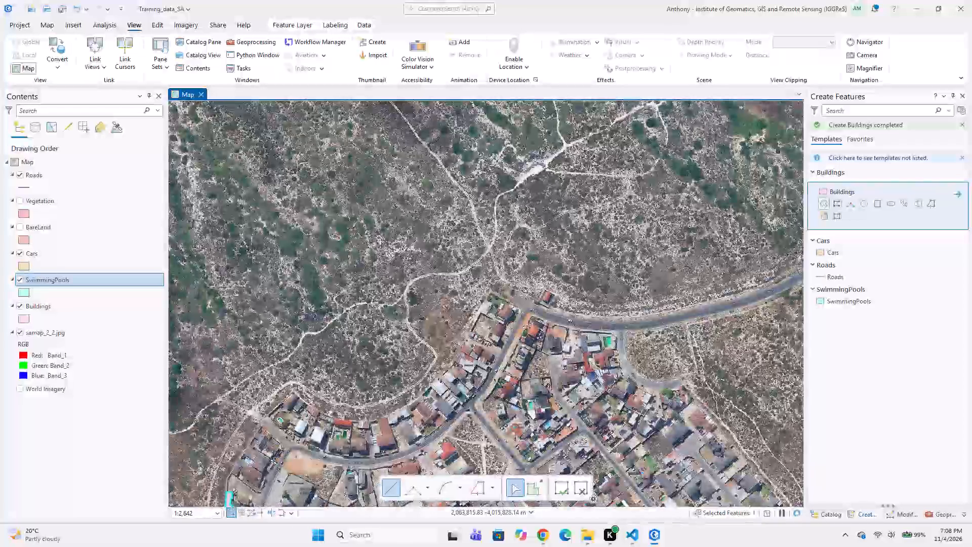
pyautogui.moveTo(477, 247); pyautogui.dragTo(438, 282, button='middle')
pyautogui.scroll(-3, 438, 282)
pyautogui.moveTo(529, 222); pyautogui.dragTo(493, 314, button='middle')
pyautogui.moveTo(536, 250); pyautogui.dragTo(492, 323, button='middle')
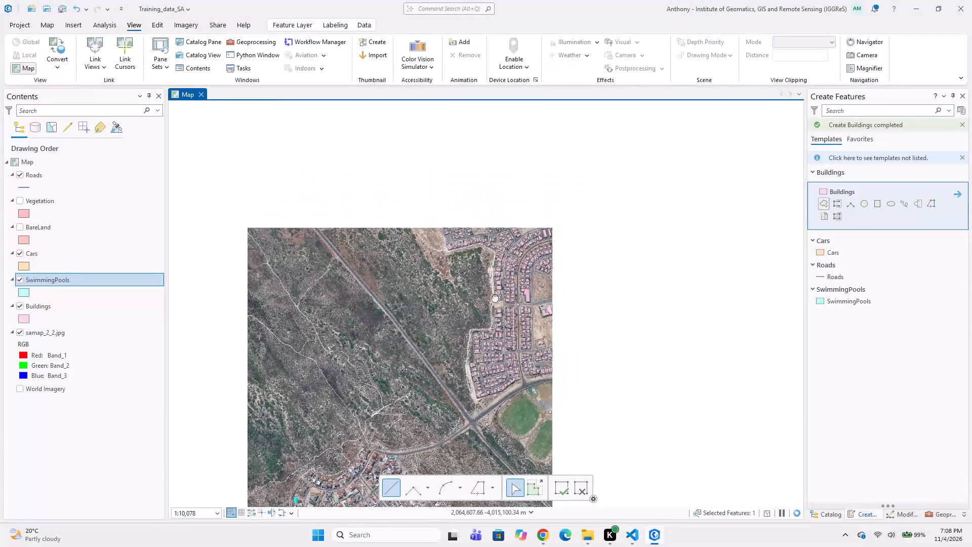
pyautogui.scroll(3, 493, 259)
pyautogui.moveTo(424, 243); pyautogui.dragTo(422, 305, button='middle')
pyautogui.moveTo(325, 269); pyautogui.dragTo(327, 273, button='middle')
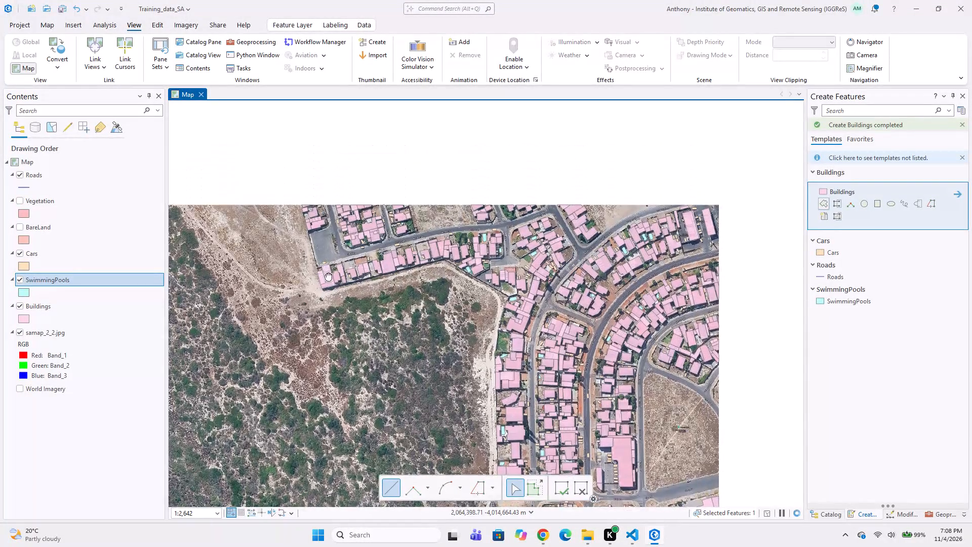
pyautogui.moveTo(327, 273); pyautogui.dragTo(408, 287, button='middle')
pyautogui.moveTo(373, 284); pyautogui.dragTo(458, 247, button='middle')
pyautogui.moveTo(362, 267); pyautogui.dragTo(486, 222, button='middle')
pyautogui.moveTo(428, 253); pyautogui.dragTo(491, 275, button='middle')
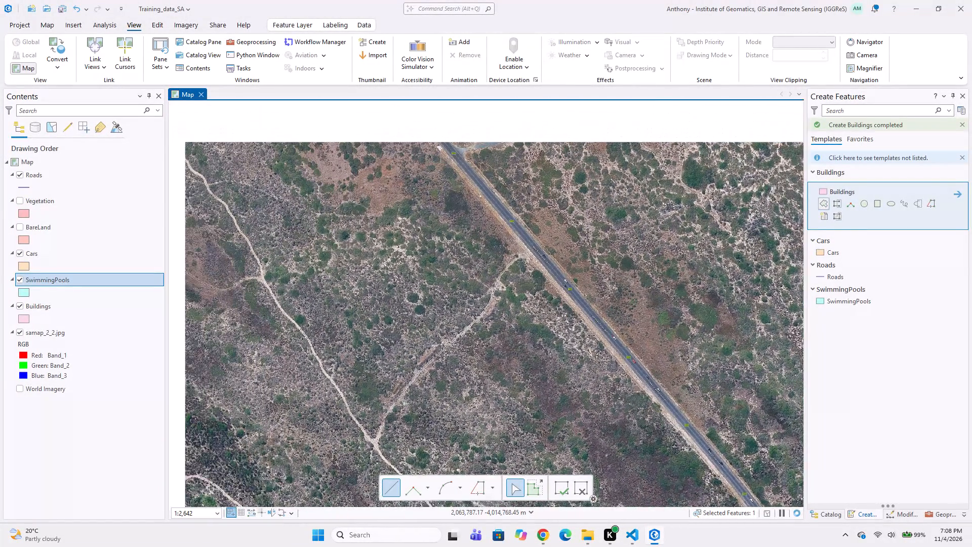
pyautogui.moveTo(467, 266); pyautogui.dragTo(389, 264, button='middle')
pyautogui.moveTo(474, 269); pyautogui.dragTo(329, 287, button='middle')
pyautogui.moveTo(475, 268); pyautogui.dragTo(360, 308, button='middle')
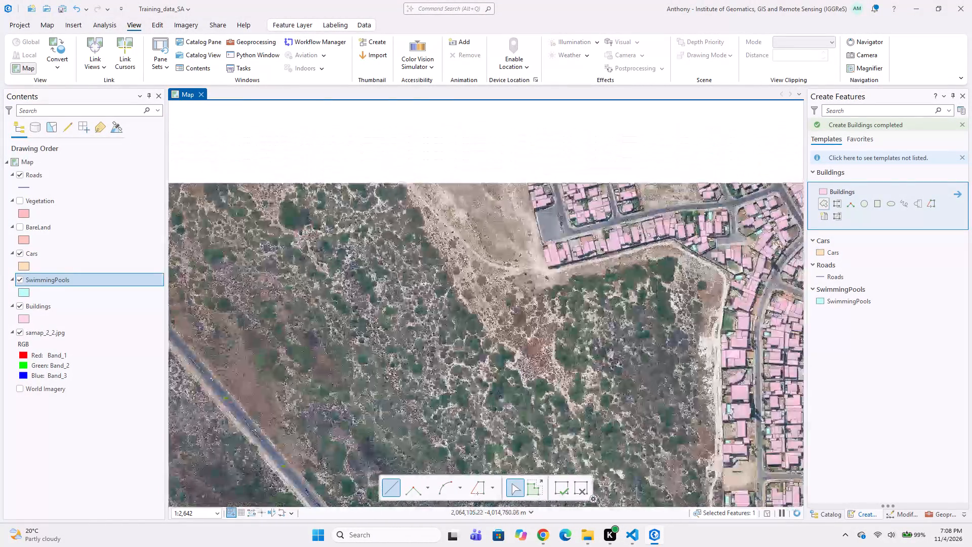
pyautogui.moveTo(449, 275); pyautogui.dragTo(401, 305, button='middle')
pyautogui.scroll(2, 436, 286)
pyautogui.scroll(1, 502, 289)
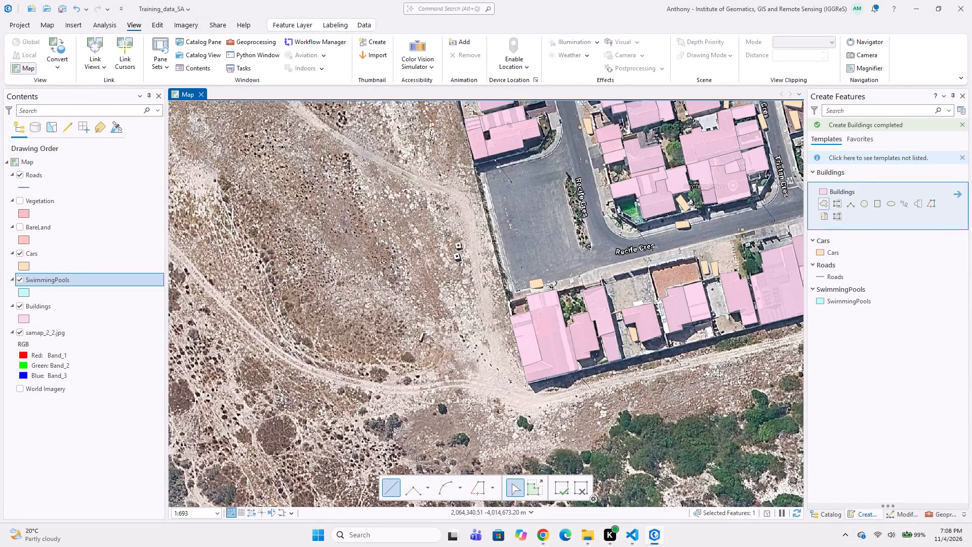
pyautogui.scroll(-1, 394, 339)
pyautogui.moveTo(362, 356); pyautogui.dragTo(346, 247, button='middle')
pyautogui.moveTo(337, 310); pyautogui.dragTo(356, 254, button='middle')
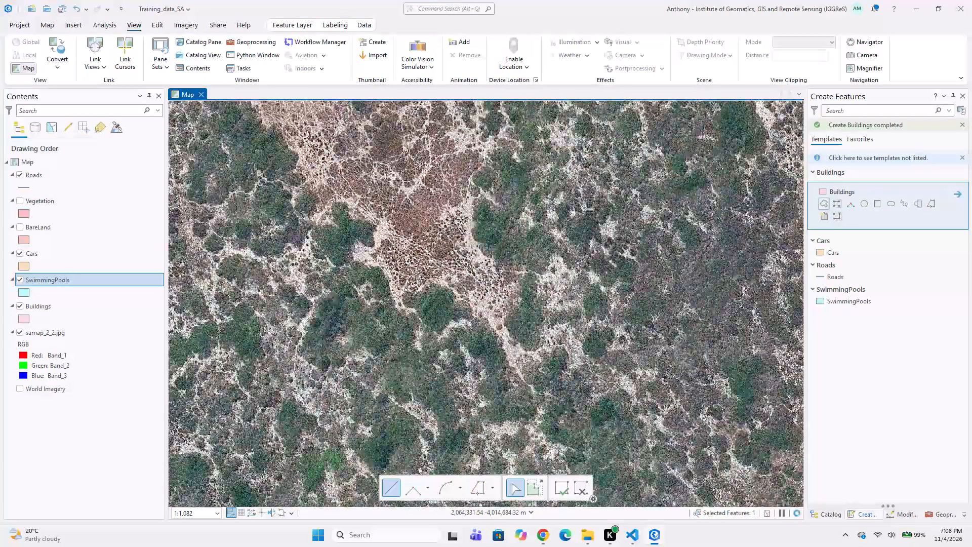
pyautogui.moveTo(325, 298); pyautogui.dragTo(346, 240, button='middle')
pyautogui.moveTo(334, 294); pyautogui.dragTo(383, 241, button='middle')
pyautogui.moveTo(362, 298); pyautogui.dragTo(381, 243, button='middle')
pyautogui.moveTo(376, 316); pyautogui.dragTo(394, 269, button='middle')
pyautogui.moveTo(368, 308); pyautogui.dragTo(378, 257, button='middle')
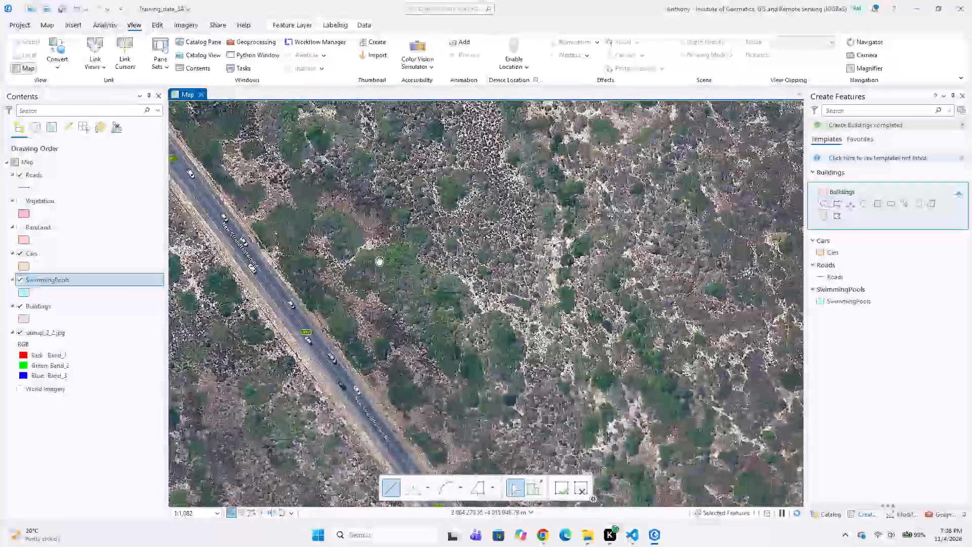
pyautogui.moveTo(378, 257); pyautogui.dragTo(388, 240, button='middle')
pyautogui.moveTo(373, 254); pyautogui.dragTo(380, 229, button='middle')
pyautogui.moveTo(364, 310); pyautogui.dragTo(367, 248, button='middle')
pyautogui.moveTo(532, 301); pyautogui.dragTo(490, 213, button='middle')
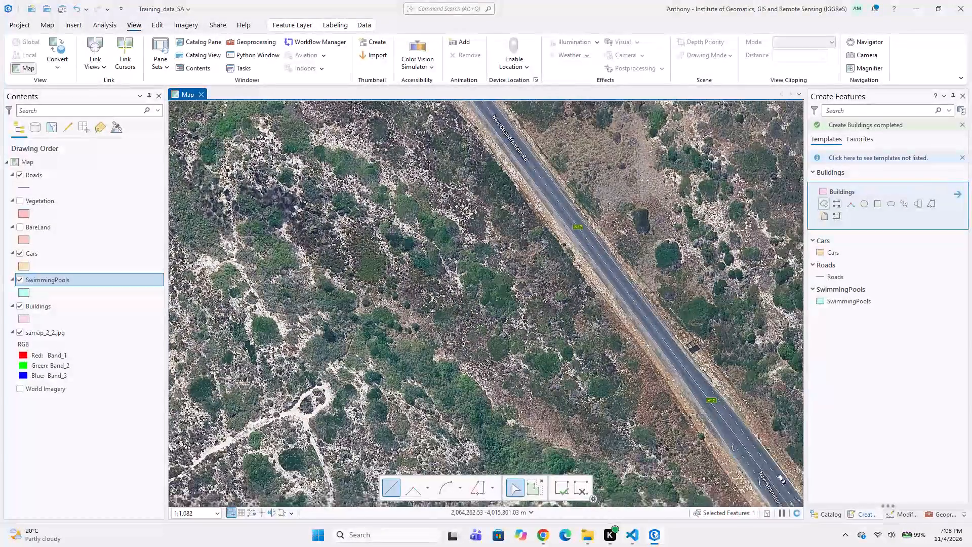
pyautogui.moveTo(500, 331); pyautogui.dragTo(502, 248, button='middle')
pyautogui.moveTo(472, 301); pyautogui.dragTo(502, 206, button='middle')
pyautogui.moveTo(472, 287); pyautogui.dragTo(500, 208, button='right')
# Digitize the small light-grey roof just north of the digitized swimming pool, west of Gannet St, as a five-vertex Buildings polygon.
pyautogui.scroll(1, 447, 306)
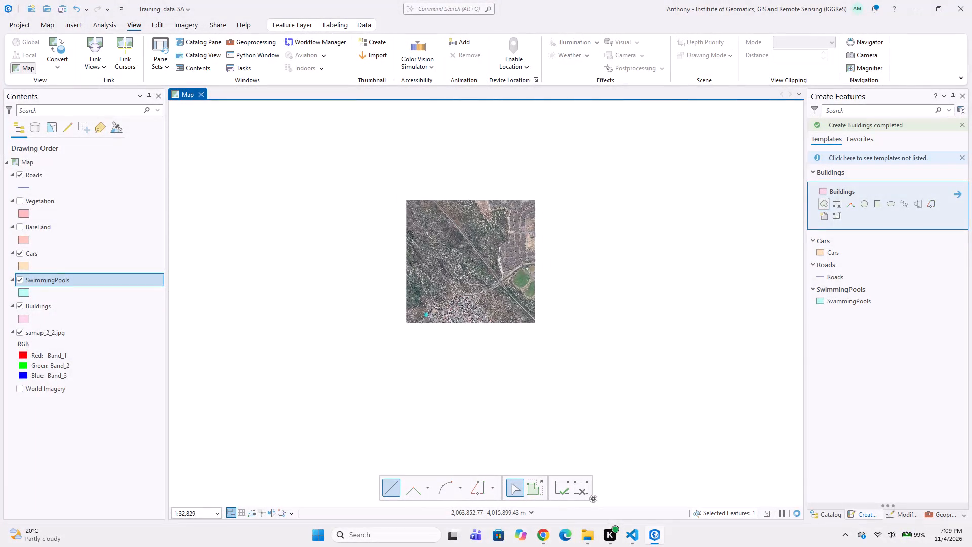
pyautogui.scroll(4, 443, 310)
pyautogui.moveTo(412, 328); pyautogui.dragTo(407, 264, button='middle')
pyautogui.scroll(3, 387, 277)
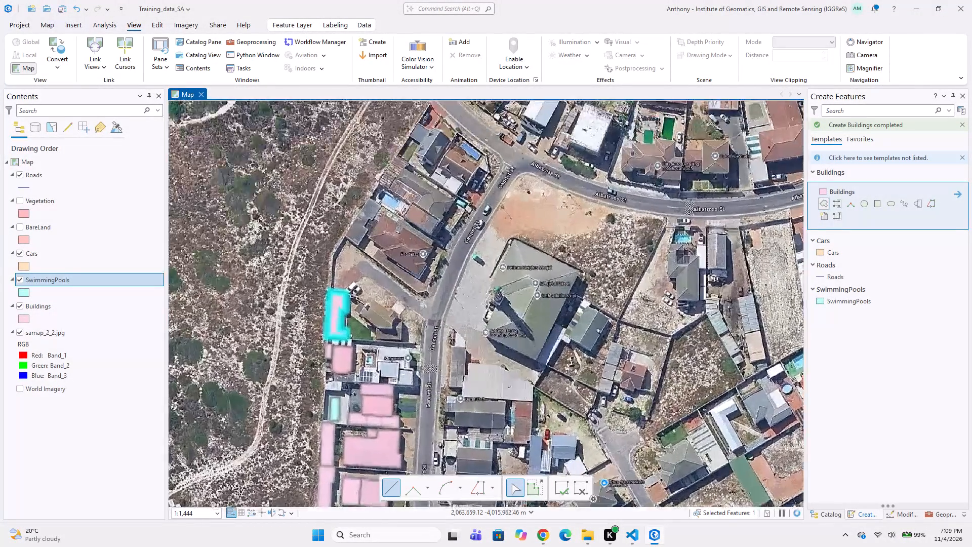
pyautogui.scroll(1, 343, 321)
pyautogui.scroll(1, 302, 370)
pyautogui.moveTo(344, 381); pyautogui.dragTo(321, 318, button='middle')
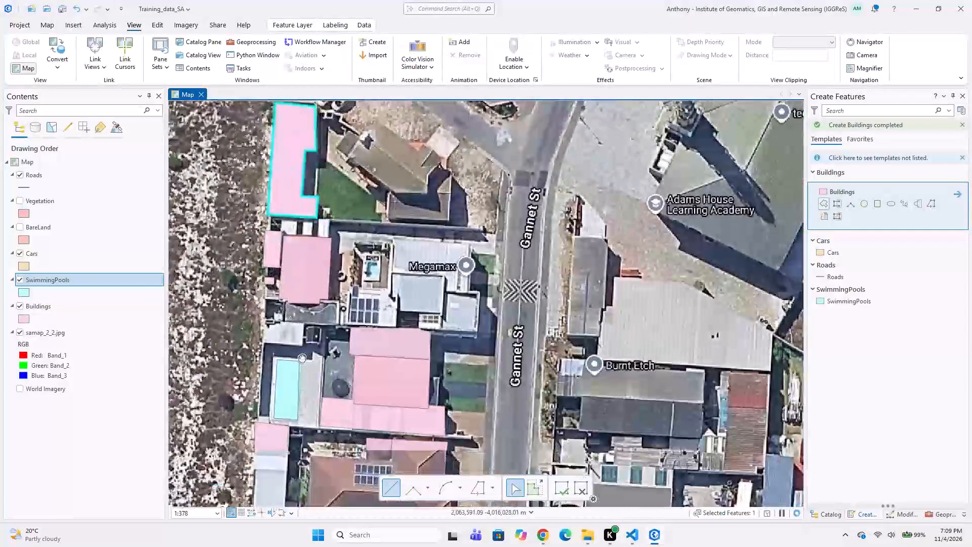
pyautogui.moveTo(261, 314); pyautogui.dragTo(316, 323, button='middle')
pyautogui.scroll(1, 376, 257)
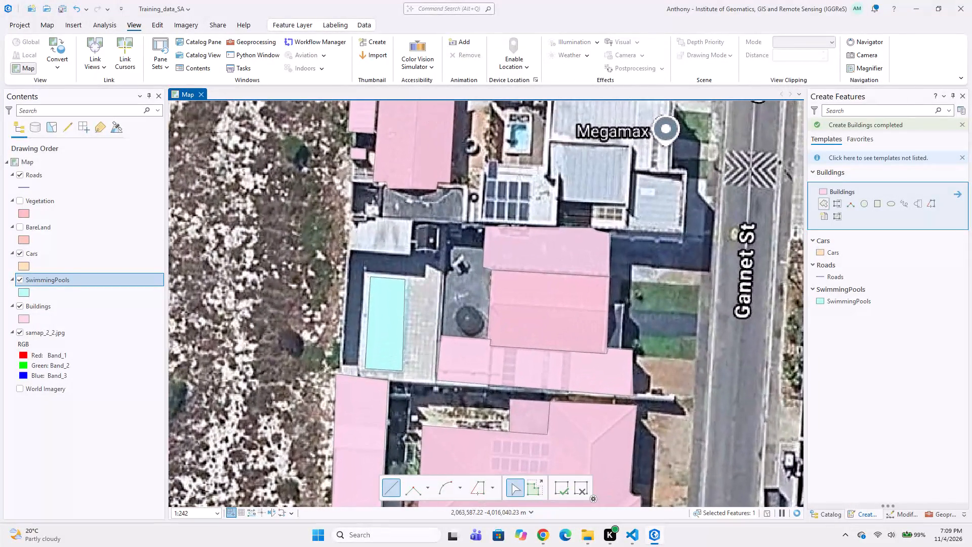
pyautogui.scroll(1, 369, 218)
pyautogui.click(378, 215)
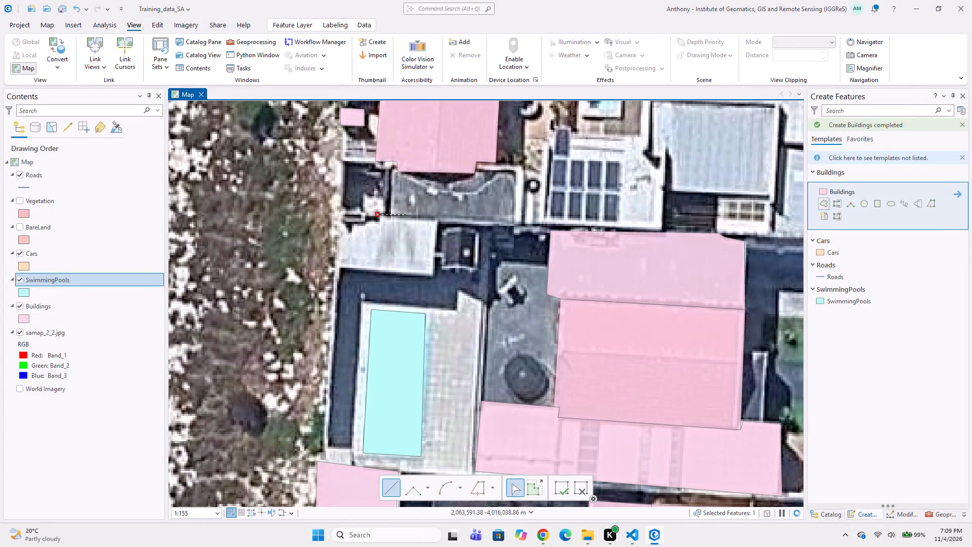
pyautogui.click(434, 218)
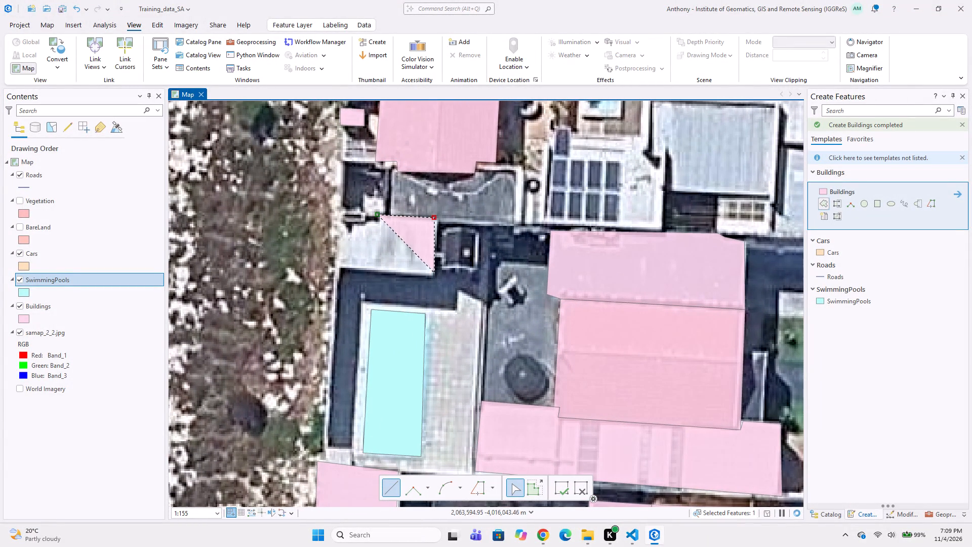
pyautogui.moveTo(434, 275); pyautogui.dragTo(428, 275)
pyautogui.moveTo(339, 267); pyautogui.dragTo(339, 262)
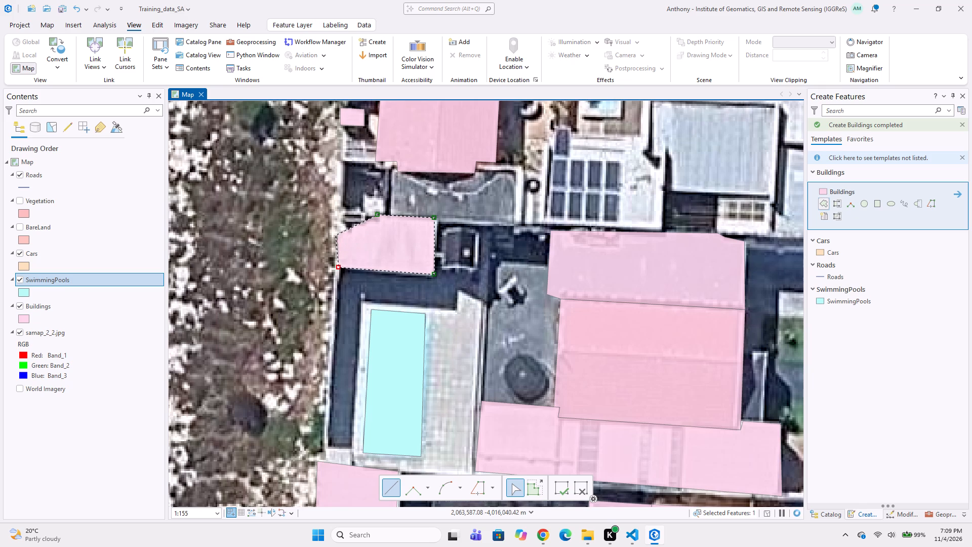
pyautogui.doubleClick(336, 236)
# Digitize the dark roof adjoining the south end of the red gabled roof as a Buildings polygon, including its raised northeast corner.
pyautogui.moveTo(403, 238); pyautogui.dragTo(373, 285, button='middle')
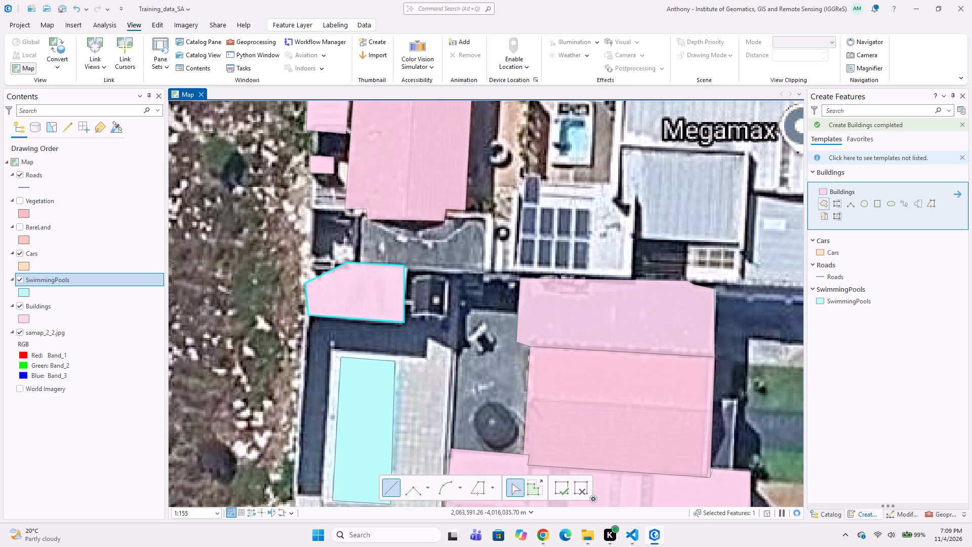
pyautogui.click(367, 218)
pyautogui.click(362, 218)
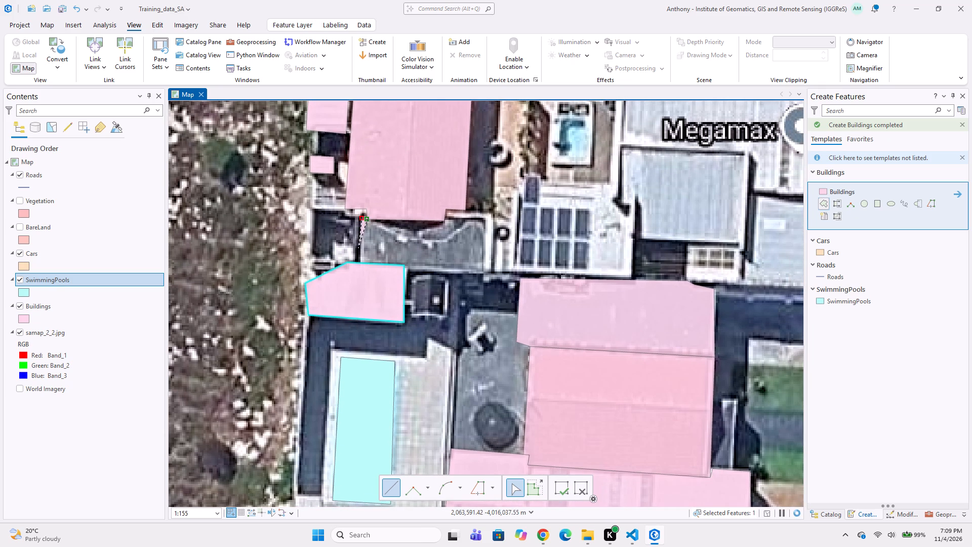
pyautogui.click(358, 259)
pyautogui.click(407, 266)
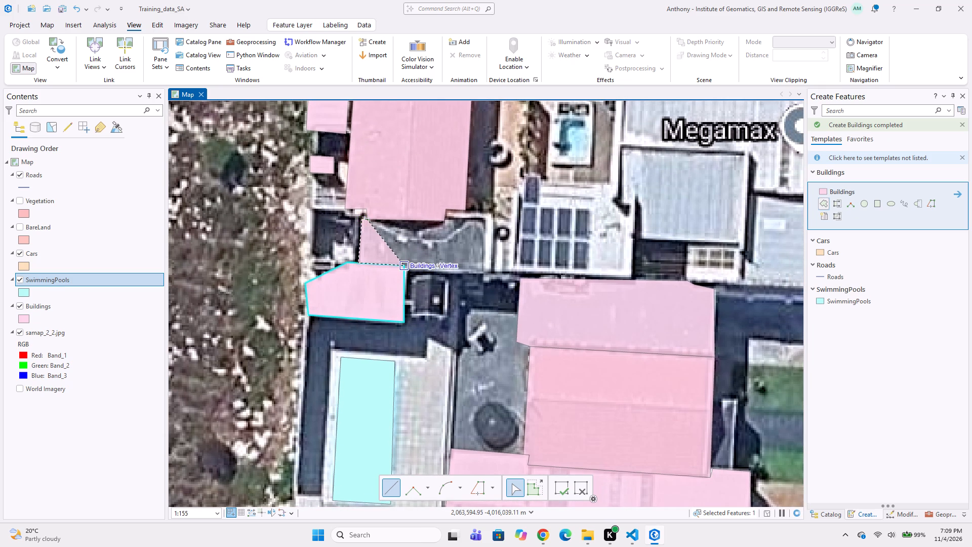
pyautogui.click(486, 273)
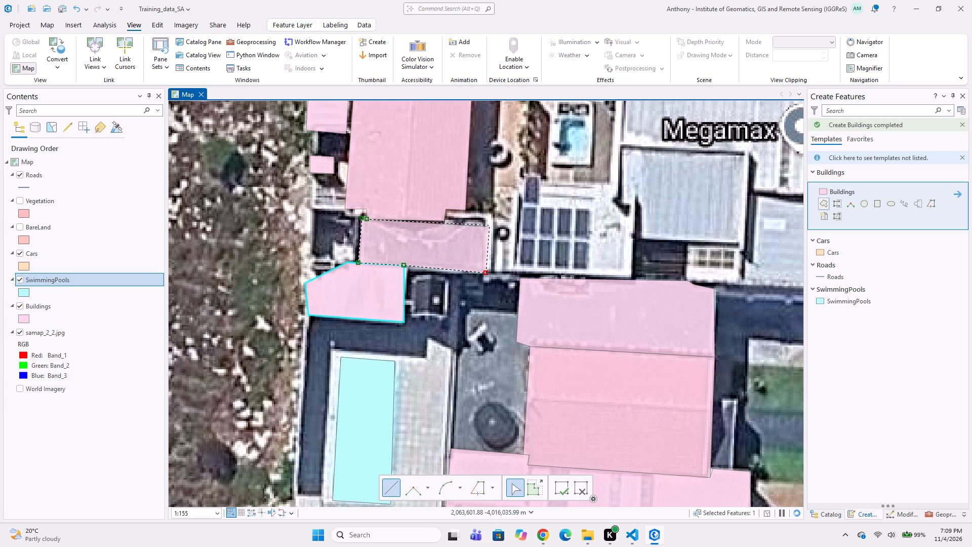
pyautogui.click(493, 215)
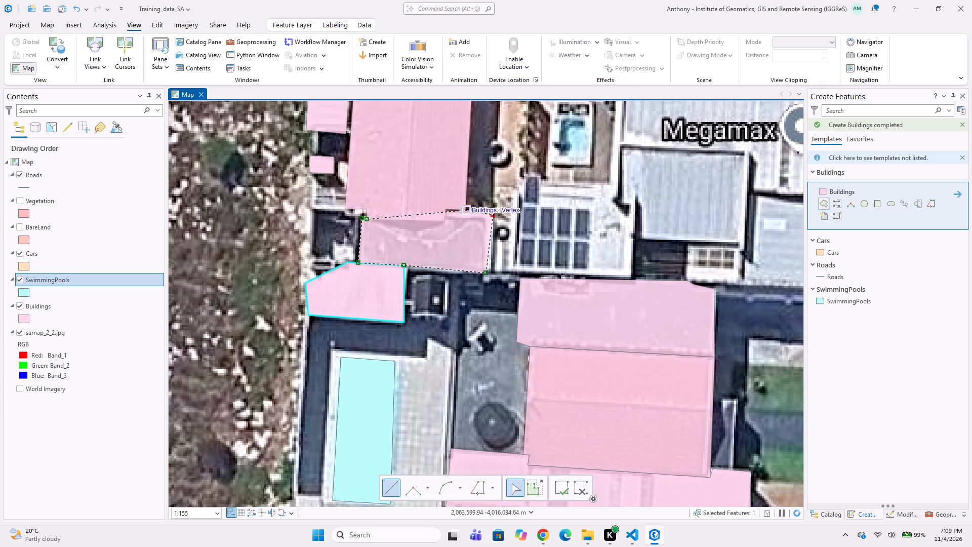
pyautogui.click(463, 211)
pyautogui.click(447, 208)
pyautogui.doubleClick(449, 220)
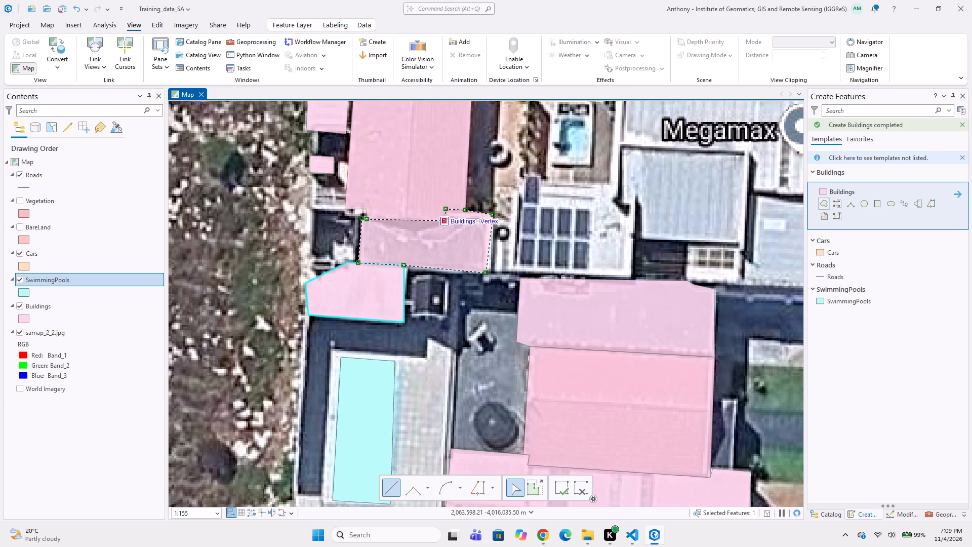
# Digitize the white roof with solar panels south of the Megamax pool as a six-vertex Buildings polygon with a notched northeast corner.
pyautogui.moveTo(474, 271); pyautogui.dragTo(421, 291, button='middle')
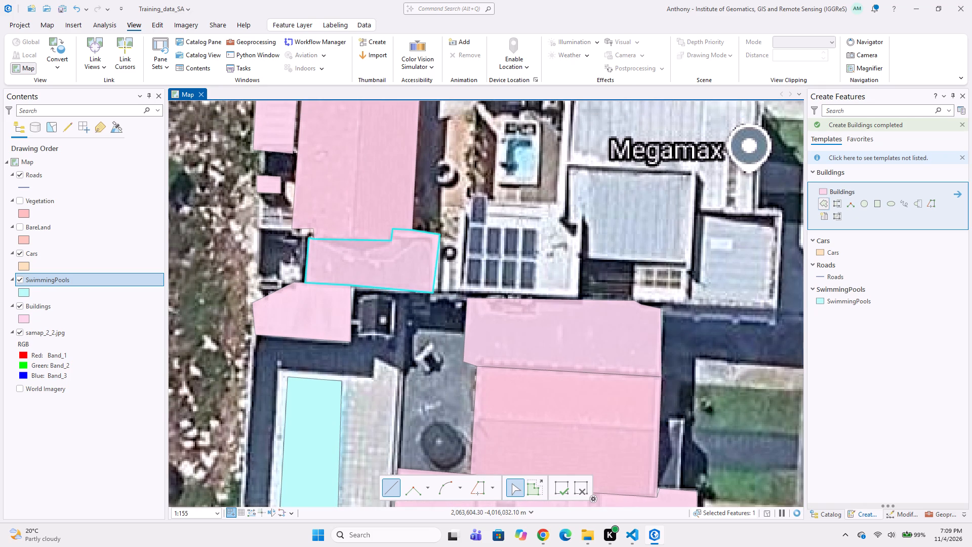
pyautogui.click(467, 191)
pyautogui.click(458, 285)
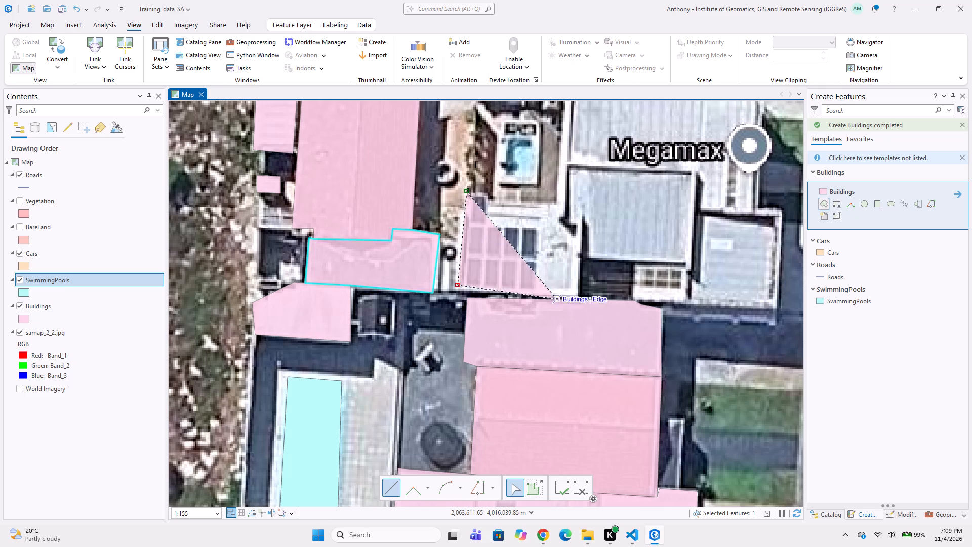
pyautogui.click(582, 296)
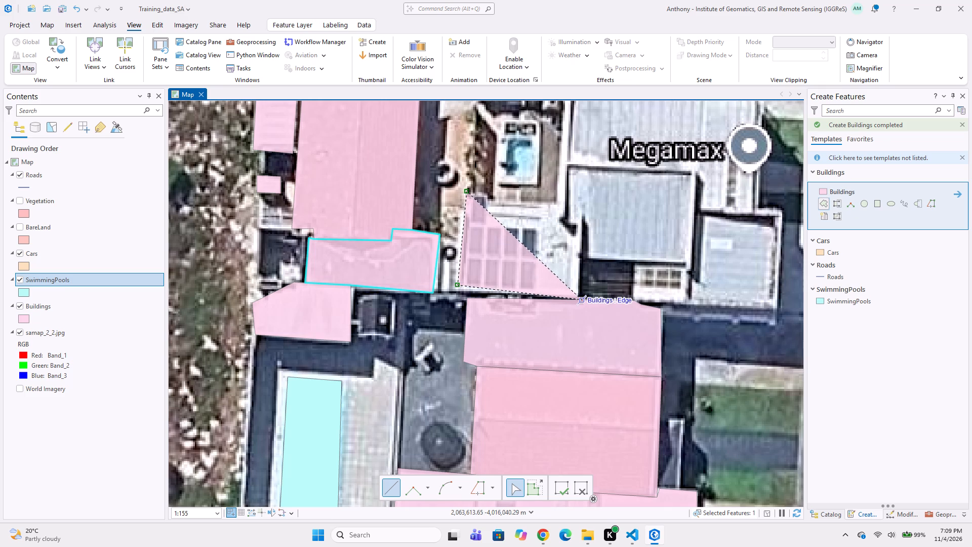
pyautogui.click(580, 222)
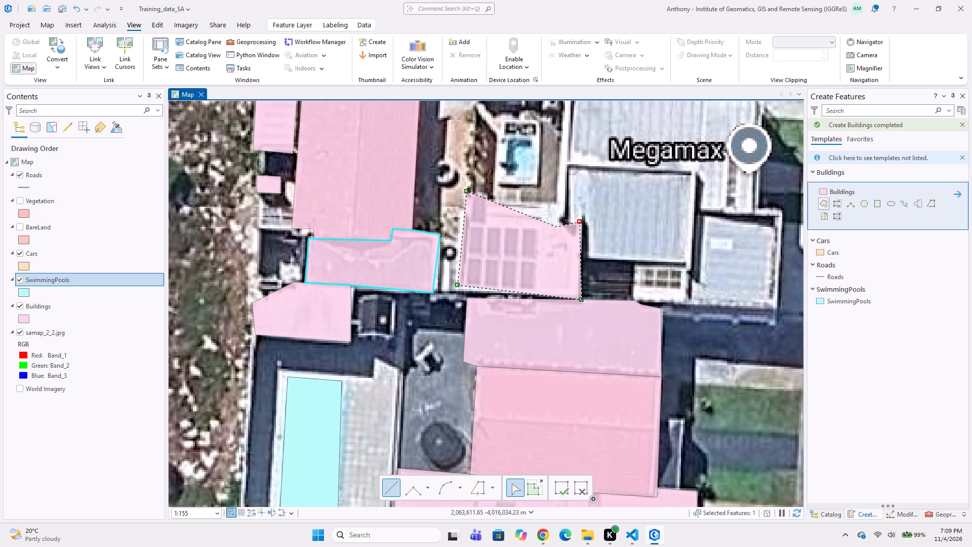
pyautogui.click(560, 223)
pyautogui.doubleClick(559, 204)
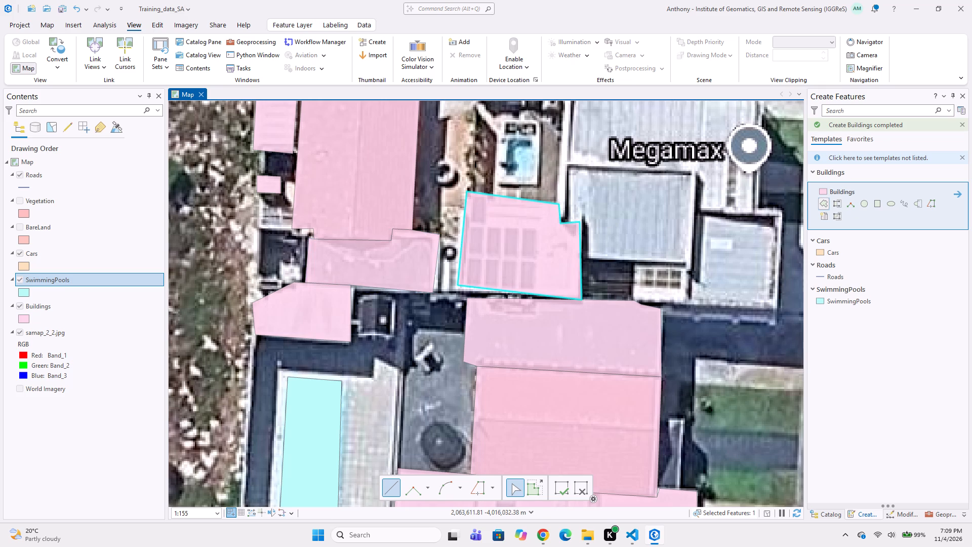
# Digitize the grey corrugated roof east of the solar-panel roof as a Buildings polygon, following the shared edge and notch at its southwest corner.
pyautogui.click(558, 202)
pyautogui.click(560, 162)
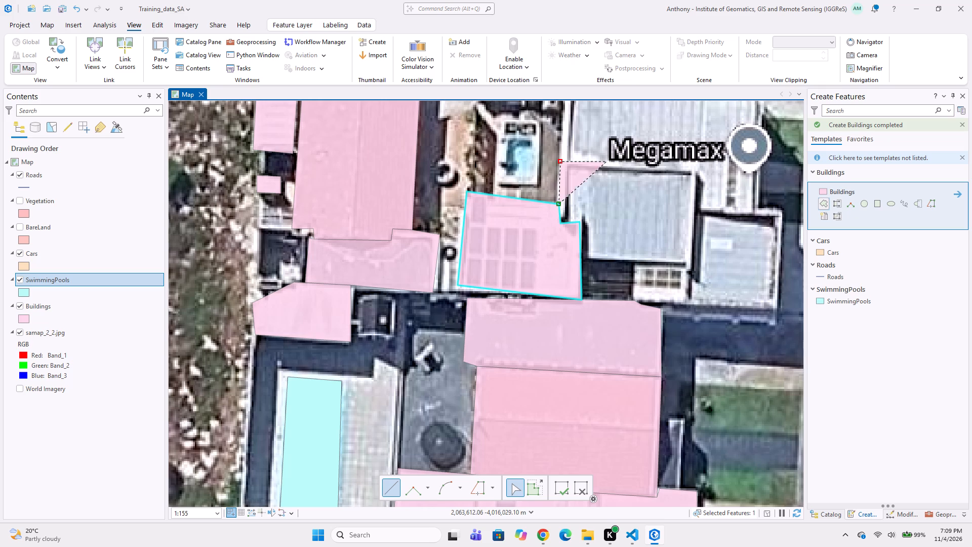
pyautogui.click(695, 170)
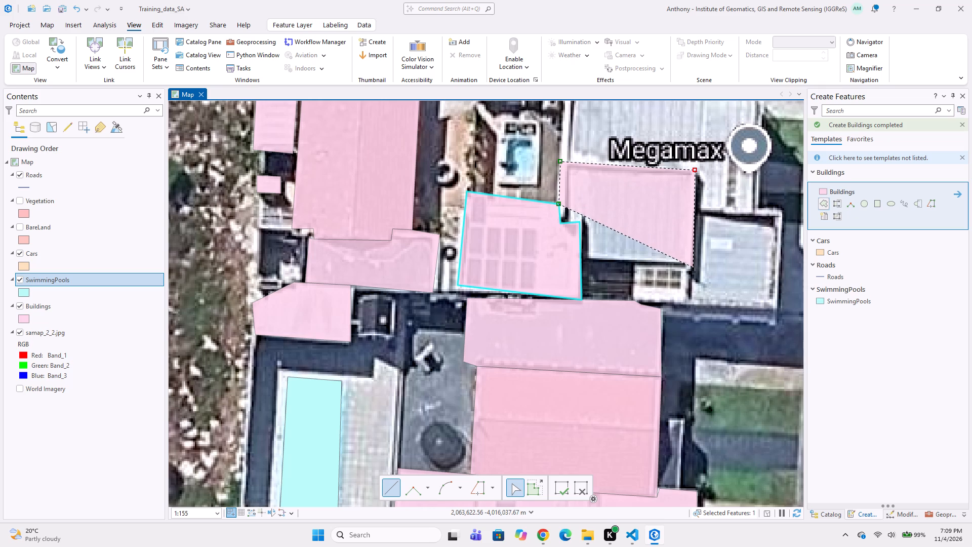
pyautogui.click(692, 269)
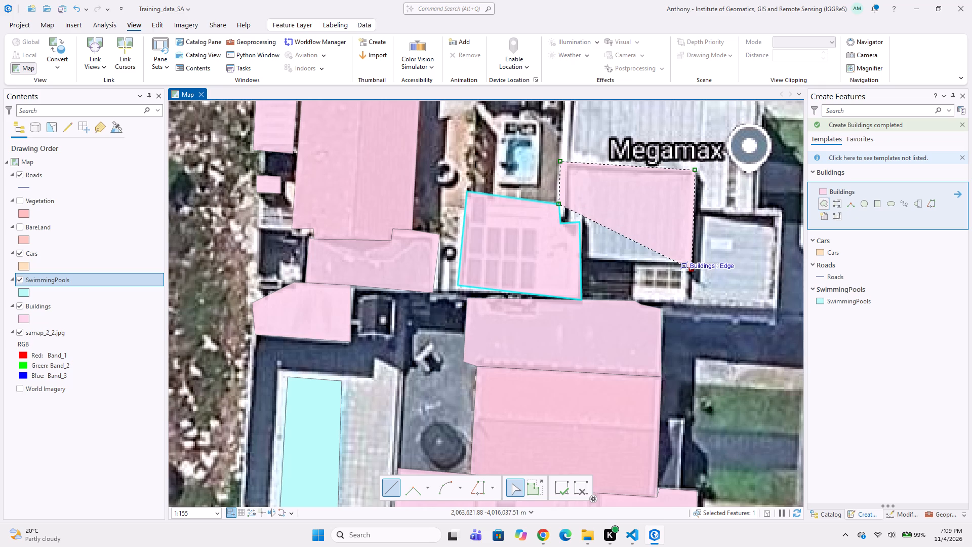
pyautogui.click(684, 262)
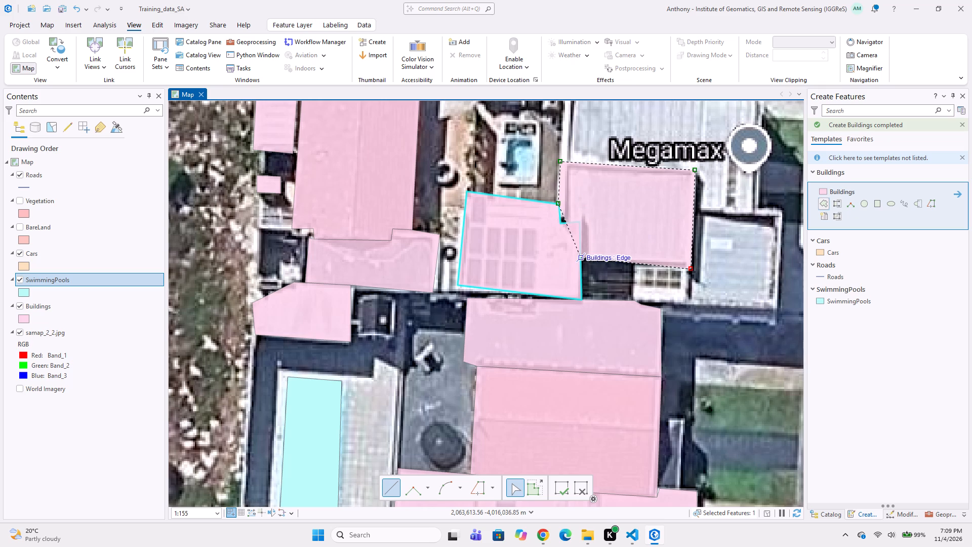
pyautogui.click(582, 257)
pyautogui.click(583, 222)
pyautogui.doubleClick(562, 225)
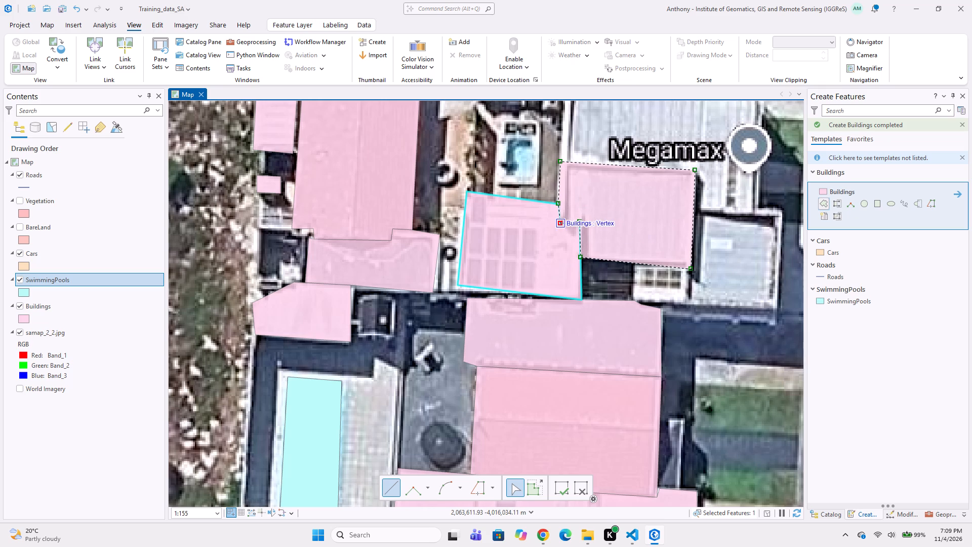
pyautogui.doubleClick(562, 222)
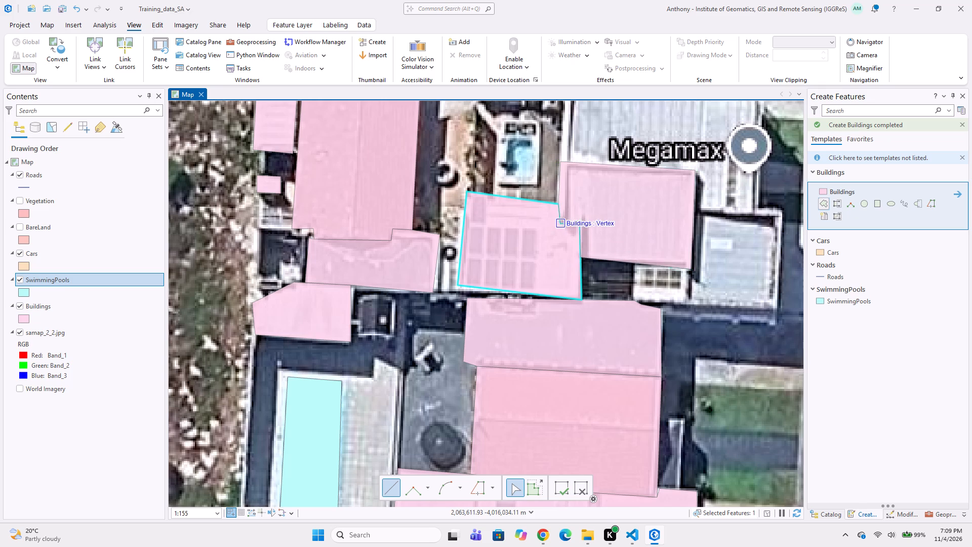
# Digitize the grey roof southeast of the Megamax label as a six-vertex Buildings polygon, including the small annex at its southwest corner.
pyautogui.click(697, 208)
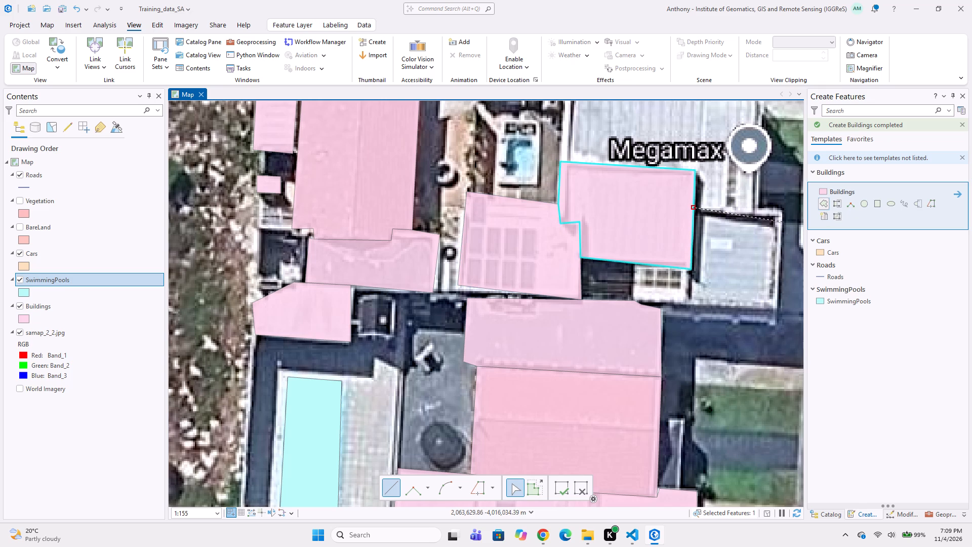
pyautogui.click(784, 208)
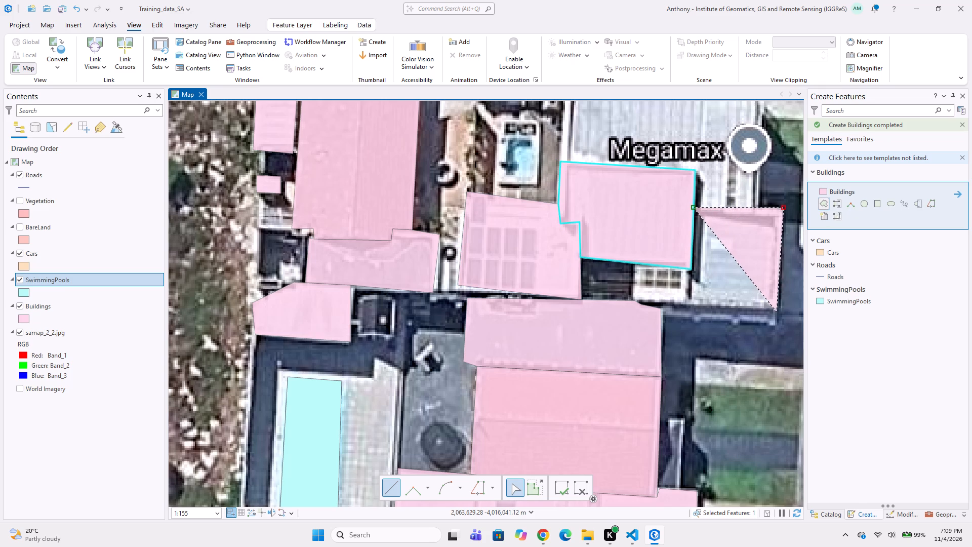
pyautogui.click(777, 310)
pyautogui.click(636, 296)
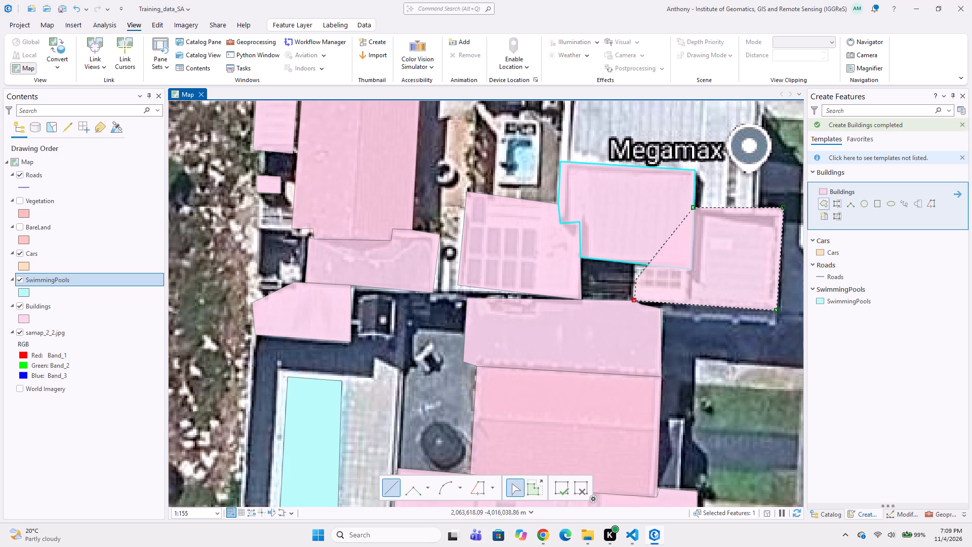
pyautogui.click(635, 266)
pyautogui.doubleClick(690, 268)
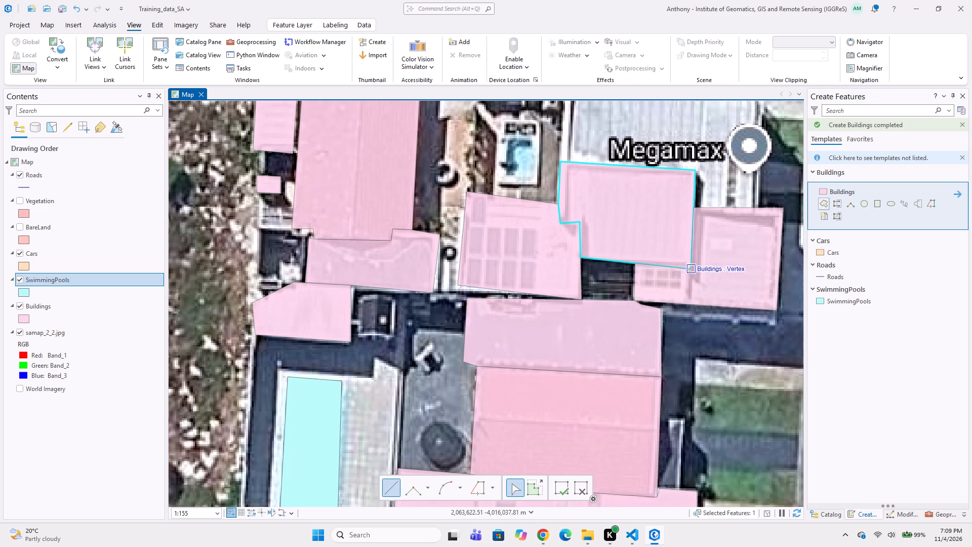
# Digitize the large white Megamax roof as a six-vertex L-shaped Buildings polygon, following the edges of the adjoining digitized roofs to the south.
pyautogui.moveTo(690, 255); pyautogui.dragTo(647, 335, button='middle')
pyautogui.click(523, 160)
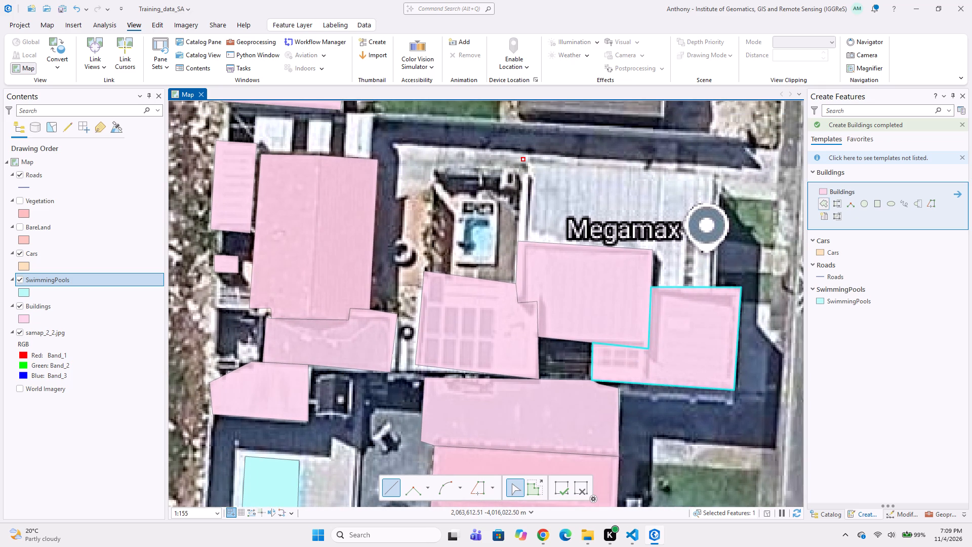
pyautogui.click(714, 174)
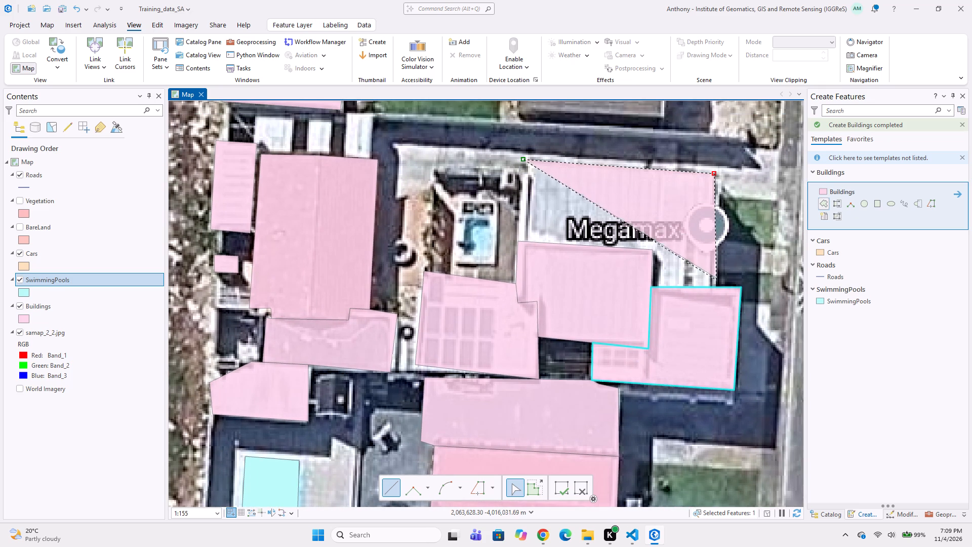
pyautogui.moveTo(715, 285); pyautogui.dragTo(709, 285)
pyautogui.click(653, 284)
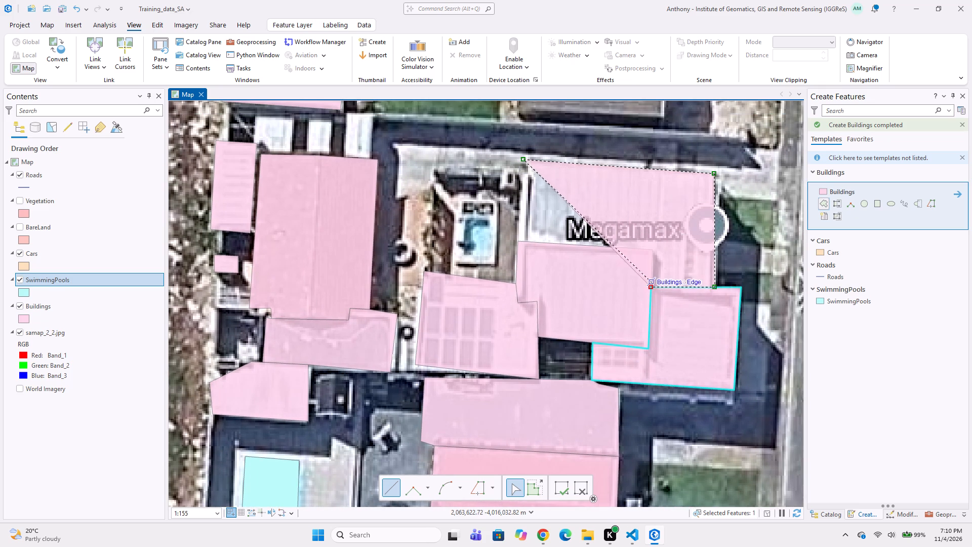
pyautogui.click(654, 254)
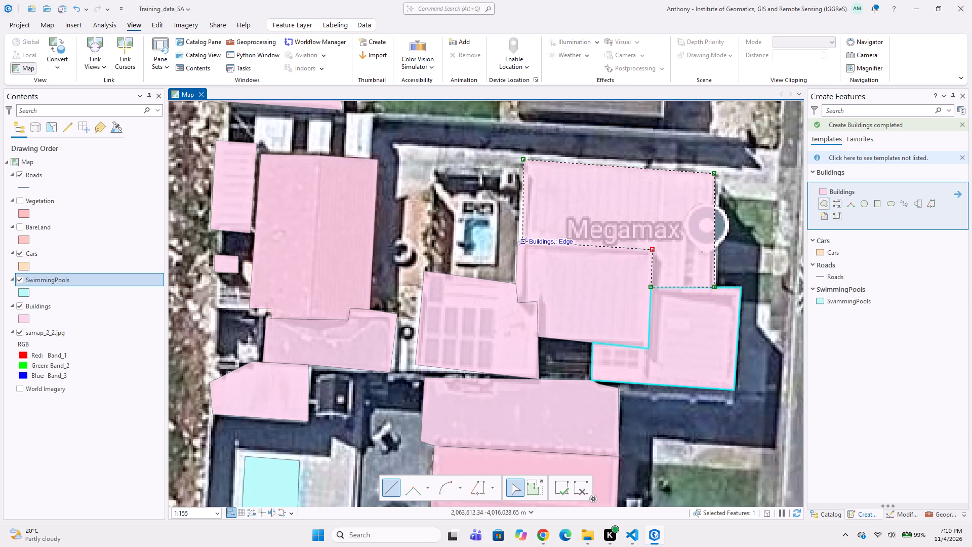
pyautogui.doubleClick(521, 239)
# Digitize the small pool west of the Megamax roof as a five-vertex SwimmingPools polygon with a cut southeast corner.
pyautogui.scroll(1, 562, 282)
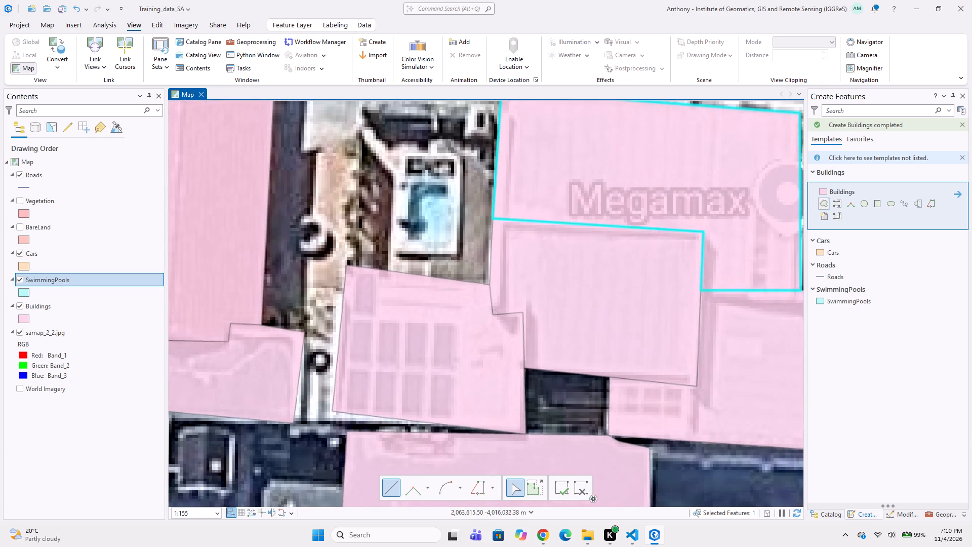
pyautogui.click(828, 299)
pyautogui.scroll(1, 382, 225)
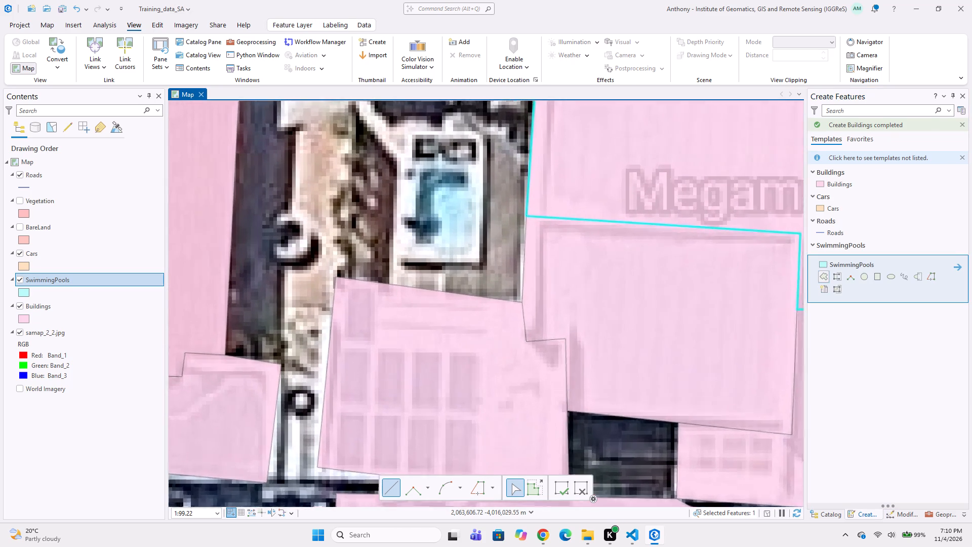
pyautogui.click(422, 160)
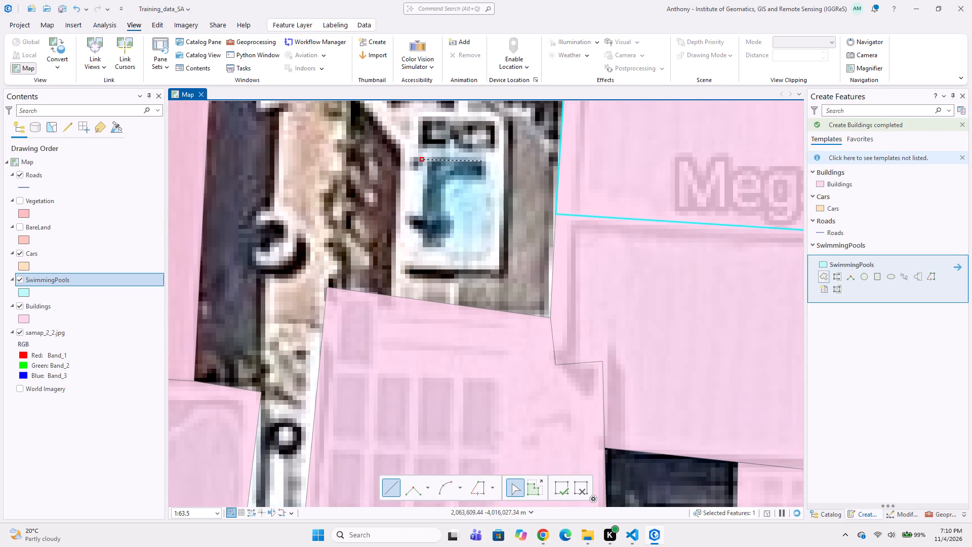
pyautogui.click(482, 161)
pyautogui.click(484, 241)
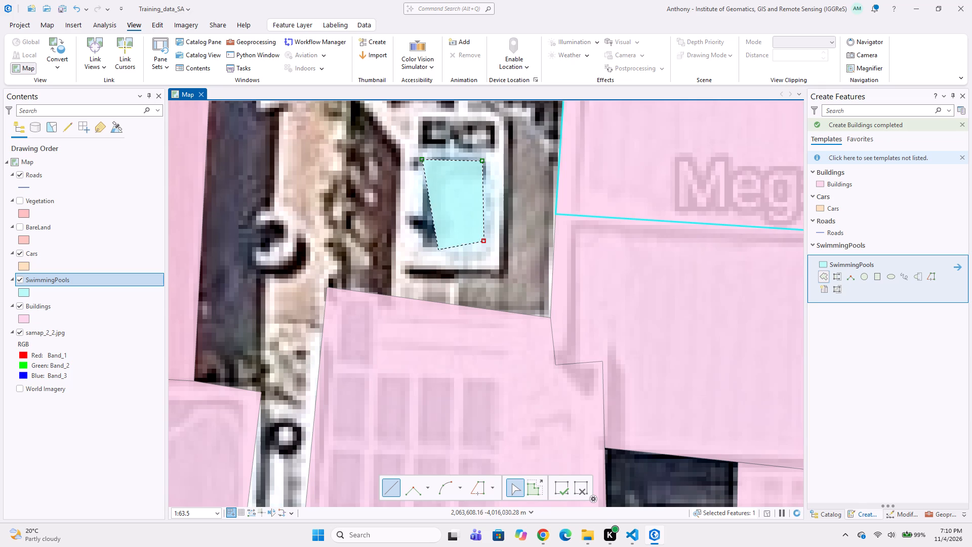
pyautogui.click(465, 248)
pyautogui.doubleClick(424, 246)
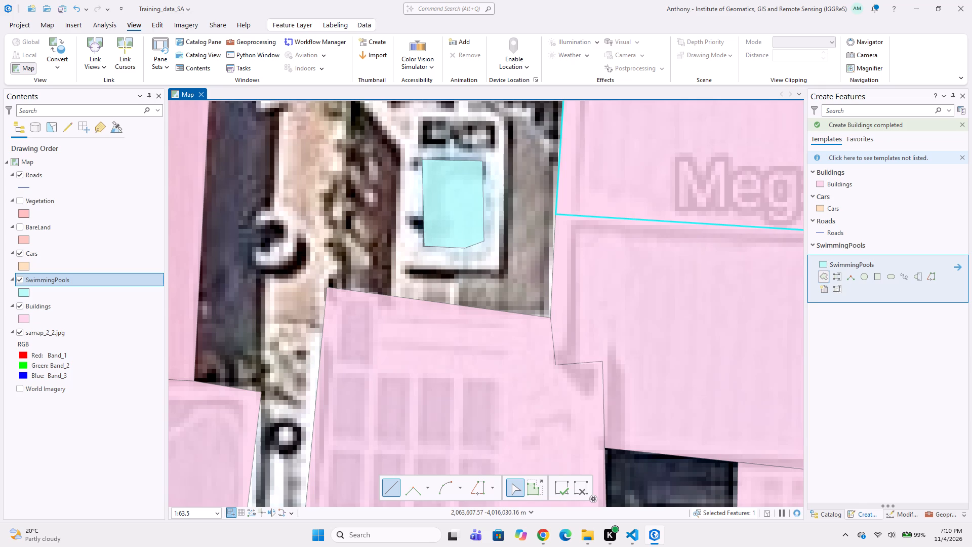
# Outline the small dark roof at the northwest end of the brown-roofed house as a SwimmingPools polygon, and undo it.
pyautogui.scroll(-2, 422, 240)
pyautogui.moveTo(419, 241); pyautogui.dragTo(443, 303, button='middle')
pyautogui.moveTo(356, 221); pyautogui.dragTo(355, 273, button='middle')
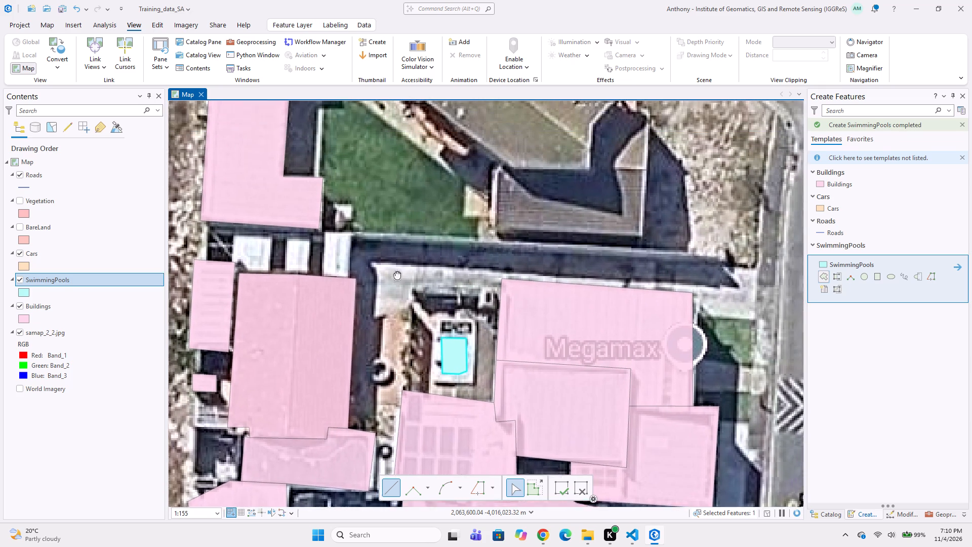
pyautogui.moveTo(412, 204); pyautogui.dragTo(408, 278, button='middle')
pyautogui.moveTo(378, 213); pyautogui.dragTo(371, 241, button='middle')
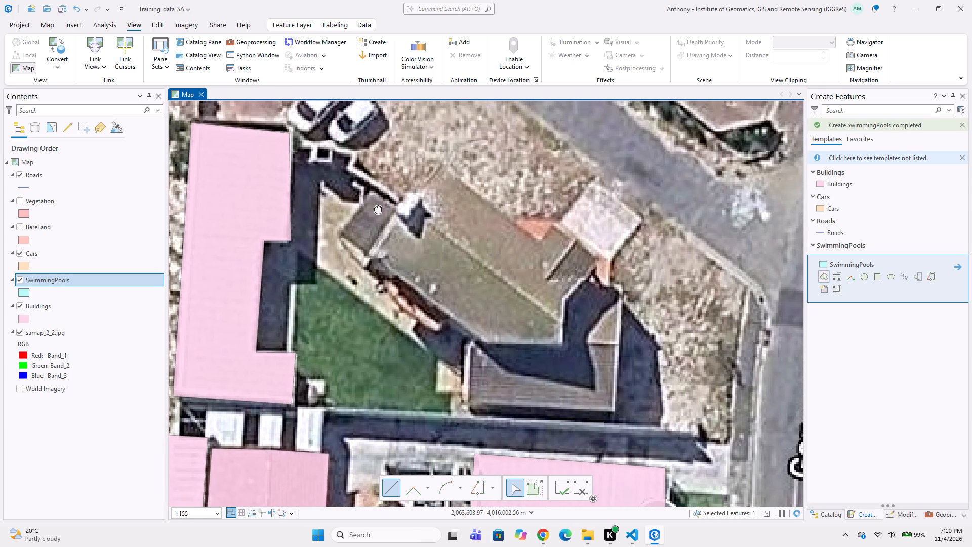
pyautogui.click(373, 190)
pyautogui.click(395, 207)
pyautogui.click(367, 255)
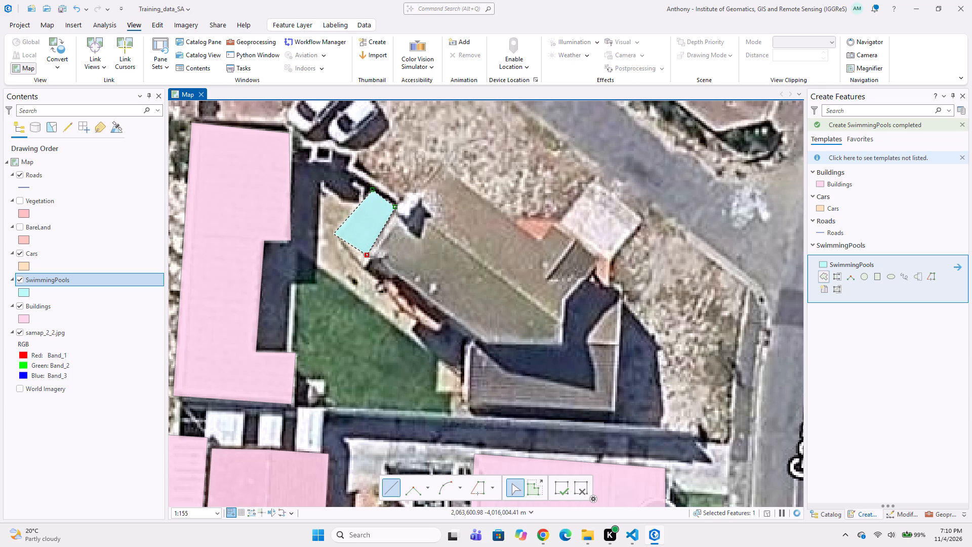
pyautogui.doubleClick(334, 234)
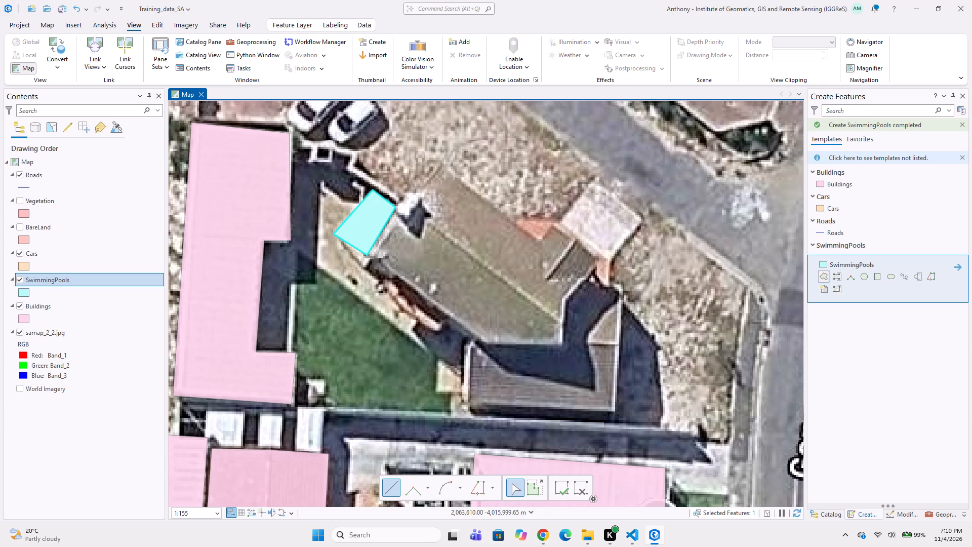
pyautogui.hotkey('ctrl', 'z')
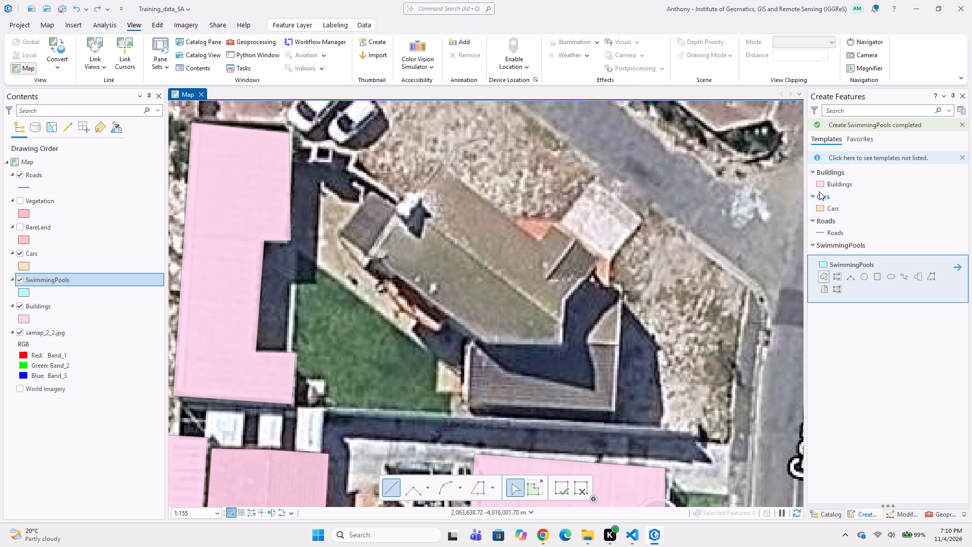
# Digitize the small dark roof at the northwest end of the brown-roofed house as a four-vertex Buildings polygon.
pyautogui.click(833, 184)
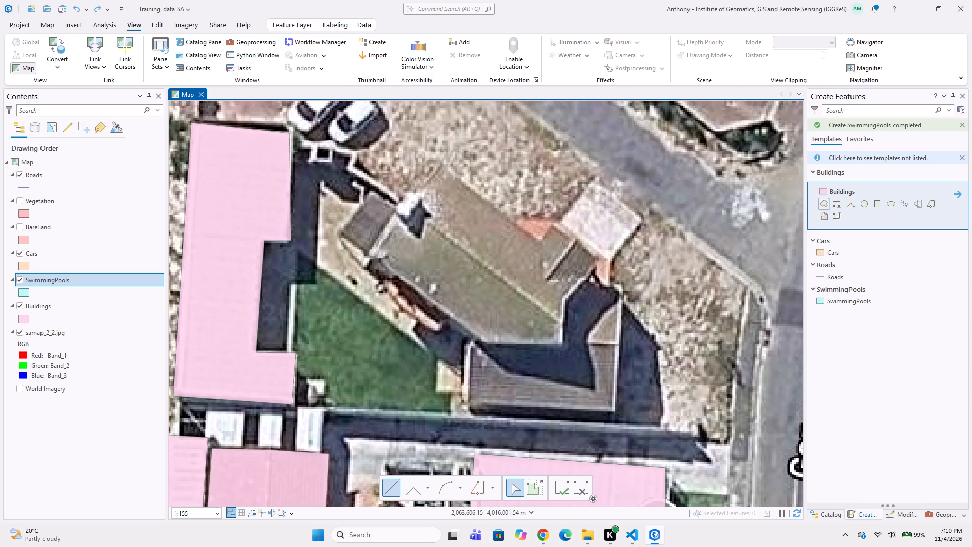
pyautogui.click(369, 188)
pyautogui.click(399, 207)
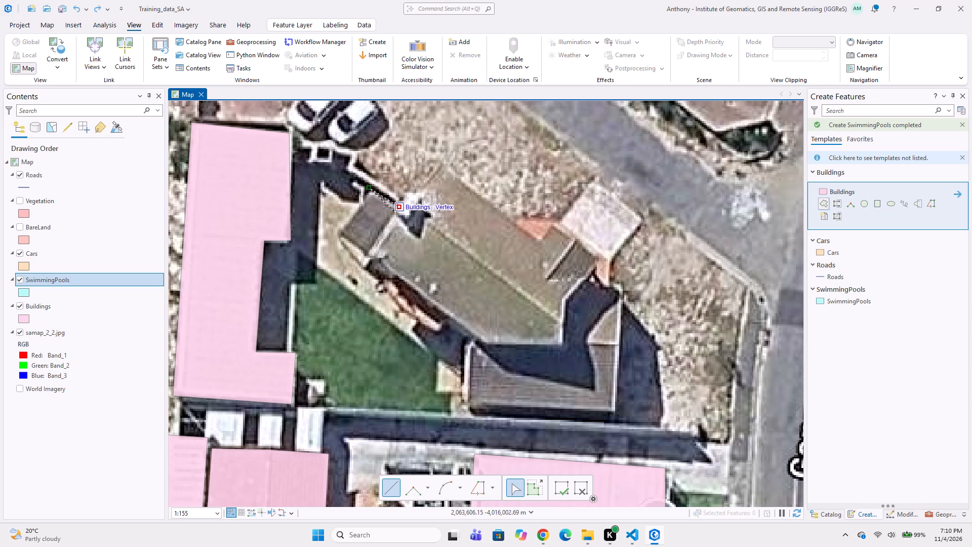
pyautogui.click(366, 257)
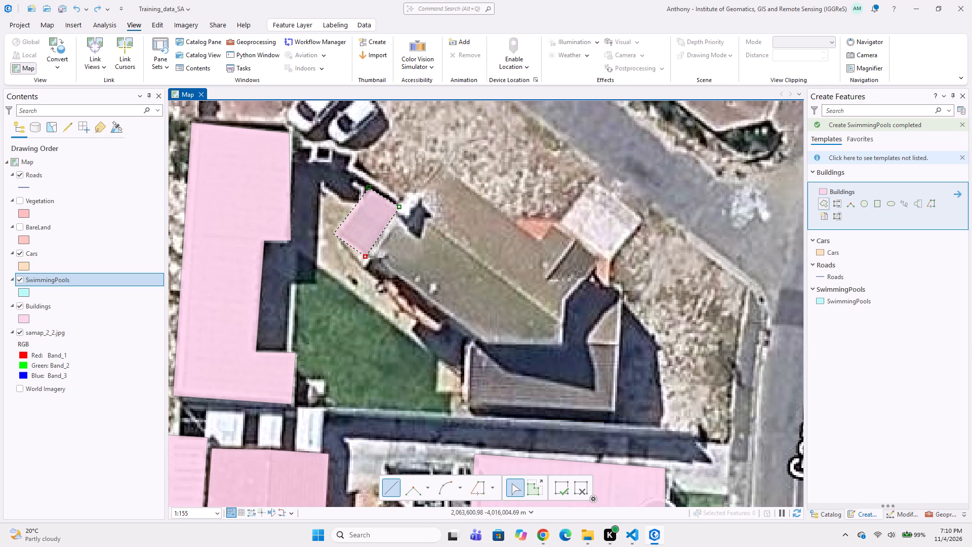
pyautogui.doubleClick(334, 234)
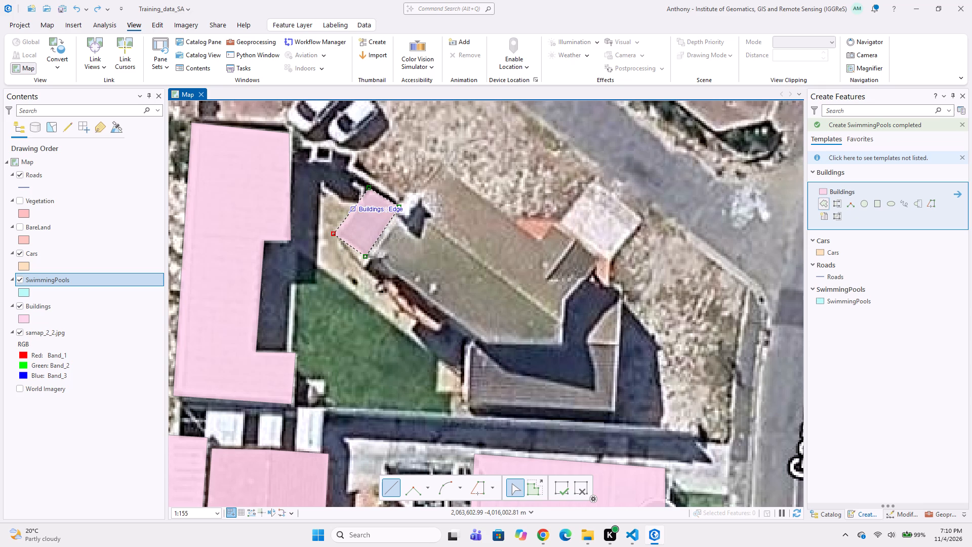
pyautogui.doubleClick(355, 211)
# Digitize the large brown diagonal roof beside the small digitized roof as a ten-vertex Buildings polygon, following its northeast notch and shared northwest edge.
pyautogui.click(397, 204)
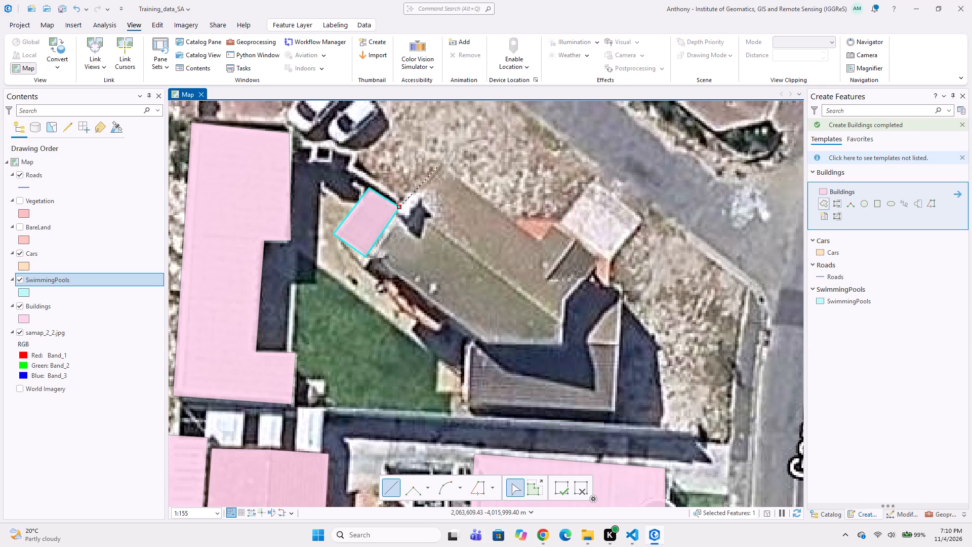
pyautogui.click(440, 167)
pyautogui.click(539, 239)
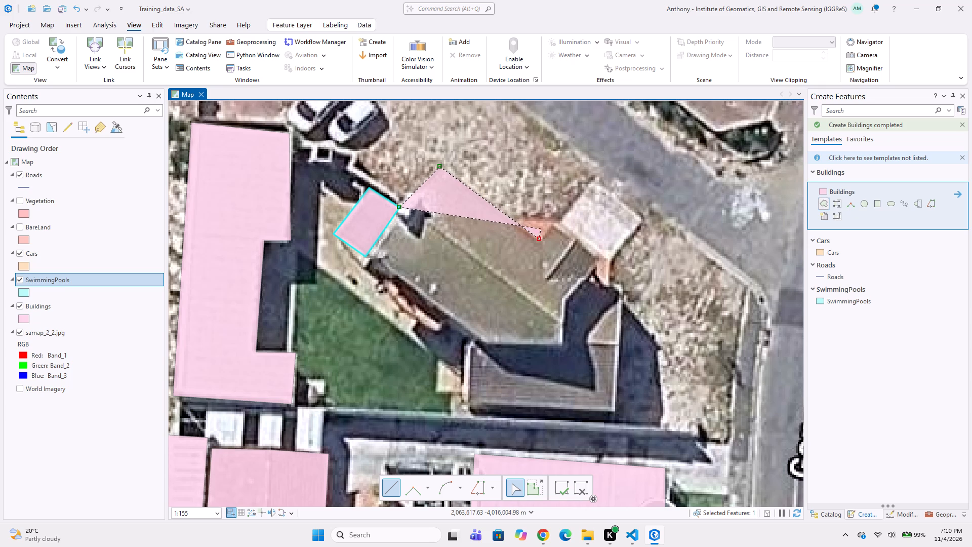
pyautogui.click(550, 225)
pyautogui.click(597, 255)
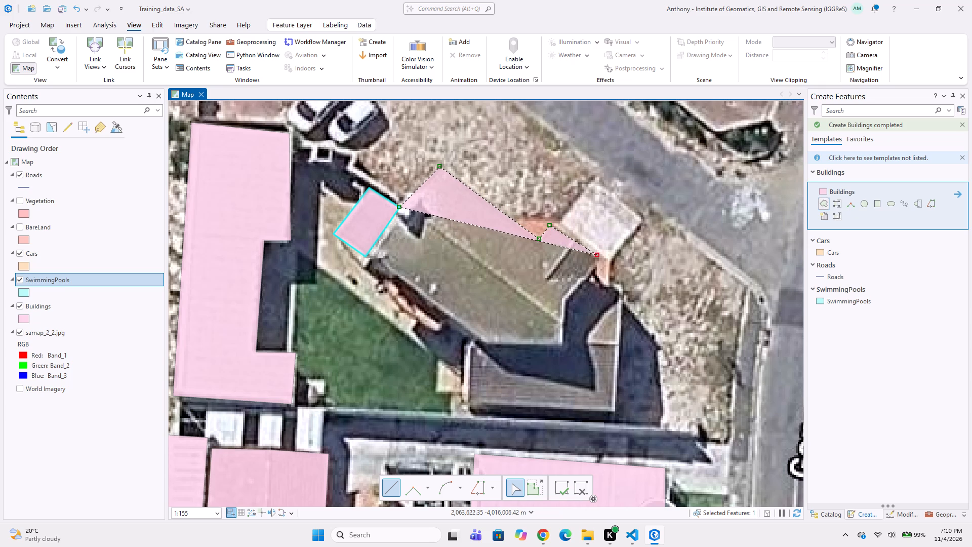
pyautogui.click(601, 262)
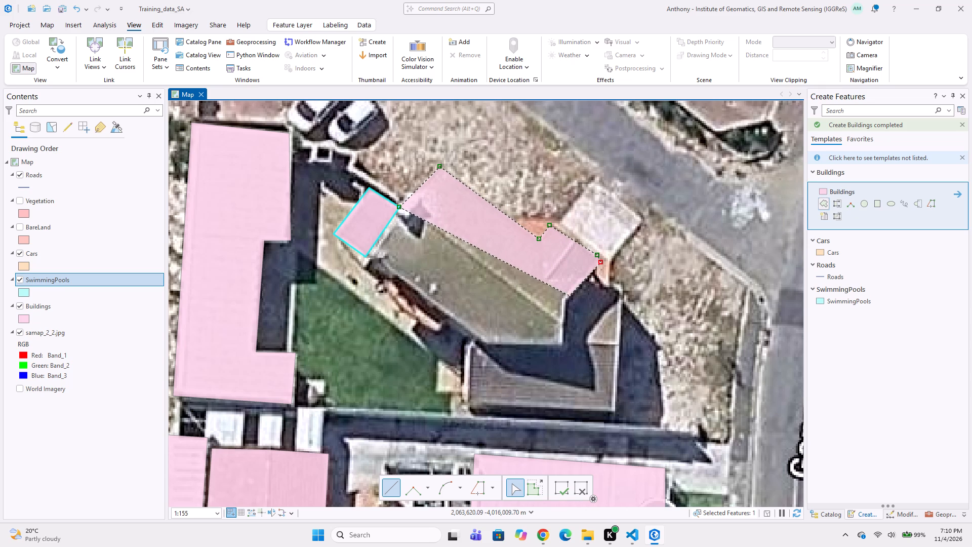
pyautogui.click(570, 296)
pyautogui.click(564, 346)
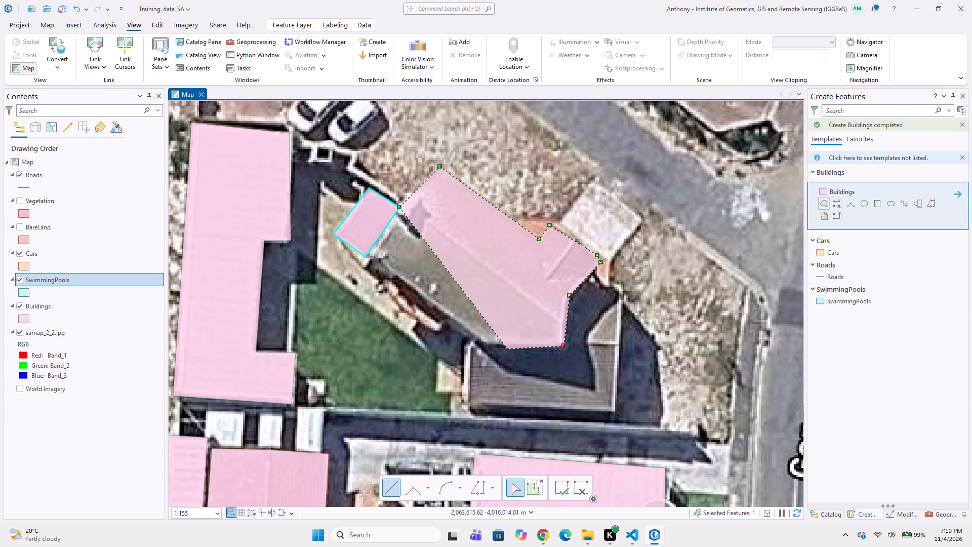
pyautogui.click(486, 346)
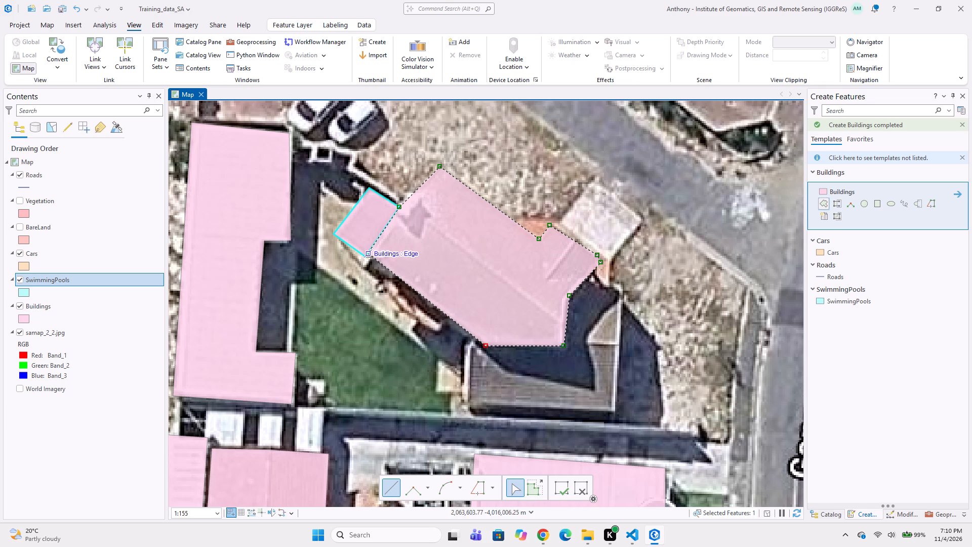
pyautogui.doubleClick(371, 255)
# Digitize the larger, northwestern white car parked north of the long digitized roof as a six-vertex Cars polygon.
pyautogui.scroll(-1, 438, 294)
pyautogui.moveTo(441, 275); pyautogui.dragTo(435, 330, button='middle')
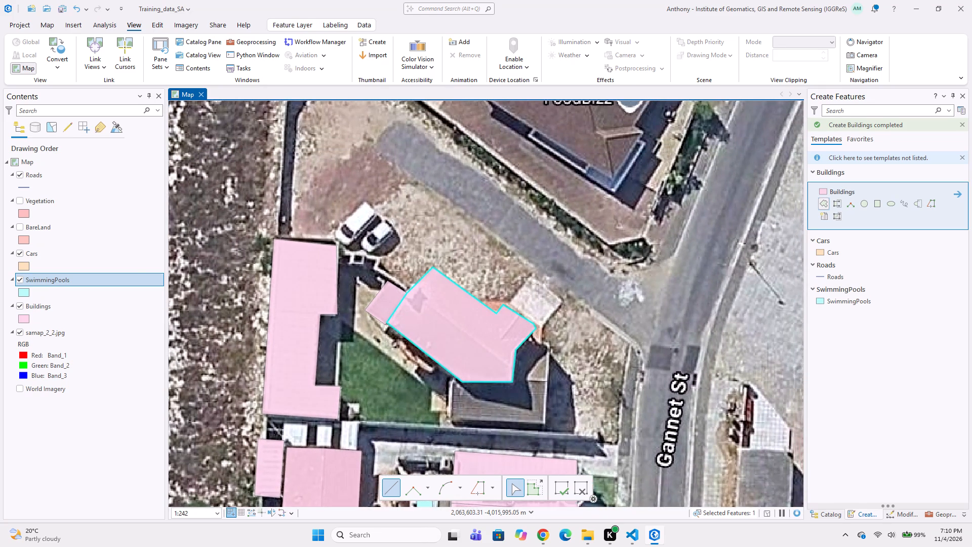
pyautogui.moveTo(382, 238); pyautogui.dragTo(454, 289, button='middle')
pyautogui.moveTo(585, 269); pyautogui.dragTo(490, 245, button='middle')
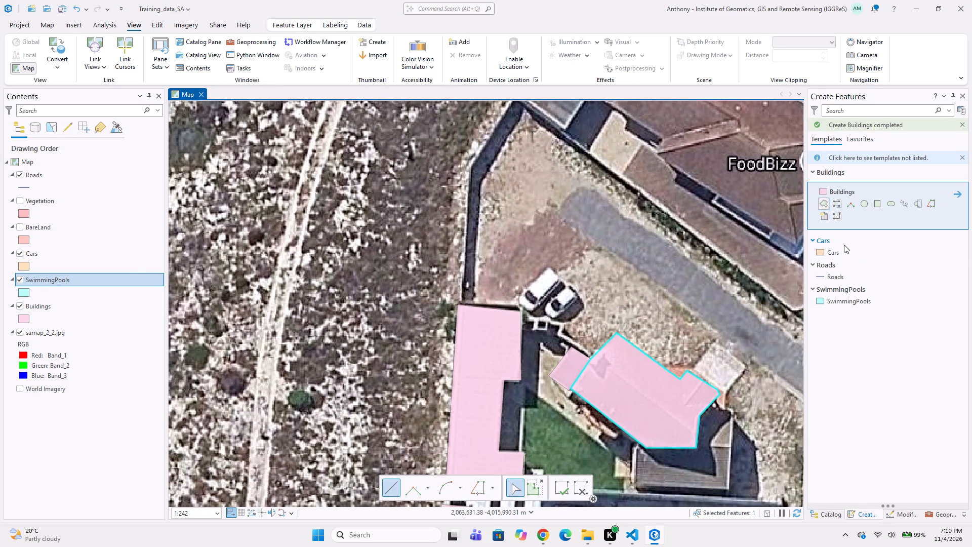
pyautogui.click(835, 252)
pyautogui.scroll(2, 568, 289)
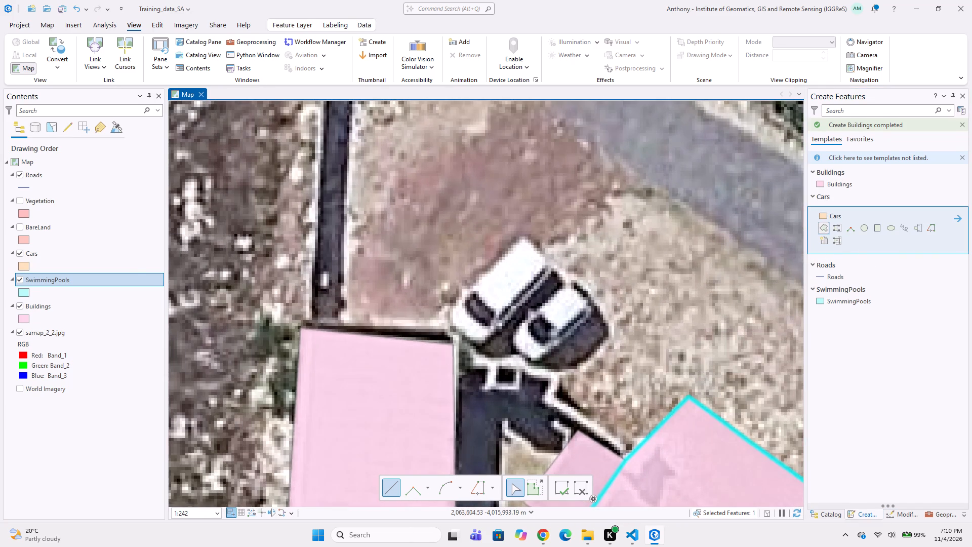
pyautogui.click(562, 264)
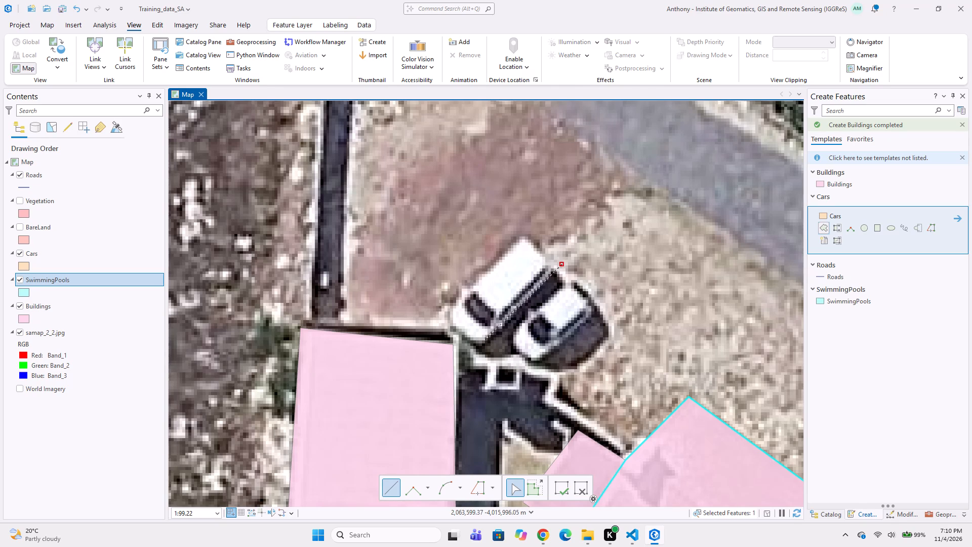
pyautogui.click(482, 351)
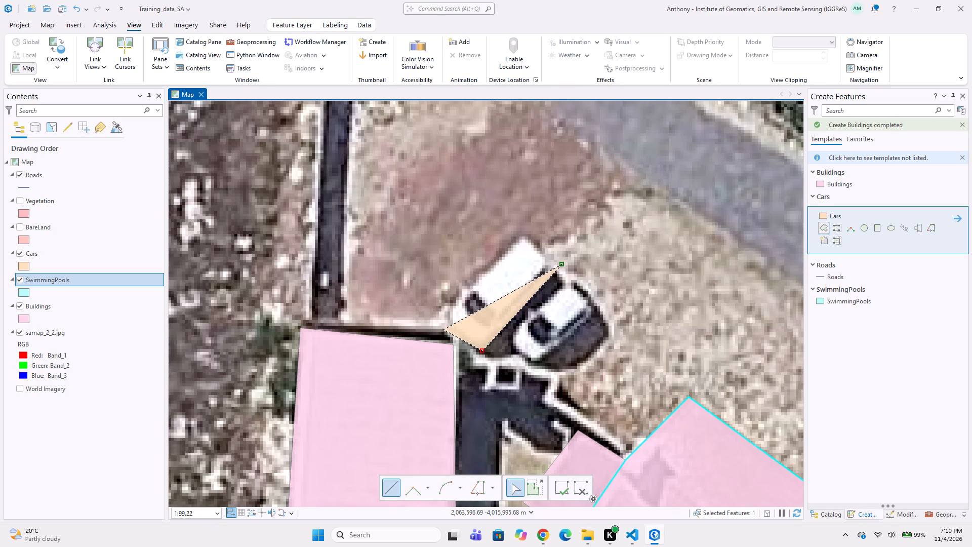
pyautogui.click(452, 333)
pyautogui.click(445, 318)
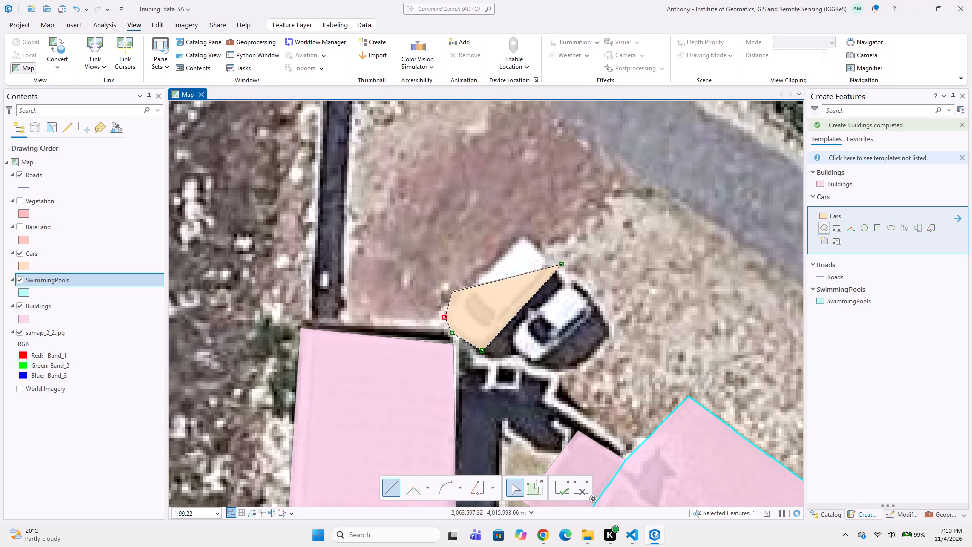
pyautogui.click(451, 292)
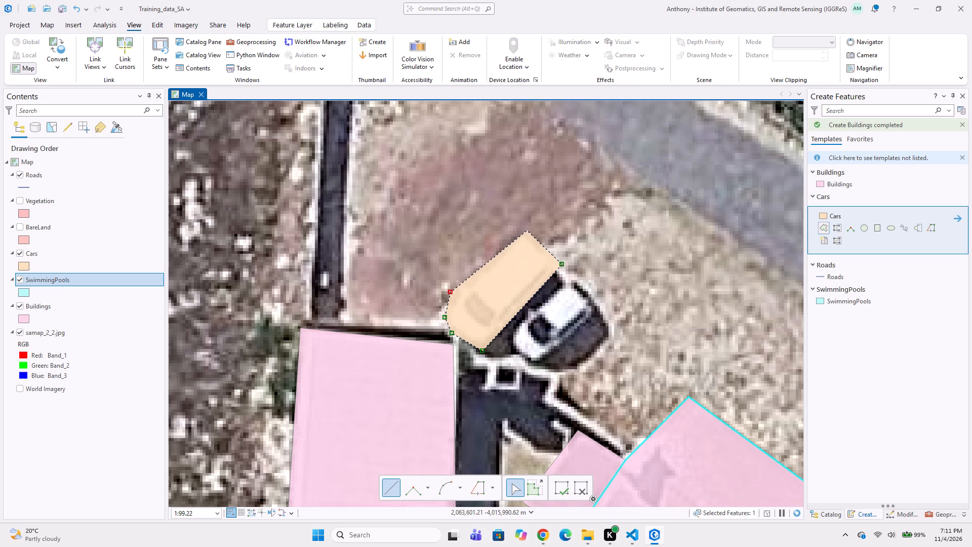
pyautogui.doubleClick(523, 229)
# Digitize the smaller white car beside the digitized one as a rotated rectangle in Cars.
pyautogui.scroll(-3, 504, 282)
pyautogui.scroll(3, 518, 291)
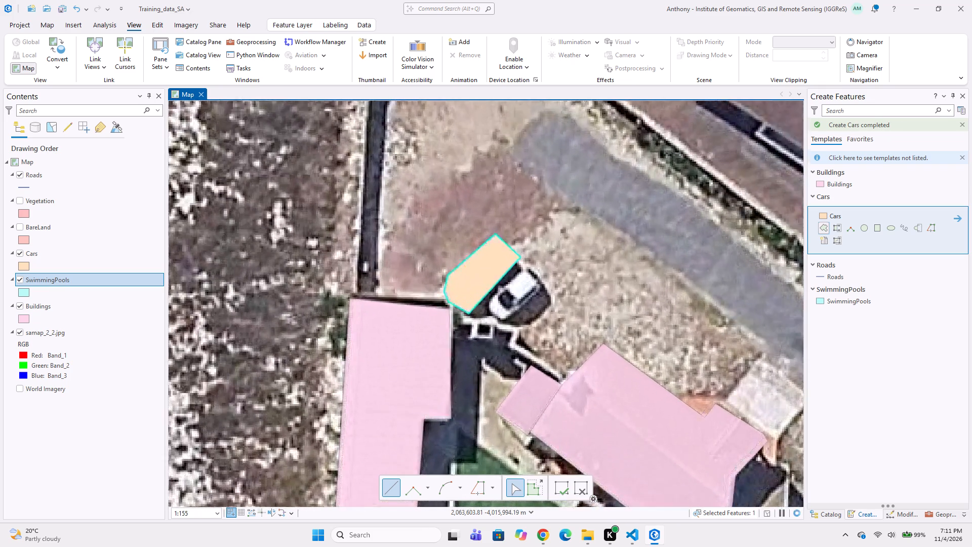
pyautogui.click(874, 230)
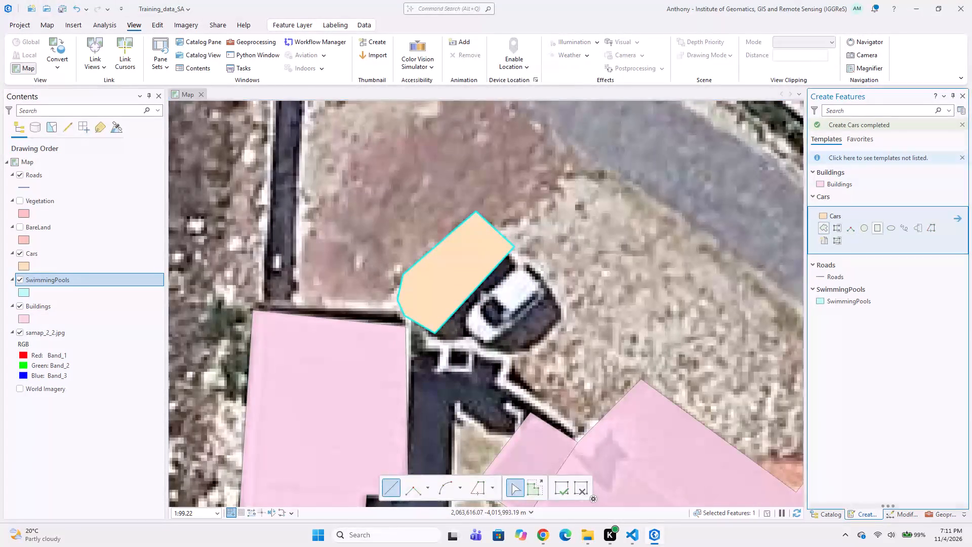
pyautogui.click(553, 291)
pyautogui.click(488, 351)
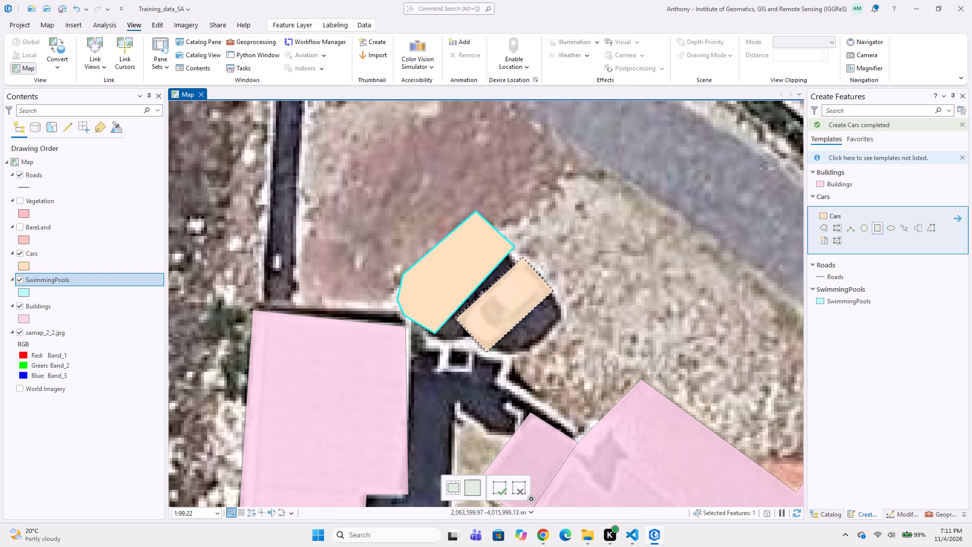
pyautogui.click(458, 316)
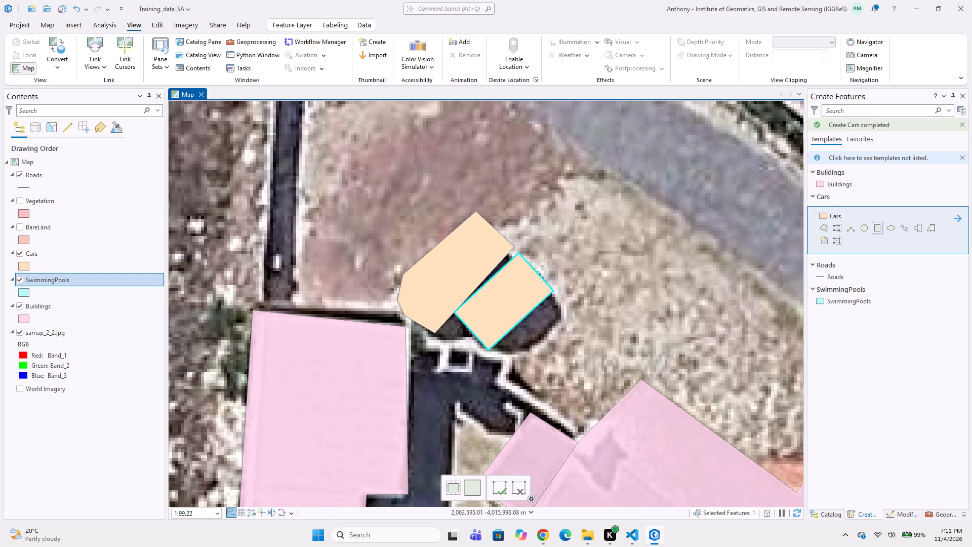
# Digitize the long grey roof northwest of FoodBizz as an eight-vertex Buildings polygon, following the notch on its southeast side.
pyautogui.scroll(-2, 514, 316)
pyautogui.scroll(-1, 550, 294)
pyautogui.moveTo(534, 293); pyautogui.dragTo(397, 296, button='middle')
pyautogui.moveTo(436, 255); pyautogui.dragTo(392, 291, button='middle')
pyautogui.moveTo(368, 227); pyautogui.dragTo(390, 296, button='middle')
pyautogui.scroll(1, 376, 261)
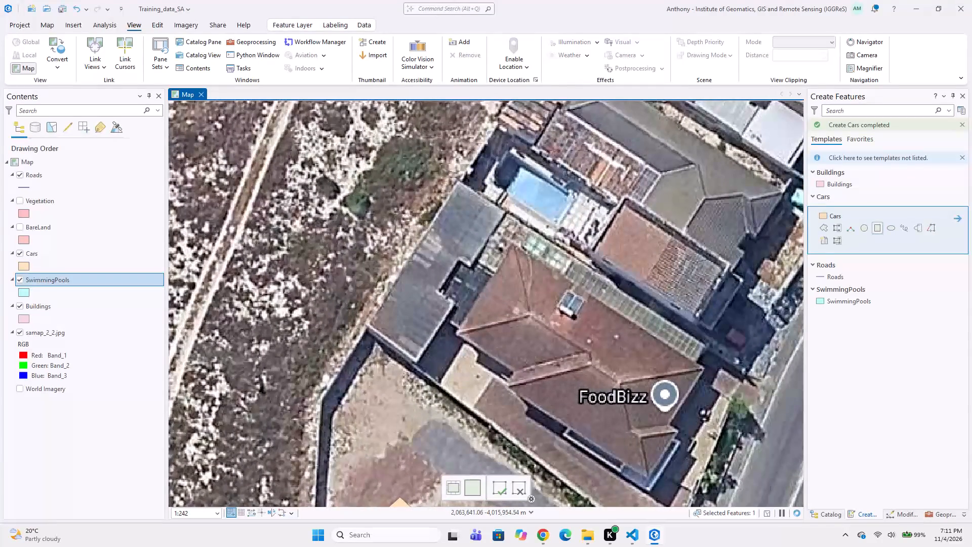
pyautogui.click(839, 184)
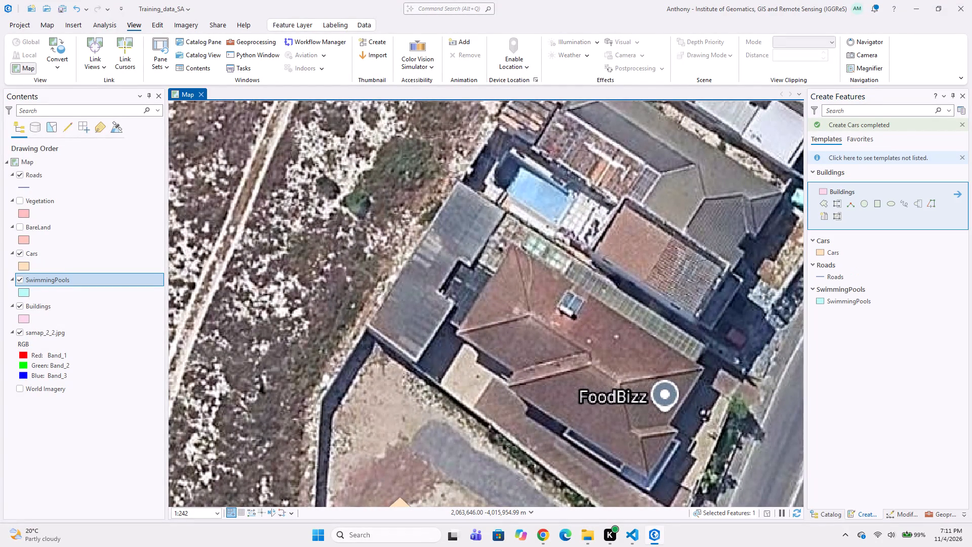
pyautogui.scroll(1, 460, 223)
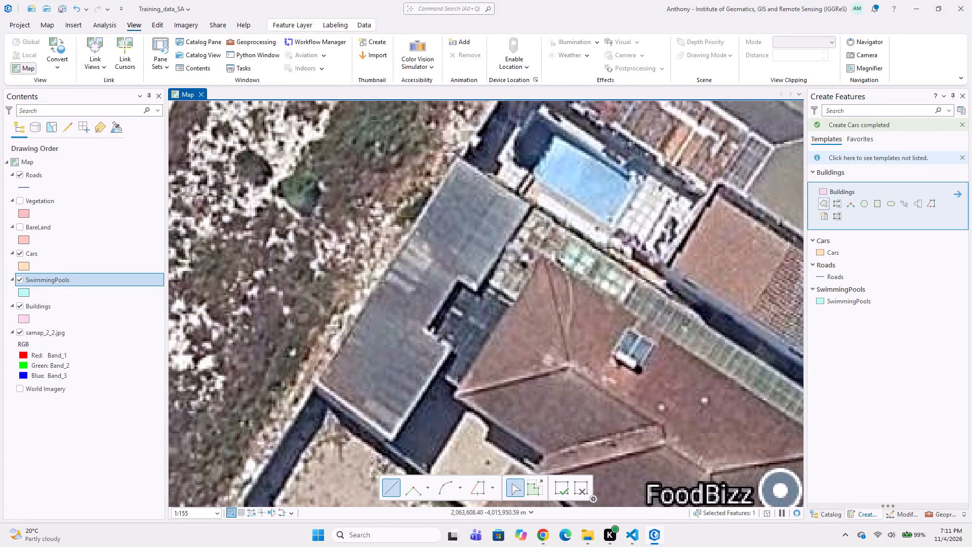
pyautogui.click(456, 156)
pyautogui.moveTo(314, 379); pyautogui.dragTo(319, 383)
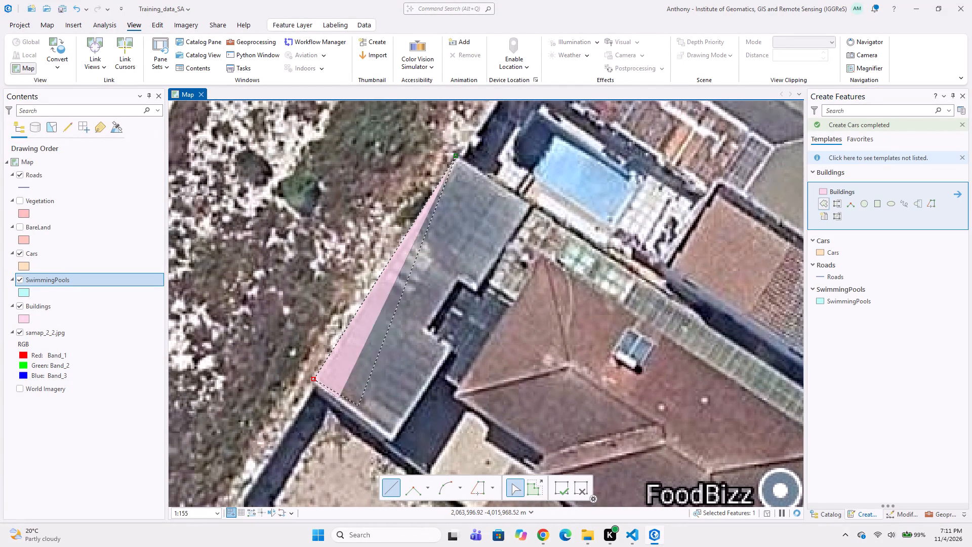
pyautogui.click(392, 441)
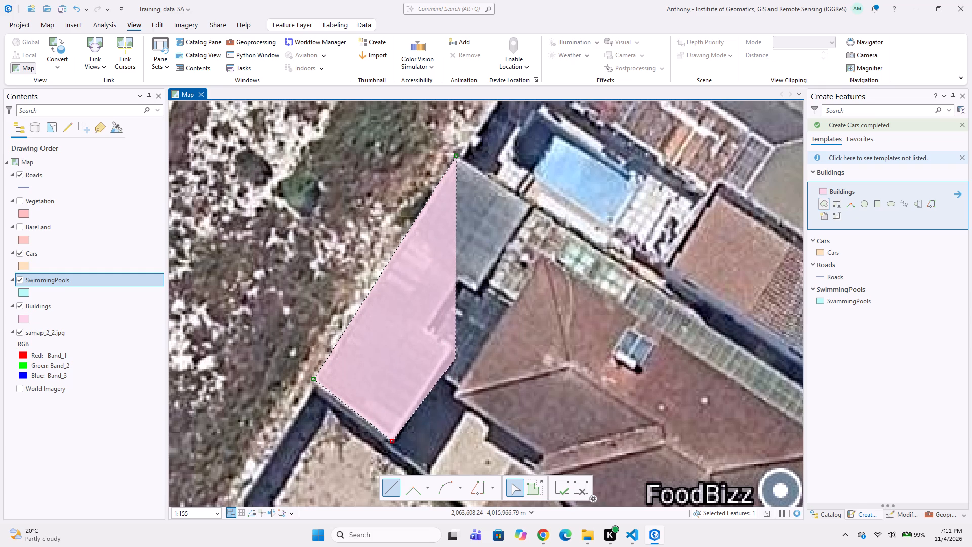
pyautogui.click(453, 353)
pyautogui.click(427, 331)
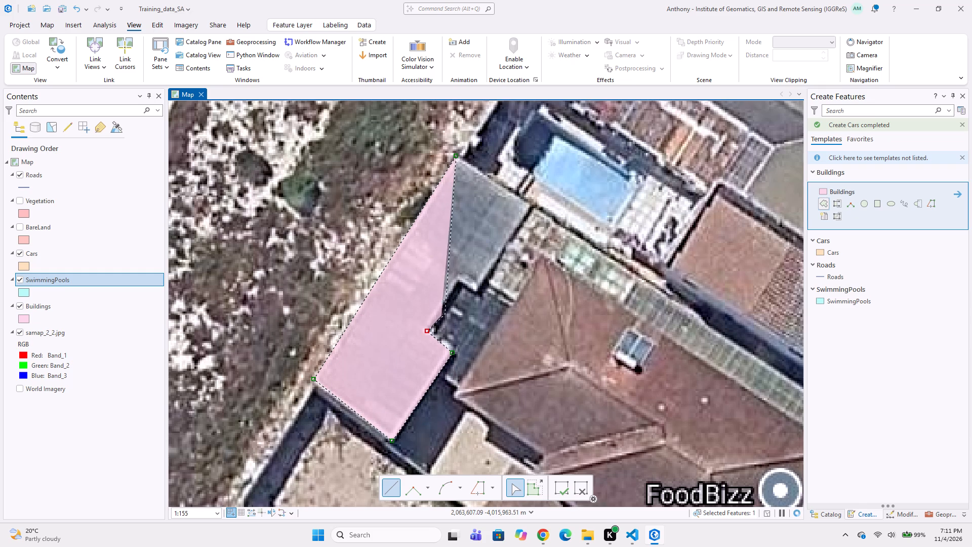
pyautogui.click(456, 280)
pyautogui.click(473, 292)
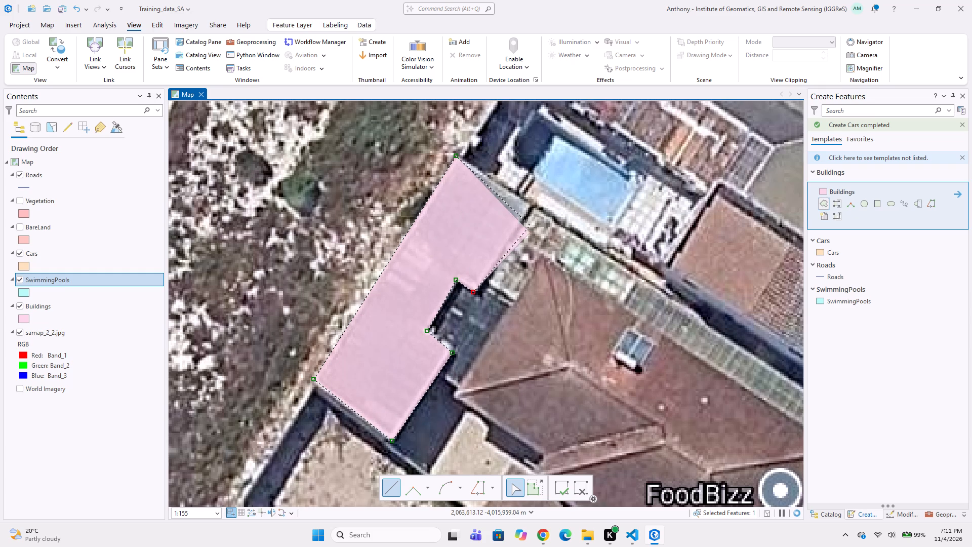
pyautogui.doubleClick(532, 206)
# Digitize the narrow translucent roofing along FoodBizz's northeast side as a six-vertex L-shaped Buildings polygon sharing the grey roof's edge.
pyautogui.click(534, 206)
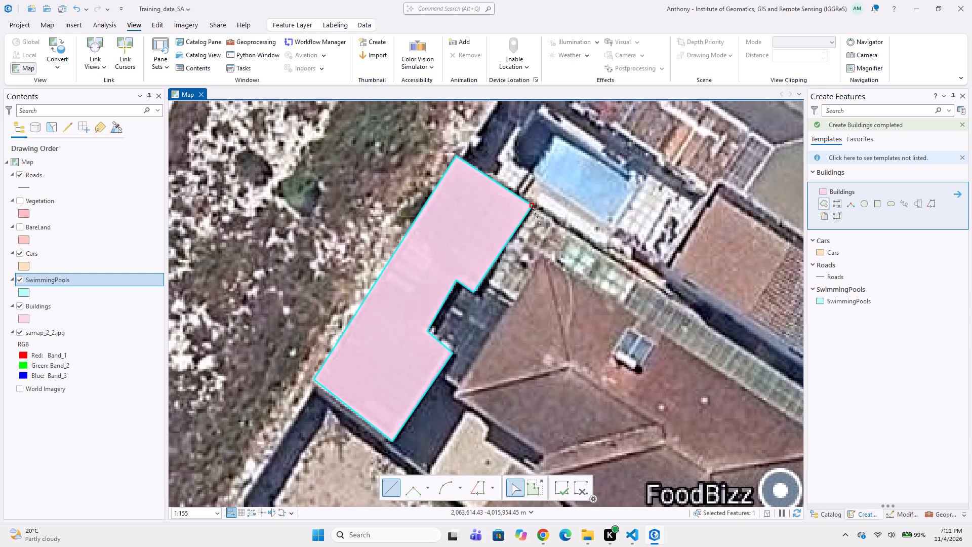
pyautogui.moveTo(587, 268); pyautogui.dragTo(436, 199, button='middle')
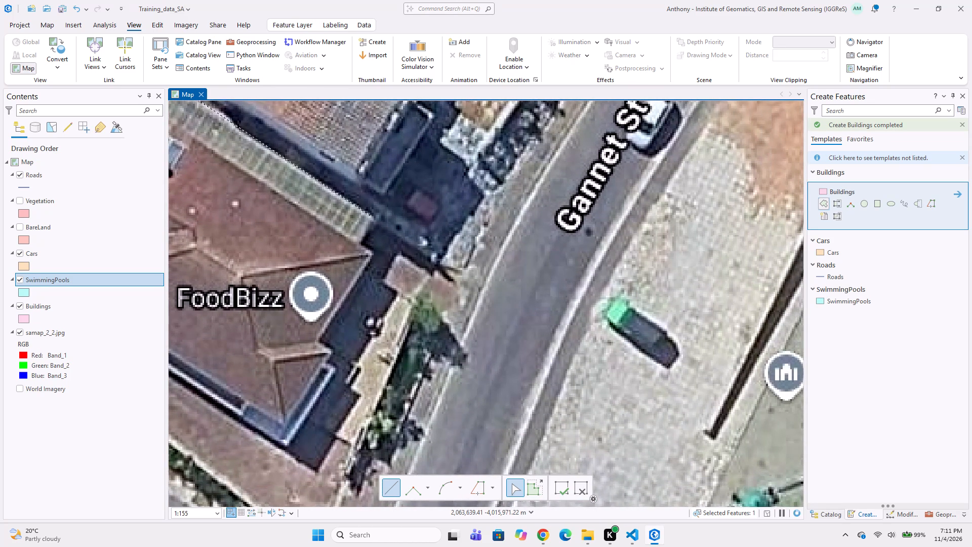
pyautogui.click(373, 216)
pyautogui.click(358, 245)
pyautogui.moveTo(355, 240); pyautogui.dragTo(518, 284, button='middle')
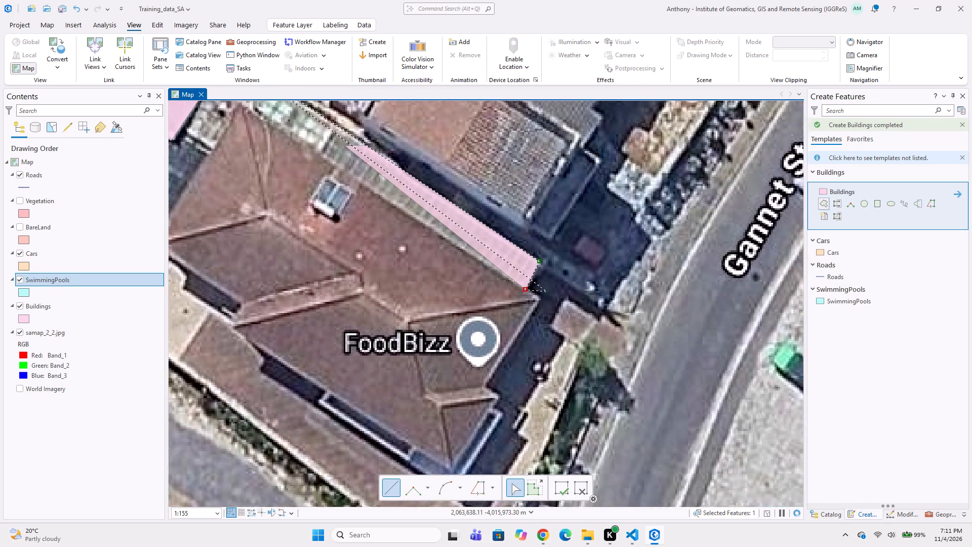
pyautogui.moveTo(385, 232); pyautogui.dragTo(509, 296, button='middle')
pyautogui.click(429, 188)
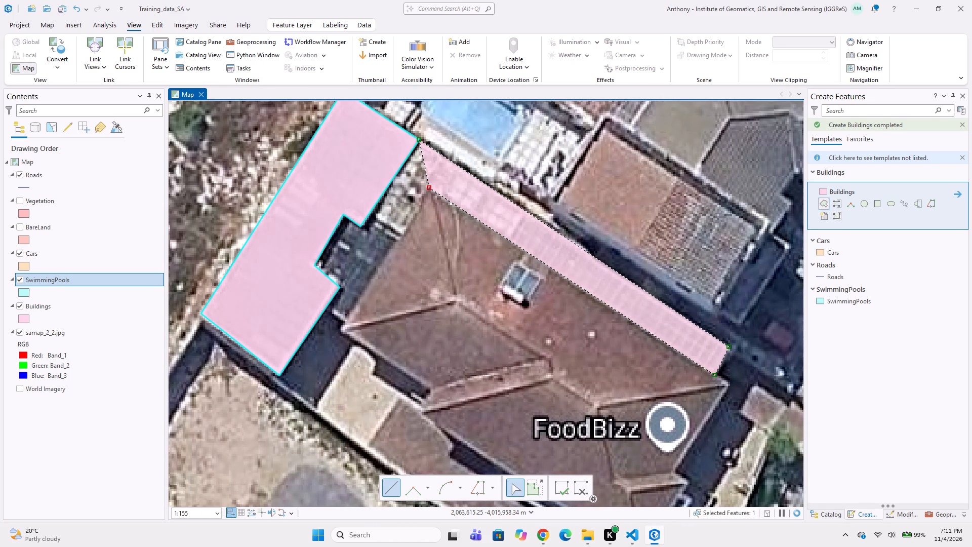
pyautogui.click(401, 236)
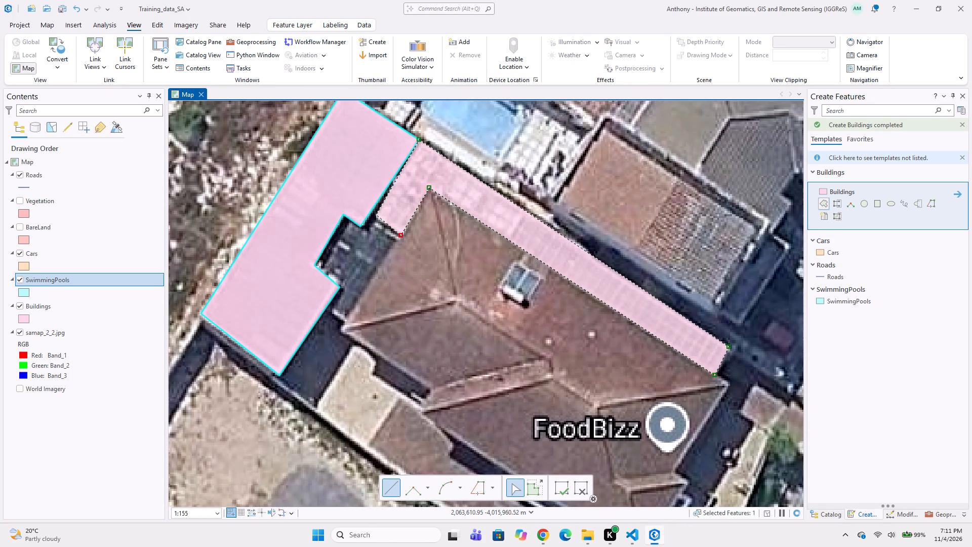
pyautogui.doubleClick(371, 215)
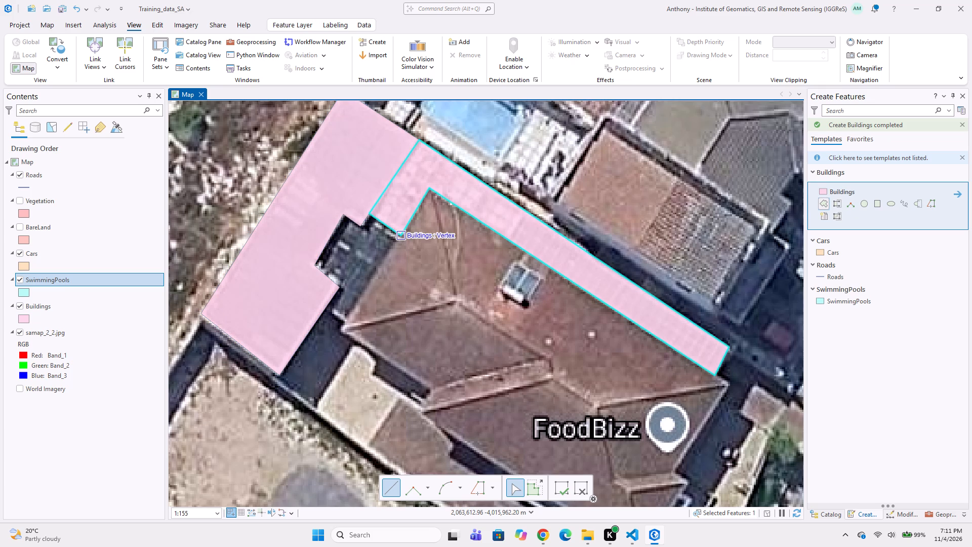
# Digitize the dark covered area between the grey roof and FoodBizz as an eight-vertex Buildings polygon following the grey roof's notch.
pyautogui.click(401, 232)
pyautogui.click(348, 323)
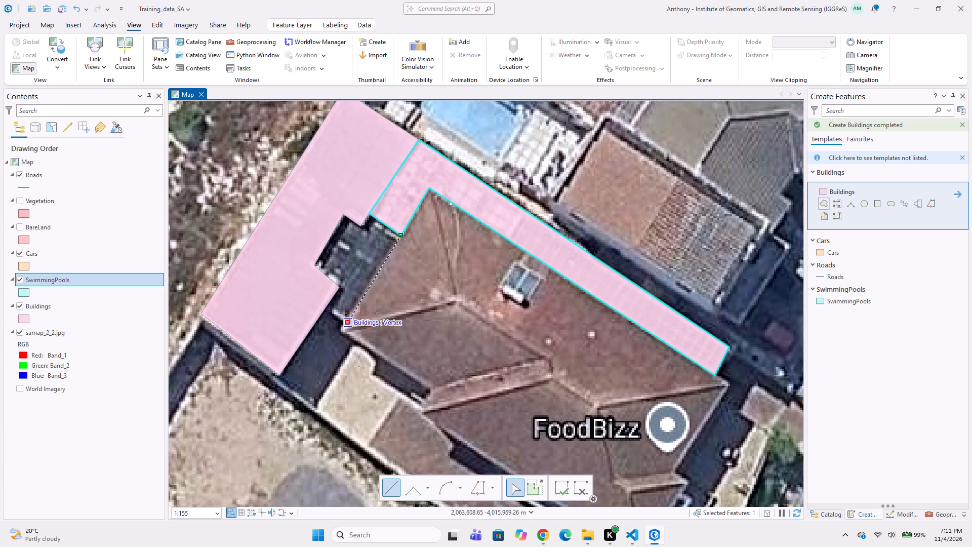
pyautogui.click(325, 307)
pyautogui.click(339, 291)
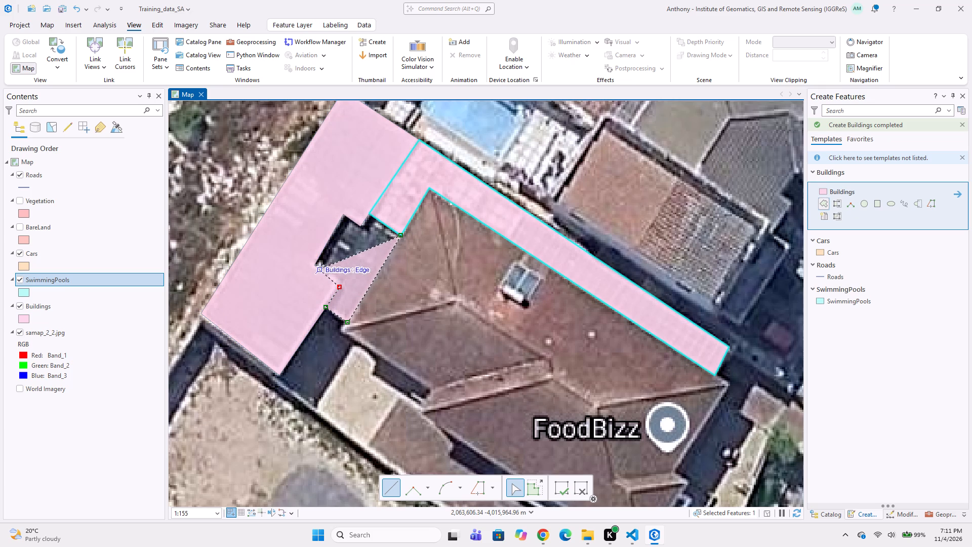
pyautogui.click(314, 266)
pyautogui.click(344, 213)
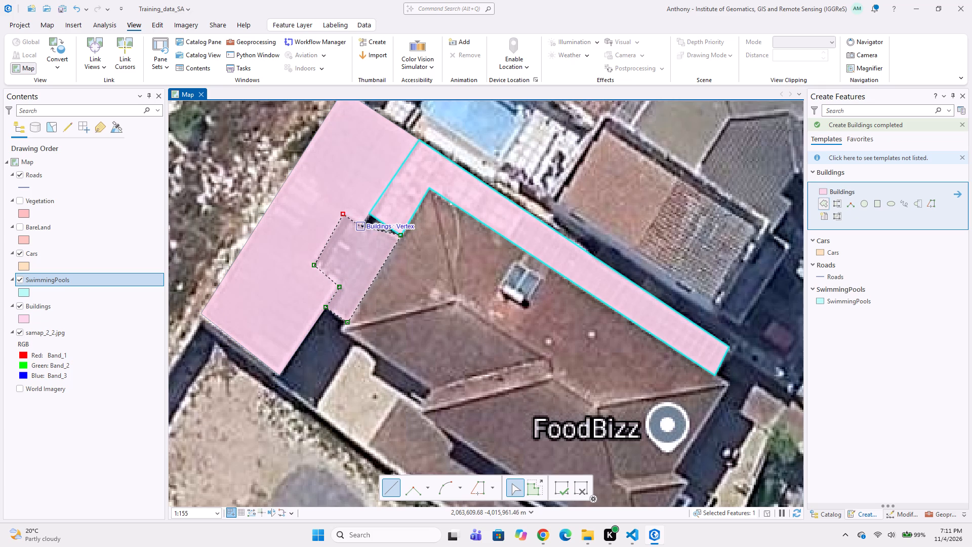
pyautogui.click(360, 225)
pyautogui.doubleClick(369, 215)
# Digitize FoodBizz's main brown roof as a ten-vertex Buildings polygon sharing edges with the covered area and the narrow translucent roofing.
pyautogui.moveTo(375, 303); pyautogui.dragTo(402, 264, button='middle')
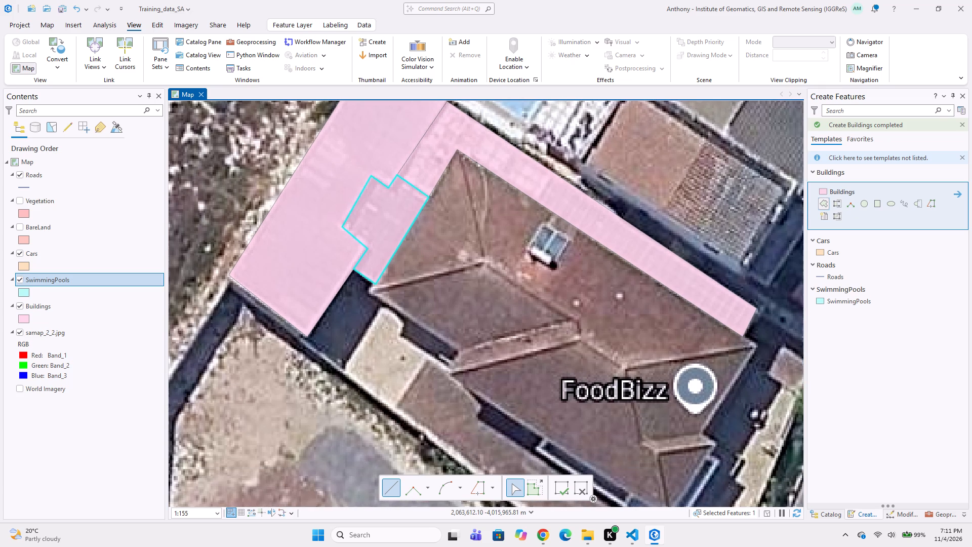
pyautogui.click(375, 285)
pyautogui.click(371, 291)
pyautogui.click(458, 351)
pyautogui.click(445, 369)
pyautogui.moveTo(456, 372); pyautogui.dragTo(351, 298, button='middle')
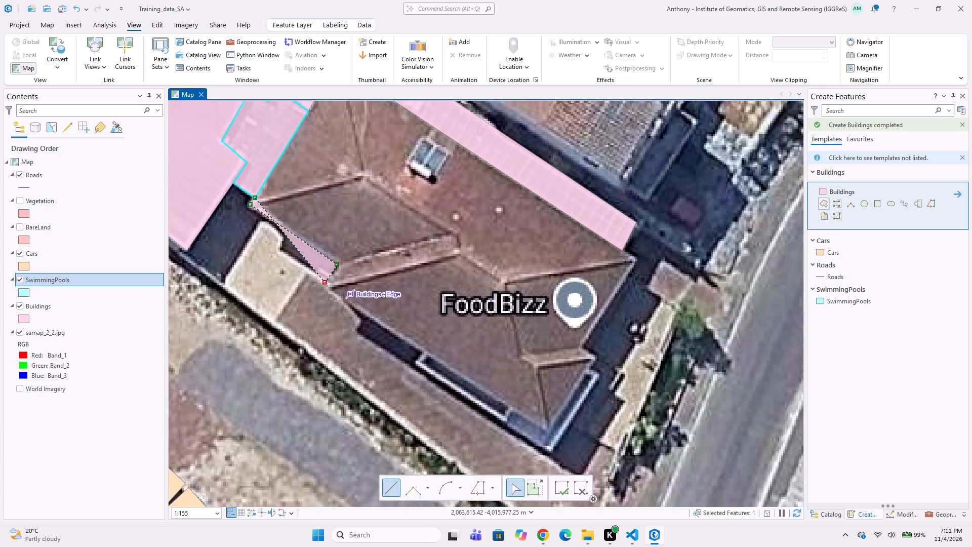
pyautogui.click(433, 351)
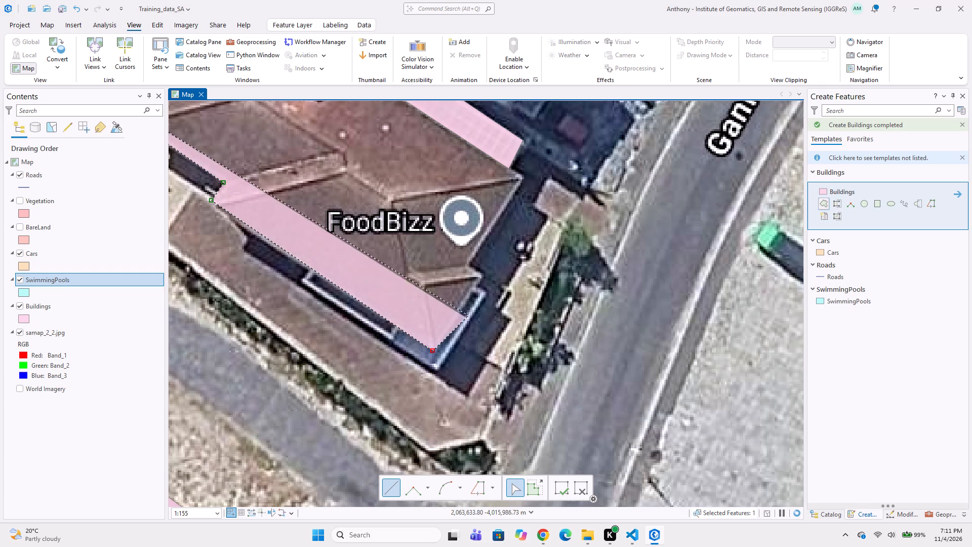
pyautogui.click(484, 277)
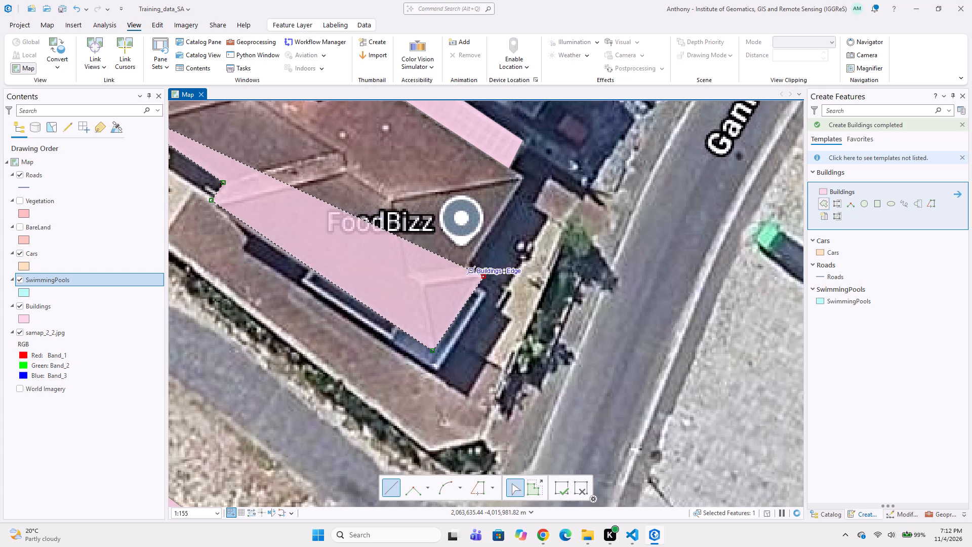
pyautogui.click(468, 264)
pyautogui.click(523, 179)
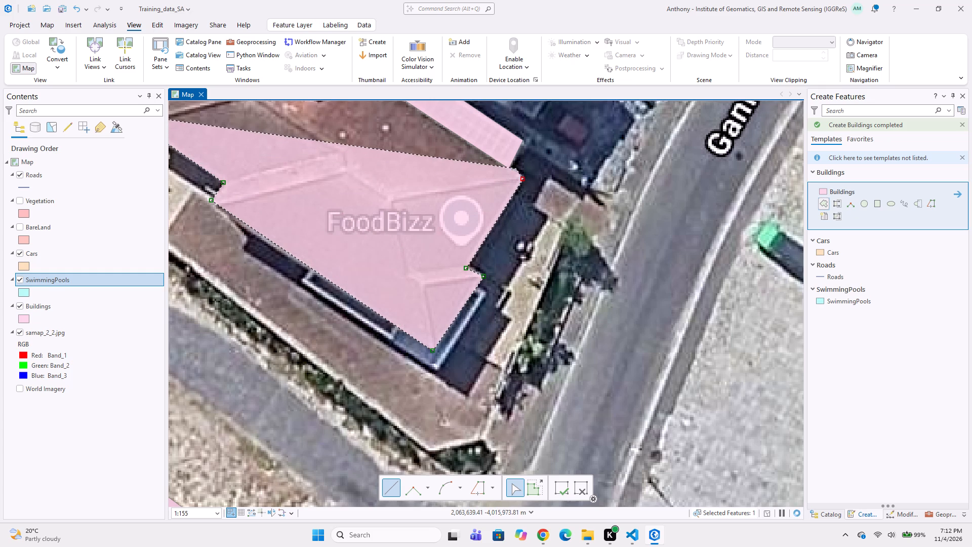
pyautogui.click(511, 165)
pyautogui.moveTo(500, 167); pyautogui.dragTo(573, 248, button='middle')
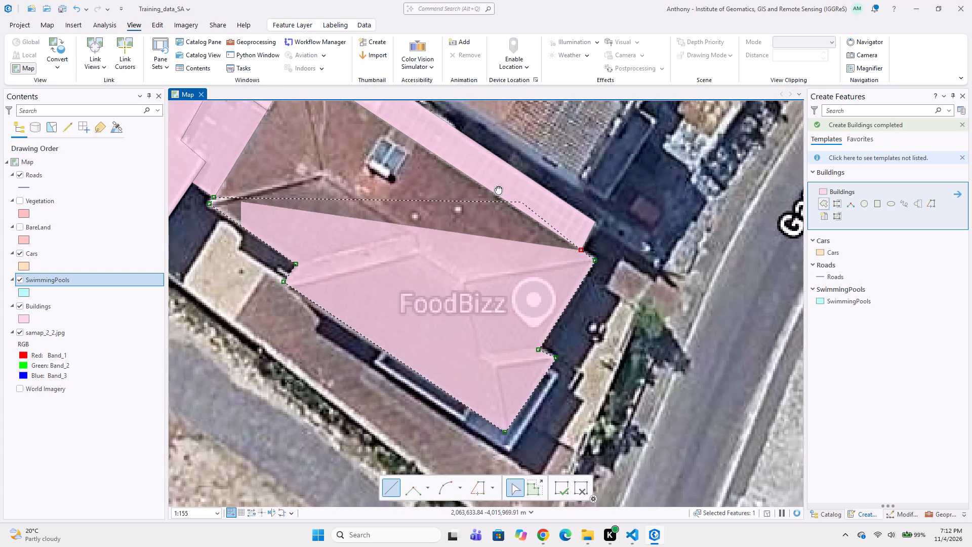
pyautogui.moveTo(511, 211); pyautogui.dragTo(573, 257, button='middle')
pyautogui.moveTo(408, 165); pyautogui.dragTo(502, 218, button='middle')
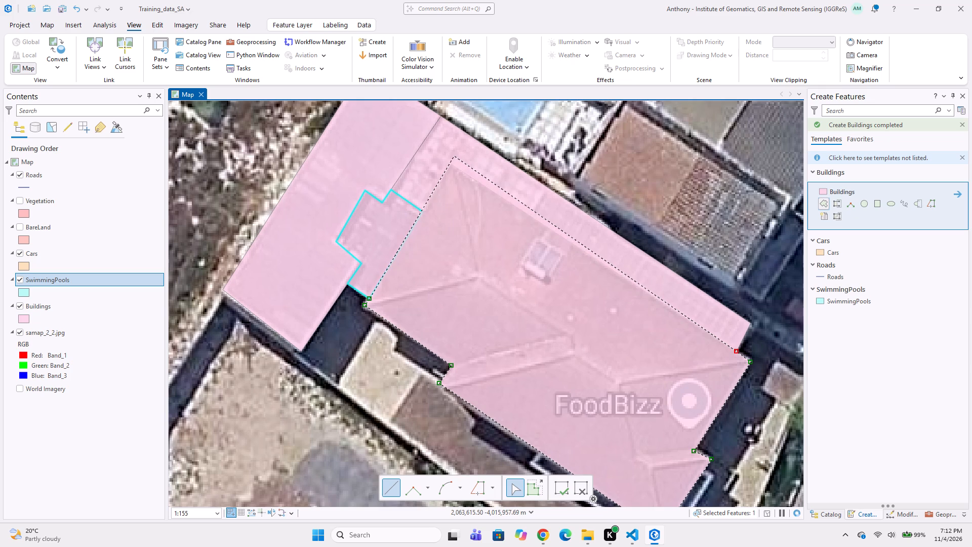
pyautogui.doubleClick(451, 161)
# Digitize the dark tiled roof north of Megamax as a ten-vertex L-shaped Buildings polygon sharing the adjoining digitized house's southern edges.
pyautogui.scroll(-2, 435, 280)
pyautogui.moveTo(404, 289); pyautogui.dragTo(443, 250, button='middle')
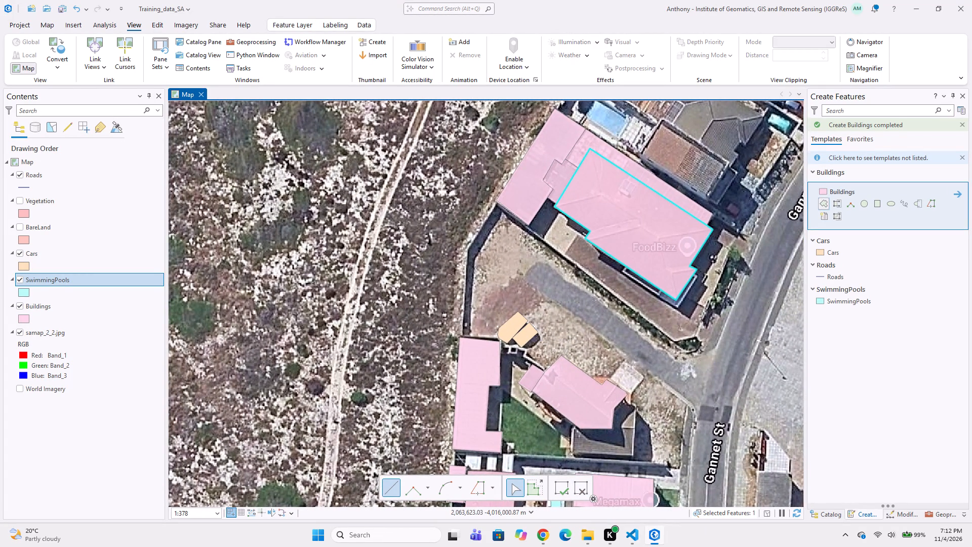
pyautogui.scroll(1, 631, 455)
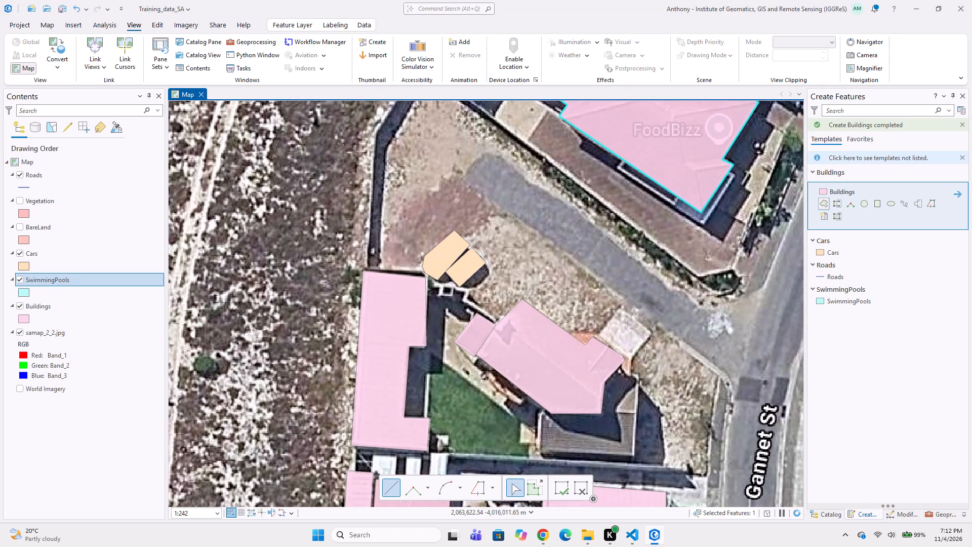
pyautogui.scroll(1, 612, 378)
pyautogui.click(609, 378)
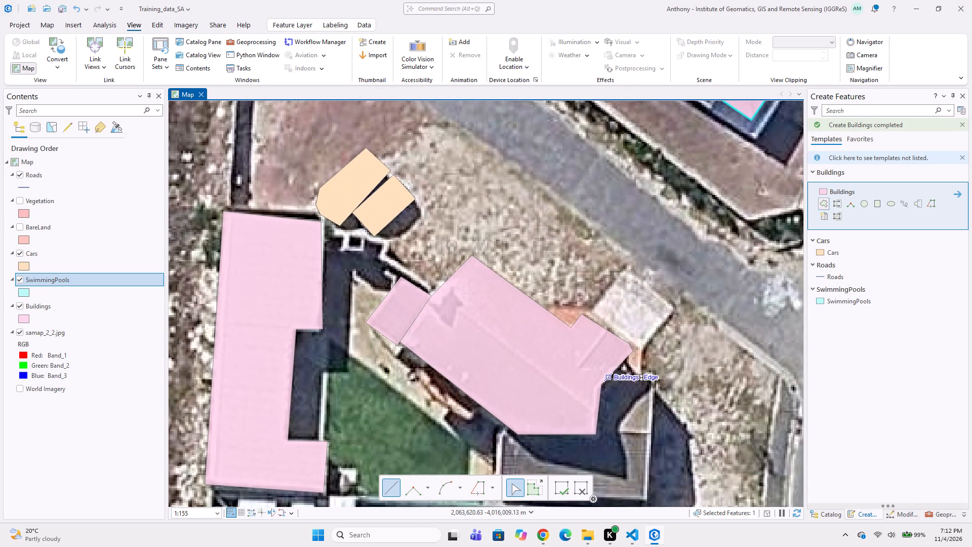
pyautogui.click(656, 378)
pyautogui.moveTo(670, 418); pyautogui.dragTo(663, 372, button='middle')
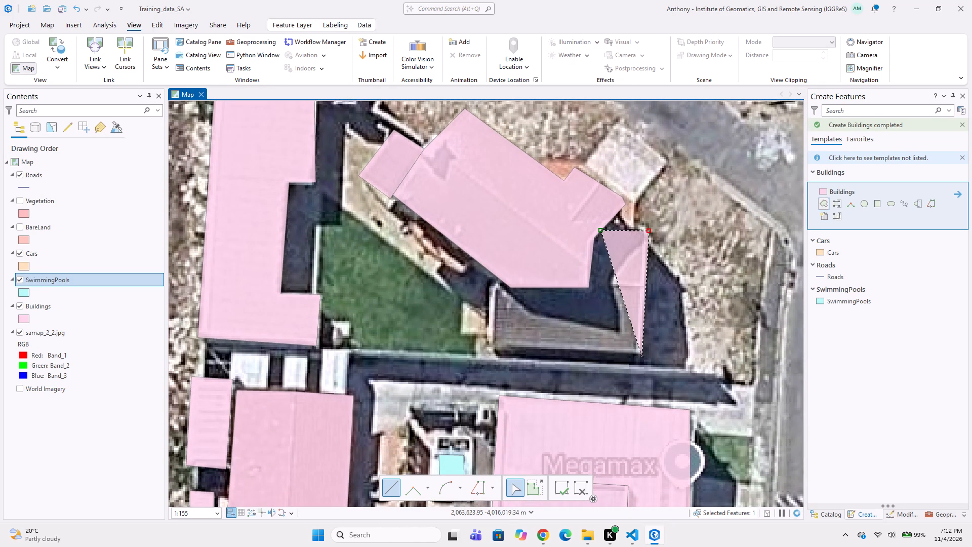
pyautogui.click(640, 355)
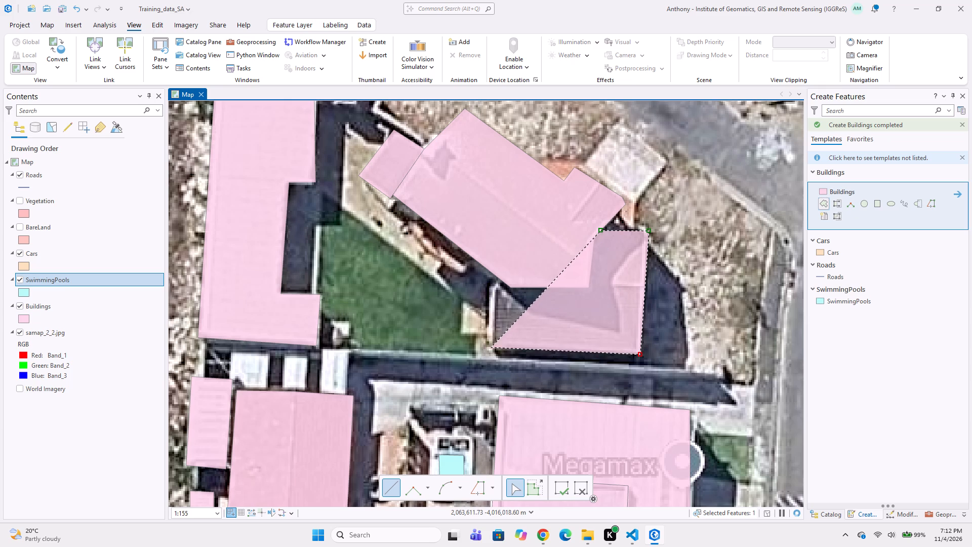
pyautogui.click(491, 347)
pyautogui.click(486, 342)
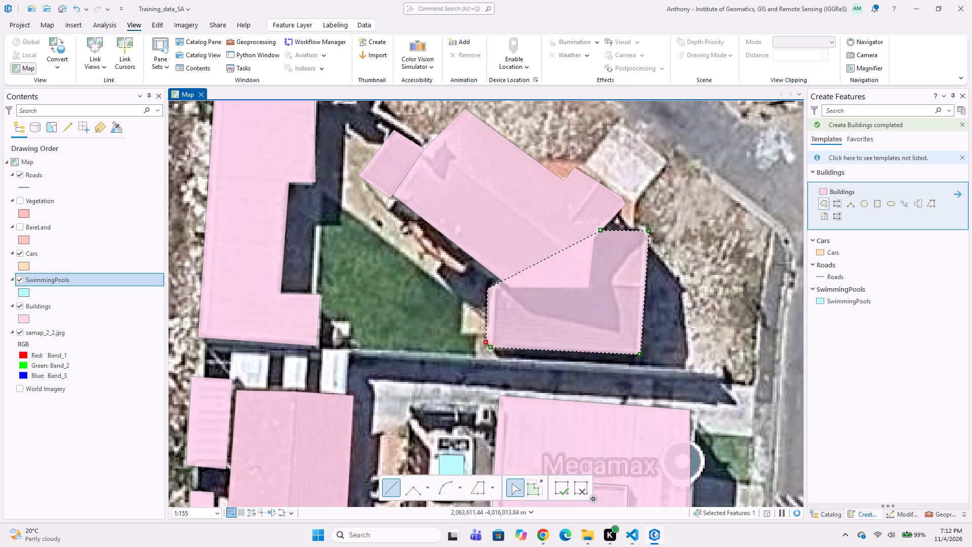
pyautogui.click(488, 289)
pyautogui.click(497, 280)
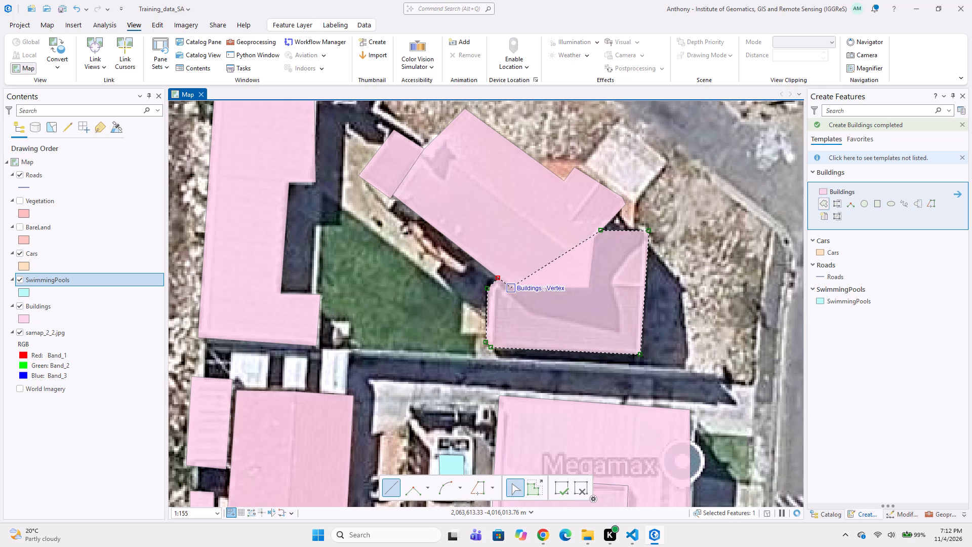
pyautogui.click(509, 289)
pyautogui.click(589, 289)
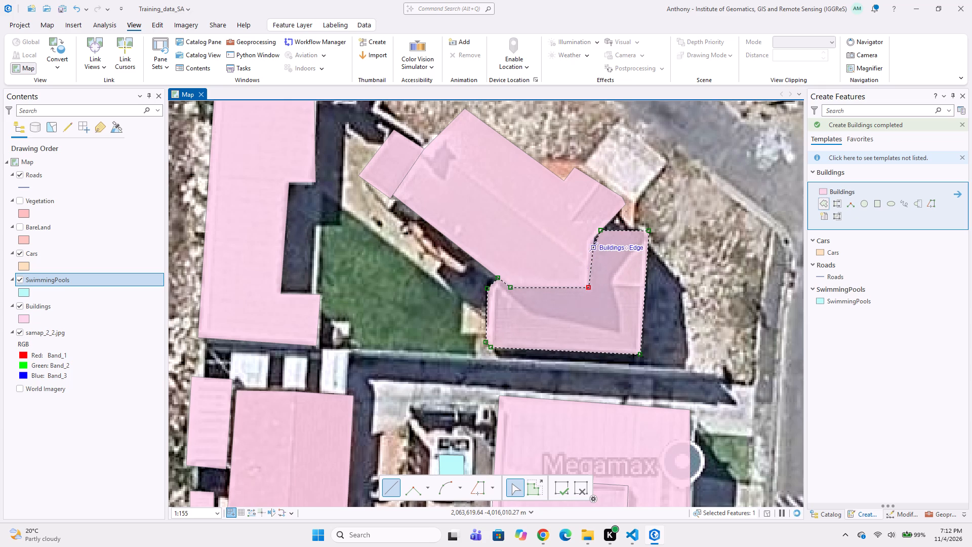
pyautogui.doubleClick(592, 236)
# Digitize the blue pool just north of FoodBizz, including its shaded end, as an eight-vertex SwimmingPools polygon.
pyautogui.scroll(-1, 690, 291)
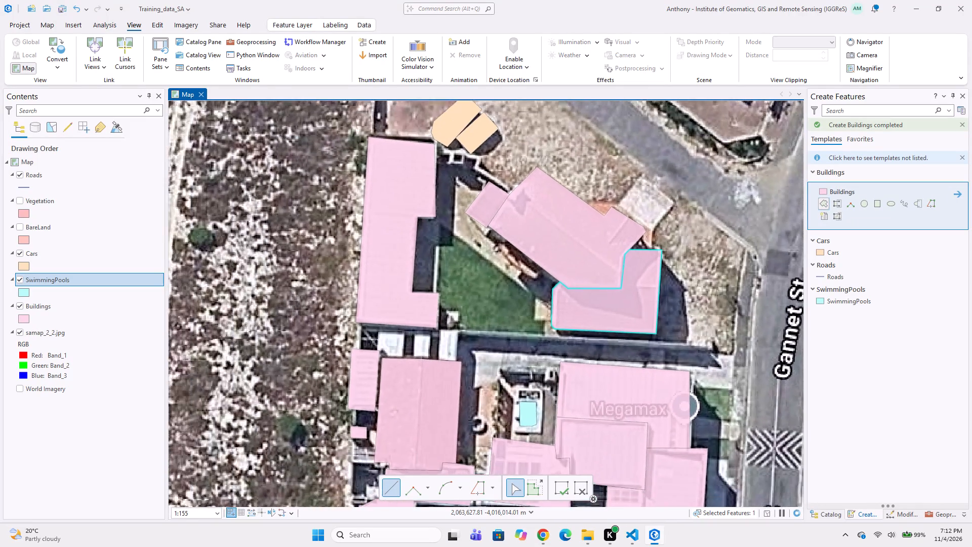
pyautogui.moveTo(686, 296); pyautogui.dragTo(599, 275, button='middle')
pyautogui.moveTo(604, 261); pyautogui.dragTo(614, 331, button='middle')
pyautogui.moveTo(421, 330); pyautogui.dragTo(438, 369, button='middle')
pyautogui.moveTo(495, 353); pyautogui.dragTo(407, 353, button='middle')
pyautogui.moveTo(603, 308); pyautogui.dragTo(597, 358, button='middle')
pyautogui.moveTo(582, 301); pyautogui.dragTo(564, 365, button='middle')
pyautogui.moveTo(672, 324); pyautogui.dragTo(662, 362, button='middle')
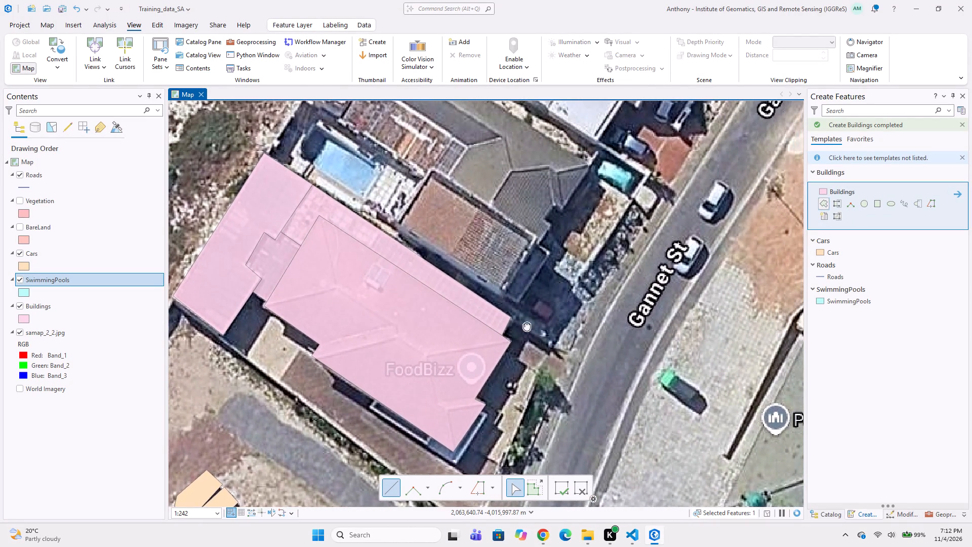
pyautogui.moveTo(442, 300); pyautogui.dragTo(582, 342, button='middle')
pyautogui.moveTo(720, 294); pyautogui.dragTo(495, 308, button='middle')
pyautogui.moveTo(614, 301); pyautogui.dragTo(518, 314, button='middle')
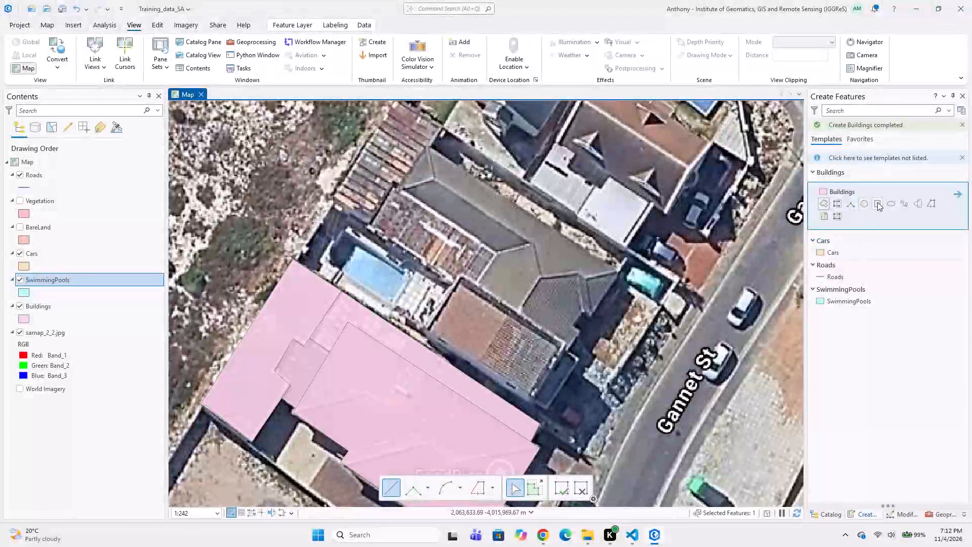
pyautogui.click(819, 305)
pyautogui.click(826, 277)
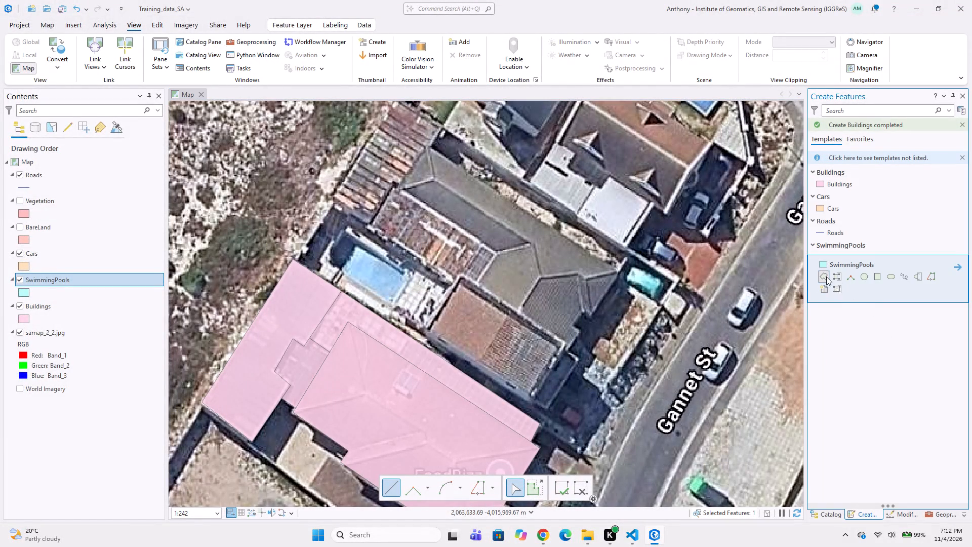
pyautogui.scroll(1, 351, 236)
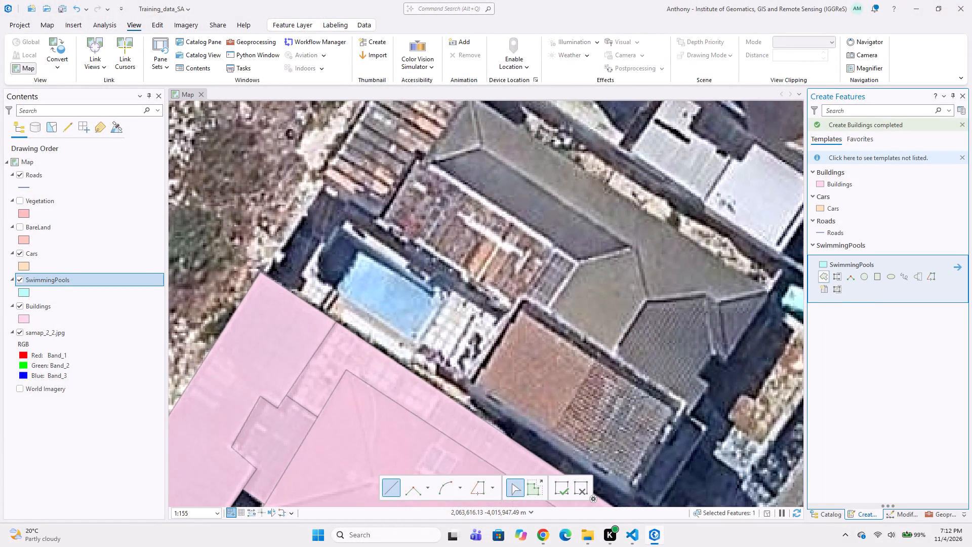
pyautogui.click(341, 236)
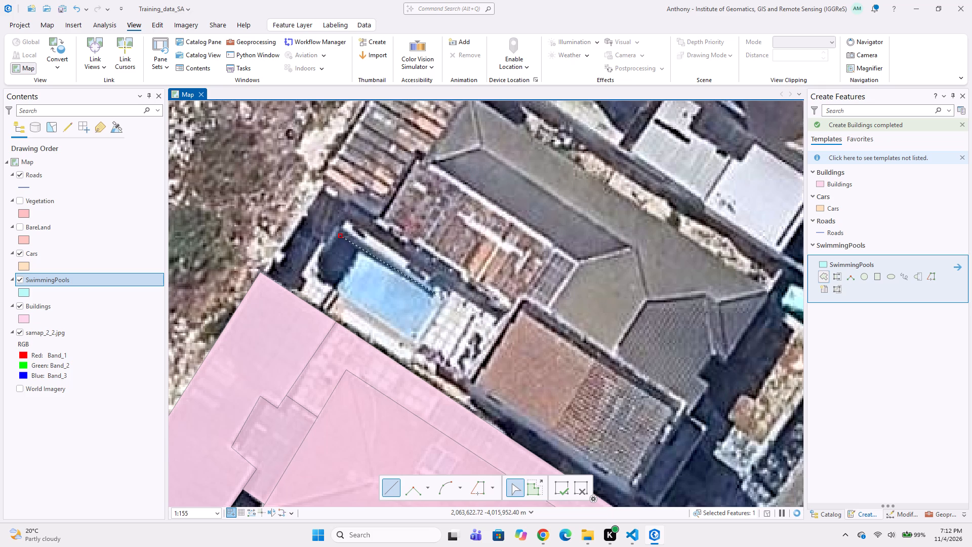
pyautogui.click(435, 293)
pyautogui.click(435, 306)
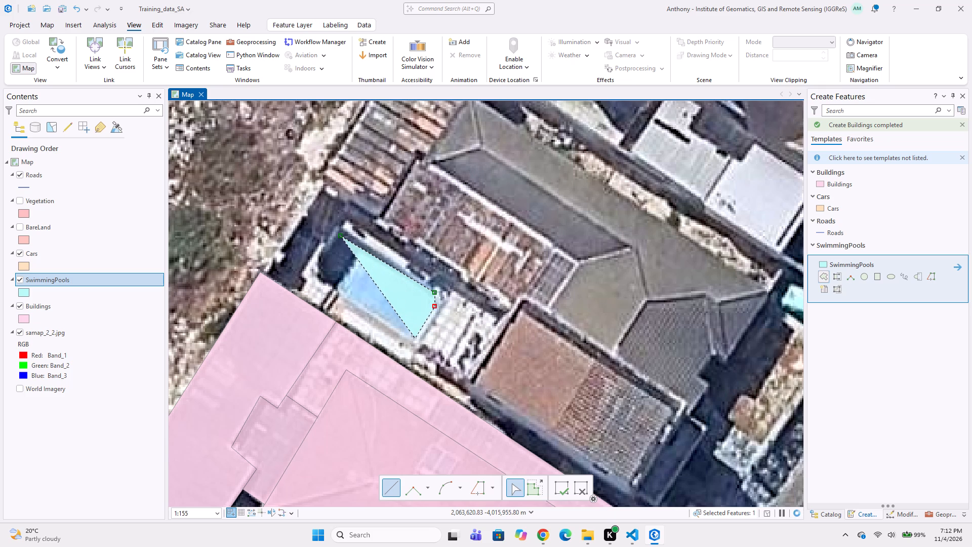
pyautogui.click(415, 338)
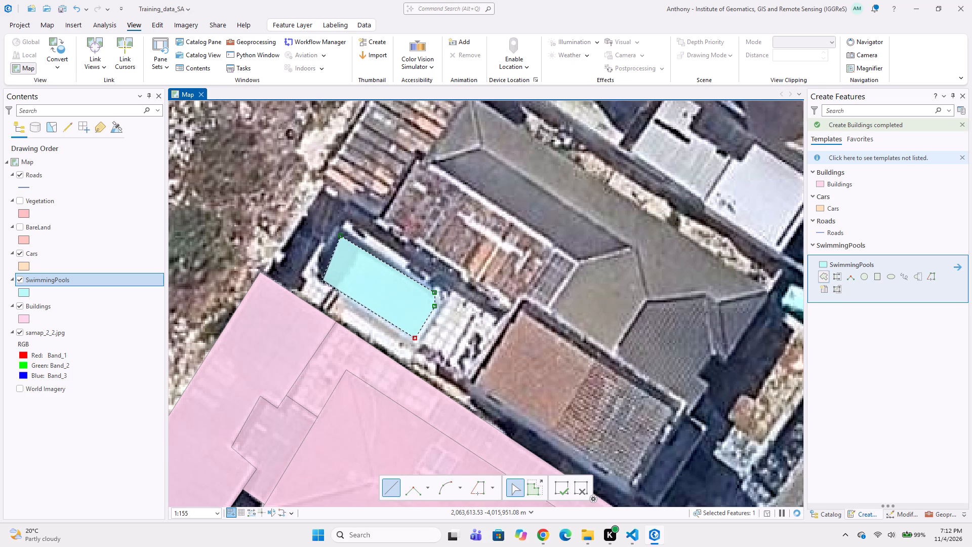
pyautogui.click(321, 282)
pyautogui.click(321, 269)
pyautogui.click(325, 259)
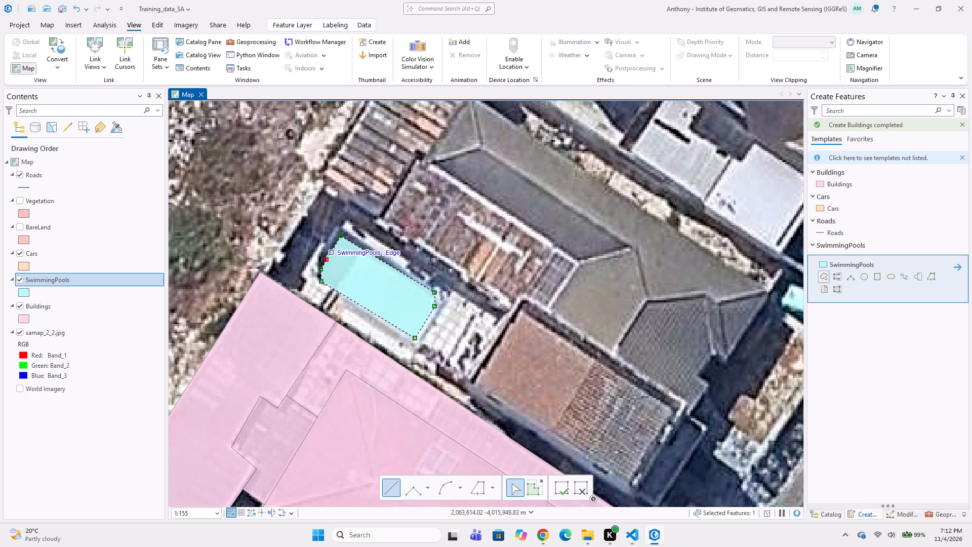
pyautogui.doubleClick(330, 252)
# Digitize the large grey hipped roof northeast of the digitized pool as a ten-vertex Buildings polygon, following its stepped southeastern corner.
pyautogui.scroll(-1, 447, 303)
pyautogui.moveTo(512, 312); pyautogui.dragTo(440, 328, button='middle')
pyautogui.moveTo(410, 301); pyautogui.dragTo(458, 333, button='middle')
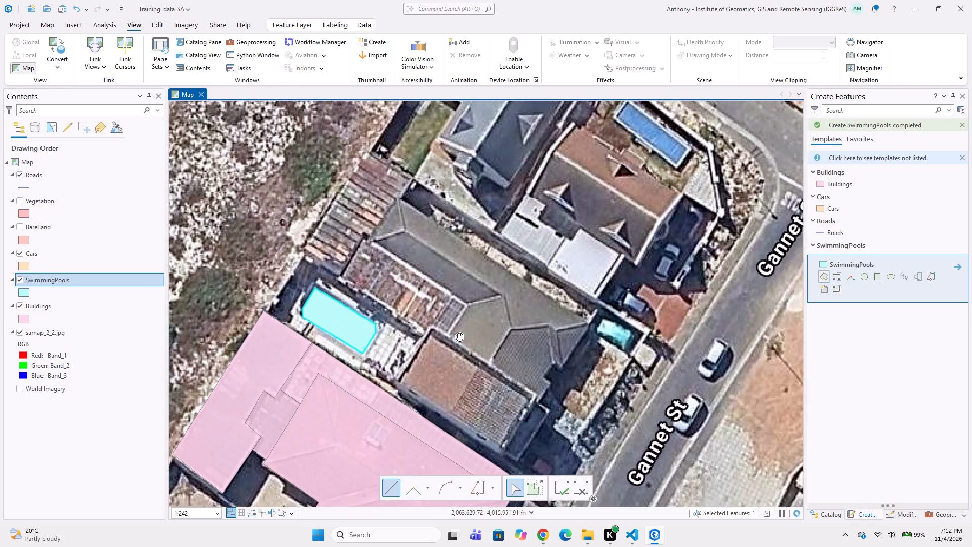
pyautogui.moveTo(458, 333); pyautogui.dragTo(463, 333, button='middle')
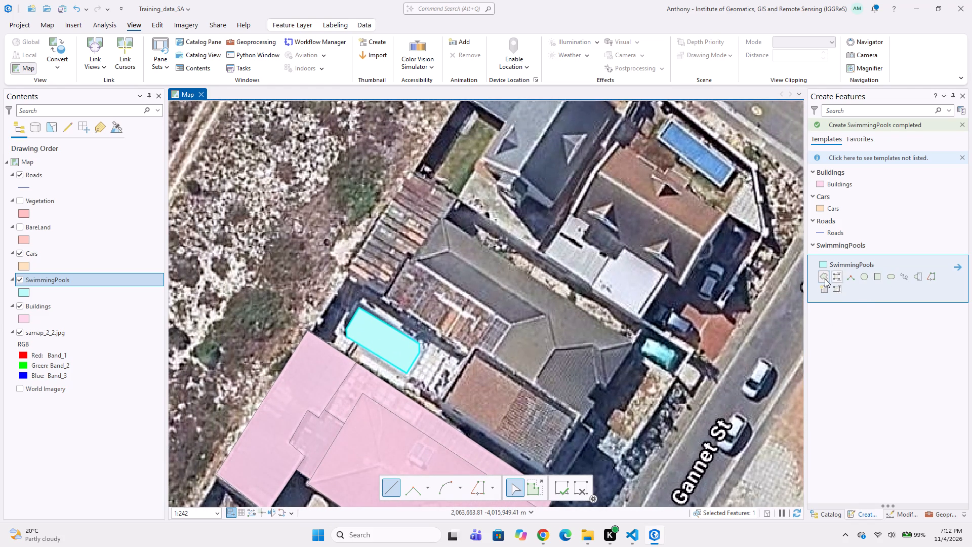
pyautogui.click(828, 184)
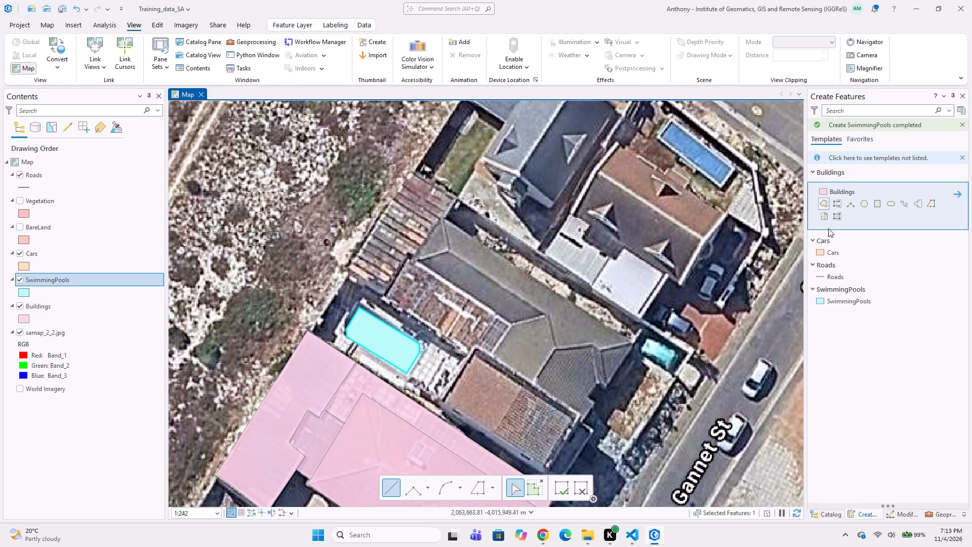
pyautogui.click(819, 206)
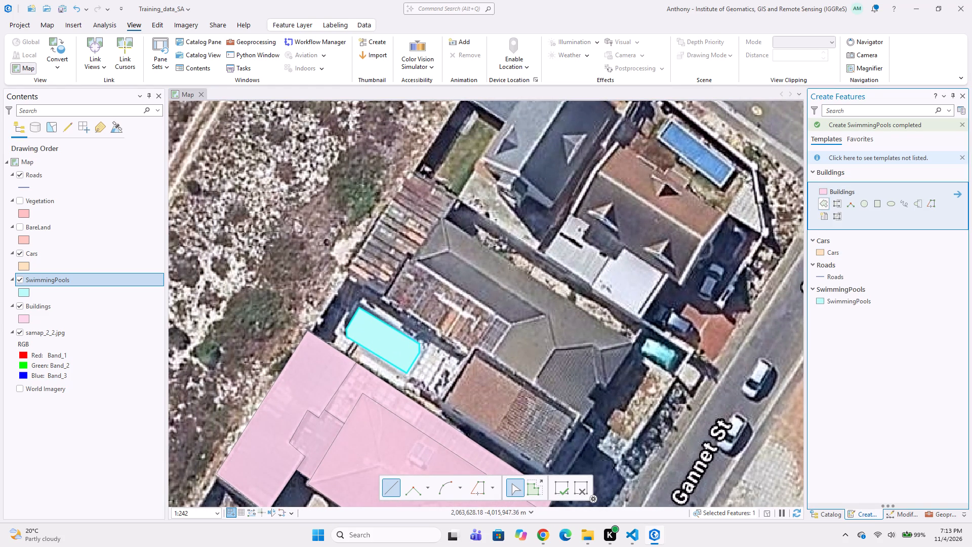
pyautogui.click(443, 216)
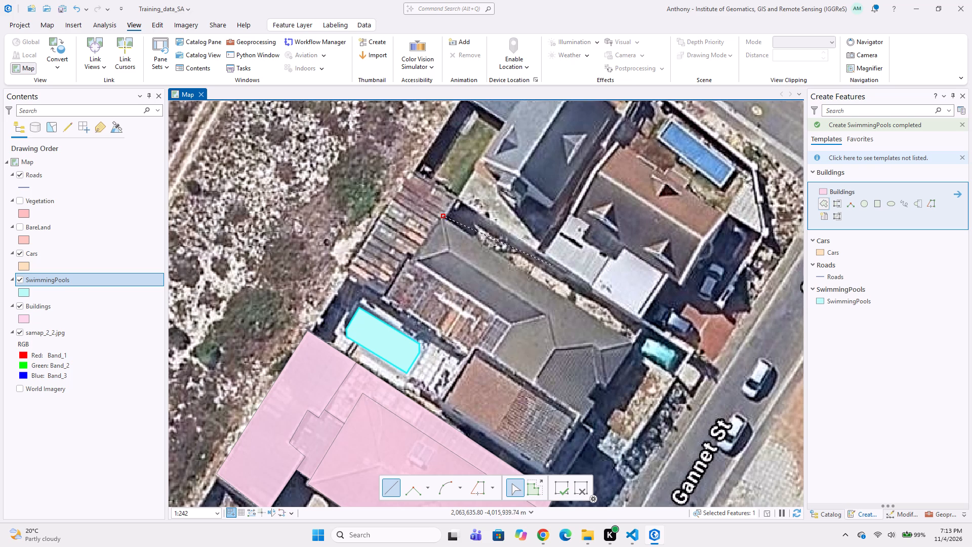
pyautogui.click(633, 345)
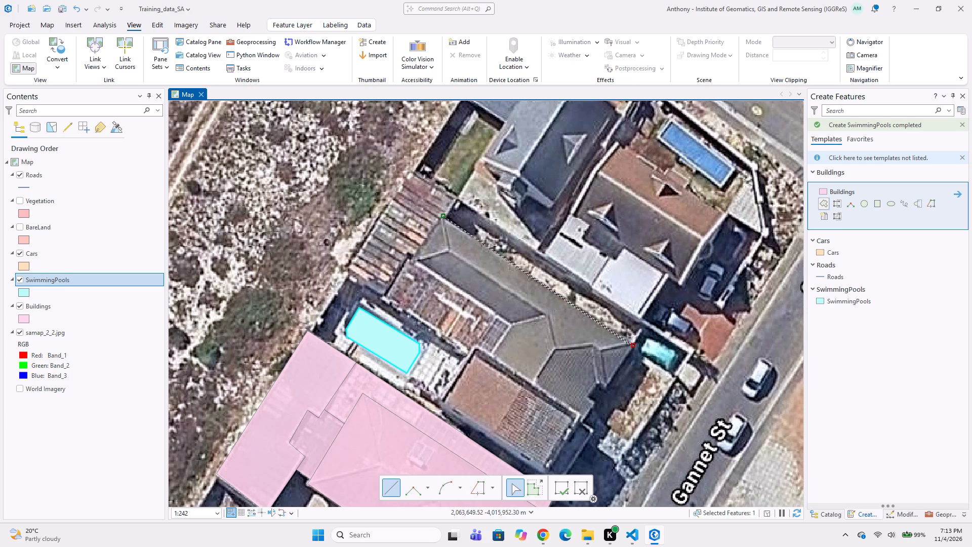
pyautogui.click(608, 386)
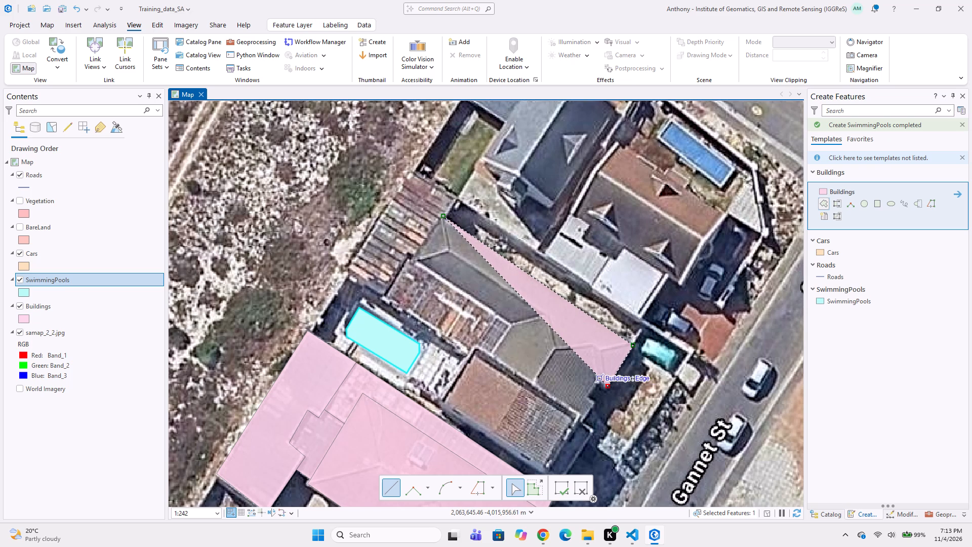
pyautogui.click(596, 383)
pyautogui.click(585, 397)
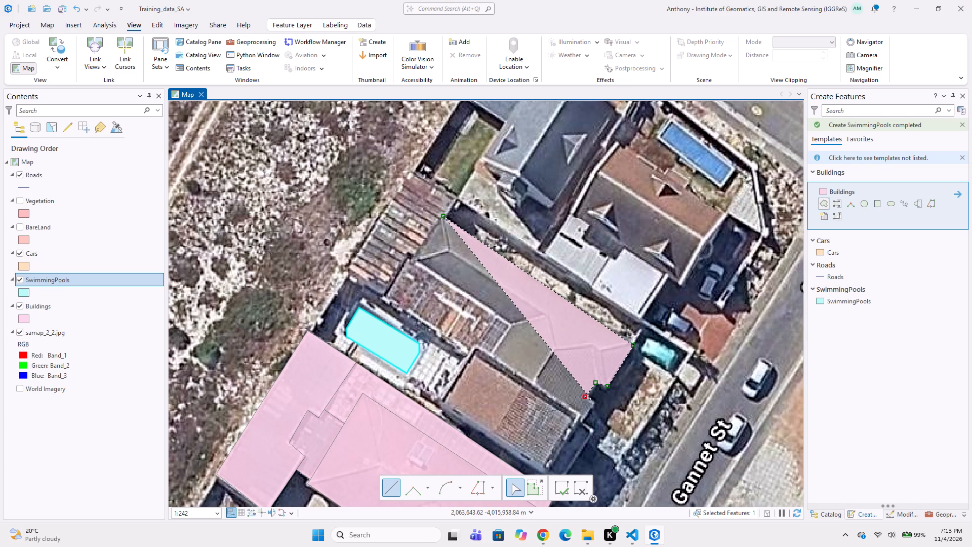
pyautogui.click(596, 406)
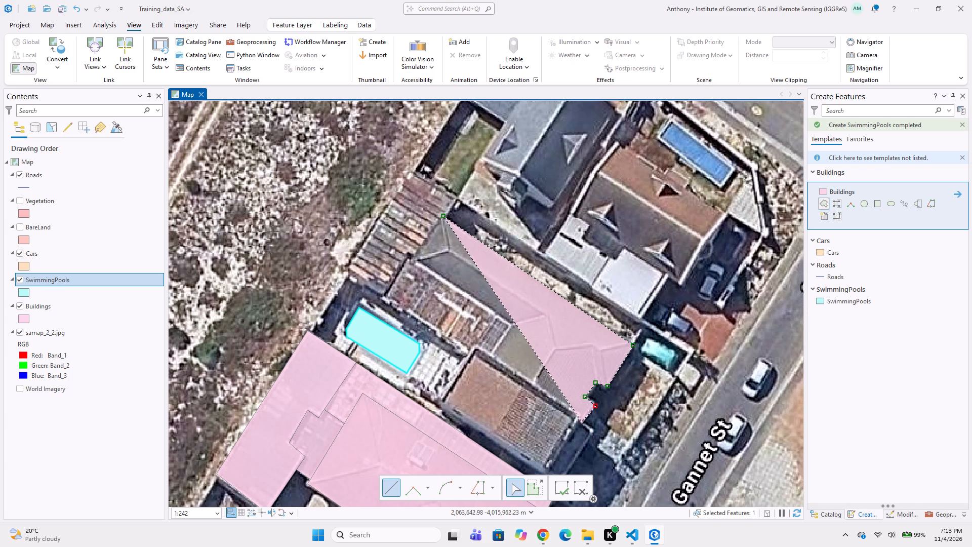
pyautogui.click(585, 418)
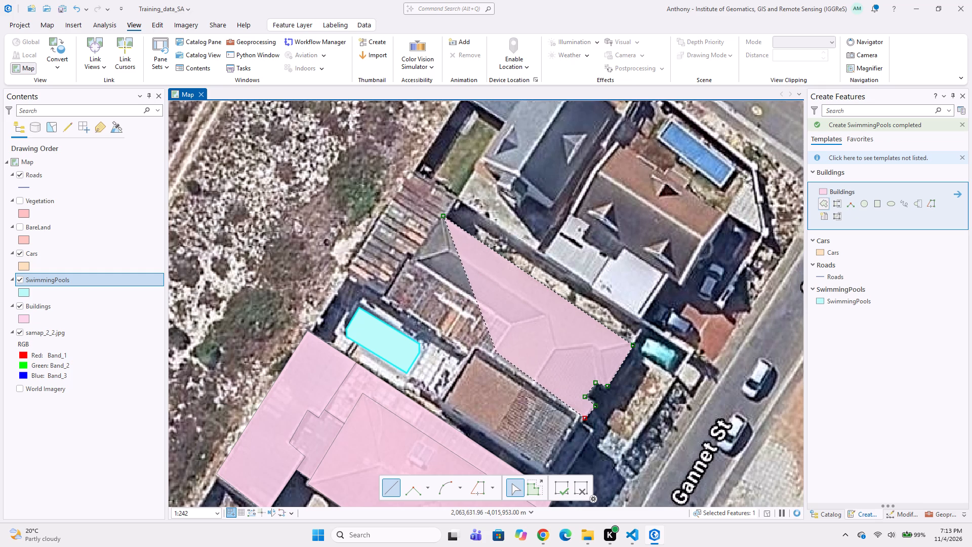
pyautogui.click(492, 356)
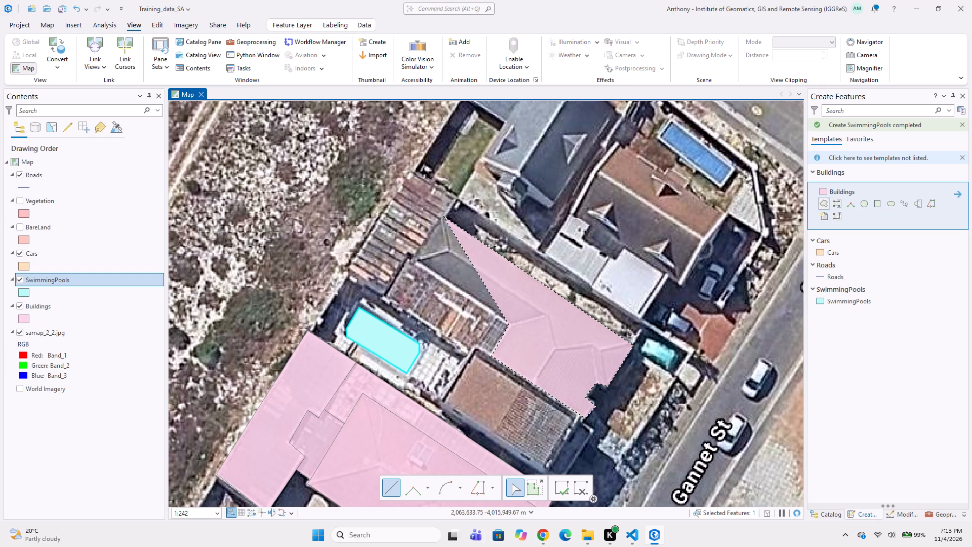
pyautogui.click(509, 325)
pyautogui.doubleClick(412, 259)
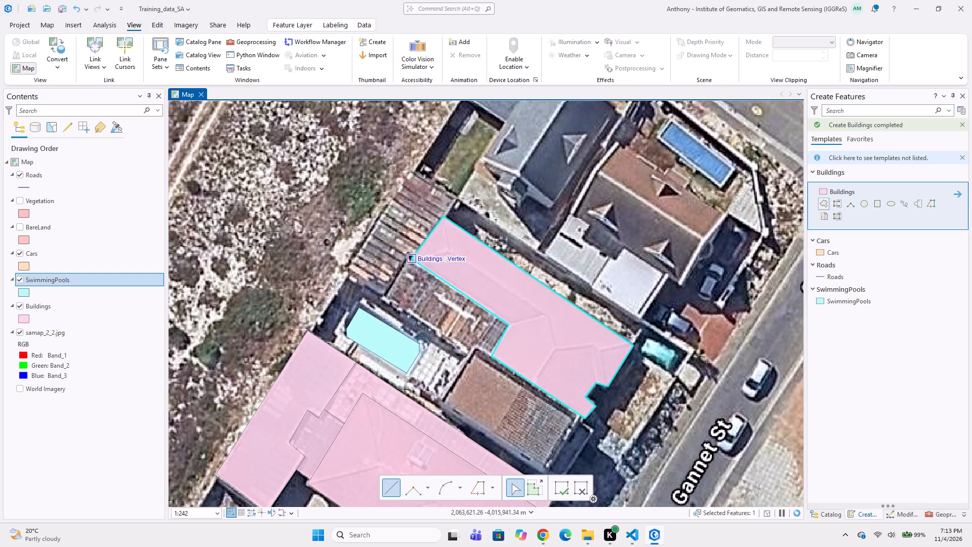
# Digitize the rusty striped roofing at the grey roof's northwest end as a five-vertex Buildings polygon meeting the grey roof's corner.
pyautogui.click(458, 197)
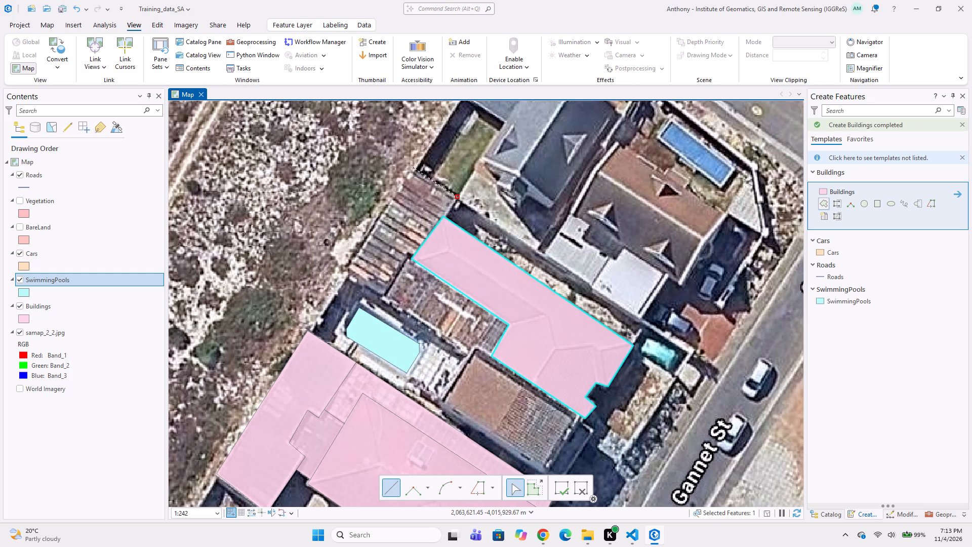
pyautogui.click(412, 170)
pyautogui.click(341, 273)
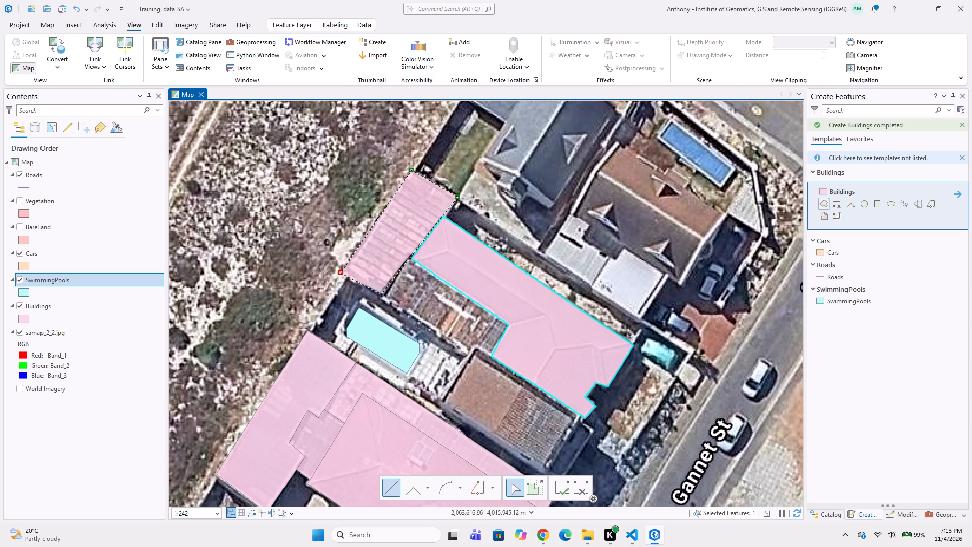
pyautogui.click(383, 298)
pyautogui.doubleClick(410, 261)
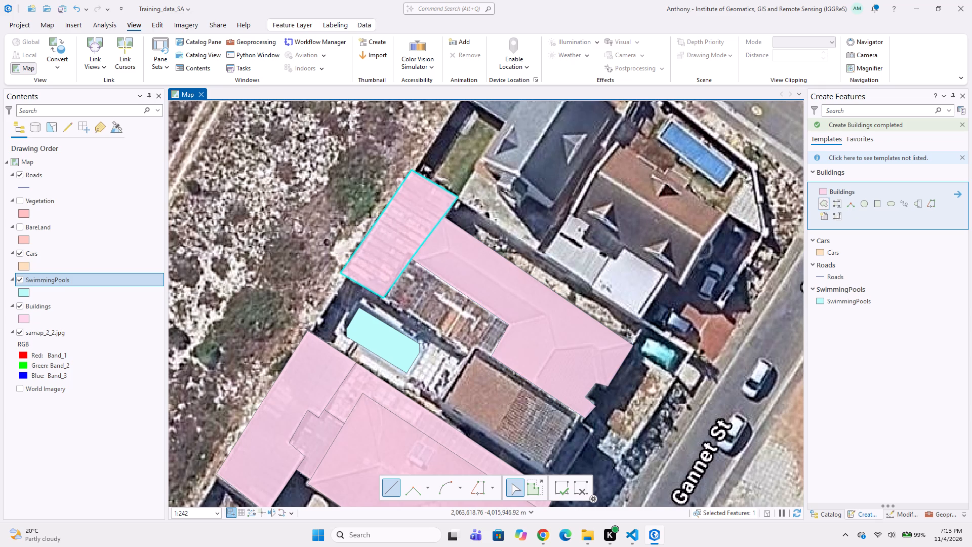
# Digitize the patchy roofing between the pool and the grey roof as a six-vertex Buildings polygon sharing the adjoining buildings' edges.
pyautogui.click(387, 298)
pyautogui.click(466, 356)
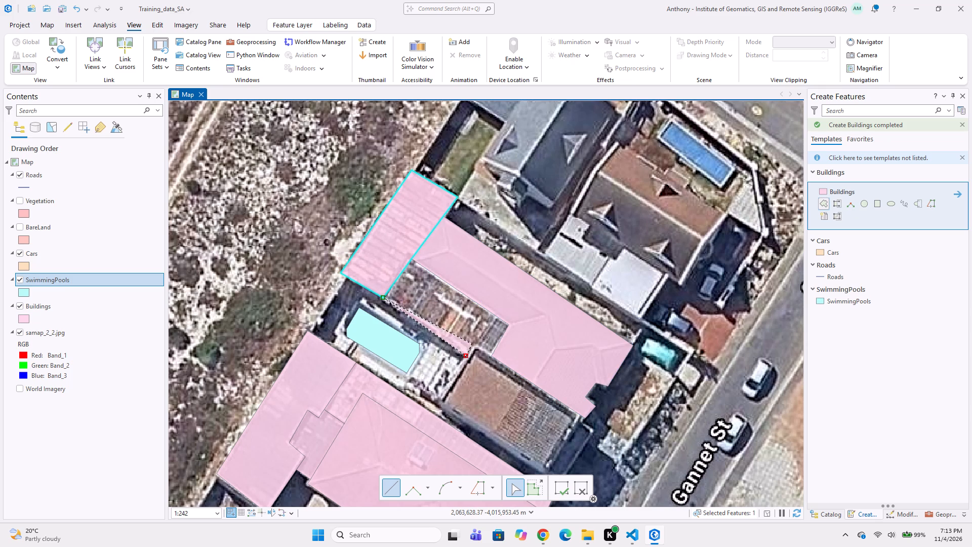
pyautogui.click(475, 345)
pyautogui.click(492, 355)
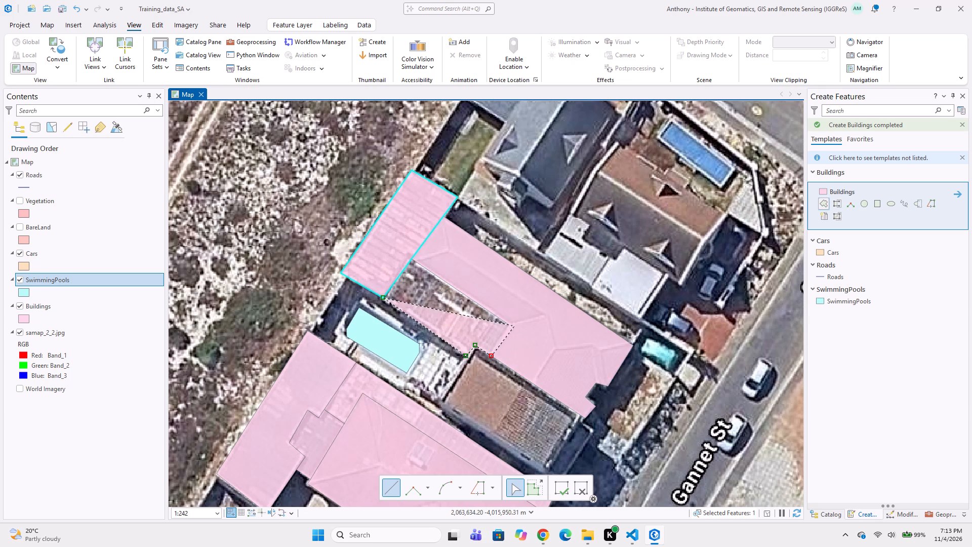
pyautogui.click(511, 324)
pyautogui.doubleClick(413, 259)
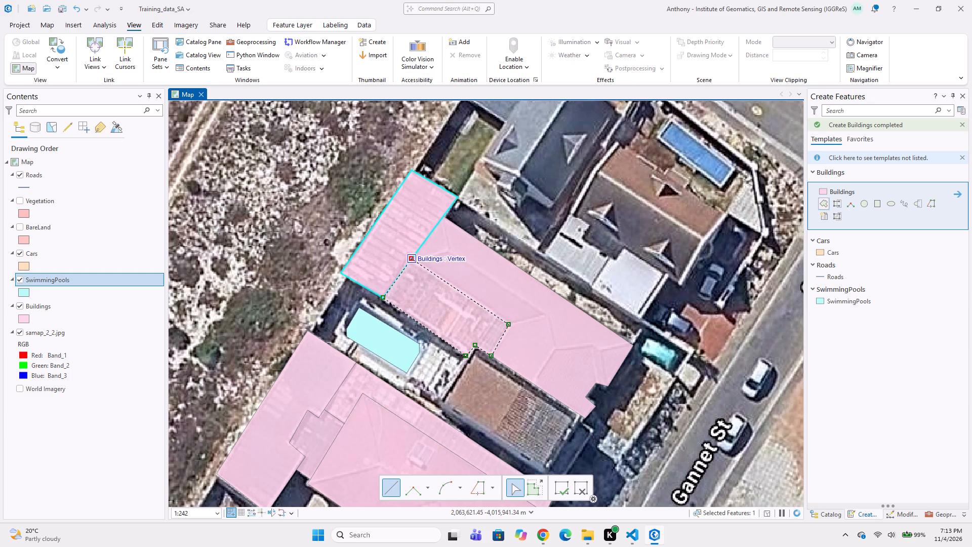
# Digitize the brown and rusty corrugated roof southeast of the pool as a five-vertex Buildings polygon adjoining the patchy roofing.
pyautogui.moveTo(468, 316); pyautogui.dragTo(456, 269, button='middle')
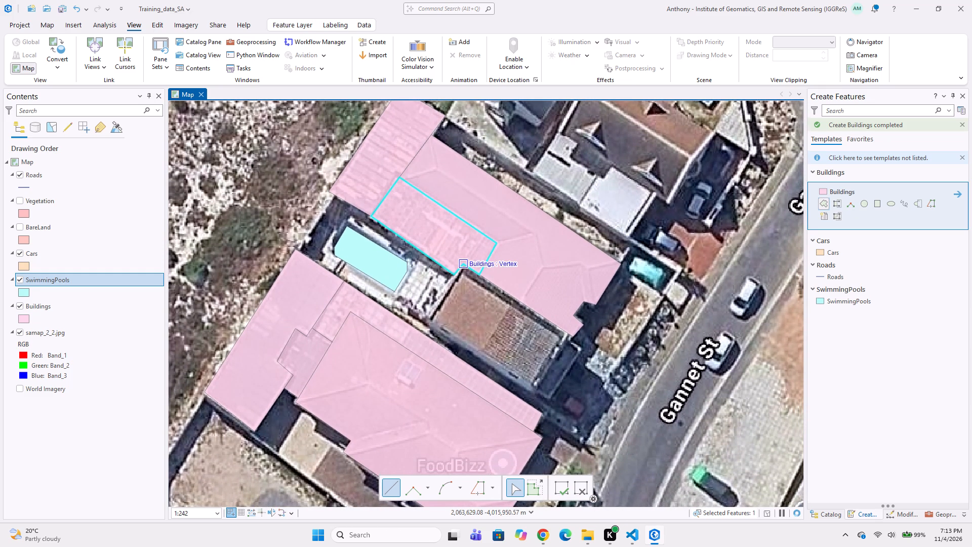
pyautogui.click(466, 264)
pyautogui.click(456, 280)
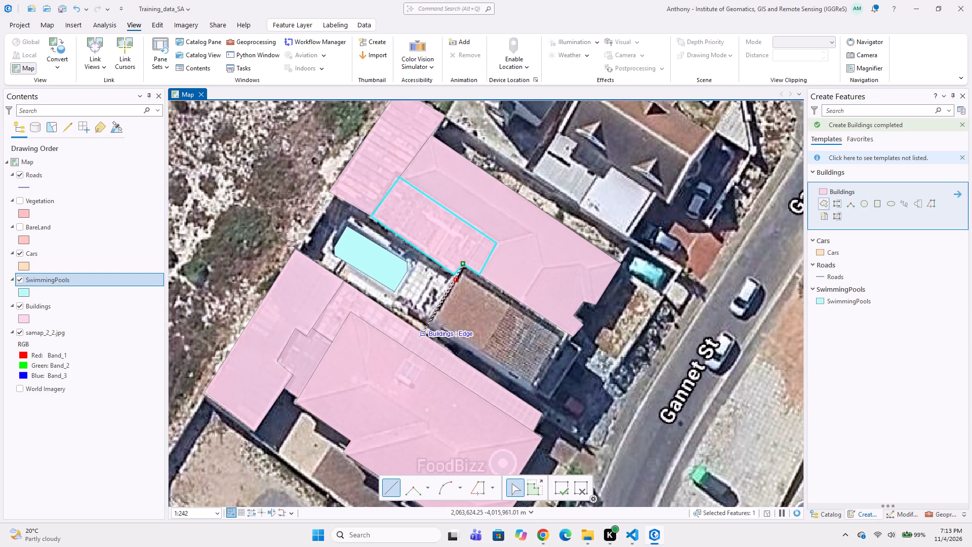
pyautogui.click(426, 326)
pyautogui.click(536, 394)
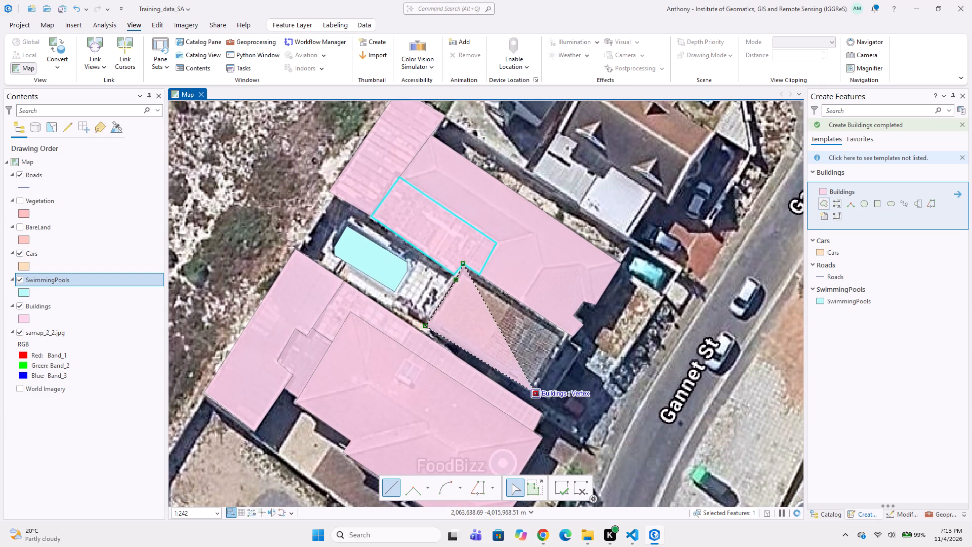
pyautogui.doubleClick(573, 333)
# Digitize the white flat roofing along the brown gabled house's southwest side as an eight-vertex Buildings polygon with its notch.
pyautogui.moveTo(475, 344); pyautogui.dragTo(534, 355, button='middle')
pyautogui.scroll(-2, 521, 296)
pyautogui.scroll(1, 521, 296)
pyautogui.moveTo(537, 277); pyautogui.dragTo(403, 316, button='middle')
pyautogui.moveTo(564, 279); pyautogui.dragTo(509, 333, button='middle')
pyautogui.scroll(1, 482, 319)
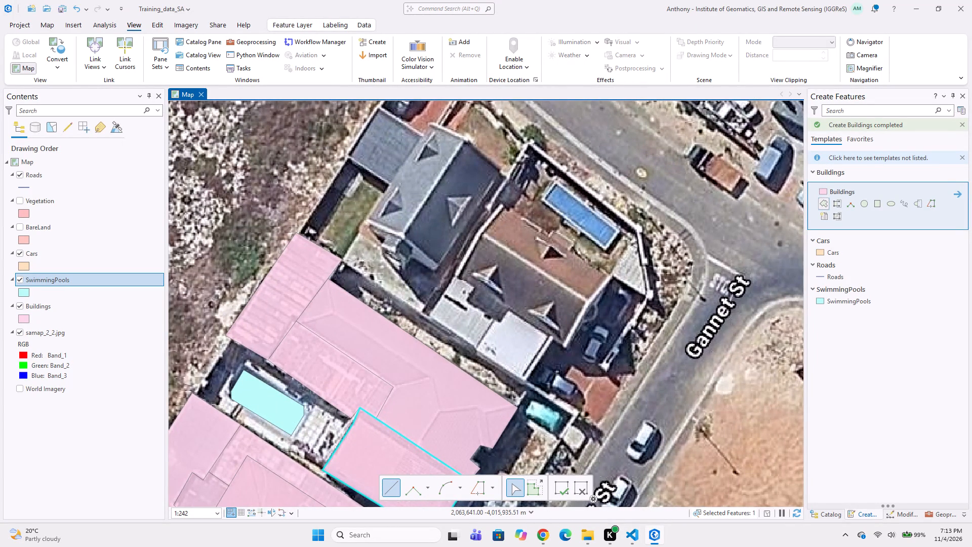
pyautogui.click(454, 273)
pyautogui.click(475, 287)
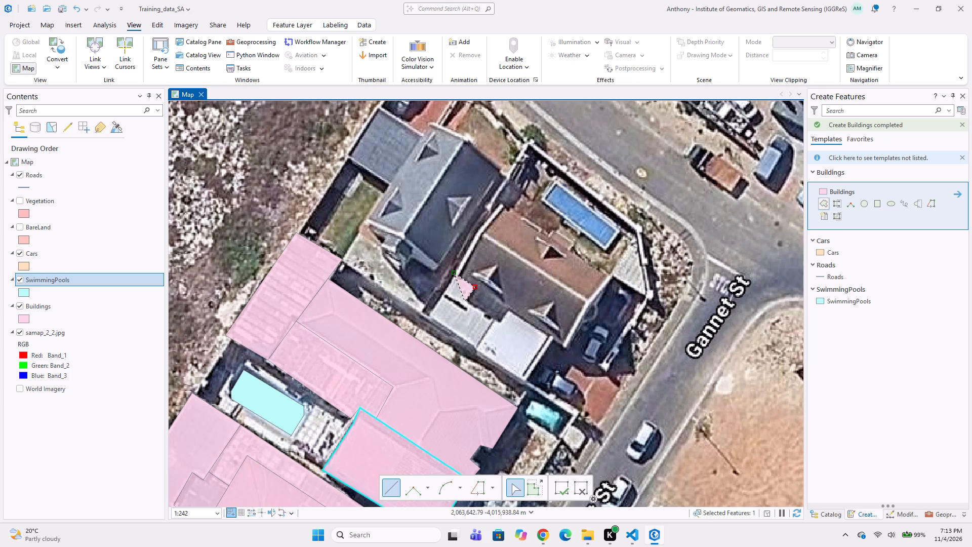
pyautogui.click(465, 301)
pyautogui.click(500, 324)
pyautogui.click(507, 310)
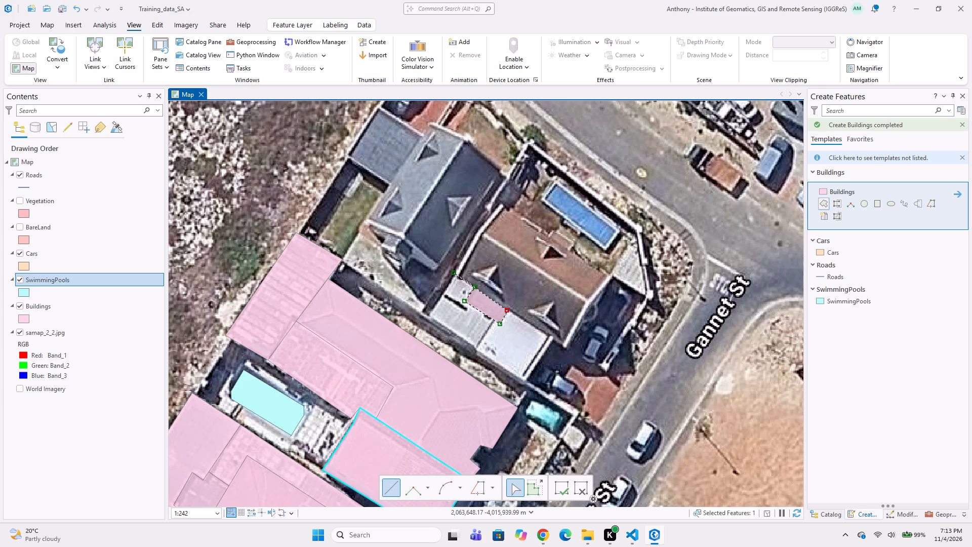
pyautogui.click(548, 337)
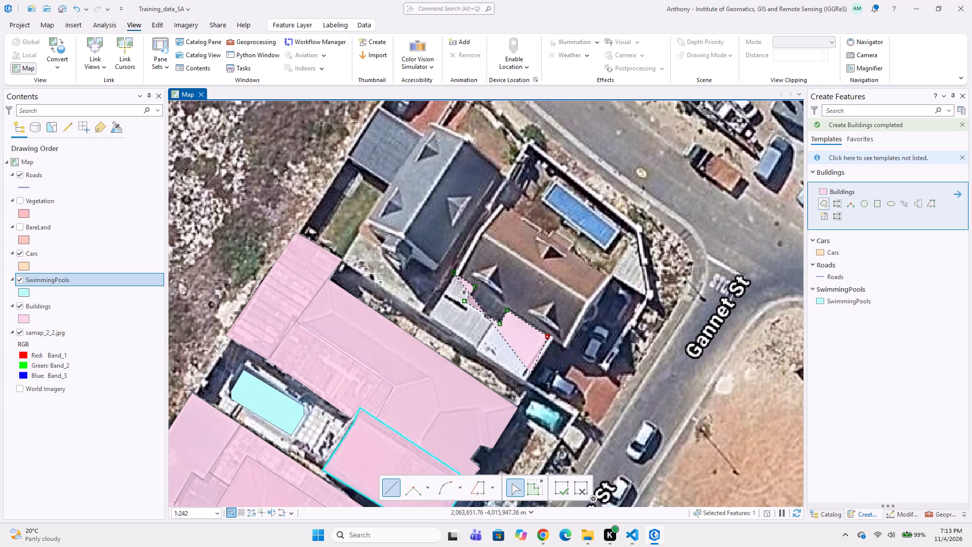
pyautogui.click(523, 379)
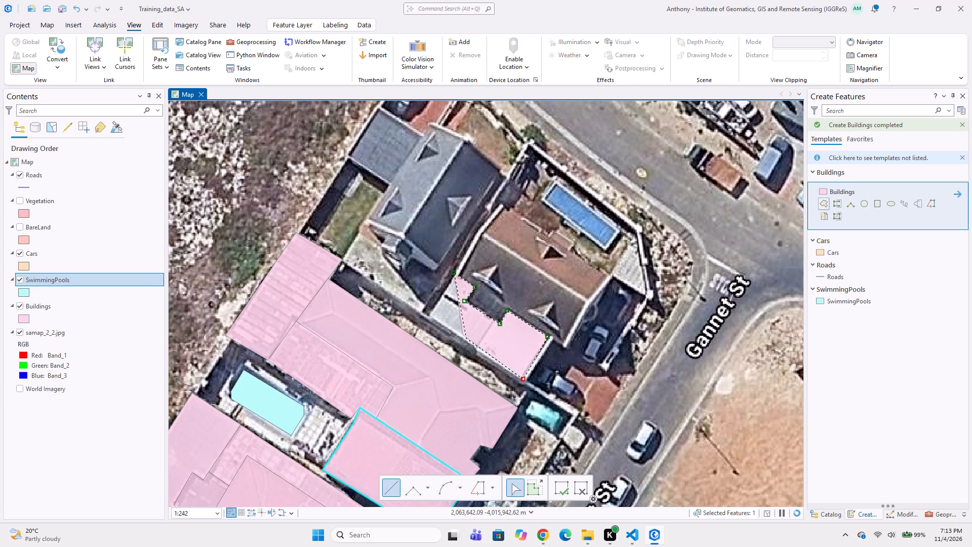
pyautogui.doubleClick(427, 318)
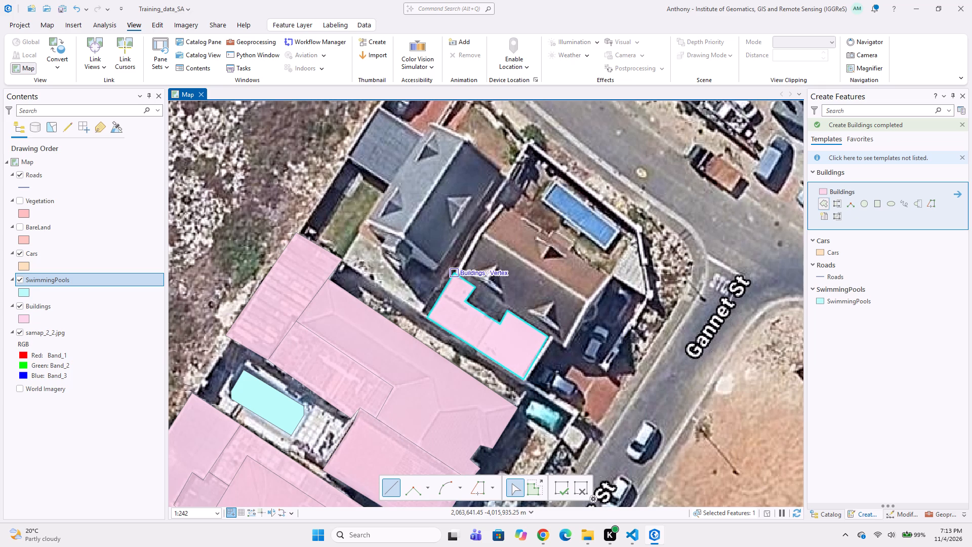
# Digitize the brown gabled house south of the blue rectangular pool as a nine-vertex Buildings polygon sharing the white roofing's notched edge.
pyautogui.moveTo(453, 275); pyautogui.dragTo(458, 266)
pyautogui.click(502, 204)
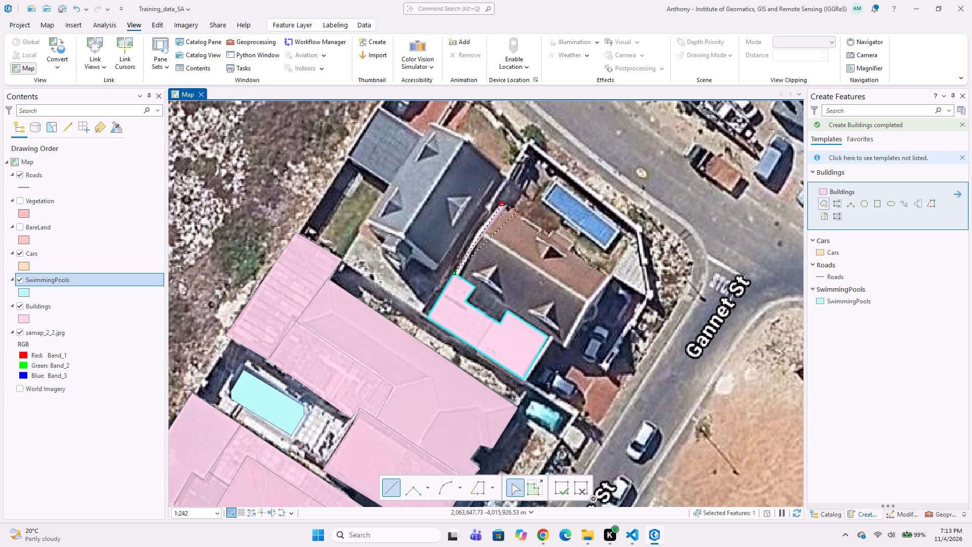
pyautogui.click(610, 275)
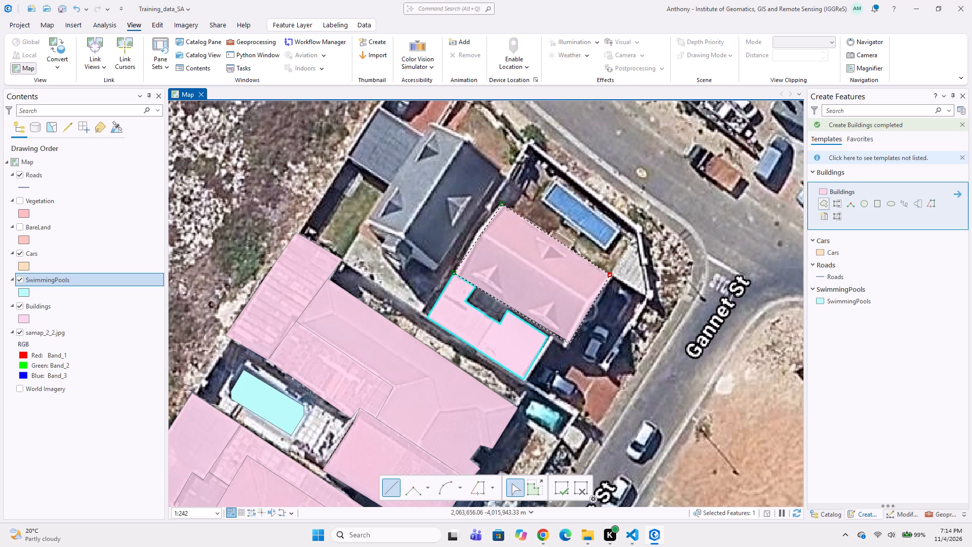
pyautogui.click(566, 347)
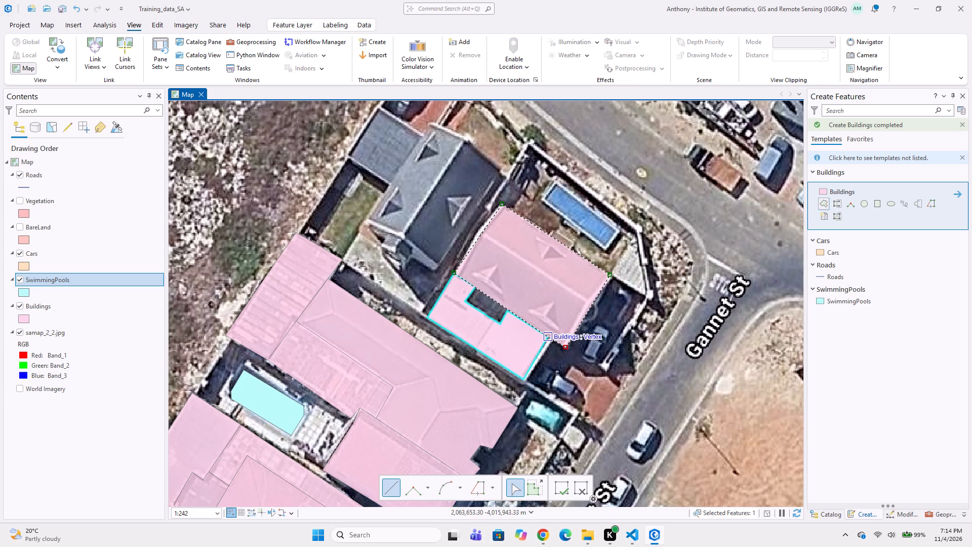
pyautogui.click(548, 338)
pyautogui.click(505, 310)
pyautogui.click(504, 324)
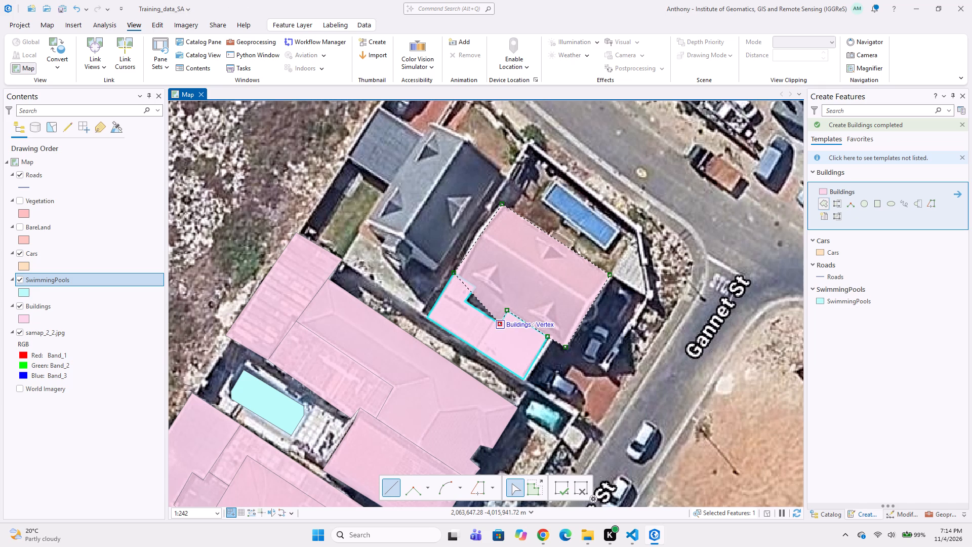
pyautogui.click(466, 300)
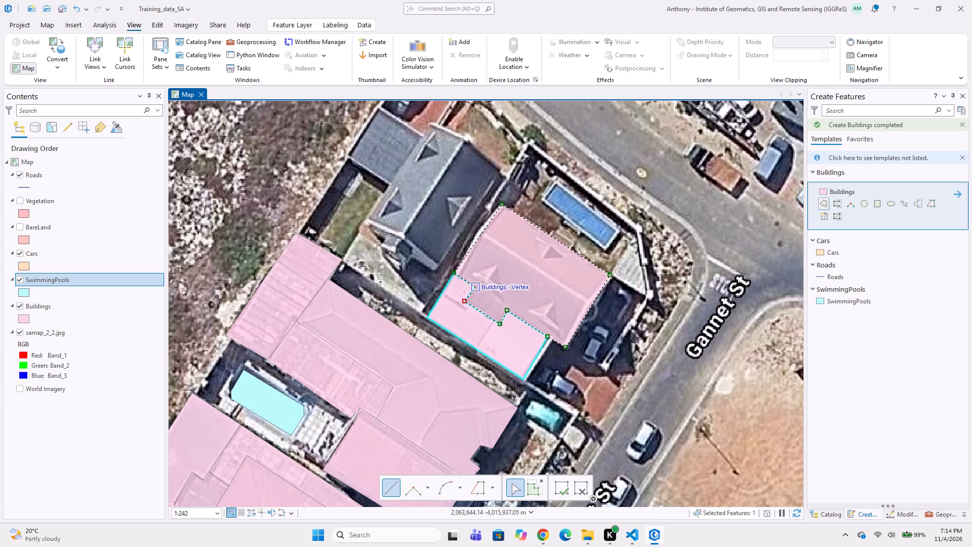
pyautogui.doubleClick(474, 289)
# Digitize the dark grey gabled house northwest of the brown gabled house as a 13-vertex Buildings polygon, including its northwest wing.
pyautogui.scroll(-1, 451, 314)
pyautogui.moveTo(466, 282); pyautogui.dragTo(475, 319, button='middle')
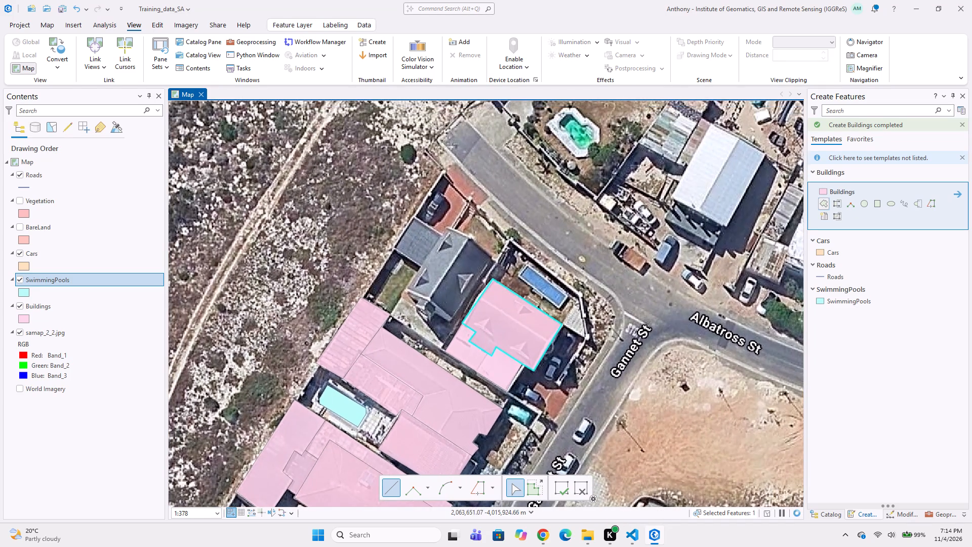
pyautogui.moveTo(442, 259); pyautogui.dragTo(470, 280, button='middle')
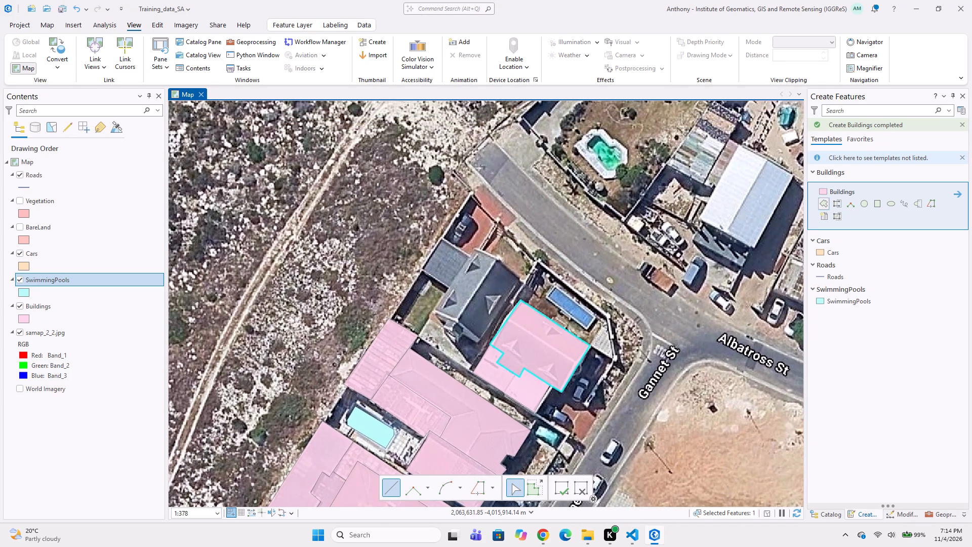
pyautogui.click(441, 239)
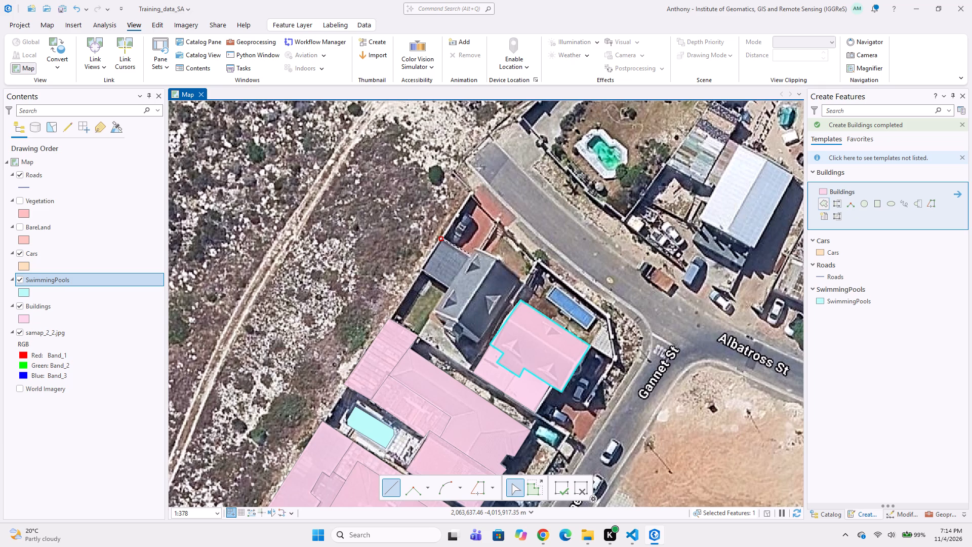
pyautogui.click(470, 254)
pyautogui.click(477, 247)
pyautogui.click(499, 259)
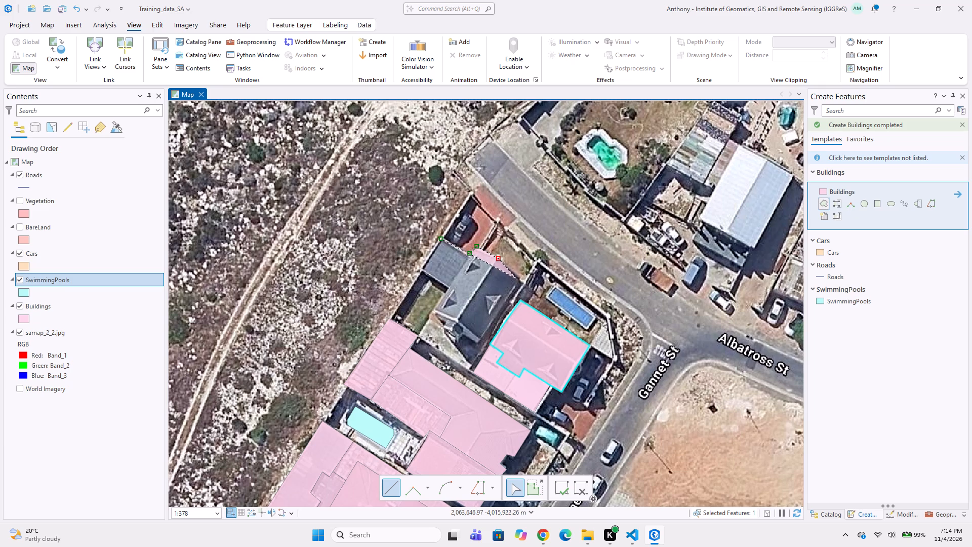
pyautogui.click(519, 277)
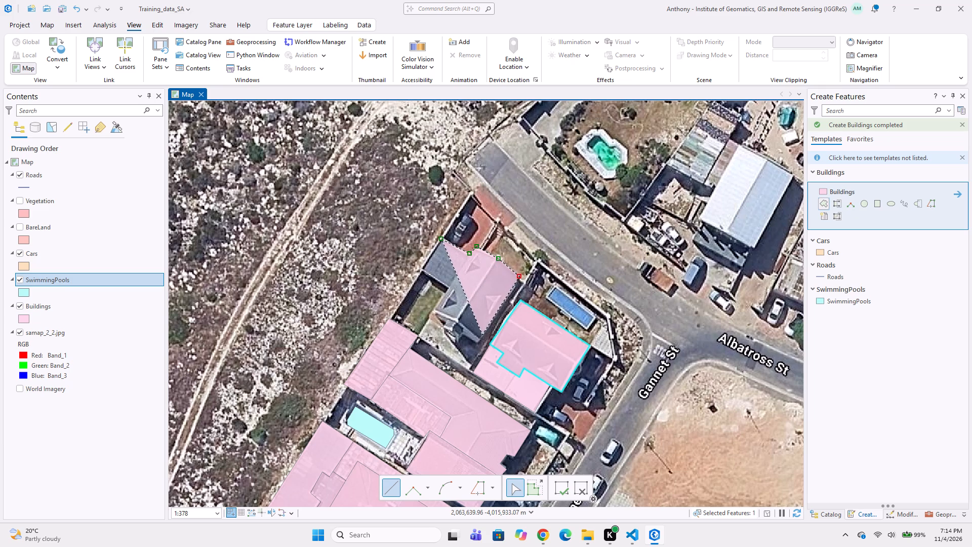
pyautogui.click(479, 337)
pyautogui.click(465, 328)
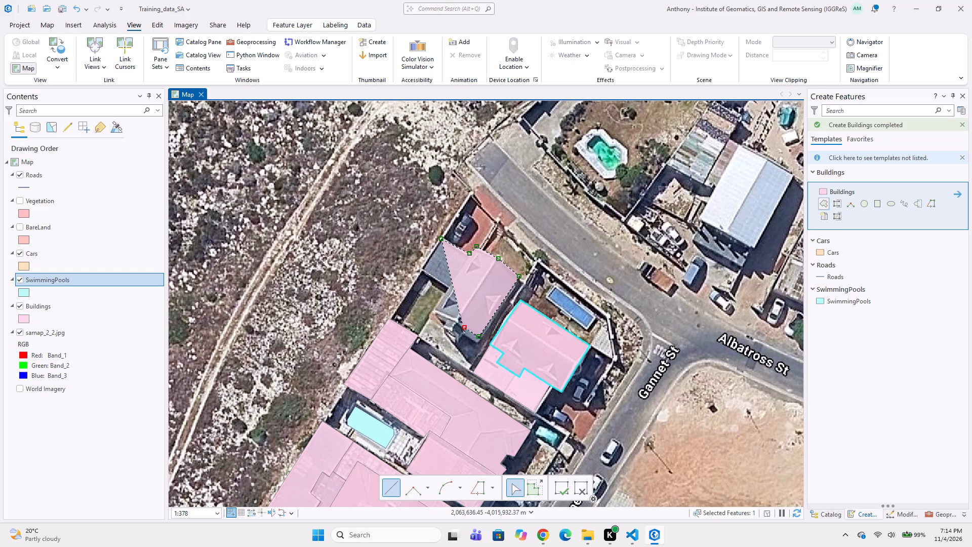
pyautogui.click(460, 339)
pyautogui.click(442, 325)
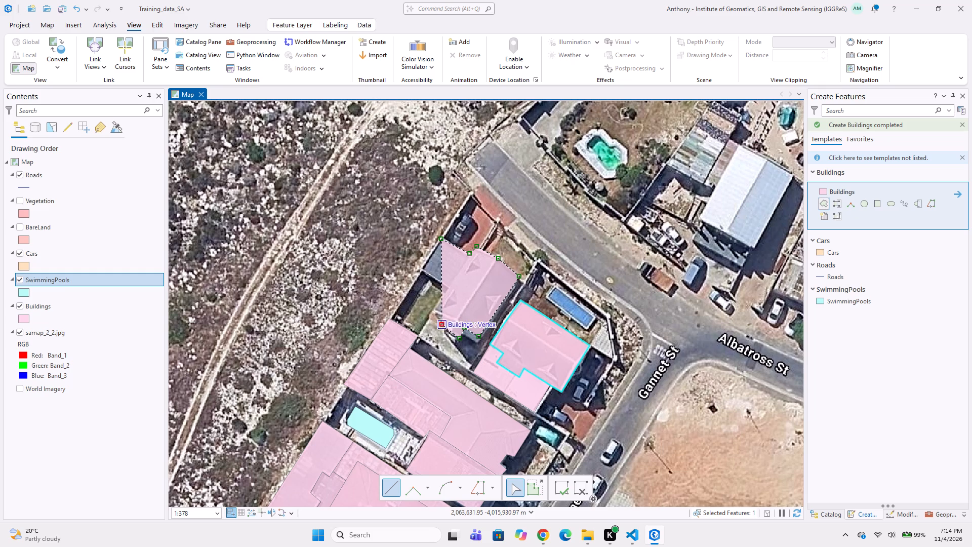
pyautogui.click(447, 317)
pyautogui.click(435, 312)
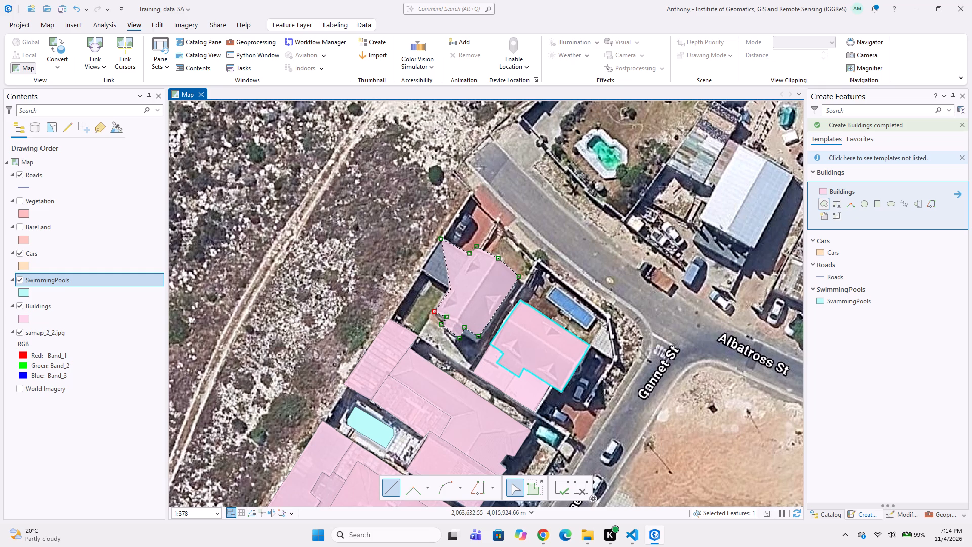
pyautogui.click(449, 287)
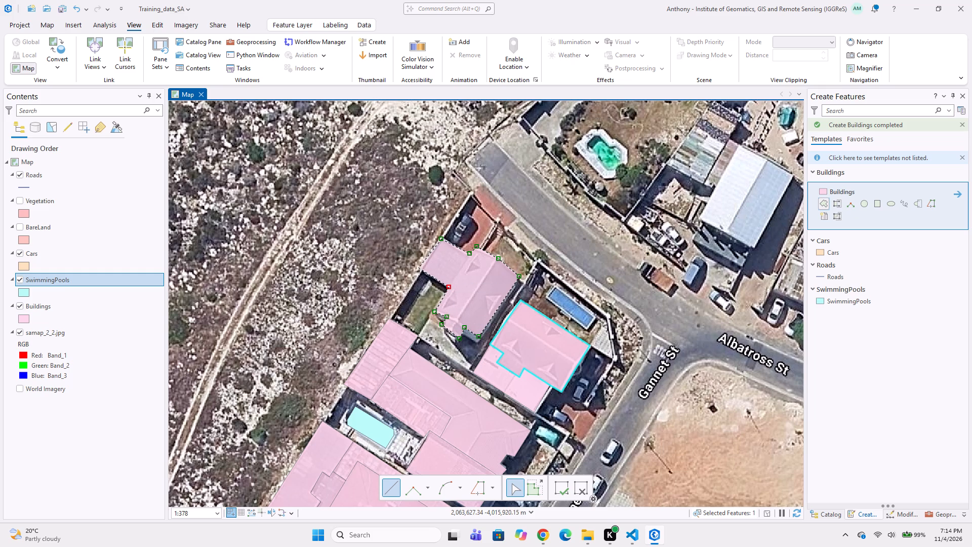
pyautogui.doubleClick(419, 268)
# Digitize the strip with the parked dark car north of the grey house as a four-vertex Buildings polygon adjoining that house's edge.
pyautogui.scroll(-1, 482, 278)
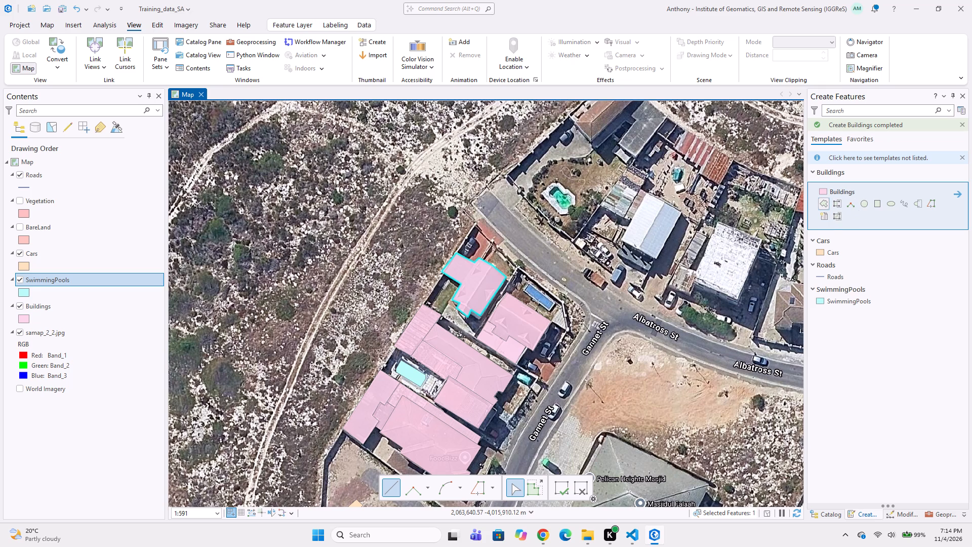
pyautogui.scroll(3, 481, 243)
pyautogui.scroll(-1, 451, 238)
pyautogui.scroll(1, 470, 230)
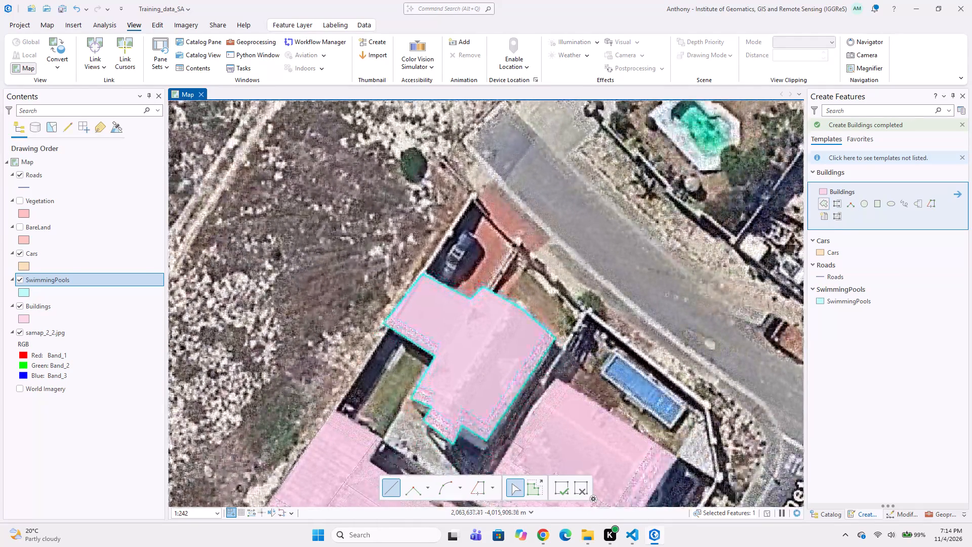
pyautogui.click(453, 221)
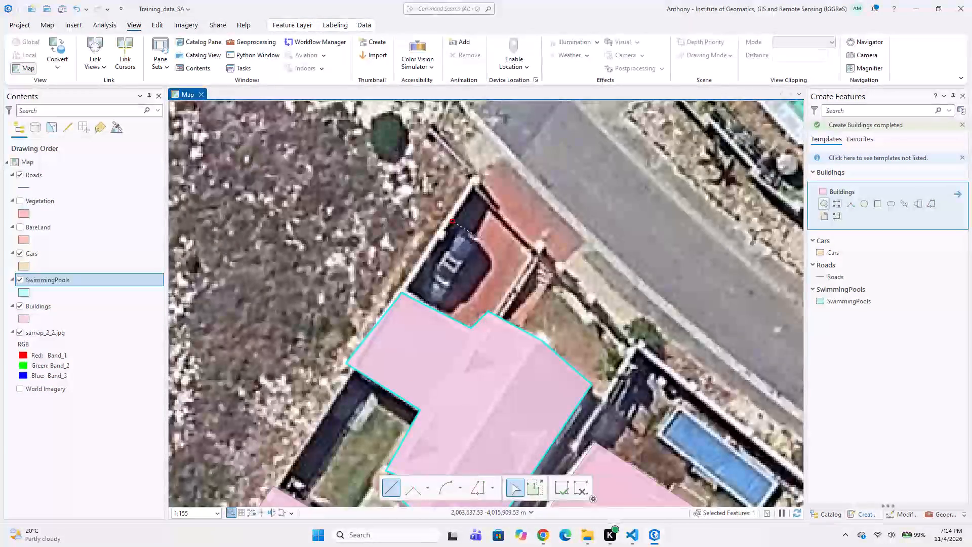
pyautogui.click(482, 241)
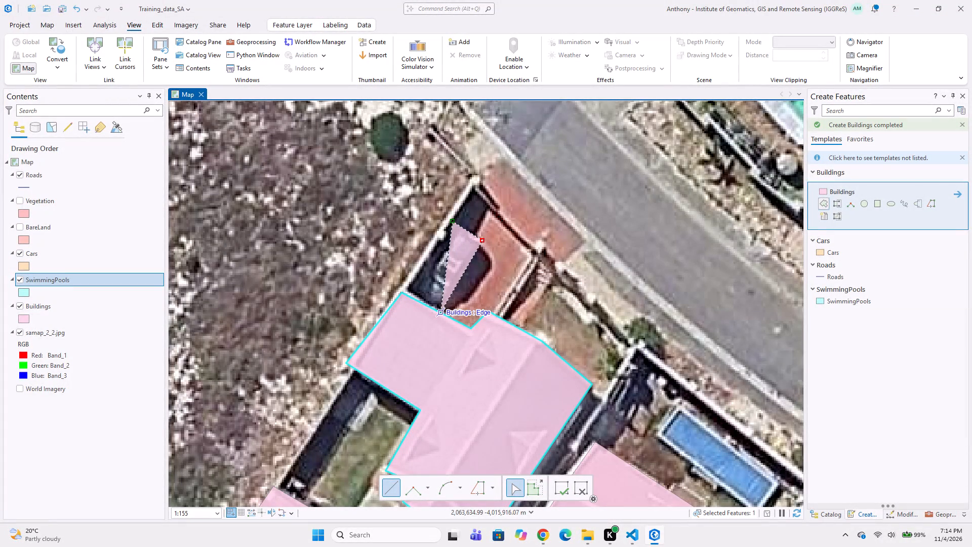
pyautogui.click(440, 308)
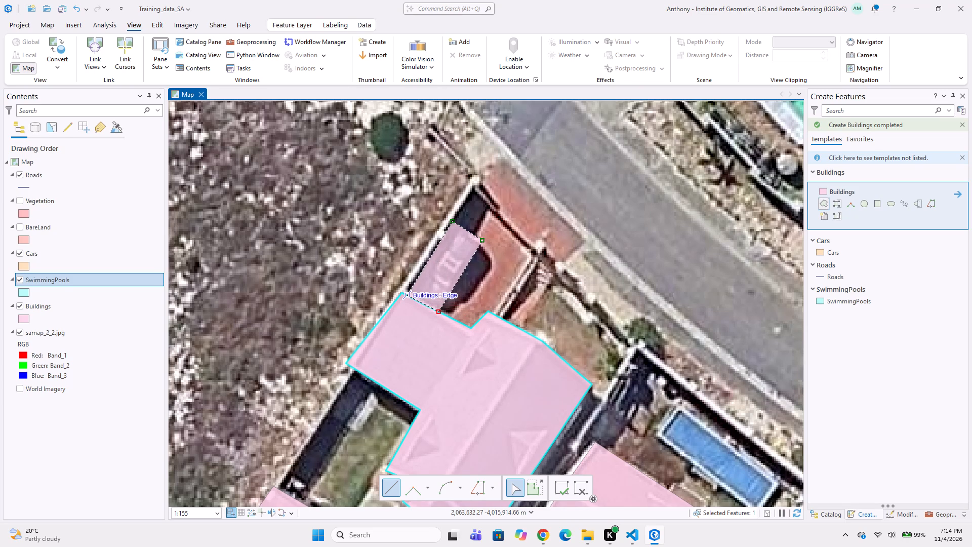
pyautogui.doubleClick(409, 292)
# Digitize the large grey roof of Pelican Heights Masjid east of Gannet St as a Buildings polygon, notching its west side around the green-domed minaret.
pyautogui.scroll(-1, 493, 275)
pyautogui.moveTo(514, 275); pyautogui.dragTo(479, 262, button='middle')
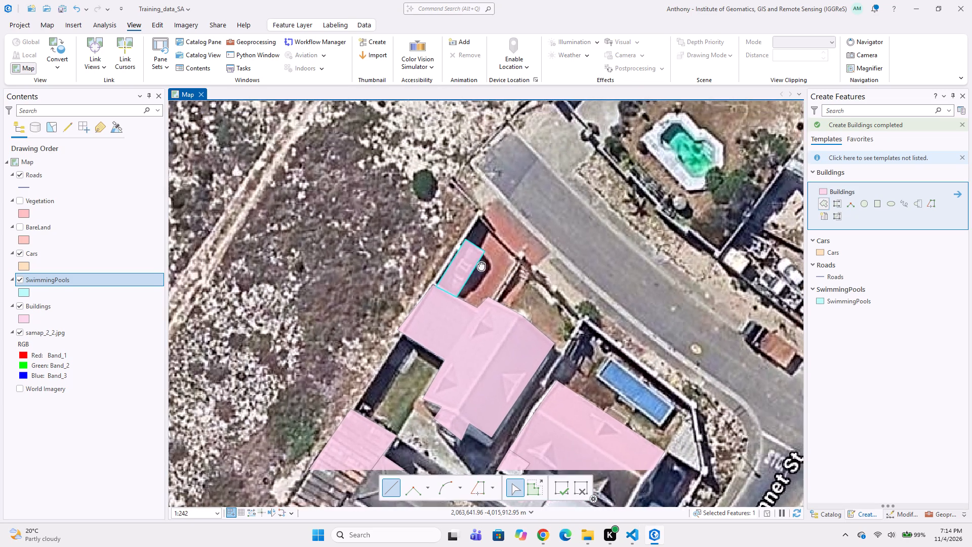
pyautogui.moveTo(479, 262); pyautogui.dragTo(442, 253, button='middle')
pyautogui.moveTo(545, 272); pyautogui.dragTo(533, 248, button='middle')
pyautogui.scroll(-2, 539, 241)
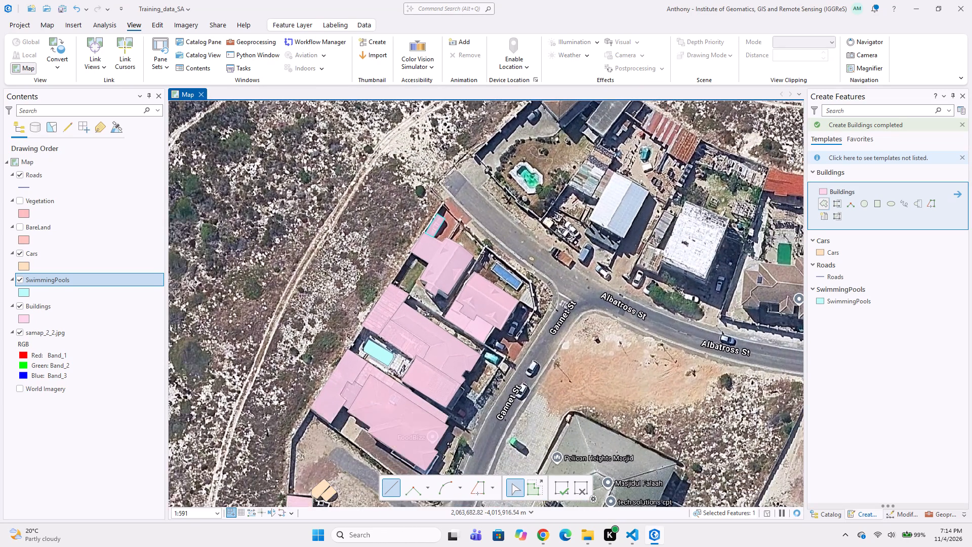
pyautogui.moveTo(616, 246); pyautogui.dragTo(550, 246, button='middle')
pyautogui.moveTo(476, 272); pyautogui.dragTo(534, 225, button='middle')
pyautogui.moveTo(511, 269); pyautogui.dragTo(504, 223, button='middle')
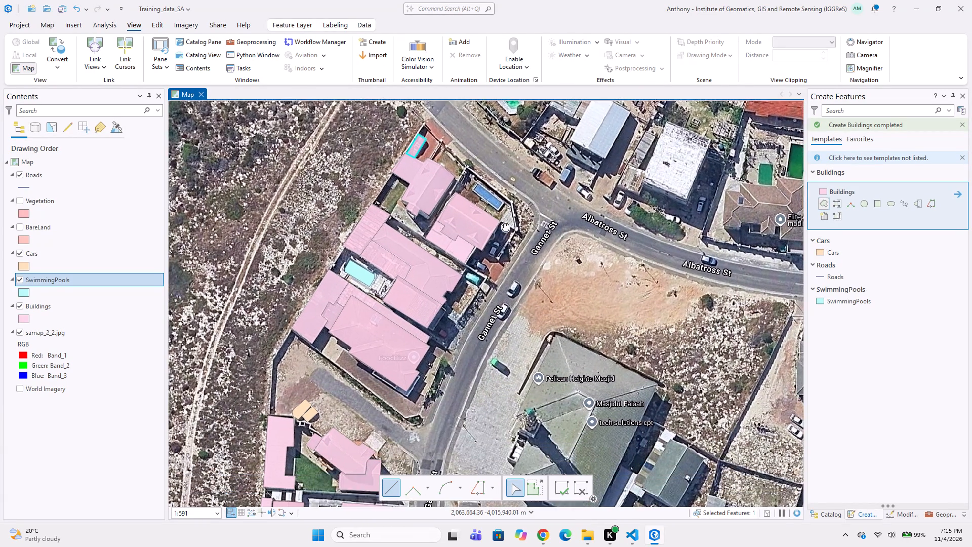
pyautogui.moveTo(504, 223); pyautogui.dragTo(504, 221, button='middle')
pyautogui.moveTo(610, 250); pyautogui.dragTo(543, 225, button='middle')
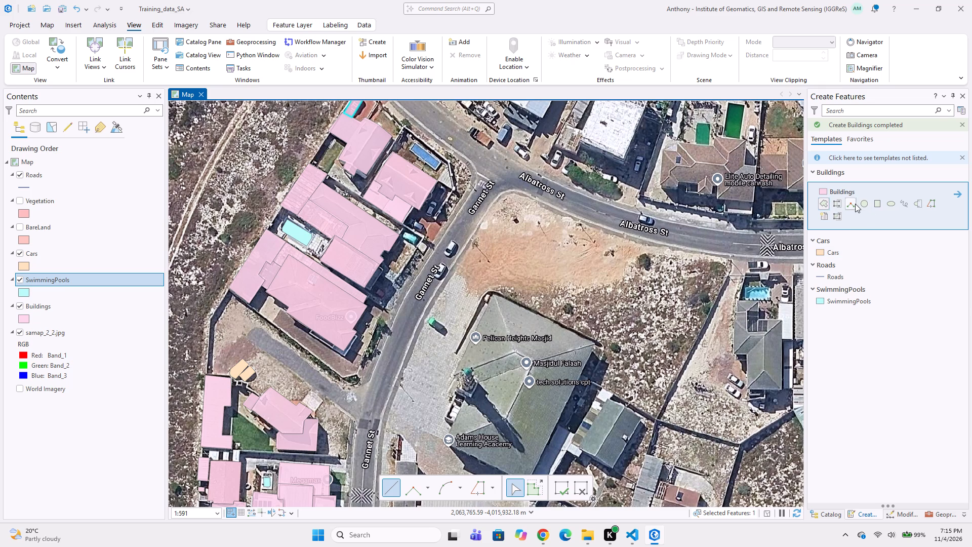
pyautogui.click(823, 200)
pyautogui.scroll(1, 497, 296)
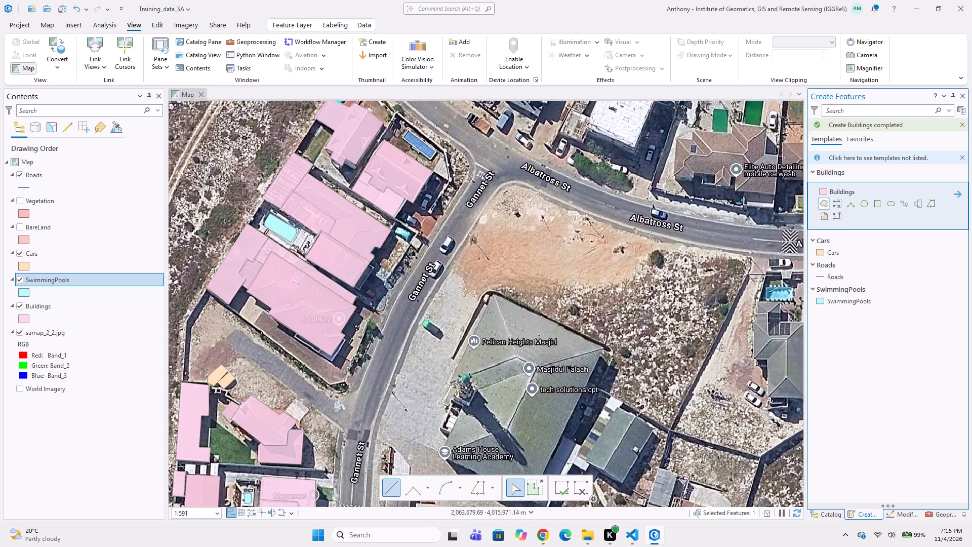
pyautogui.click(490, 291)
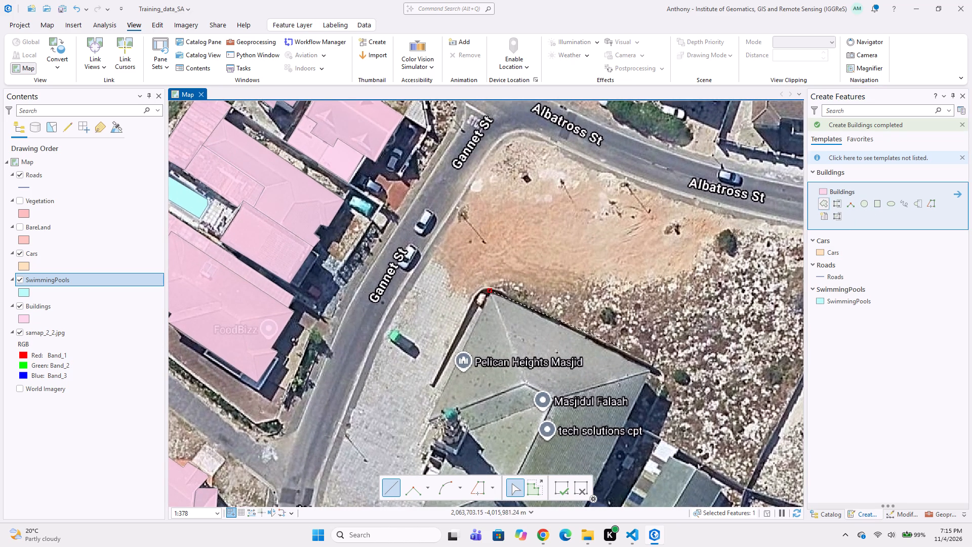
pyautogui.click(651, 368)
pyautogui.moveTo(642, 375); pyautogui.dragTo(692, 312, button='middle')
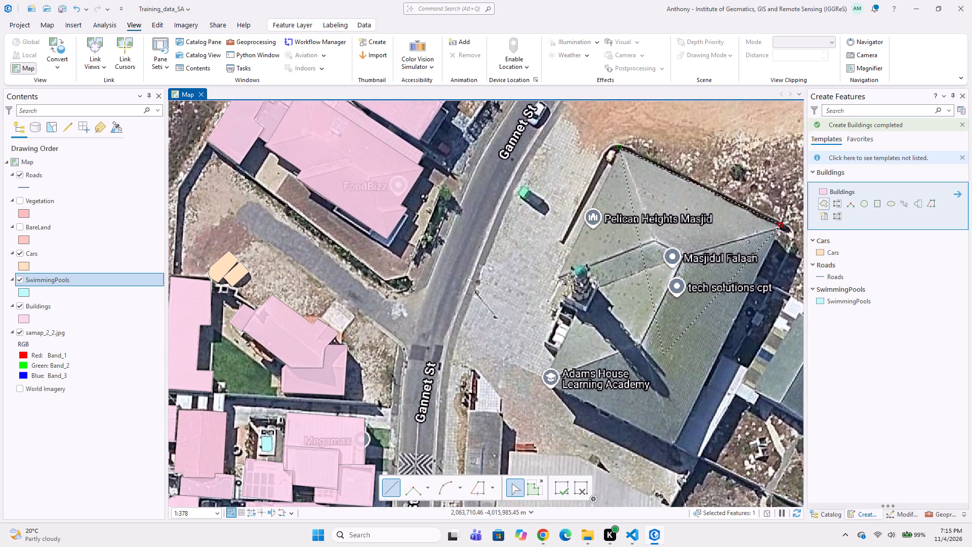
pyautogui.moveTo(660, 388); pyautogui.dragTo(632, 335, button='middle')
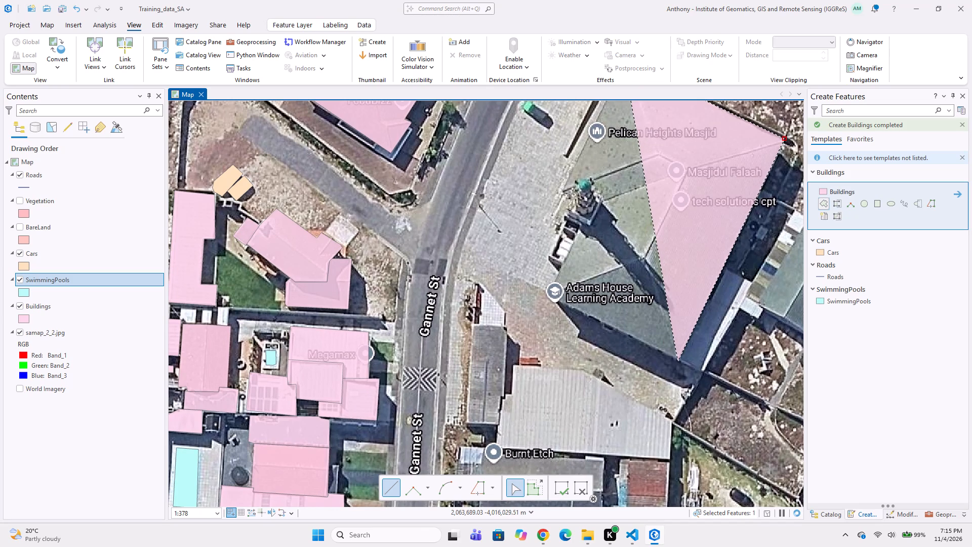
pyautogui.click(679, 362)
pyautogui.click(550, 299)
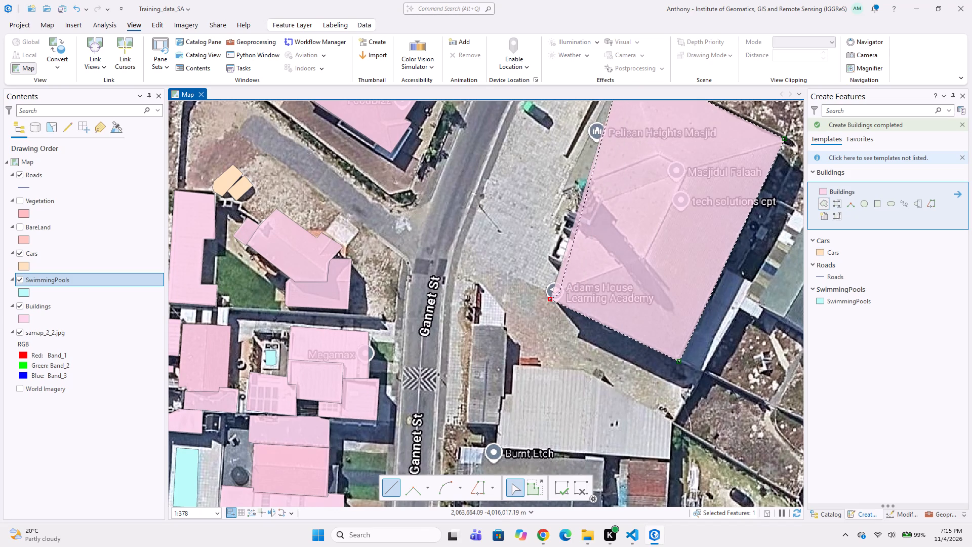
pyautogui.scroll(1, 552, 291)
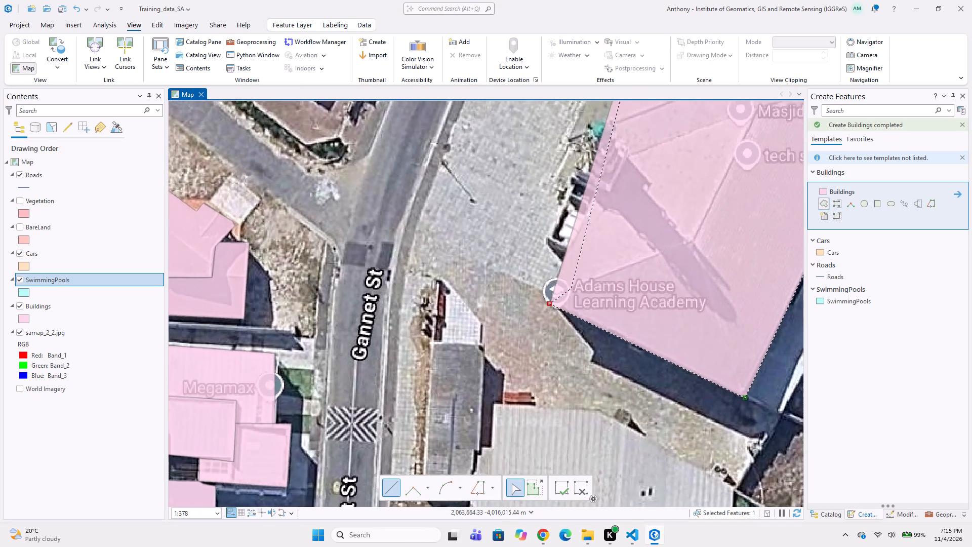
pyautogui.scroll(2, 552, 282)
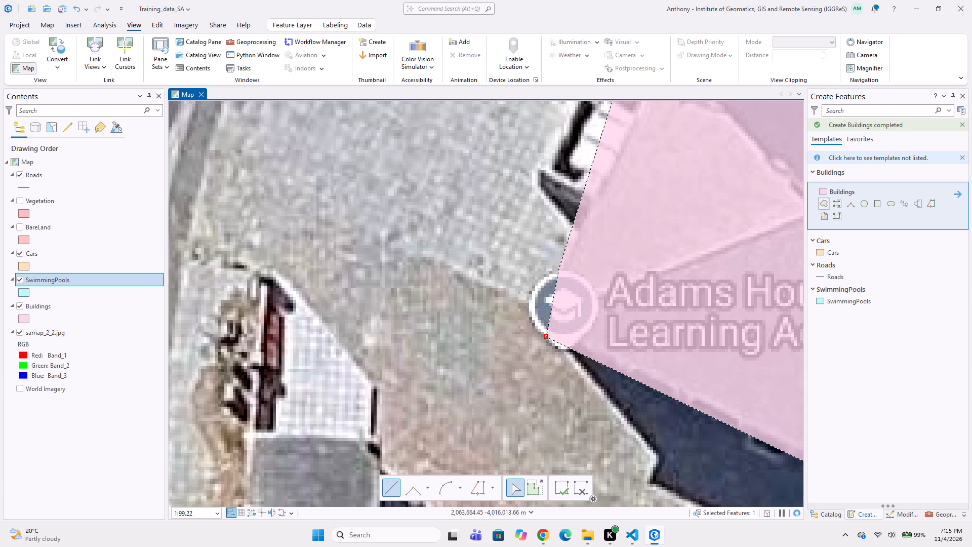
pyautogui.click(559, 269)
pyautogui.moveTo(579, 214); pyautogui.dragTo(497, 303, button='middle')
pyautogui.scroll(-2, 522, 221)
pyautogui.moveTo(536, 199); pyautogui.dragTo(484, 285, button='middle')
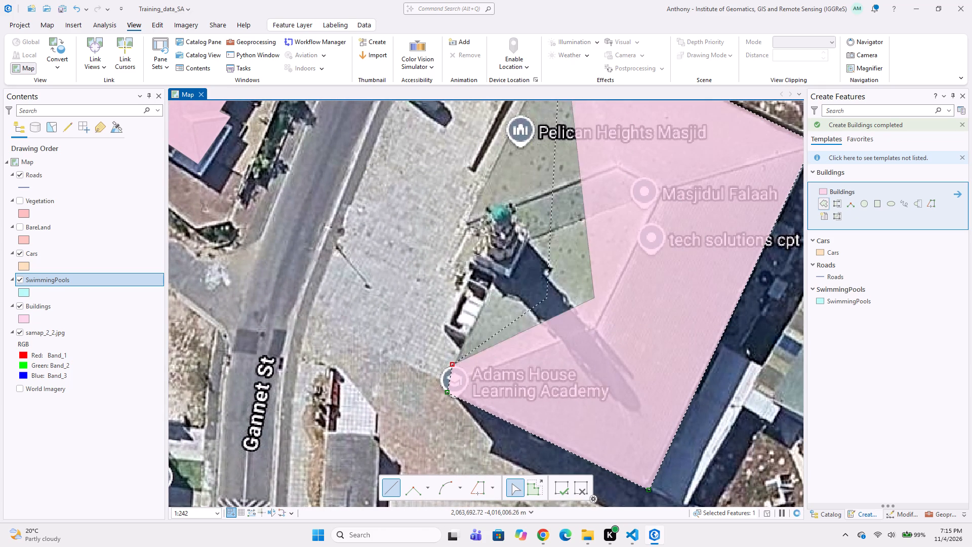
pyautogui.click(499, 276)
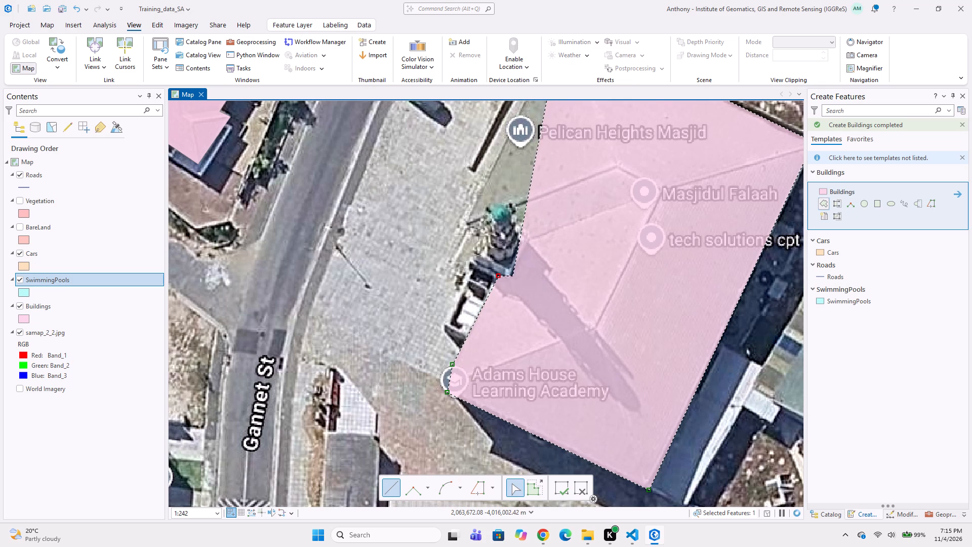
pyautogui.click(513, 275)
pyautogui.click(533, 239)
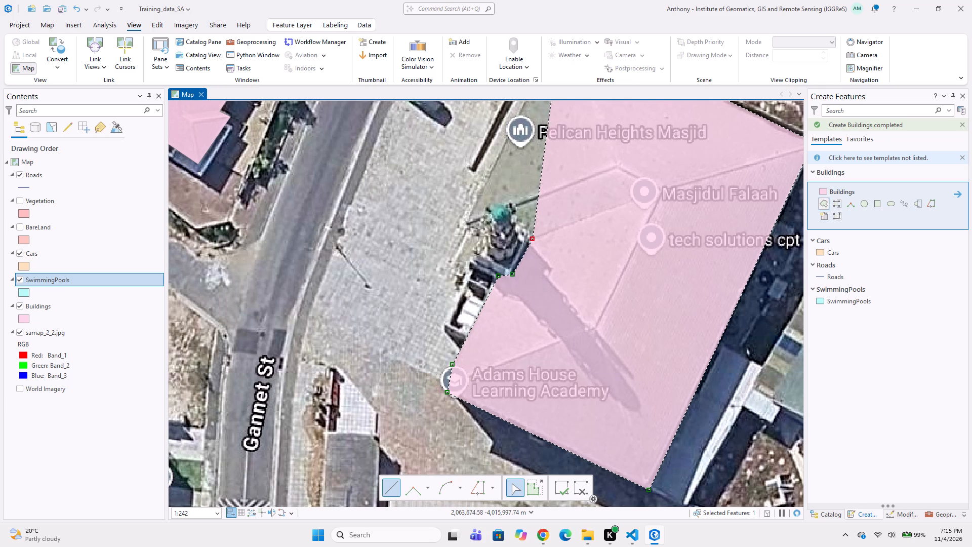
pyautogui.click(522, 227)
pyautogui.click(516, 207)
pyautogui.moveTo(494, 202); pyautogui.dragTo(484, 204)
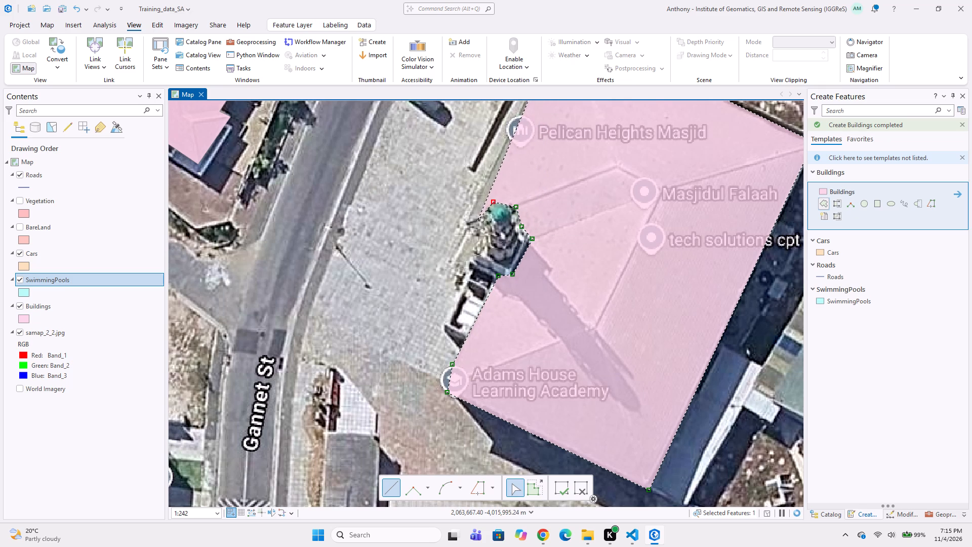
pyautogui.click(477, 230)
pyautogui.doubleClick(462, 227)
pyautogui.scroll(-3, 484, 248)
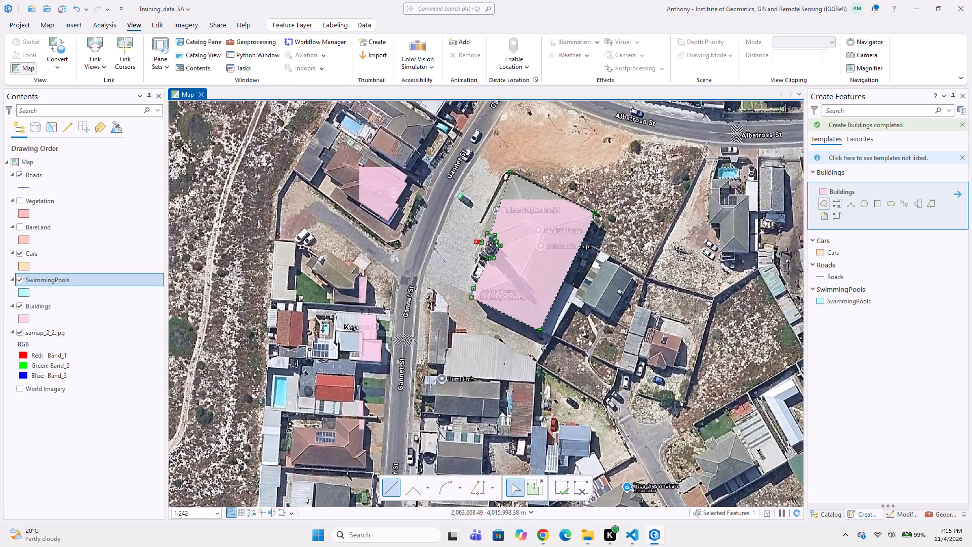
pyautogui.doubleClick(484, 228)
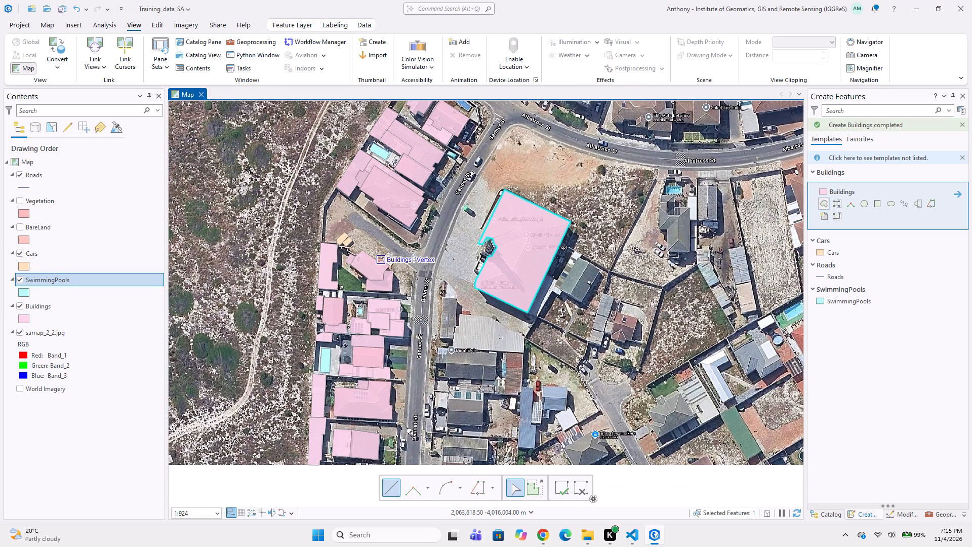
# Examine the imagery around Gannet St and Albatross St at a smaller scale for buildings still lacking polygons.
pyautogui.scroll(-3, 382, 246)
pyautogui.moveTo(436, 246); pyautogui.dragTo(384, 239, button='middle')
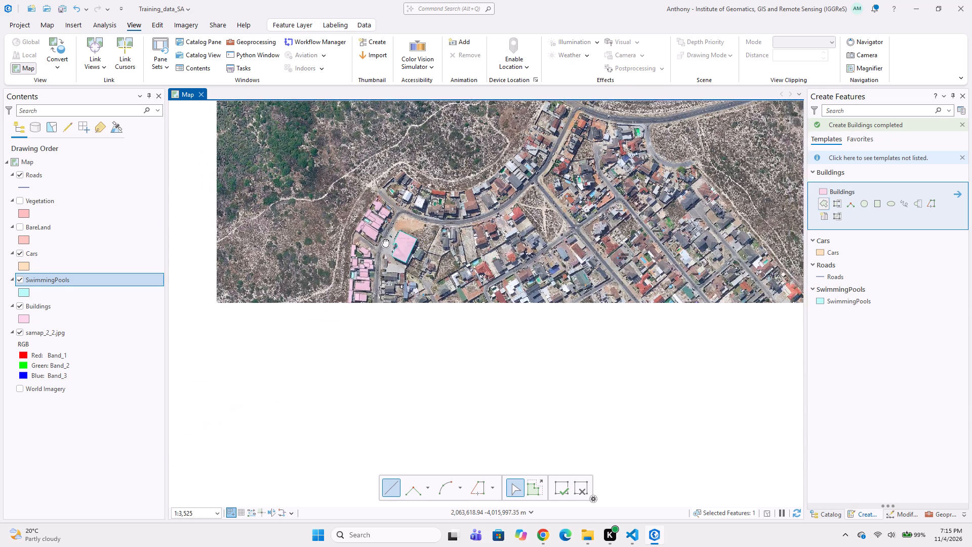
pyautogui.moveTo(384, 239); pyautogui.dragTo(378, 239, button='middle')
pyautogui.scroll(1, 392, 230)
pyautogui.moveTo(382, 264); pyautogui.dragTo(442, 199, button='middle')
pyautogui.scroll(1, 414, 230)
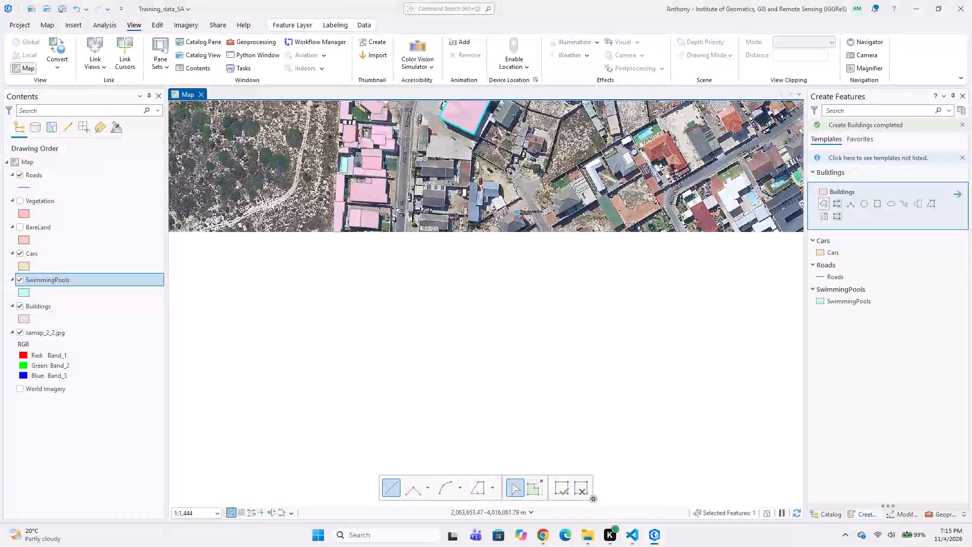
pyautogui.scroll(-1, 419, 187)
pyautogui.moveTo(407, 205); pyautogui.dragTo(377, 276, button='middle')
pyautogui.moveTo(362, 218); pyautogui.dragTo(346, 273, button='middle')
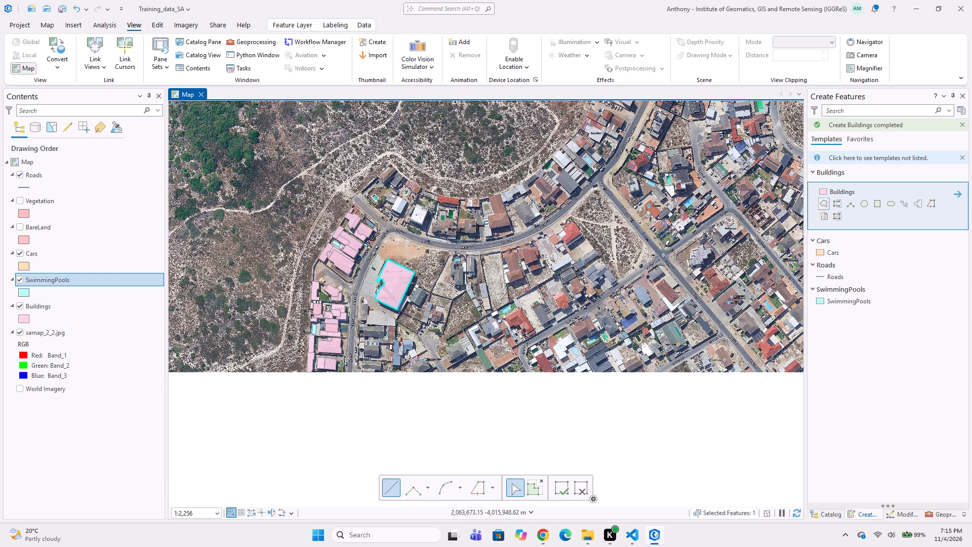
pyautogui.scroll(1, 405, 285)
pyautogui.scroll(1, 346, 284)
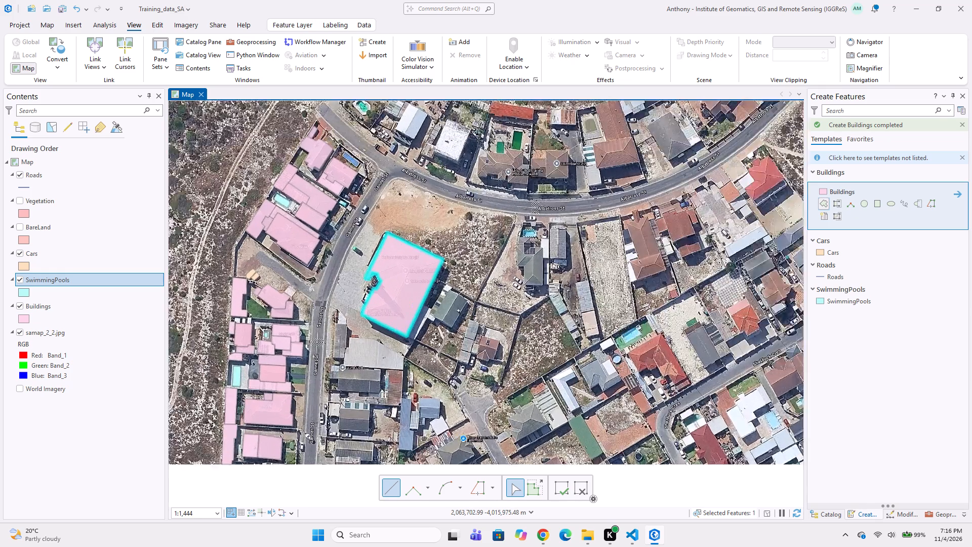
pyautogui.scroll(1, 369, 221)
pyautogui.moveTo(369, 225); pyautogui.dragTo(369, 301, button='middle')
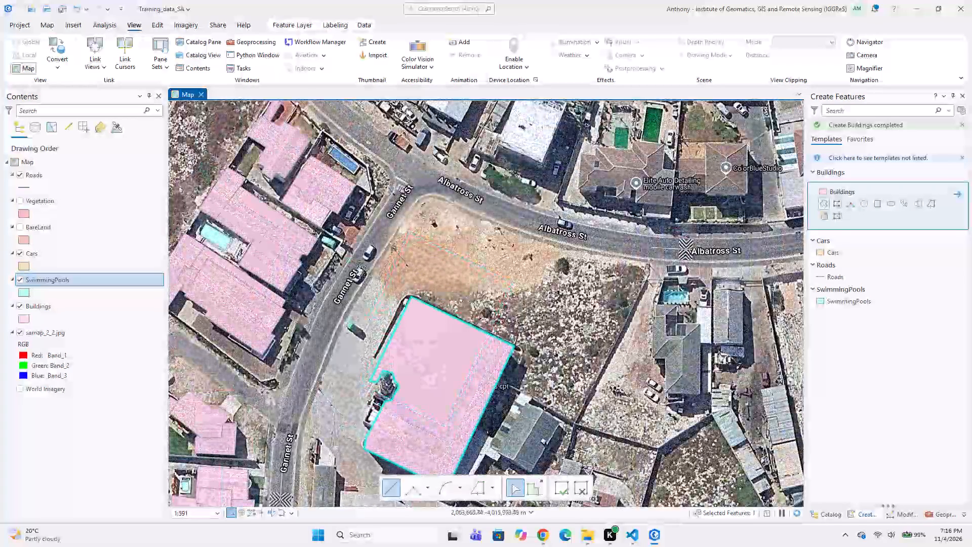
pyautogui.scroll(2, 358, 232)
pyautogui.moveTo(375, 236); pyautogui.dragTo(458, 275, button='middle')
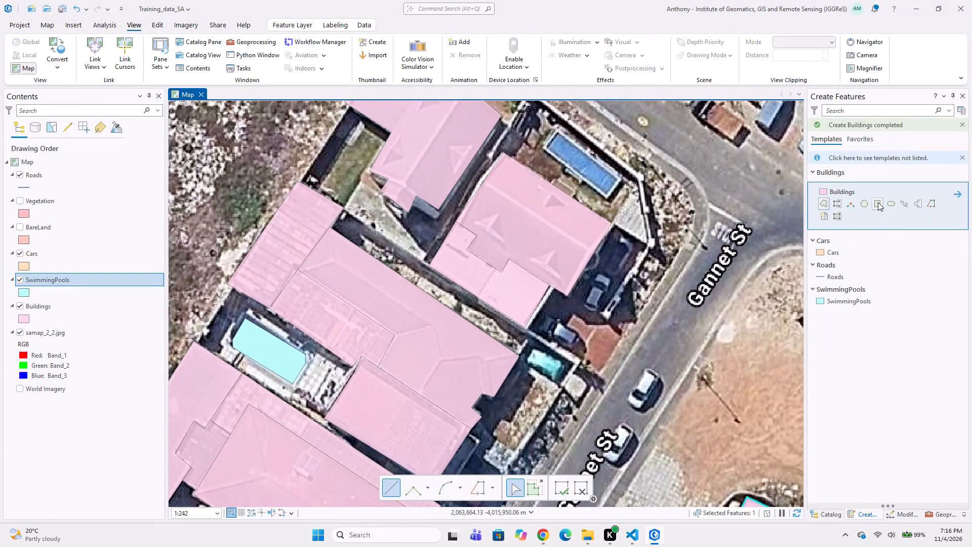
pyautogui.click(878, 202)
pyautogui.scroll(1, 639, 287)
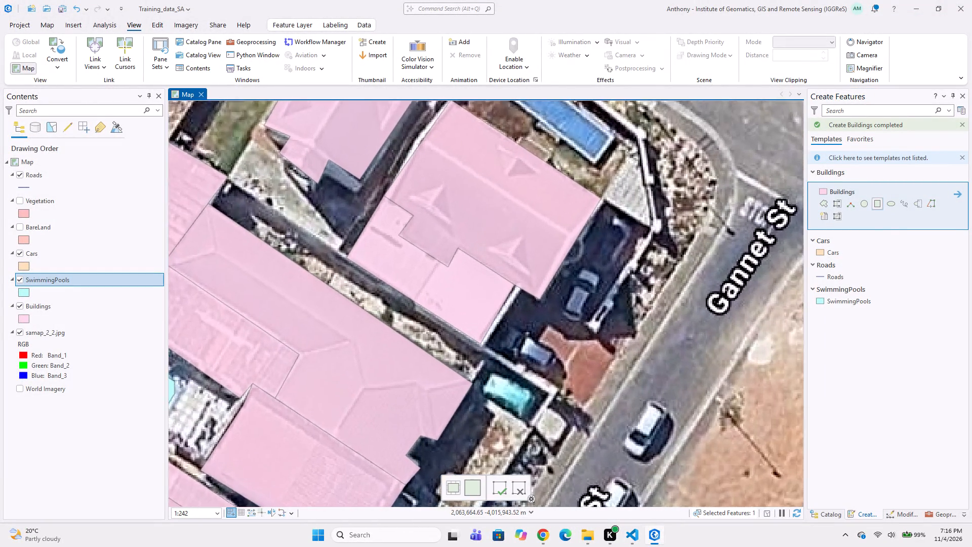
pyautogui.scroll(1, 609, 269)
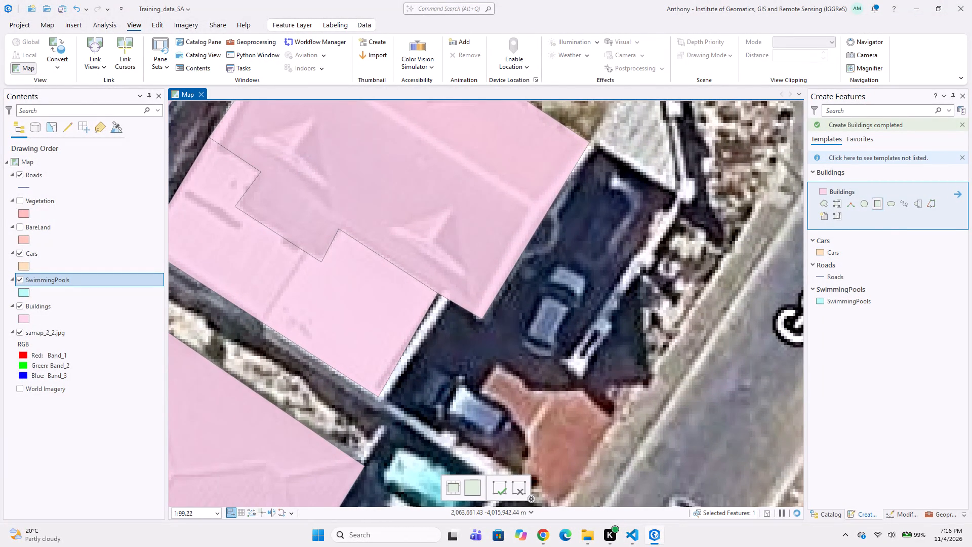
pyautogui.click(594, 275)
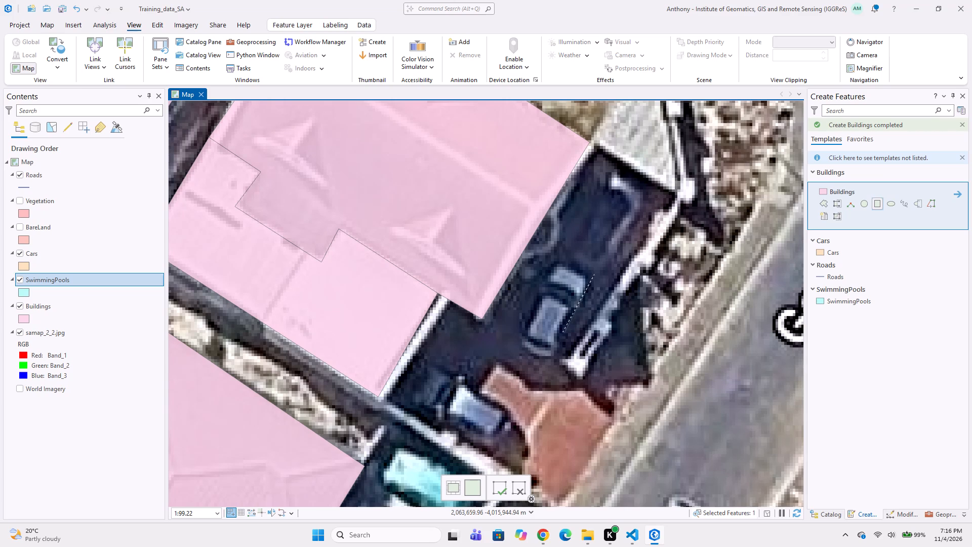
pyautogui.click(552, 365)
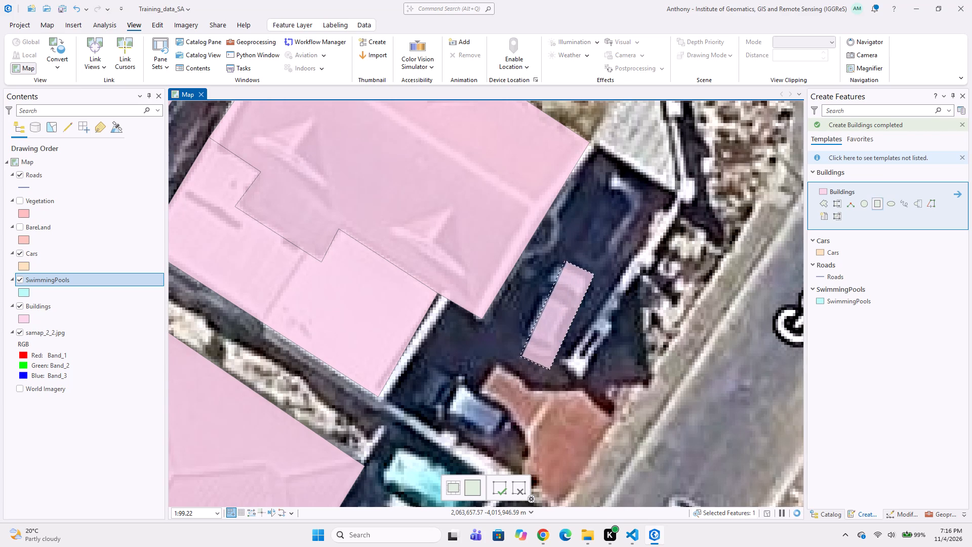
# Digitize the grey car in the shaded driveway west of Gannet St as a seven-vertex Cars polygon.
pyautogui.click(823, 250)
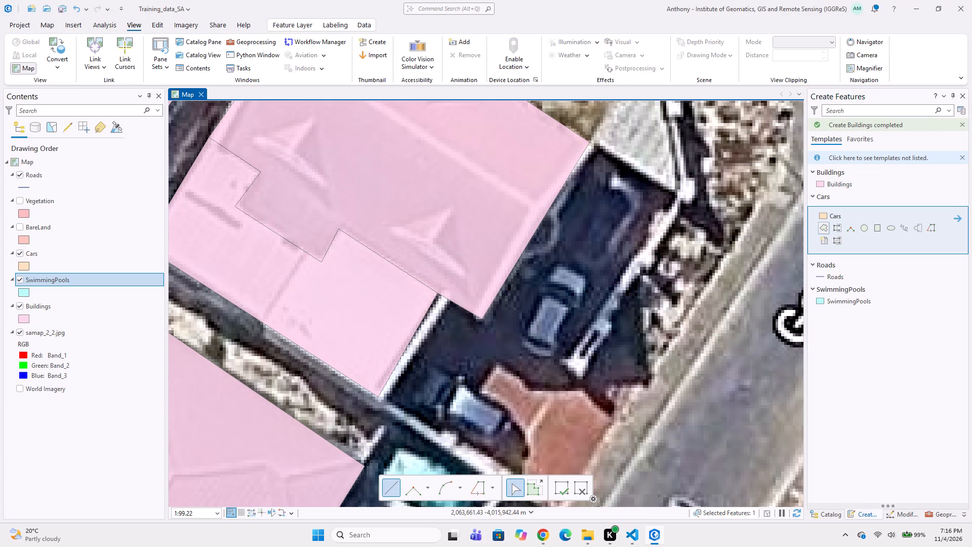
pyautogui.click(594, 276)
pyautogui.click(559, 361)
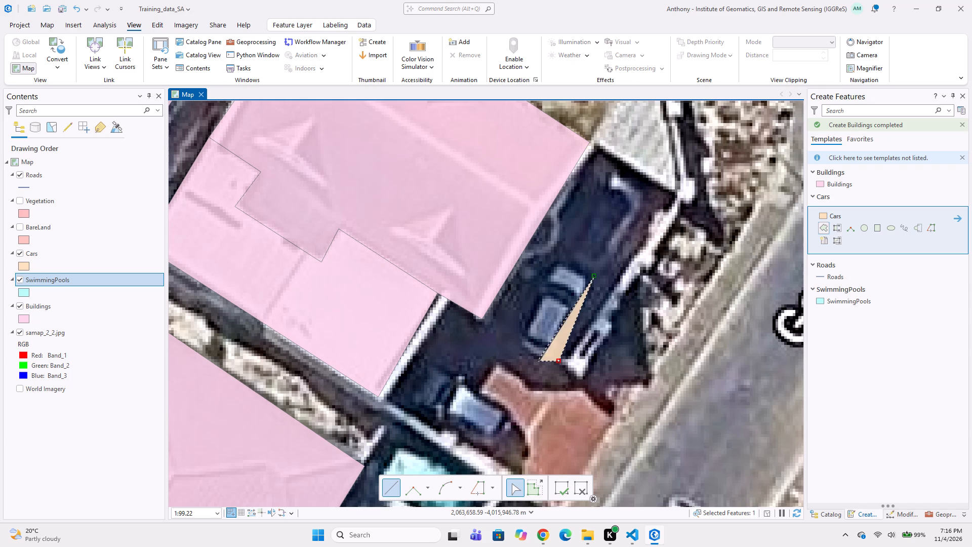
pyautogui.click(548, 363)
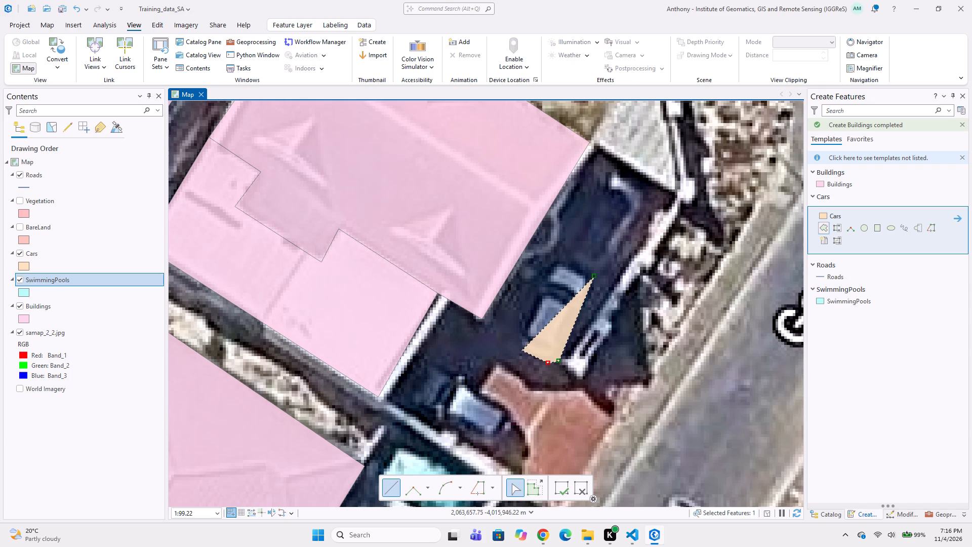
pyautogui.click(520, 350)
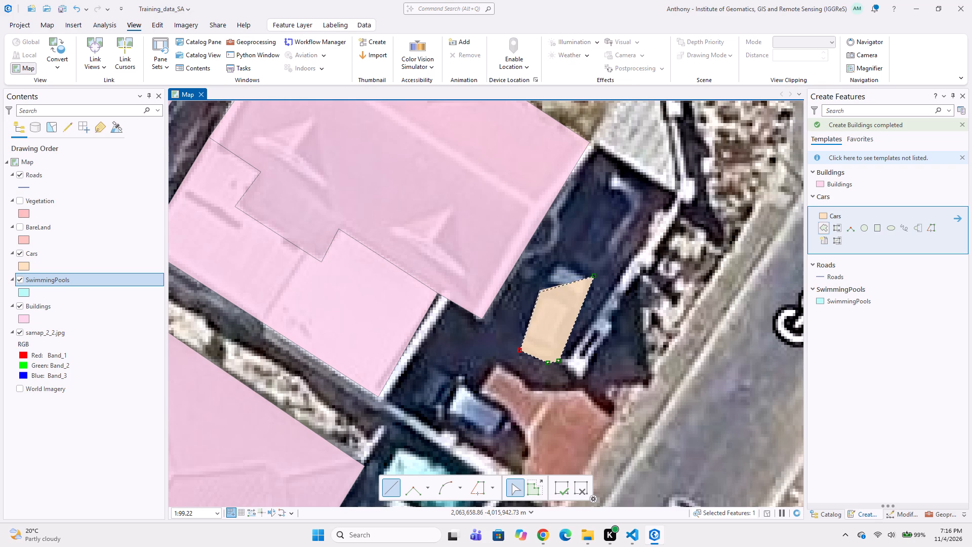
pyautogui.click(516, 335)
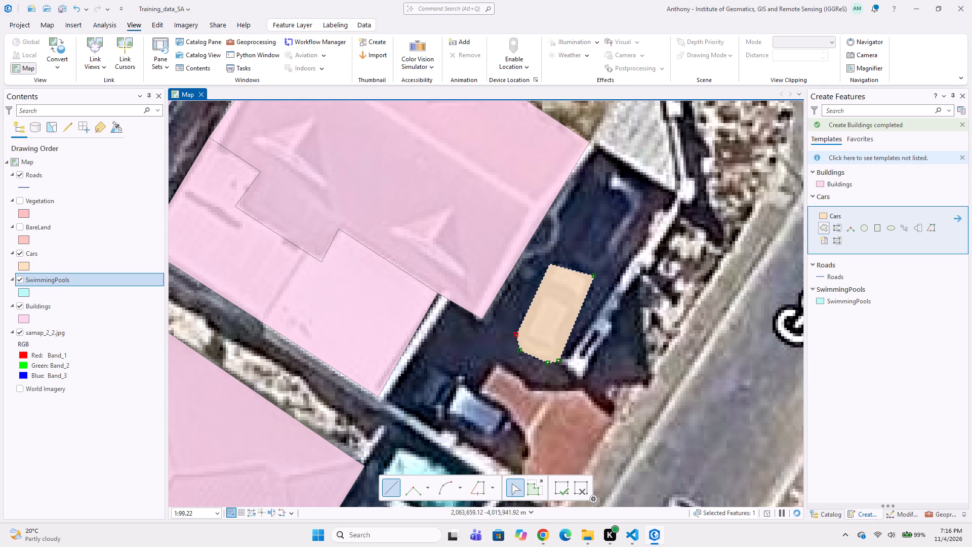
pyautogui.click(547, 269)
pyautogui.doubleClick(557, 262)
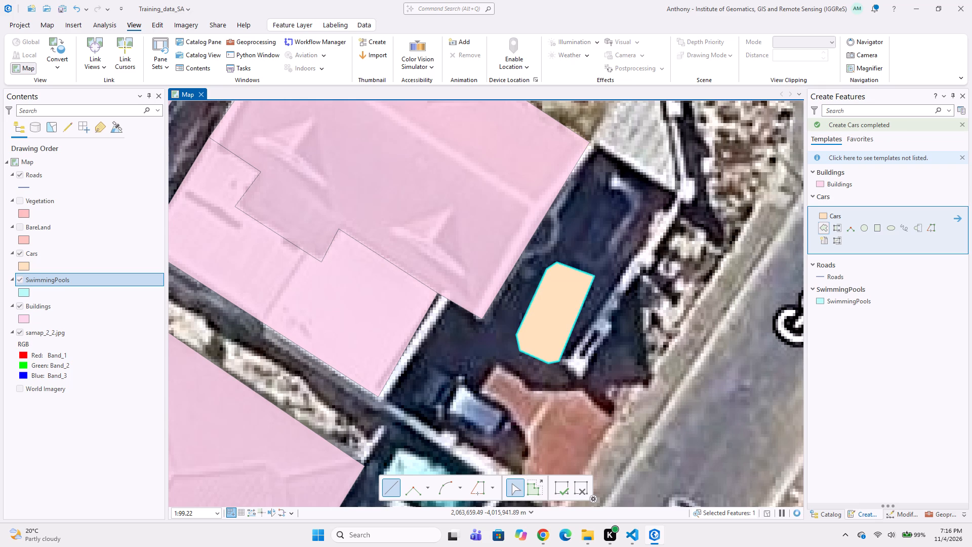
# Digitize the blue-grey car between the red paving and the small swimming pool west of Gannet St as a Cars rectangle.
pyautogui.click(874, 227)
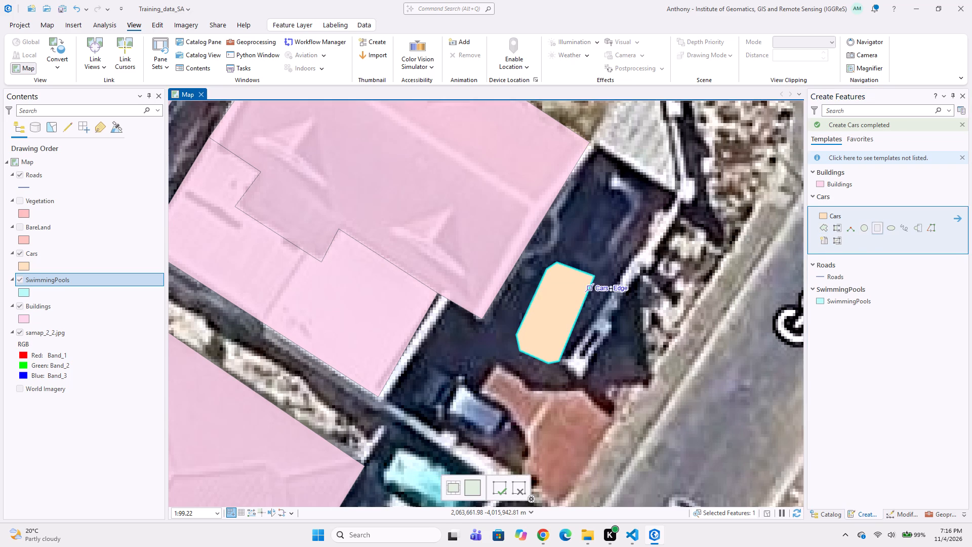
pyautogui.moveTo(568, 308); pyautogui.dragTo(651, 245, button='middle')
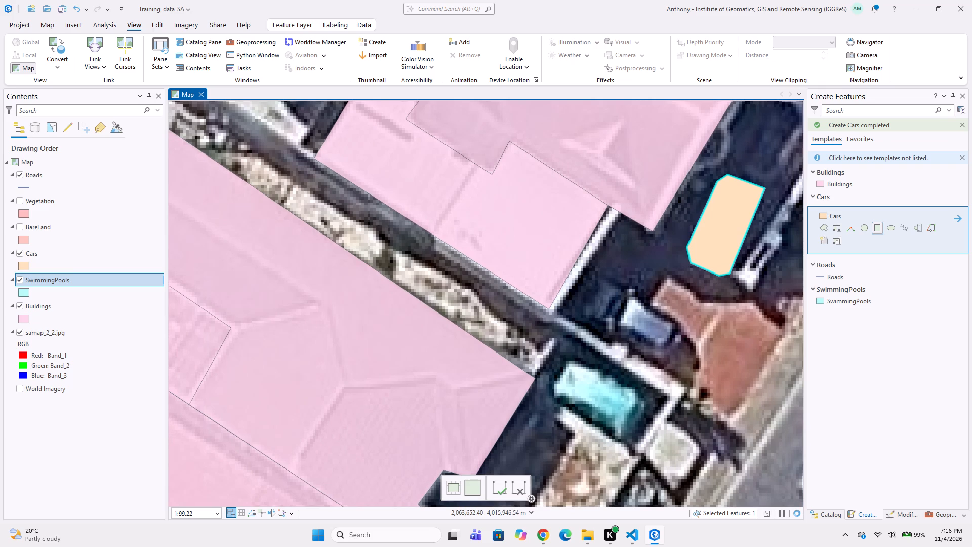
pyautogui.click(591, 267)
pyautogui.click(695, 321)
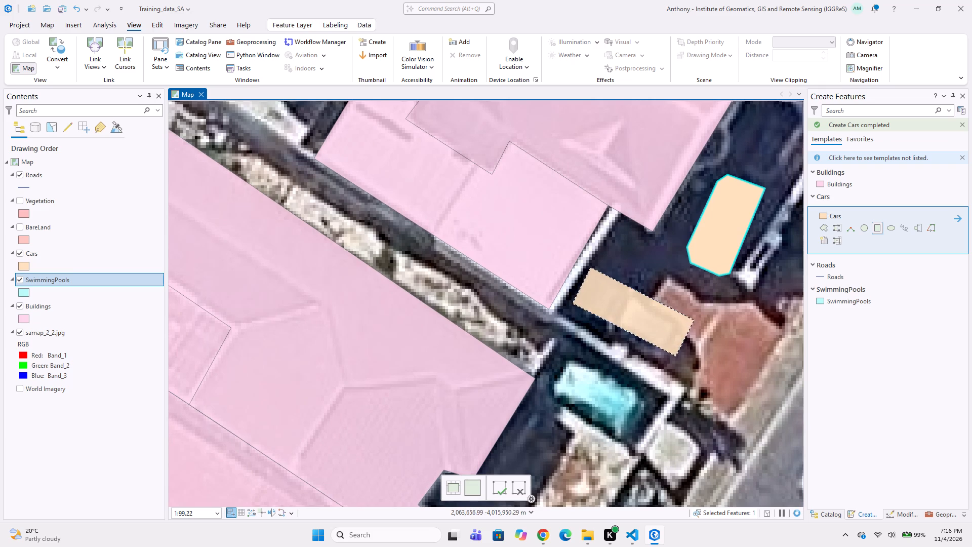
pyautogui.click(667, 368)
# Digitize the northern of the two white cars on Gannet St as a Cars rectangle aligned with the road, leaving out its shadow.
pyautogui.moveTo(694, 353); pyautogui.dragTo(593, 296, button='middle')
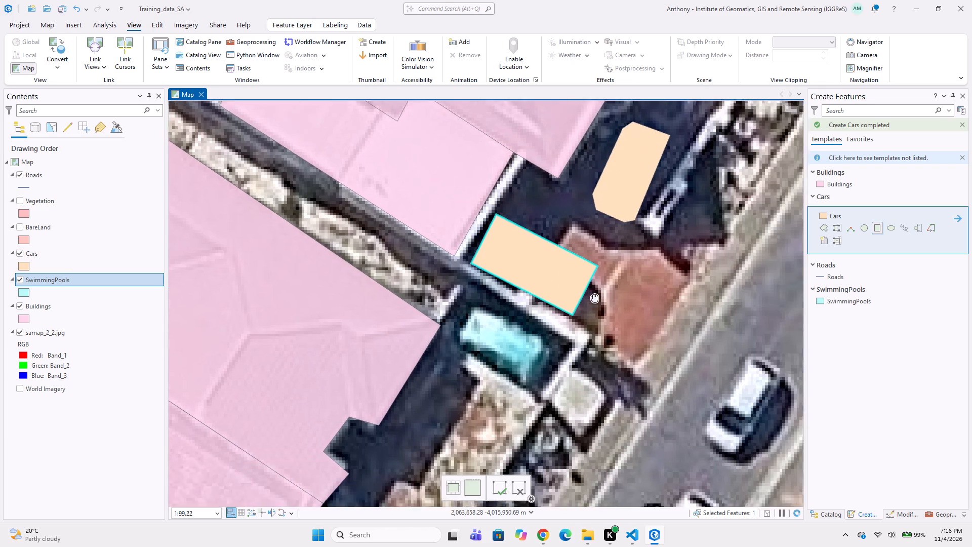
pyautogui.moveTo(594, 335); pyautogui.dragTo(550, 292, button='middle')
pyautogui.moveTo(554, 244); pyautogui.dragTo(501, 299, button='middle')
pyautogui.scroll(1, 423, 252)
pyautogui.click(497, 199)
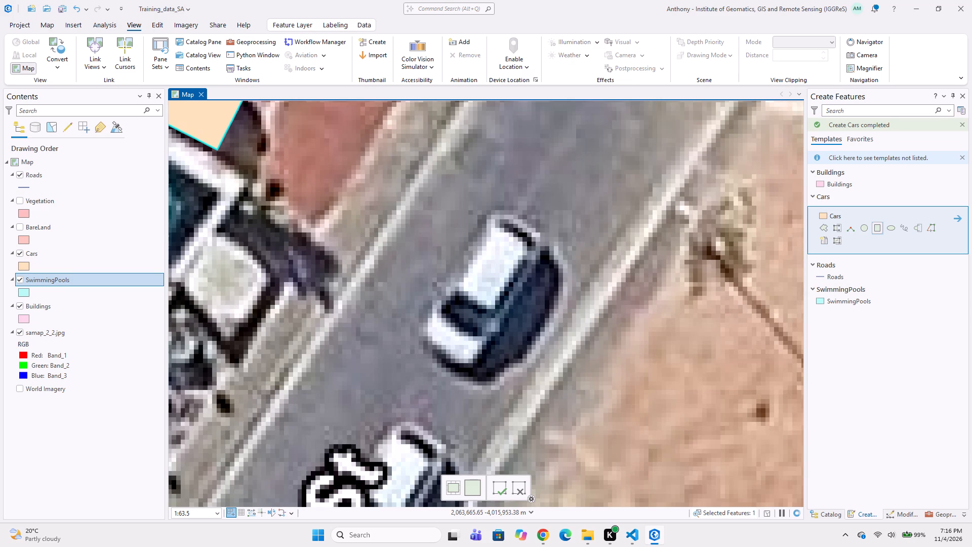
pyautogui.click(407, 329)
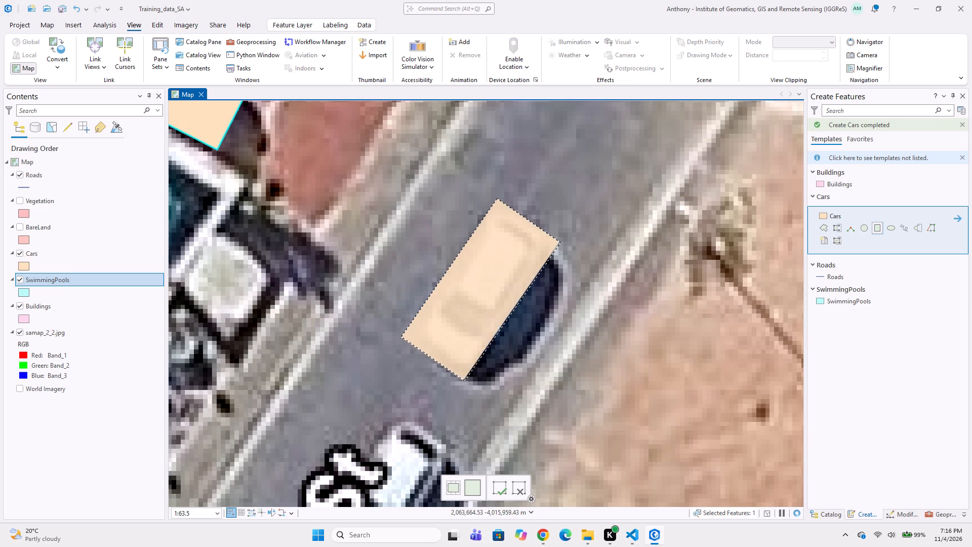
pyautogui.click(475, 381)
# Digitize the white car partly under the Gannet St label, just south of the first white car, as a Cars rectangle.
pyautogui.scroll(-2, 508, 353)
pyautogui.moveTo(463, 368); pyautogui.dragTo(467, 331, button='middle')
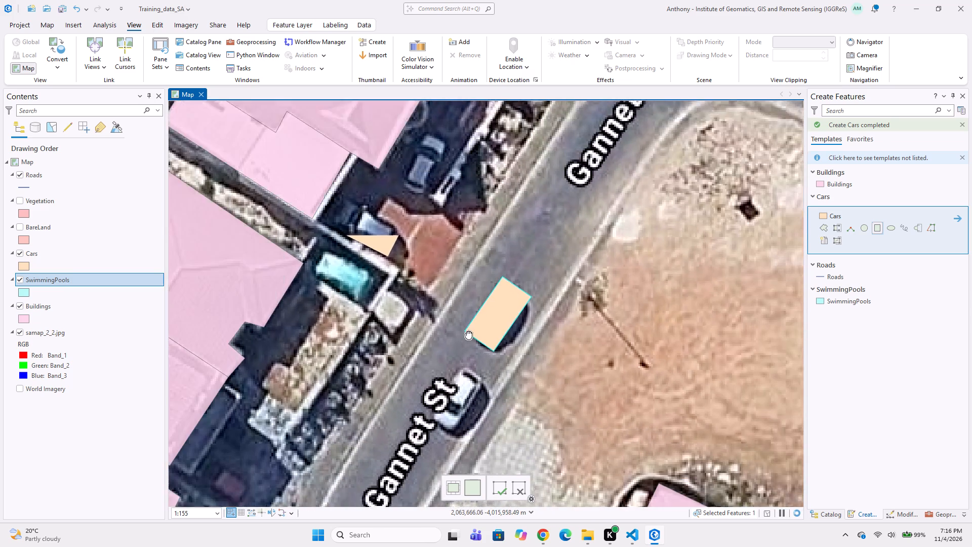
pyautogui.moveTo(467, 331); pyautogui.dragTo(495, 239, button='middle')
pyautogui.moveTo(494, 246); pyautogui.dragTo(435, 311, button='middle')
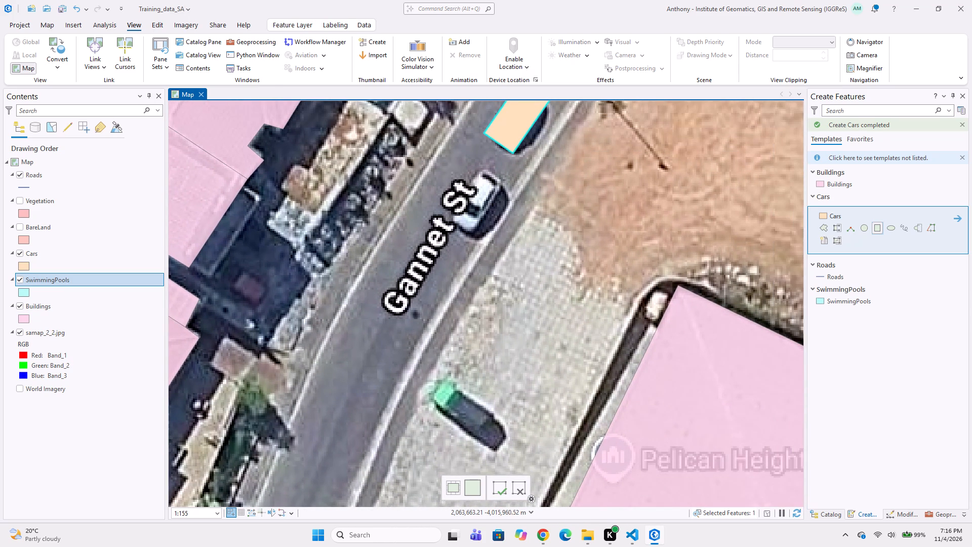
pyautogui.scroll(1, 493, 172)
pyautogui.click(516, 181)
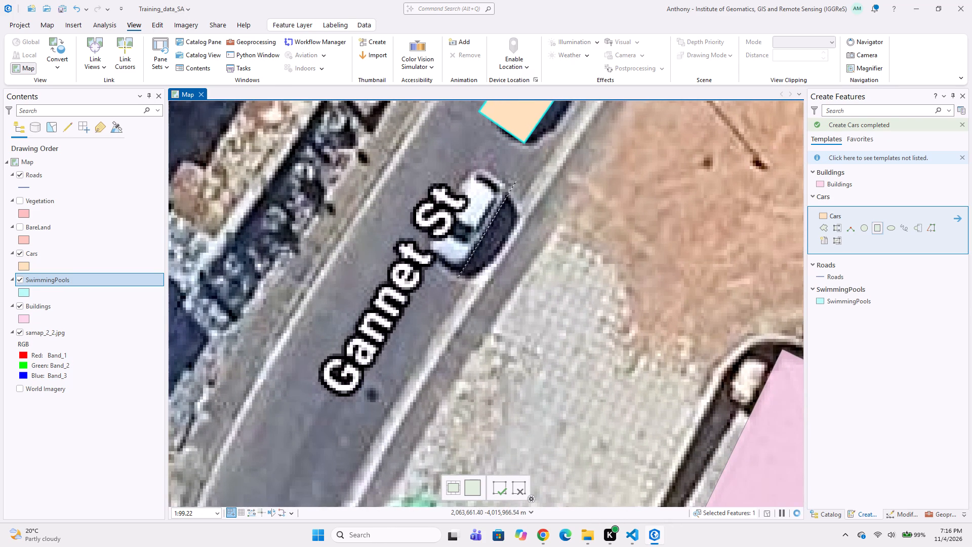
pyautogui.click(460, 277)
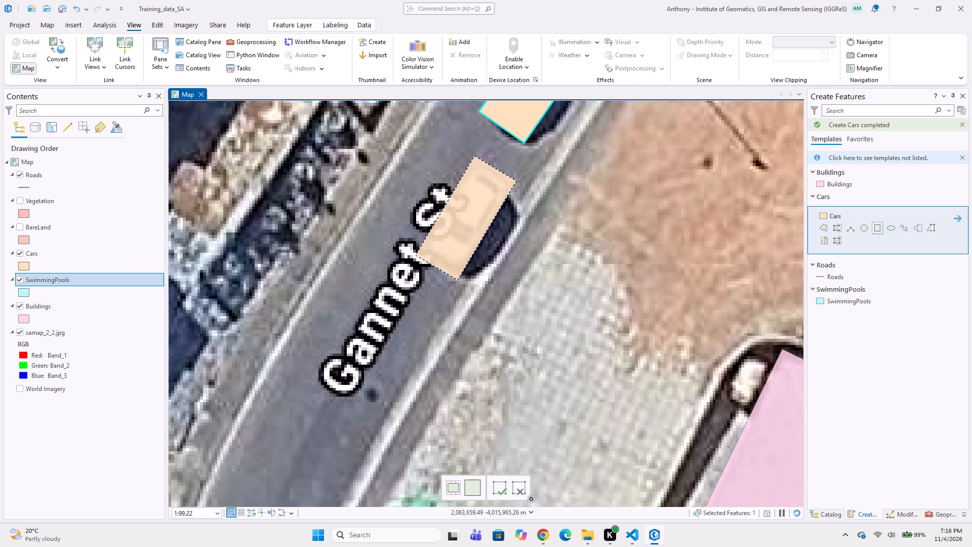
pyautogui.click(414, 255)
# Digitize the green-ended dark vehicle on the paved area between Gannet St and Pelican Heights Masjid as a Cars rectangle.
pyautogui.moveTo(359, 308); pyautogui.dragTo(382, 218, button='middle')
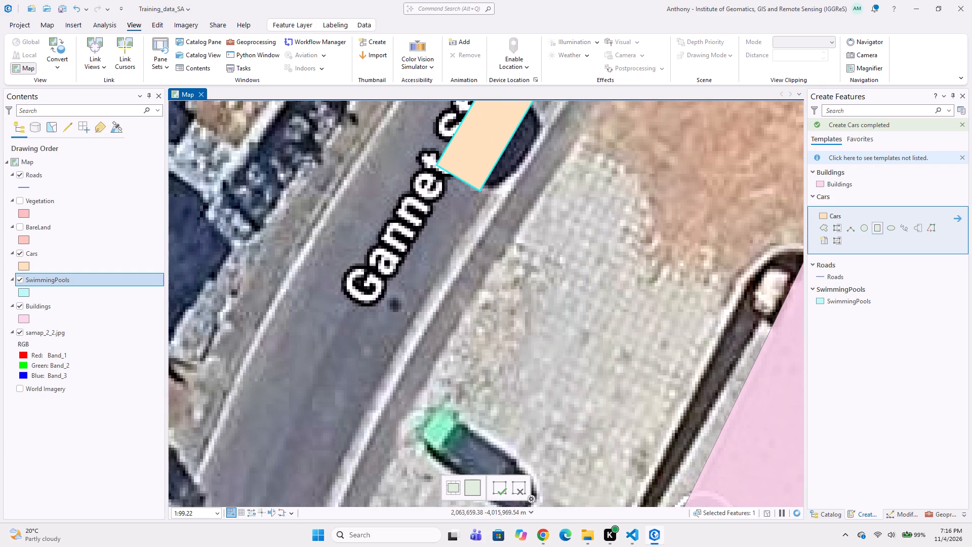
pyautogui.moveTo(479, 305); pyautogui.dragTo(433, 211, button='middle')
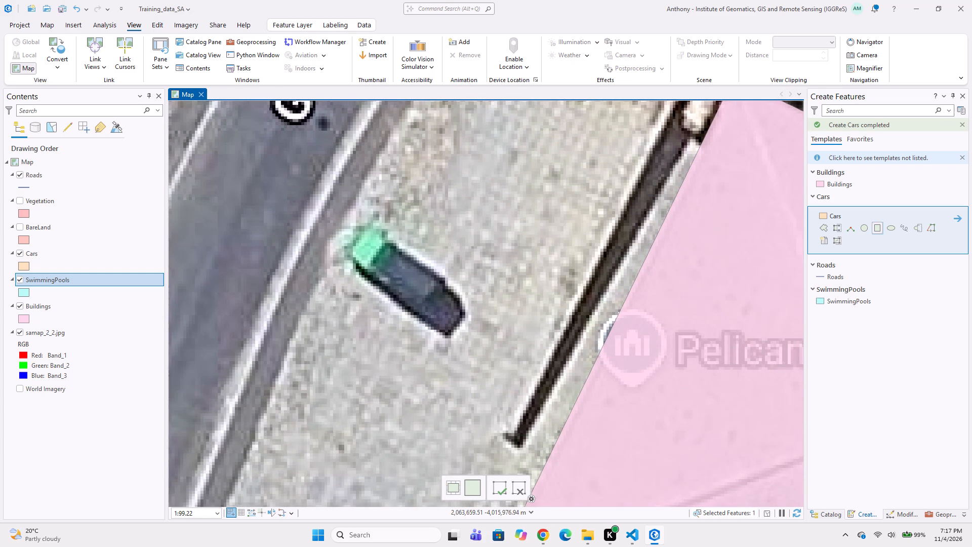
pyautogui.click(371, 214)
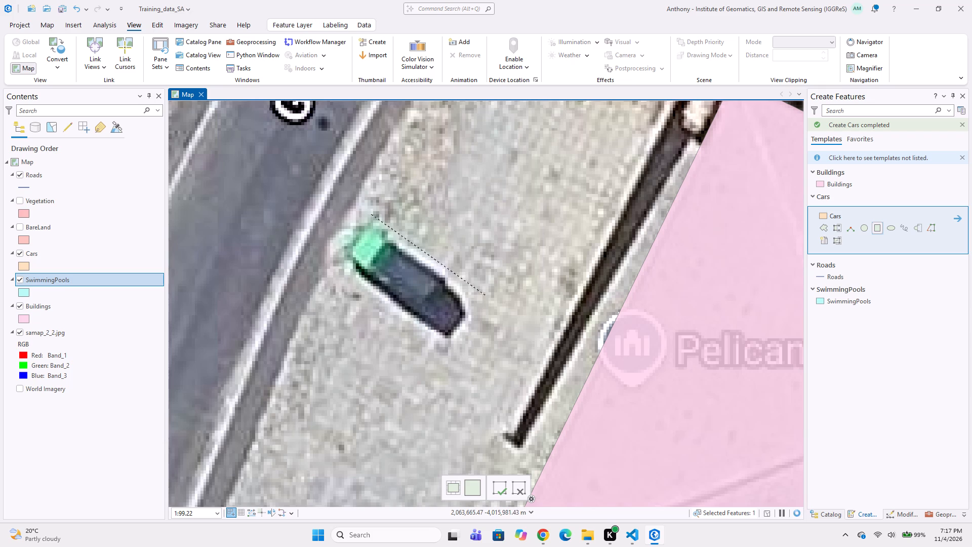
pyautogui.click(484, 303)
pyautogui.click(442, 350)
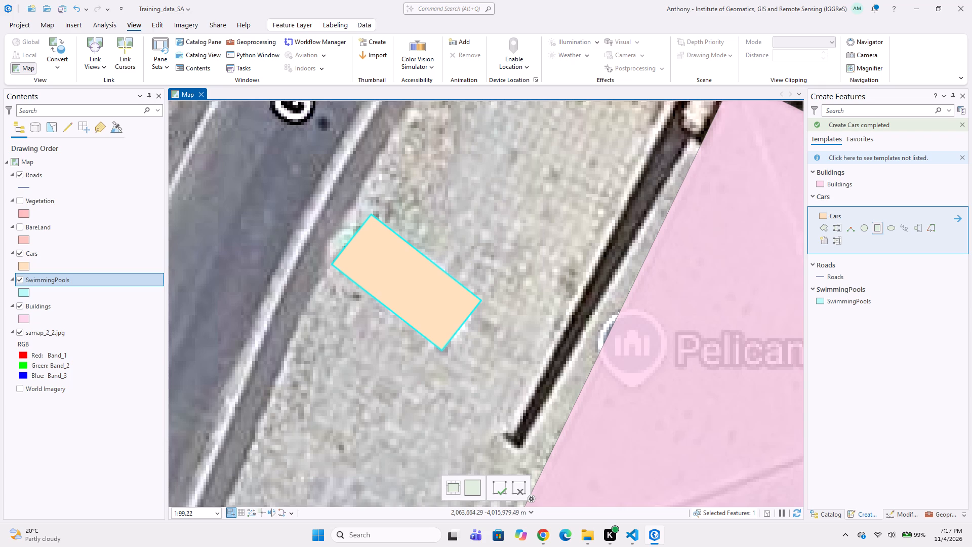
# Digitize the green-roofed building just southeast of Pelican Heights Masjid as a four-cornered Buildings polygon.
pyautogui.scroll(-2, 455, 258)
pyautogui.moveTo(438, 264); pyautogui.dragTo(350, 214, button='middle')
pyautogui.scroll(-1, 370, 271)
pyautogui.moveTo(336, 296); pyautogui.dragTo(373, 230, button='middle')
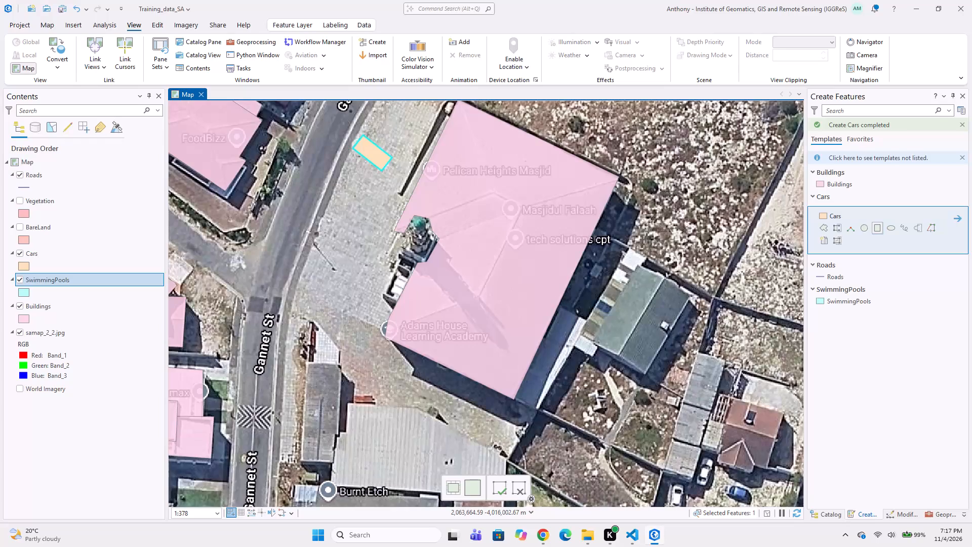
pyautogui.scroll(-1, 385, 276)
pyautogui.rightClick(410, 280)
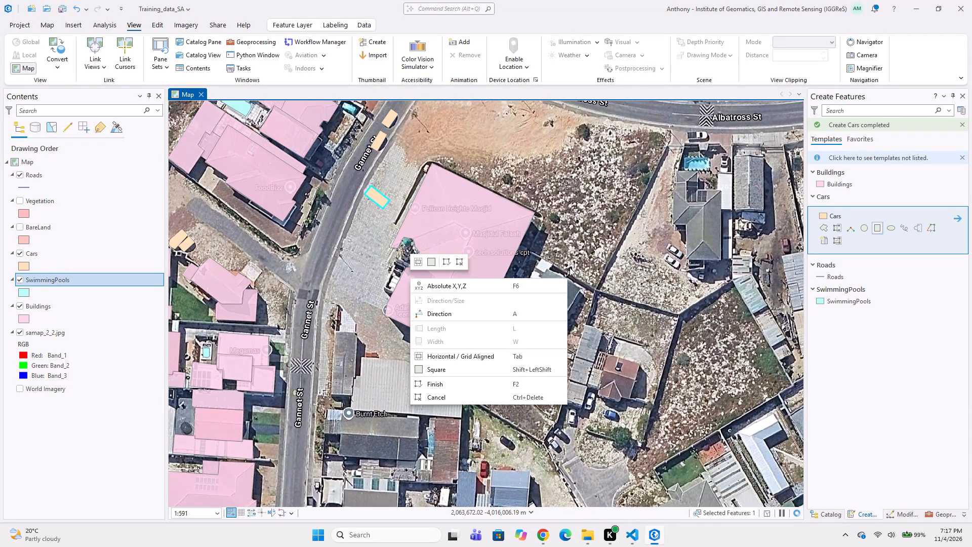
pyautogui.click(585, 284)
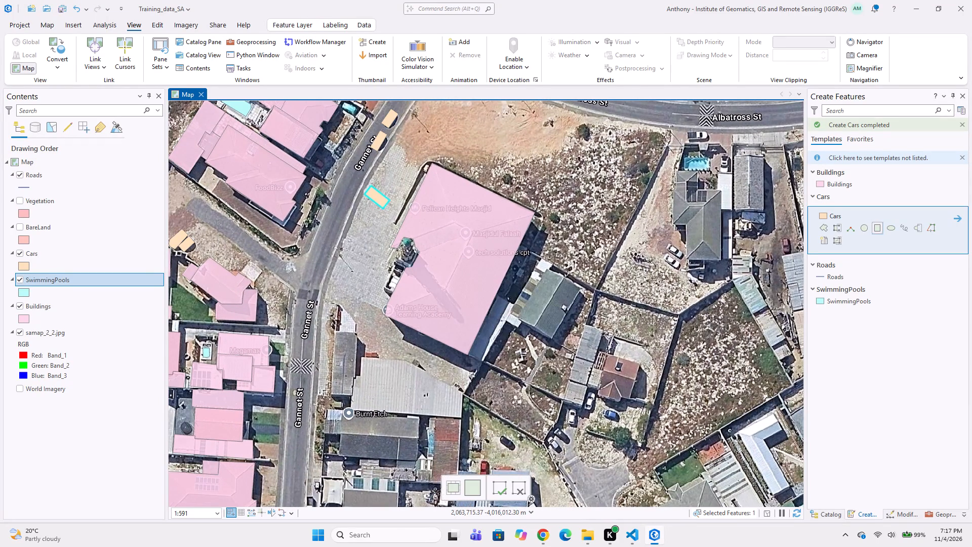
pyautogui.scroll(2, 541, 303)
pyautogui.click(548, 230)
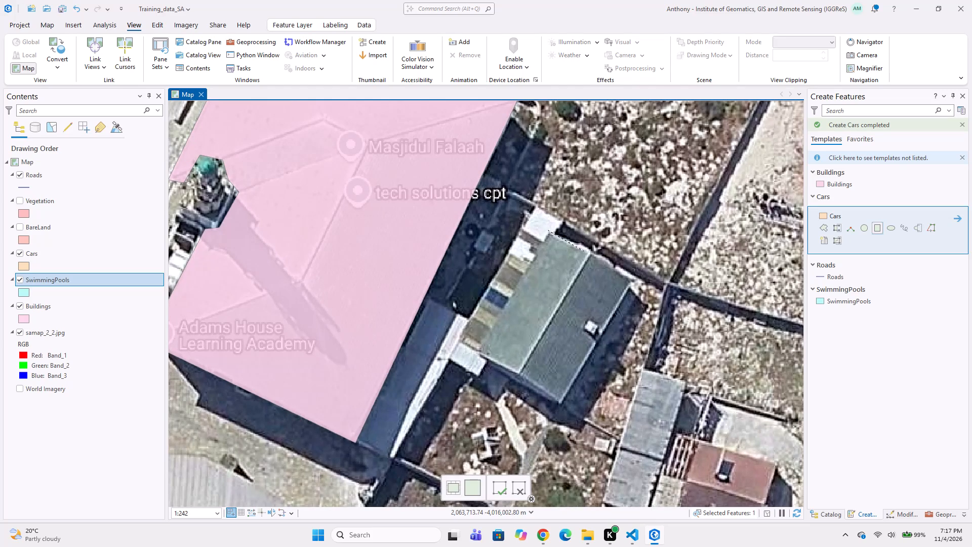
pyautogui.click(631, 280)
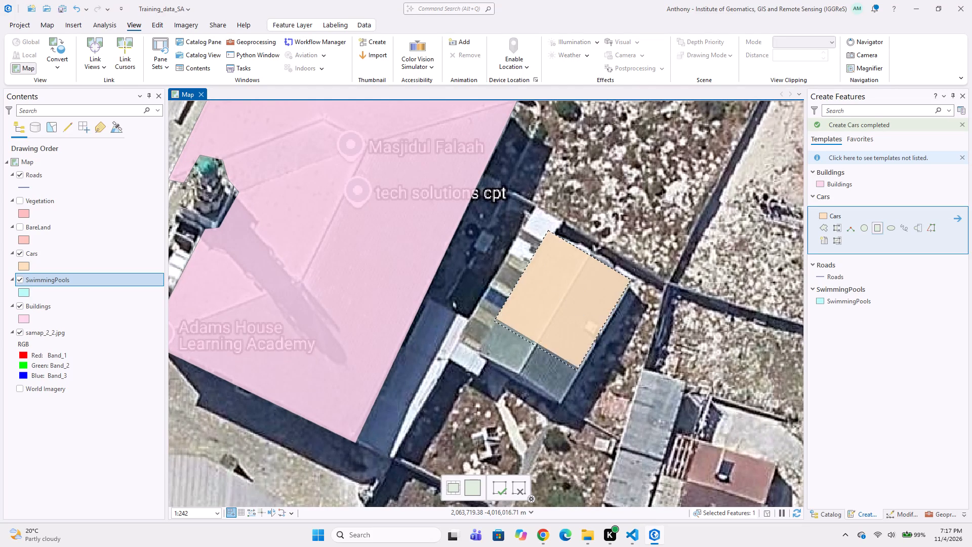
pyautogui.click(821, 188)
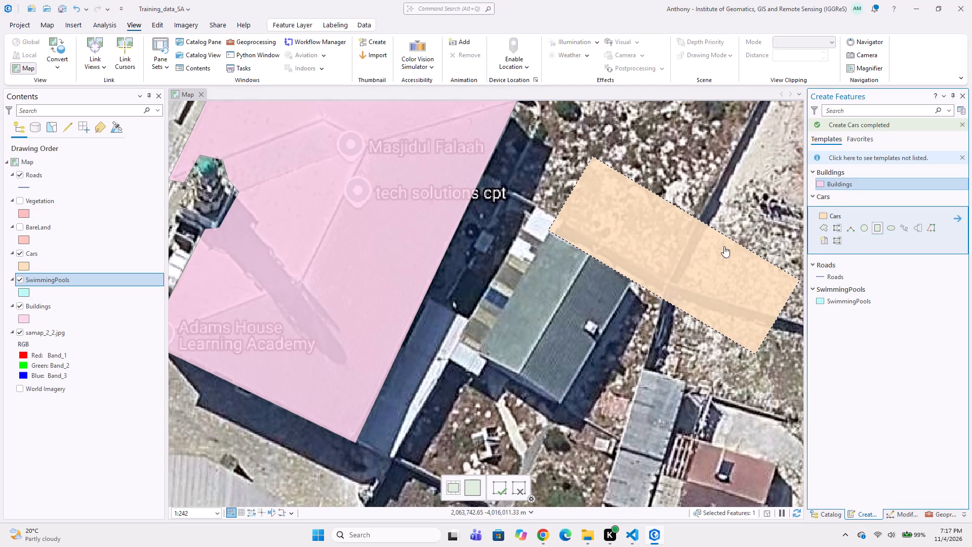
pyautogui.click(548, 232)
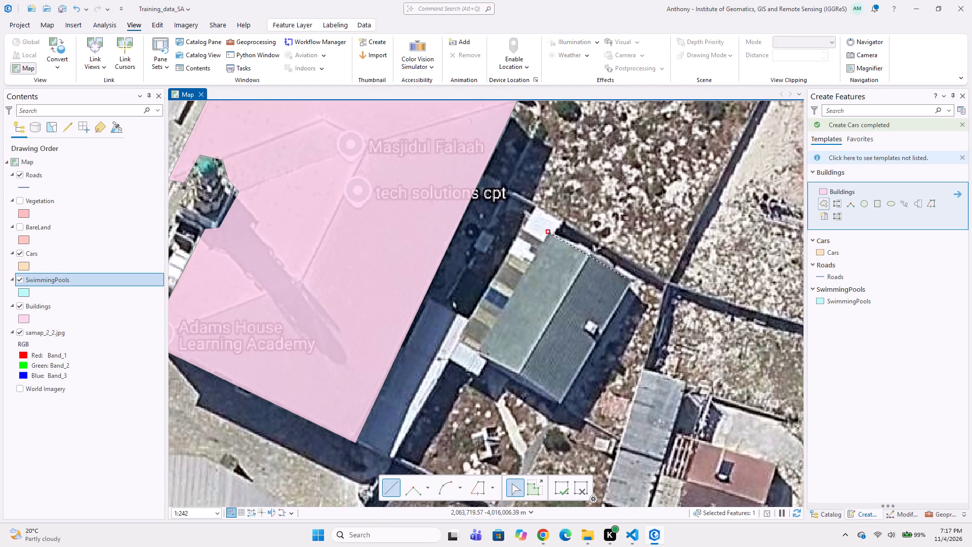
pyautogui.click(632, 277)
pyautogui.click(562, 401)
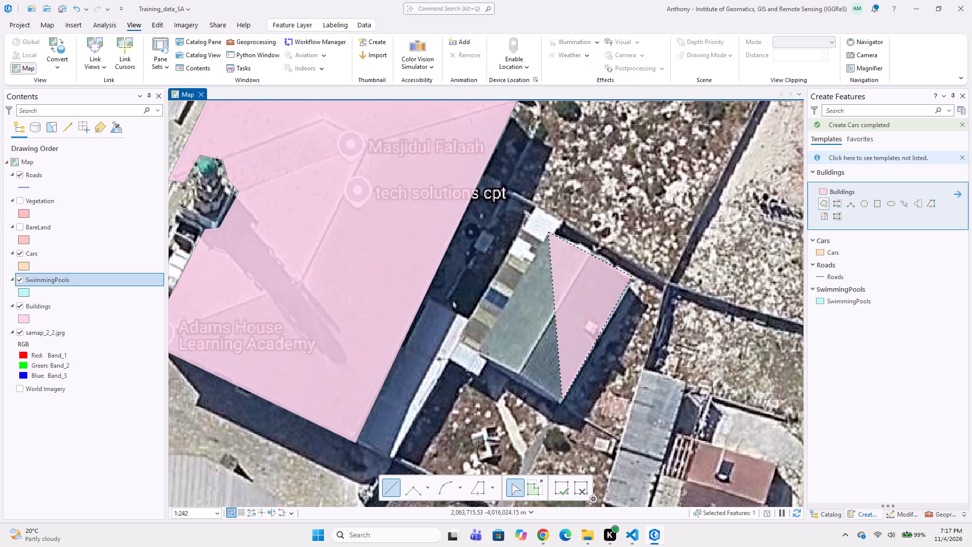
pyautogui.doubleClick(476, 353)
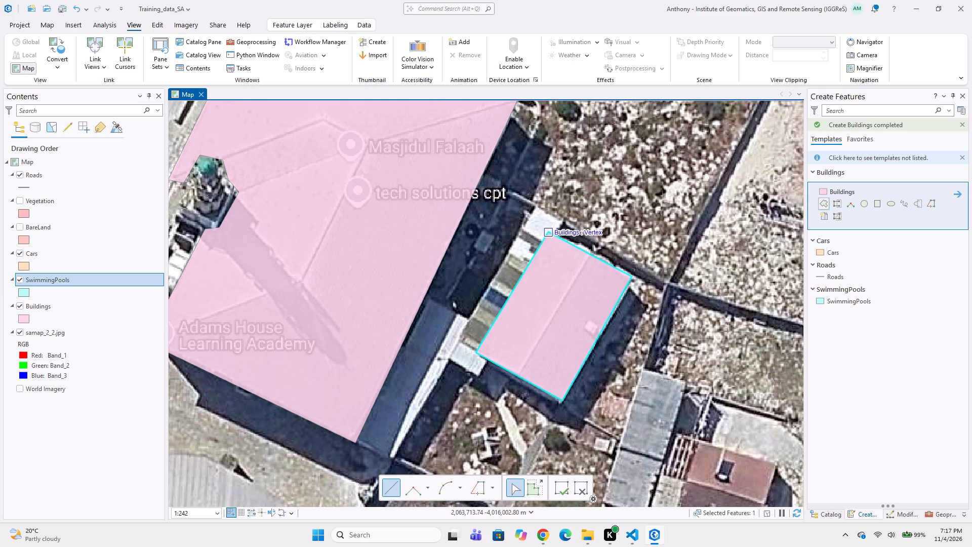
# Digitize the narrow striped-roof annex along the green-roofed building's west side as a Buildings polygon, wrapping its southern end and sharing the wall edge.
pyautogui.click(550, 230)
pyautogui.click(552, 237)
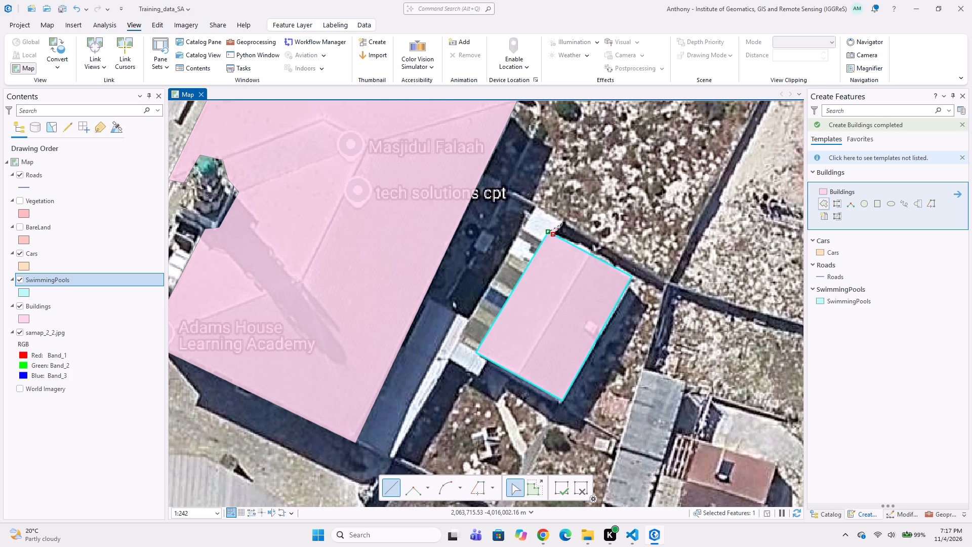
pyautogui.click(564, 223)
pyautogui.click(538, 206)
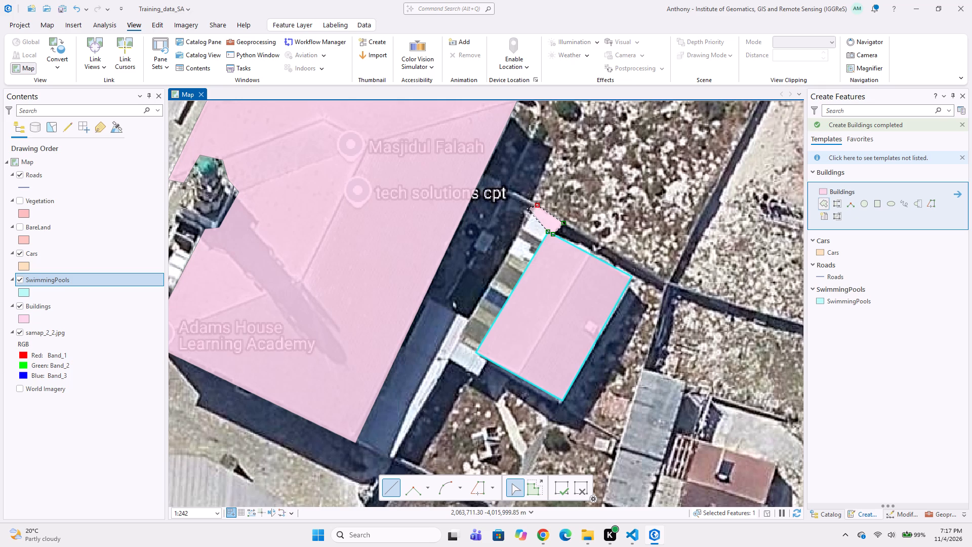
pyautogui.click(525, 211)
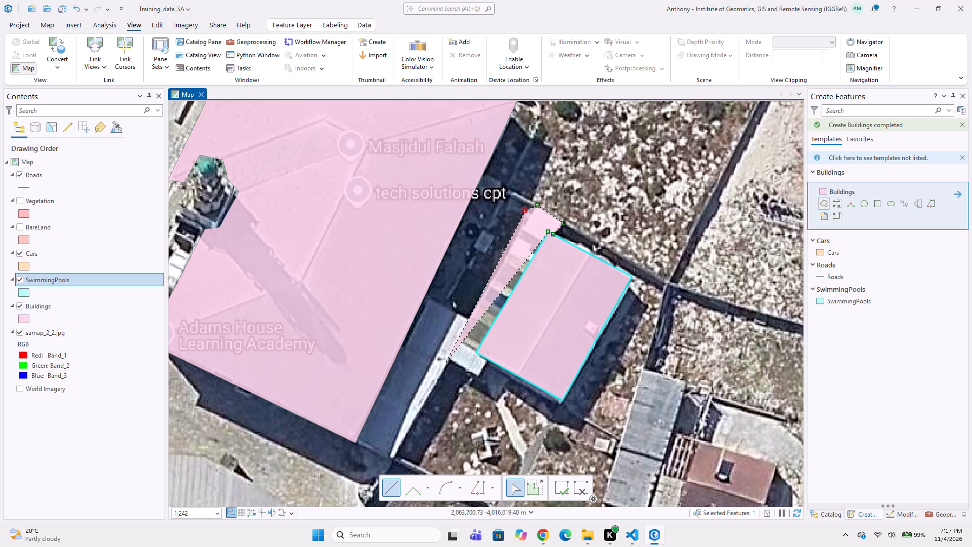
pyautogui.click(447, 360)
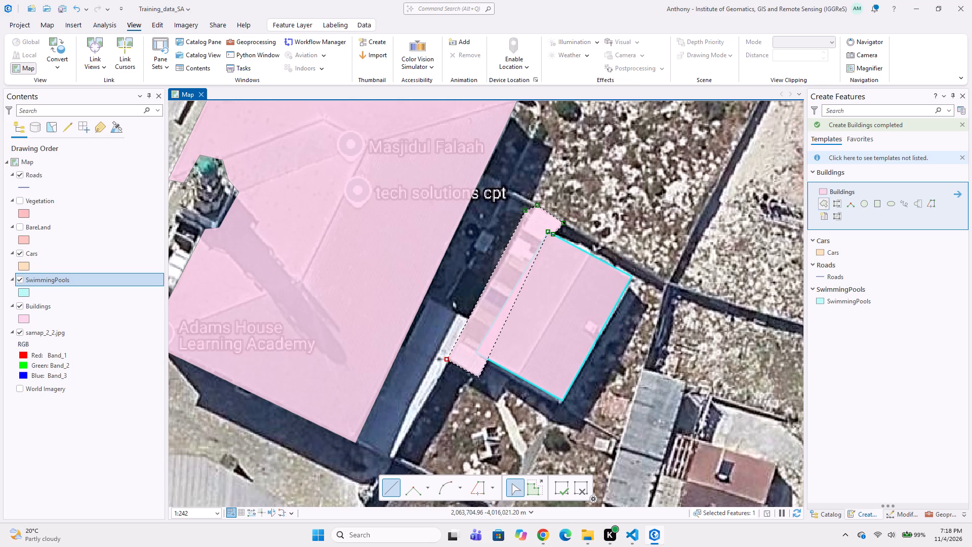
pyautogui.moveTo(479, 377); pyautogui.dragTo(481, 372)
pyautogui.scroll(2, 495, 361)
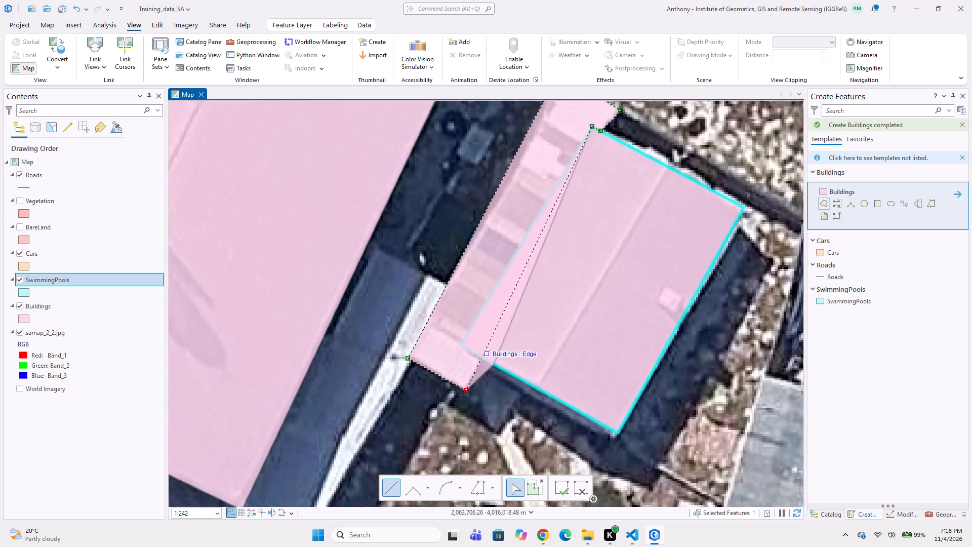
pyautogui.click(479, 358)
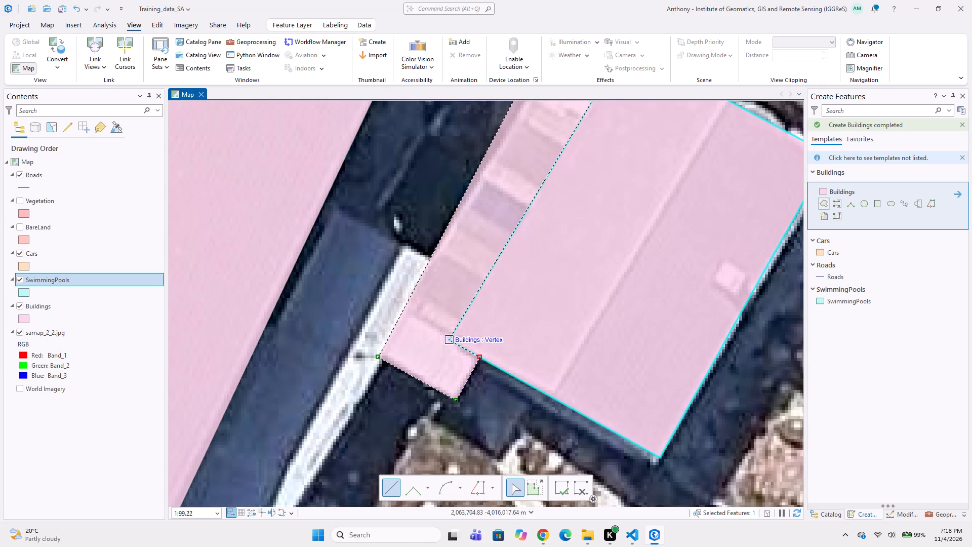
pyautogui.doubleClick(451, 338)
# Digitize the narrow grey-roofed building beside Gannet St, southwest of Adams House Learning Academy, as a Buildings polygon including the notch in its east side.
pyautogui.scroll(-3, 396, 335)
pyautogui.moveTo(389, 331); pyautogui.dragTo(447, 298, button='middle')
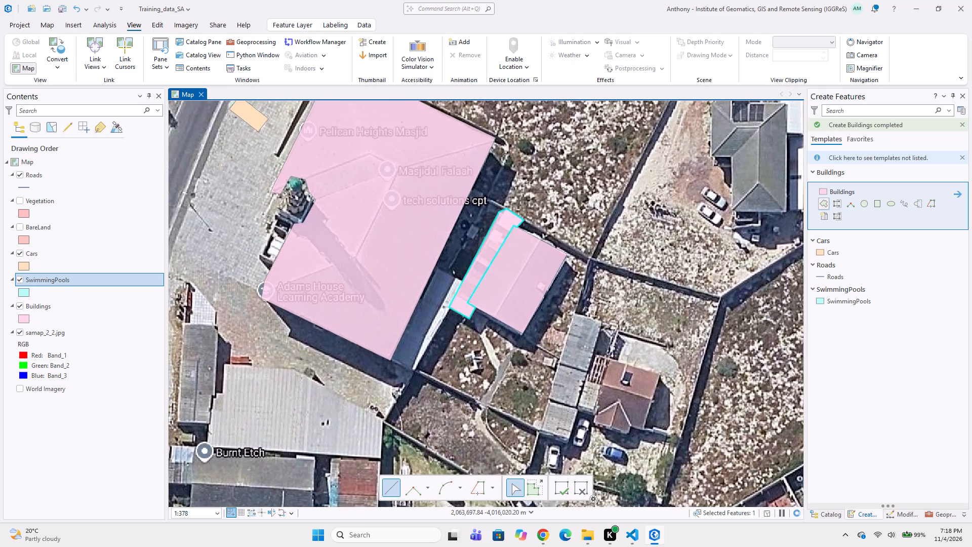
pyautogui.scroll(1, 451, 289)
pyautogui.moveTo(492, 340); pyautogui.dragTo(483, 273, button='middle')
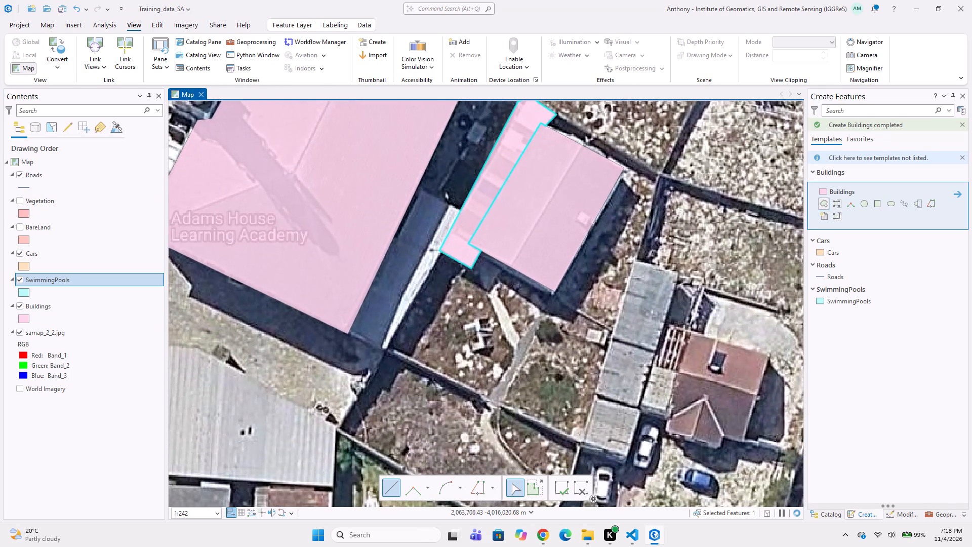
pyautogui.scroll(-1, 585, 296)
pyautogui.scroll(-1, 460, 333)
pyautogui.moveTo(428, 349); pyautogui.dragTo(509, 262, button='middle')
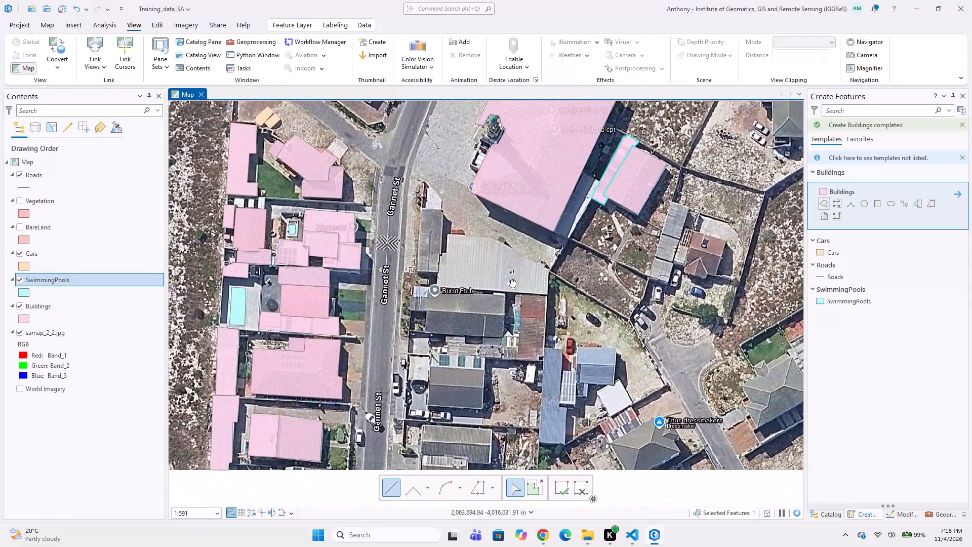
pyautogui.moveTo(492, 297); pyautogui.dragTo(513, 213, button='middle')
pyautogui.moveTo(523, 243); pyautogui.dragTo(484, 333, button='middle')
pyautogui.moveTo(506, 257); pyautogui.dragTo(506, 349, button='middle')
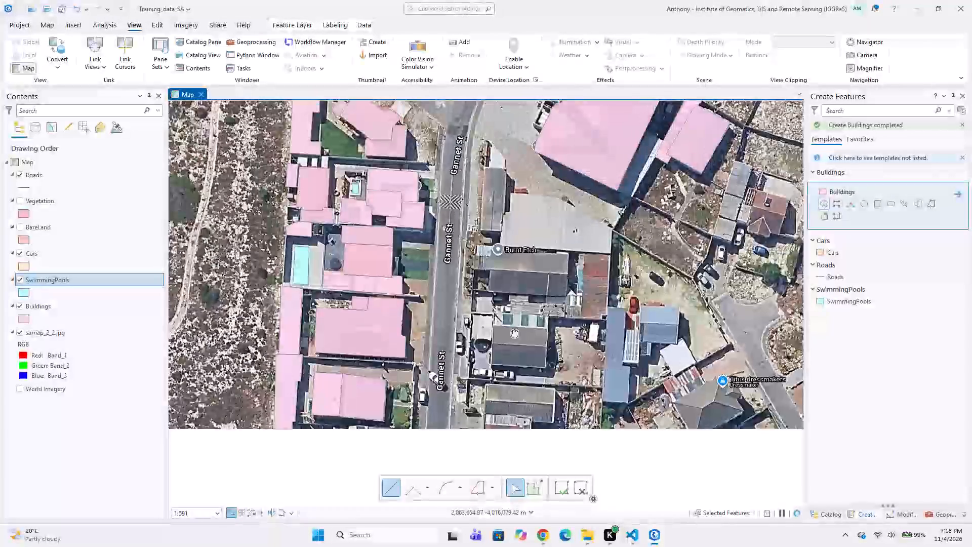
pyautogui.scroll(1, 479, 305)
pyautogui.moveTo(504, 218); pyautogui.dragTo(467, 321, button='middle')
pyautogui.scroll(1, 474, 228)
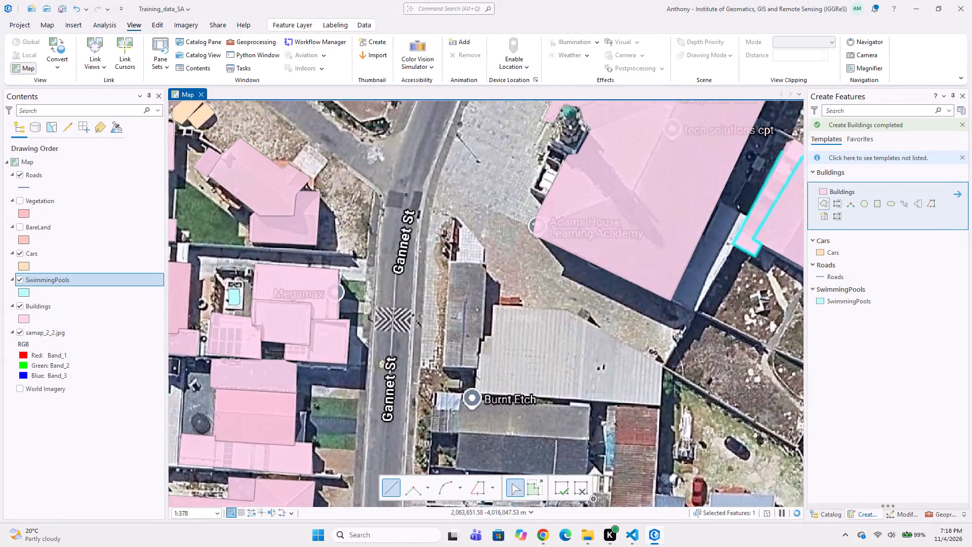
pyautogui.click(435, 277)
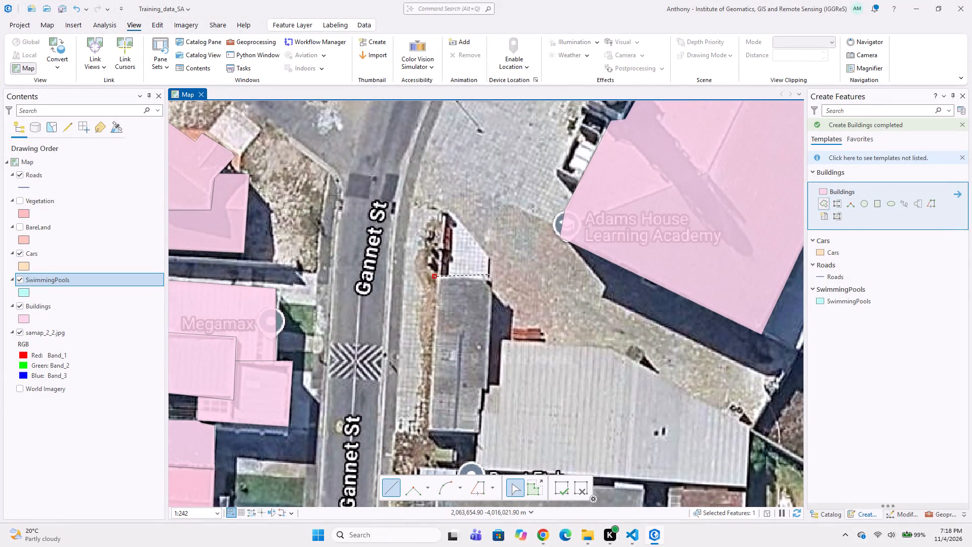
pyautogui.click(490, 280)
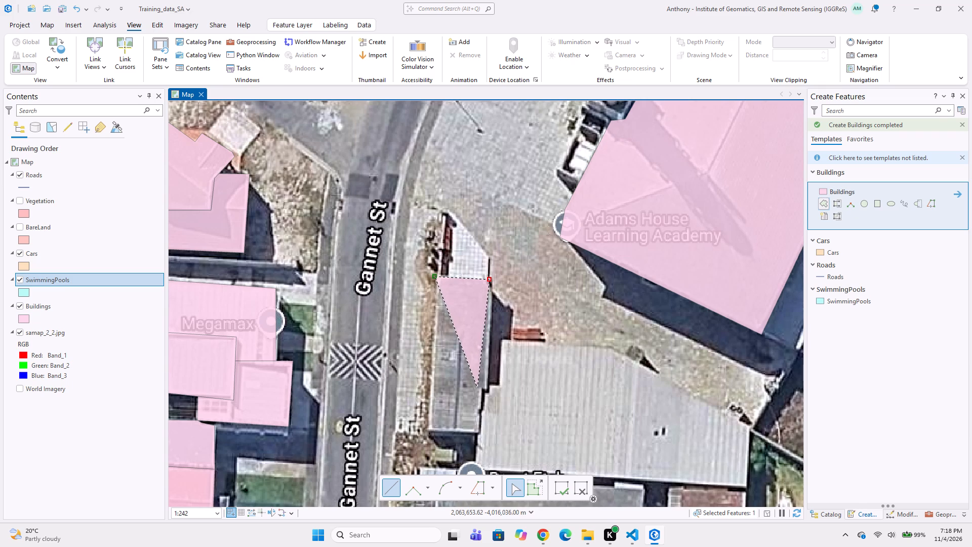
pyautogui.scroll(1, 477, 388)
pyautogui.click(494, 390)
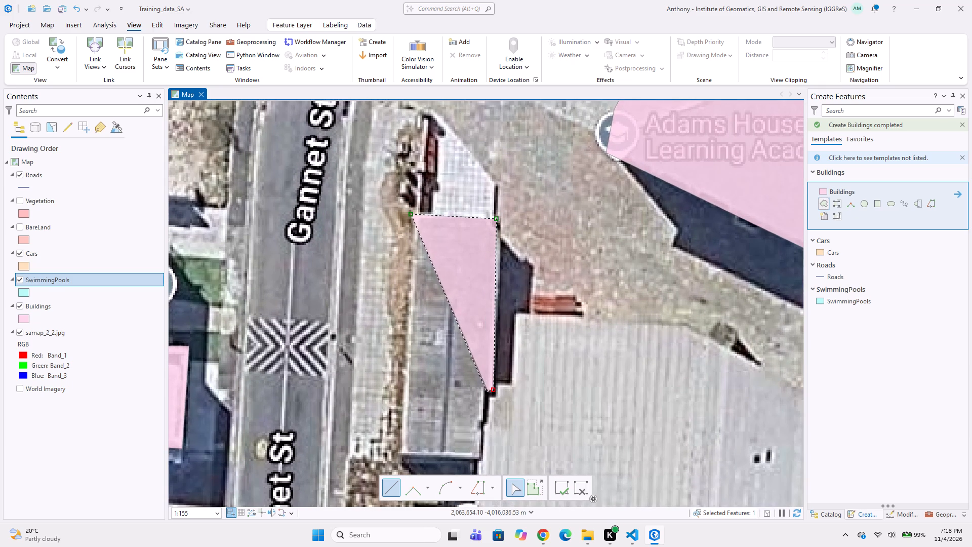
pyautogui.click(484, 390)
pyautogui.click(482, 460)
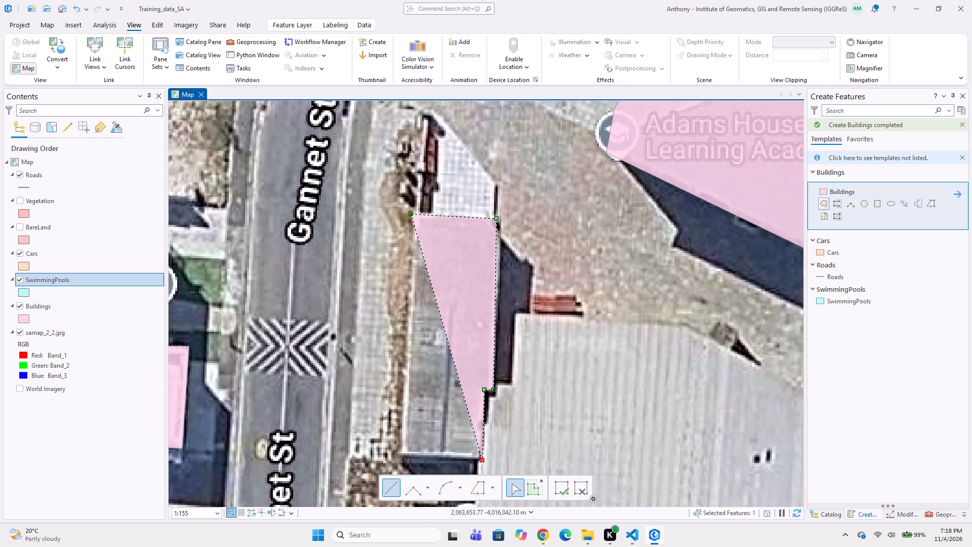
pyautogui.doubleClick(401, 455)
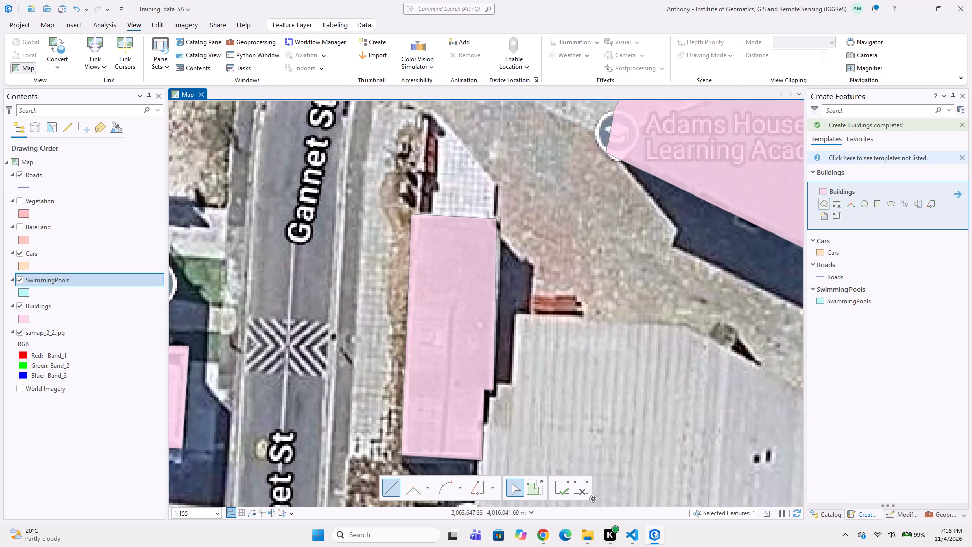
# Digitize the large light-grey corrugated-roof building north of Burnt Etch as a Buildings polygon, following the shared edge with the narrow building to its west.
pyautogui.scroll(-3, 532, 368)
pyautogui.moveTo(531, 397); pyautogui.dragTo(501, 351, button='middle')
pyautogui.scroll(1, 501, 340)
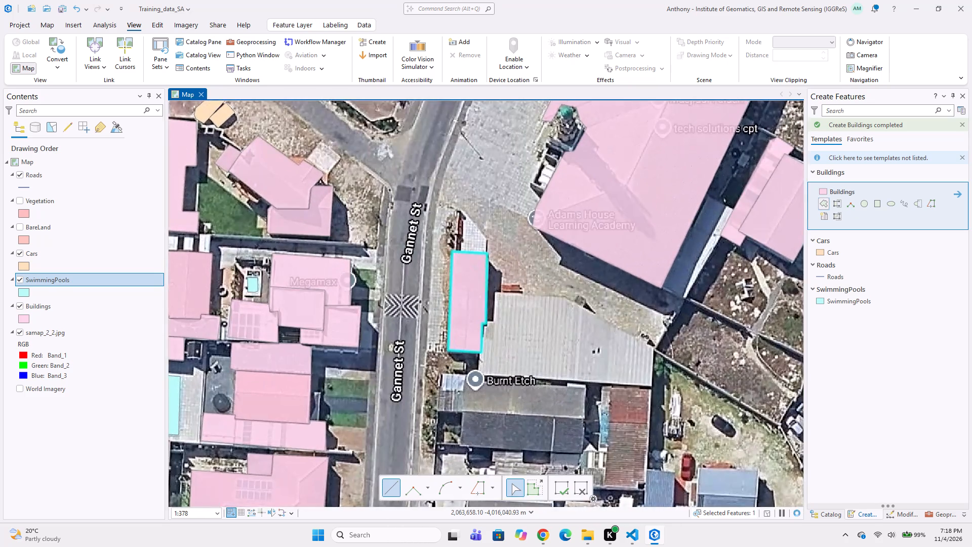
pyautogui.scroll(1, 494, 294)
pyautogui.click(495, 291)
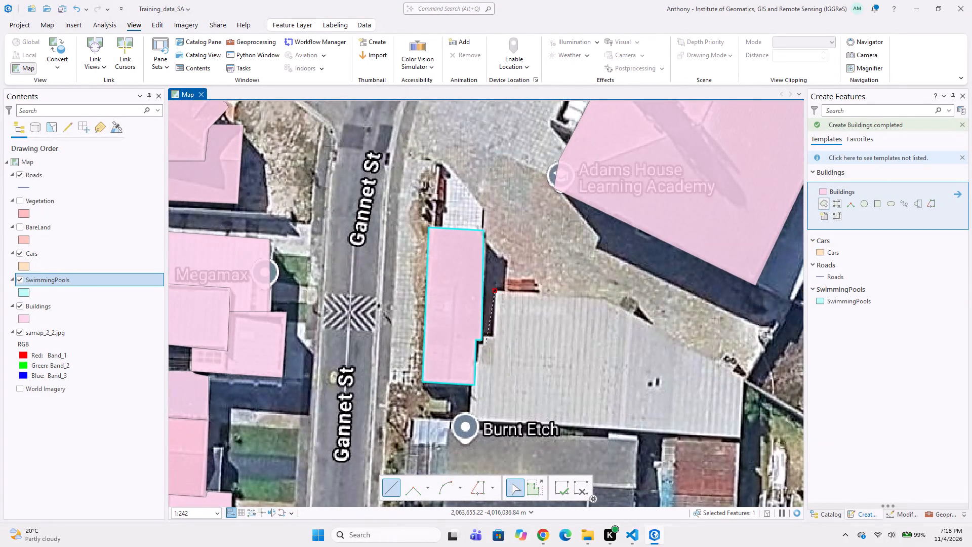
pyautogui.click(493, 337)
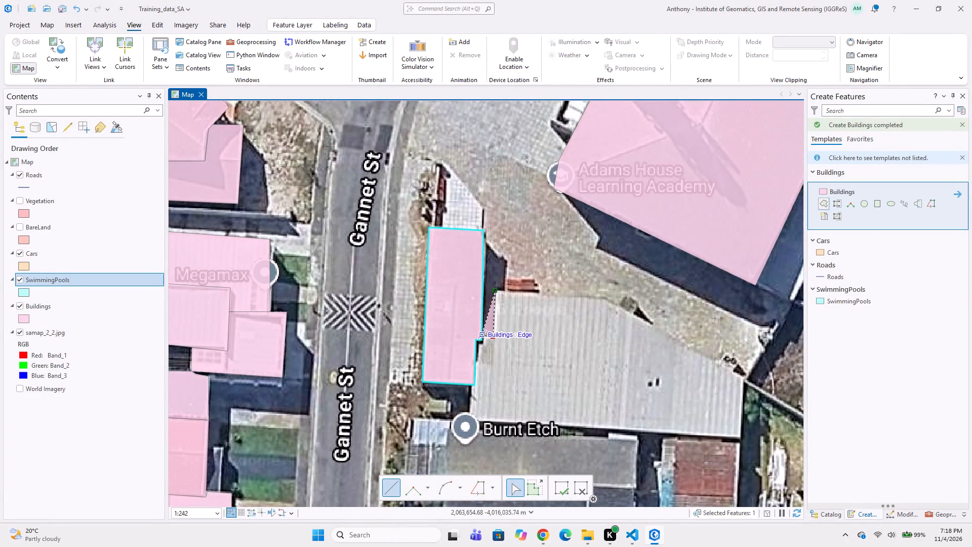
pyautogui.click(481, 335)
pyautogui.click(481, 340)
pyautogui.click(476, 340)
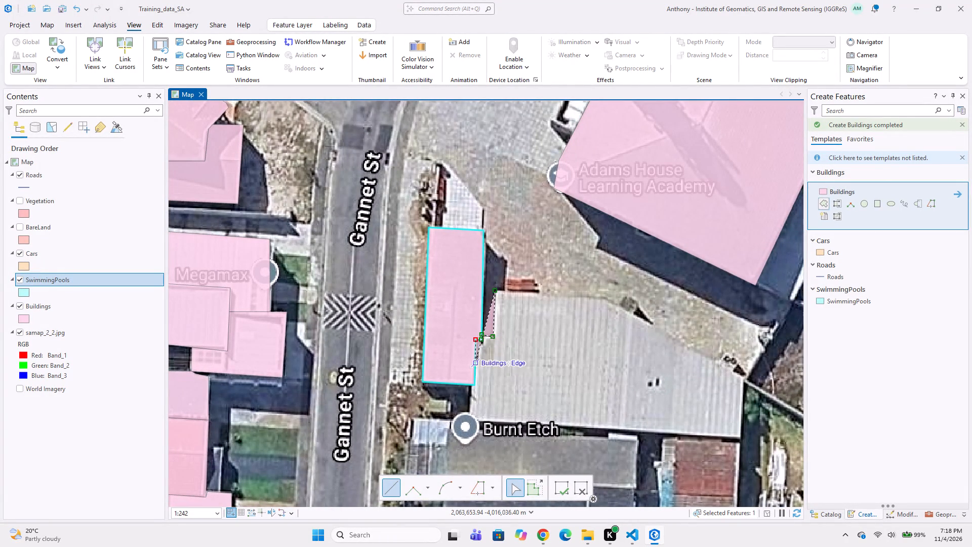
pyautogui.click(475, 381)
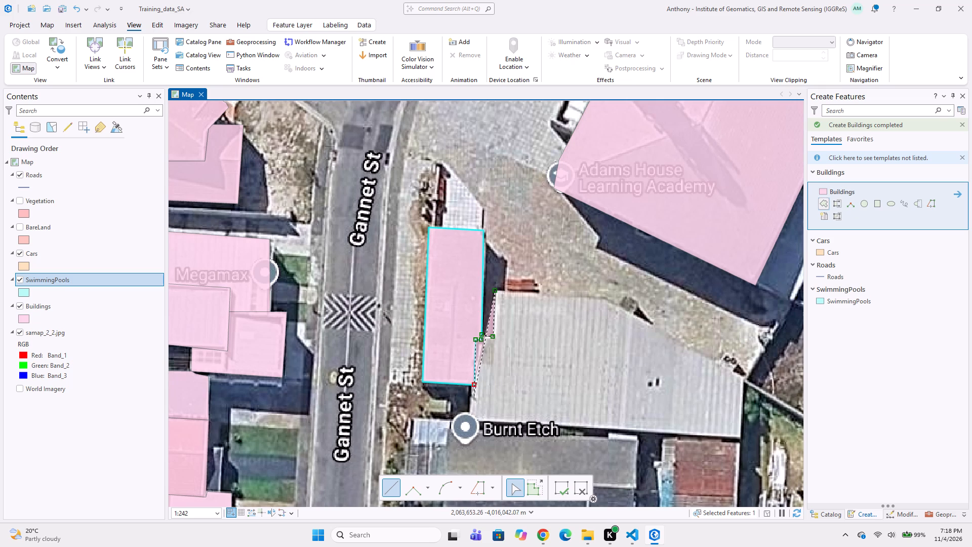
pyautogui.click(470, 416)
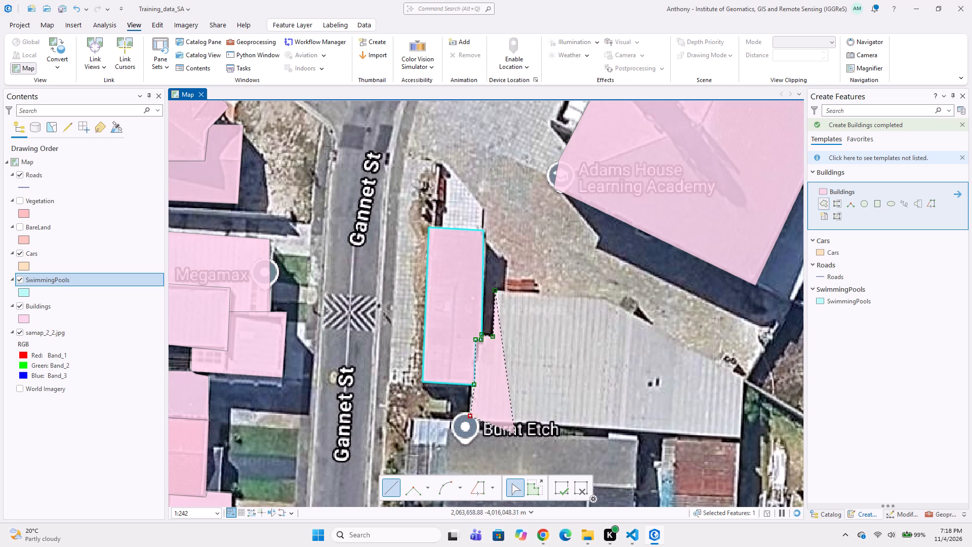
pyautogui.click(477, 420)
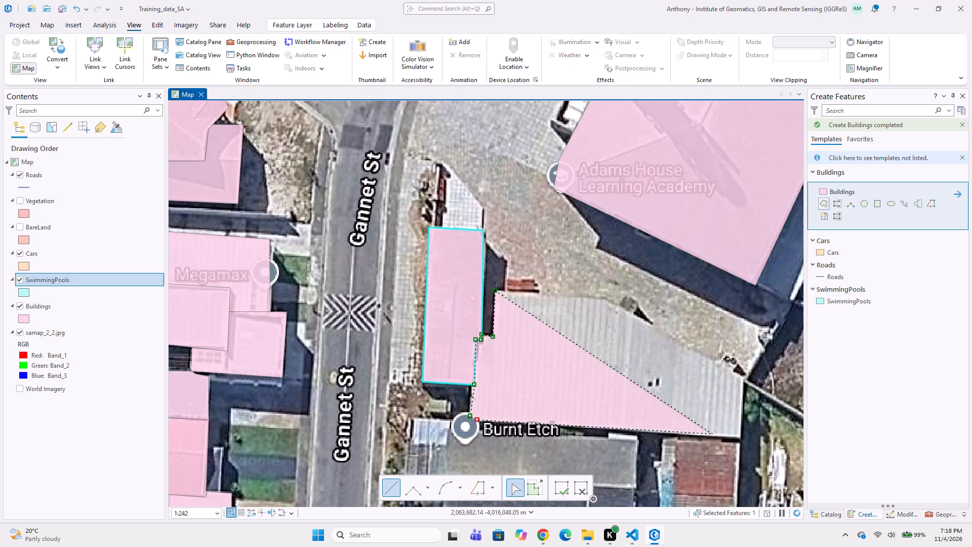
pyautogui.click(741, 438)
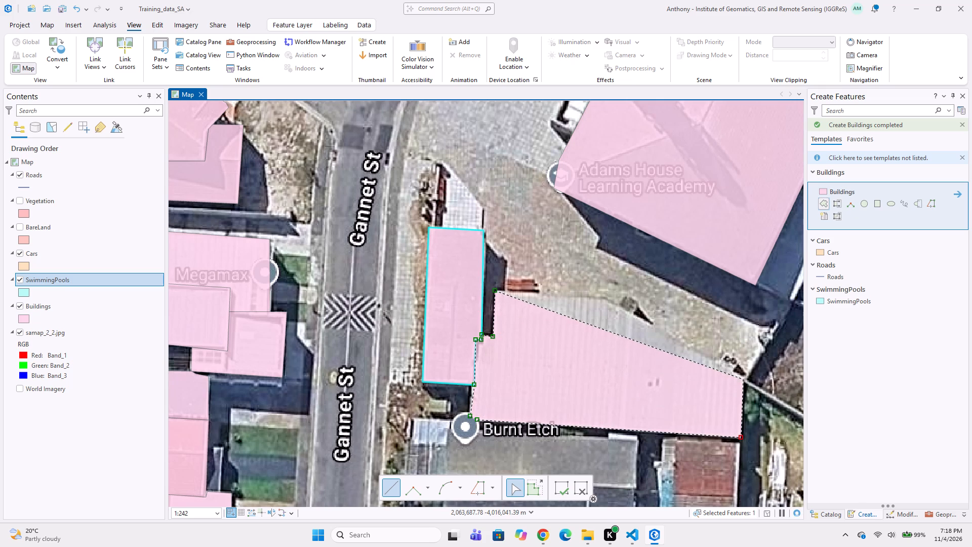
pyautogui.click(743, 379)
pyautogui.doubleClick(607, 299)
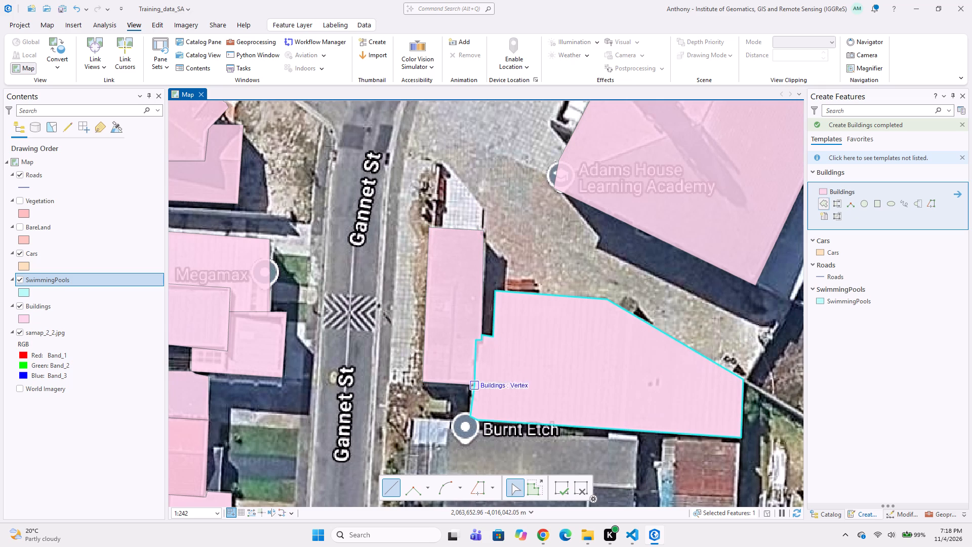
pyautogui.moveTo(482, 367); pyautogui.dragTo(488, 370, button='right')
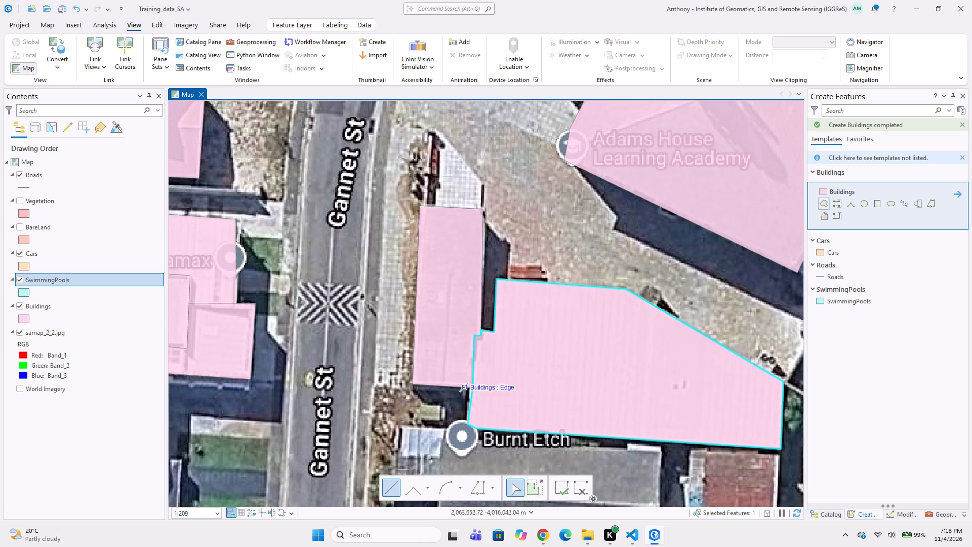
# Digitize the large two-tone grey-roofed building just below the Burnt Etch label as a four-cornered Buildings polygon.
pyautogui.moveTo(467, 383); pyautogui.dragTo(419, 260, button='middle')
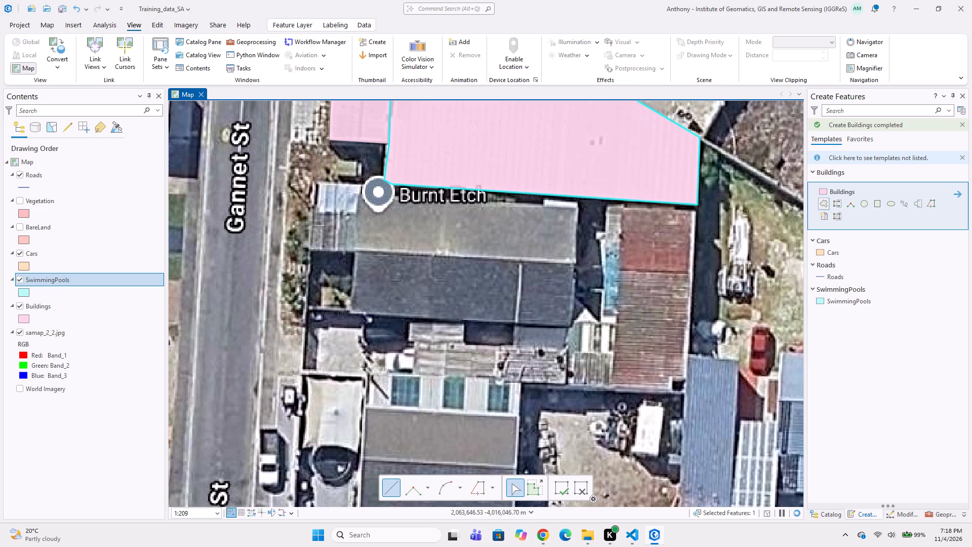
pyautogui.scroll(1, 334, 205)
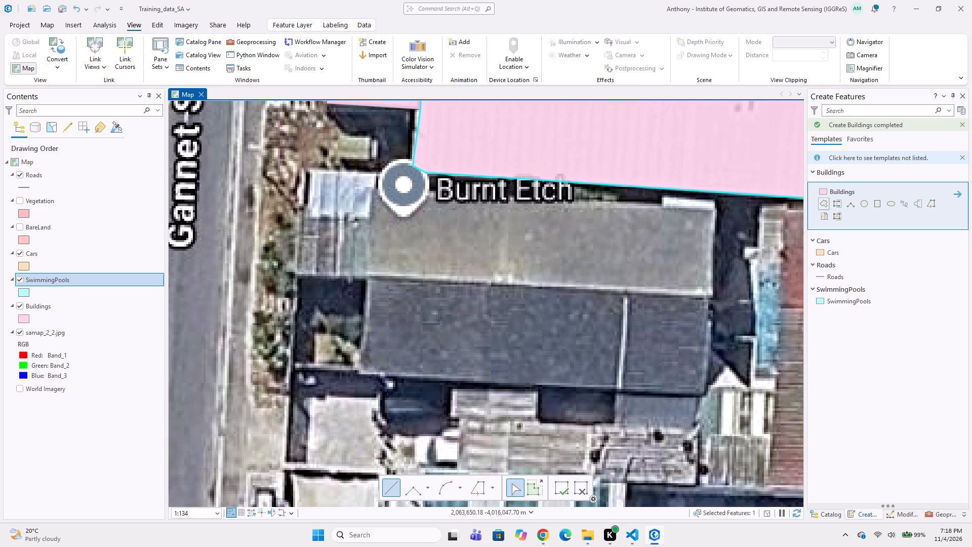
pyautogui.click(369, 186)
pyautogui.click(358, 374)
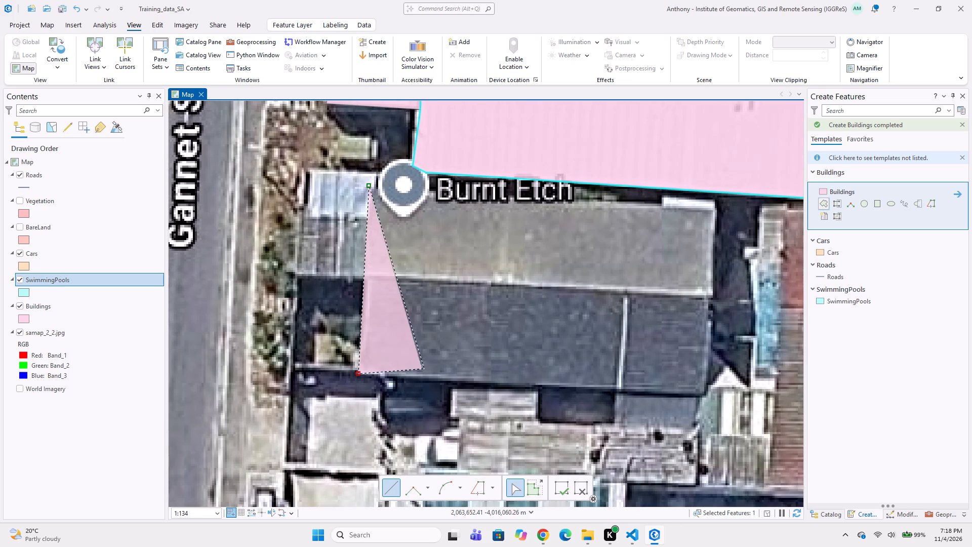
pyautogui.moveTo(706, 395); pyautogui.dragTo(708, 390)
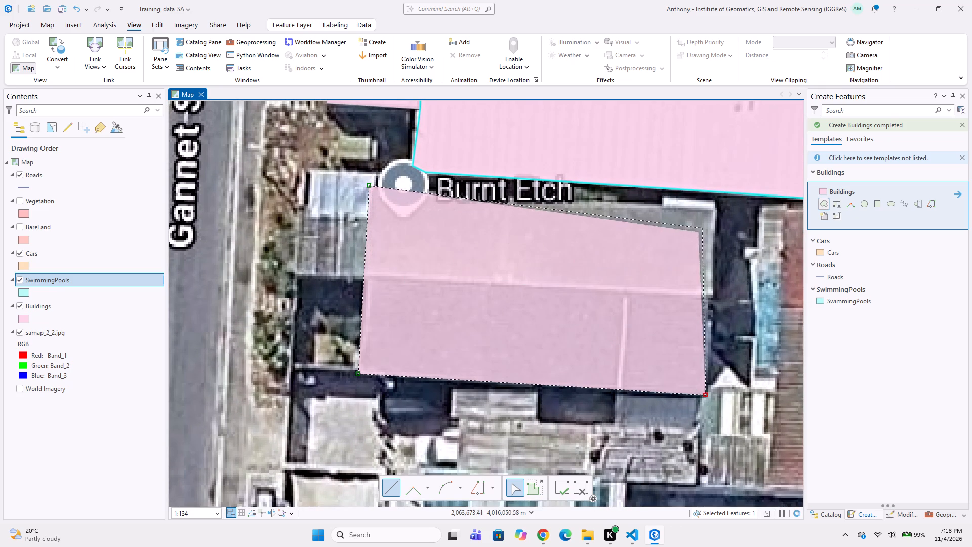
pyautogui.doubleClick(715, 207)
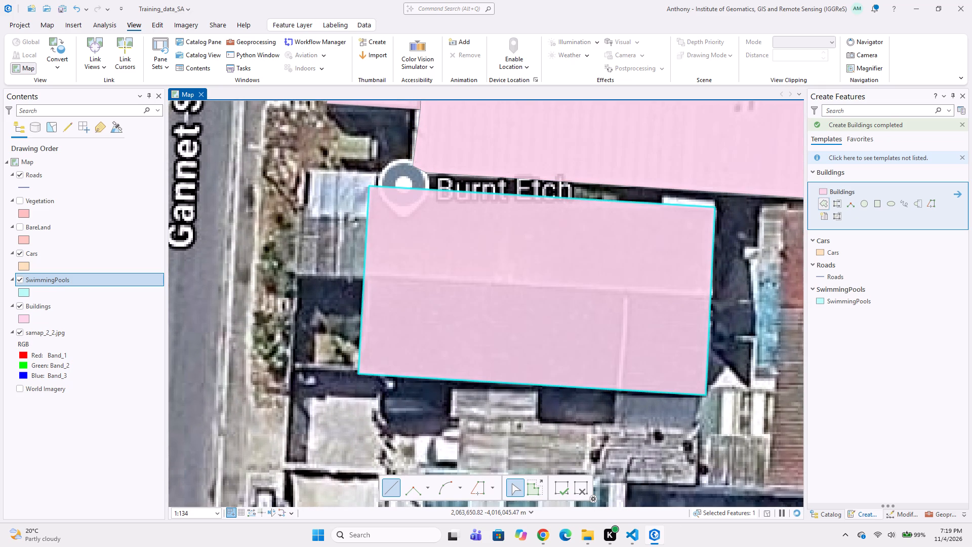
# Digitize the small light-roofed annex on the Gannet St side of the Burnt Etch building as a Buildings polygon, following the shared wall edge.
pyautogui.click(376, 170)
pyautogui.click(376, 186)
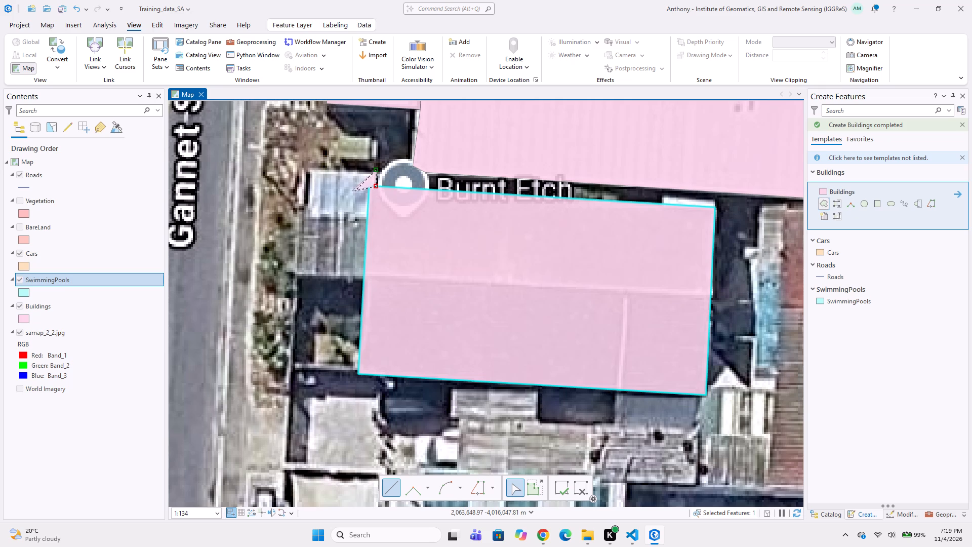
pyautogui.click(366, 186)
pyautogui.click(364, 276)
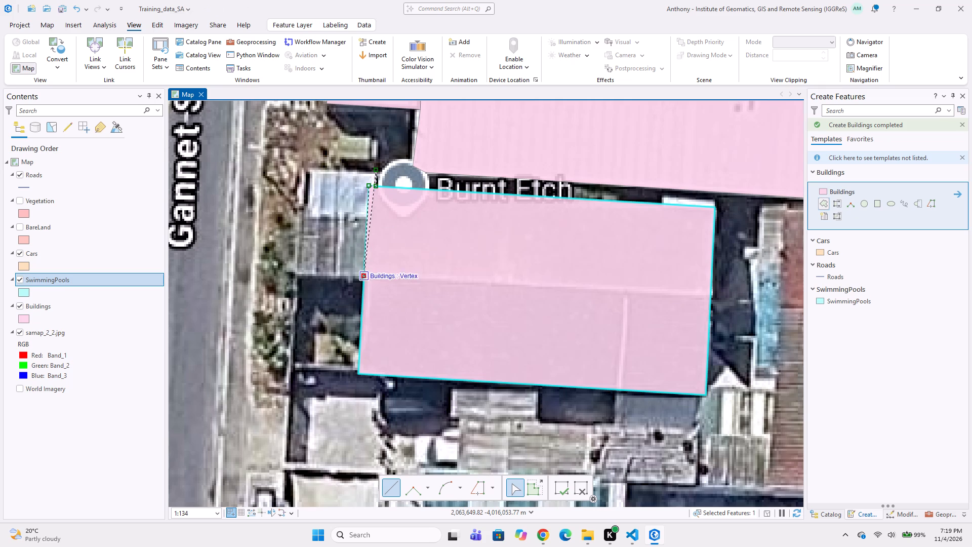
pyautogui.click(297, 275)
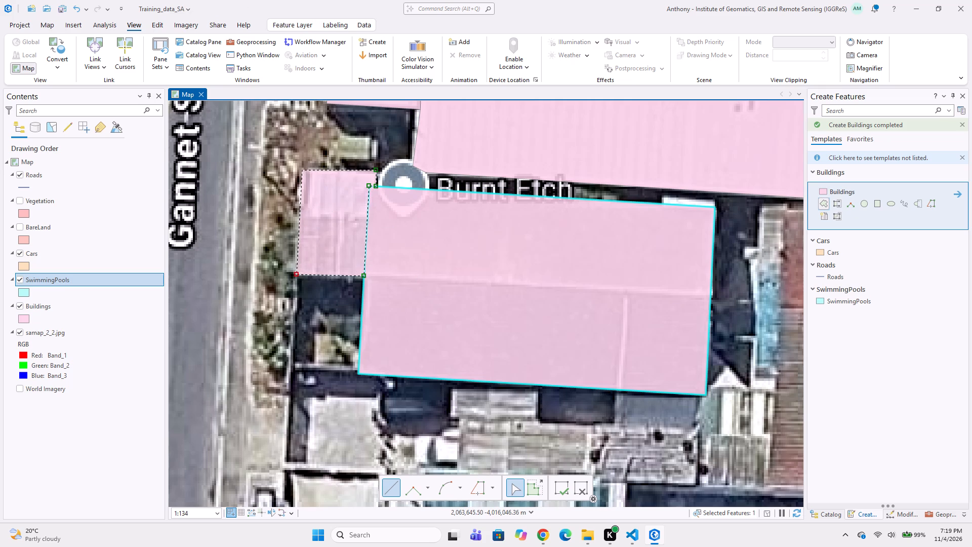
pyautogui.doubleClick(302, 170)
# Digitize the stepped, weathered-roof structure just south of the Burnt Etch building as a Buildings polygon, including the raised block at its northwest end.
pyautogui.scroll(-3, 387, 275)
pyautogui.moveTo(390, 317); pyautogui.dragTo(355, 252, button='middle')
pyautogui.moveTo(371, 275); pyautogui.dragTo(404, 353, button='middle')
pyautogui.moveTo(304, 328); pyautogui.dragTo(357, 386, button='middle')
pyautogui.moveTo(329, 323); pyautogui.dragTo(385, 350, button='middle')
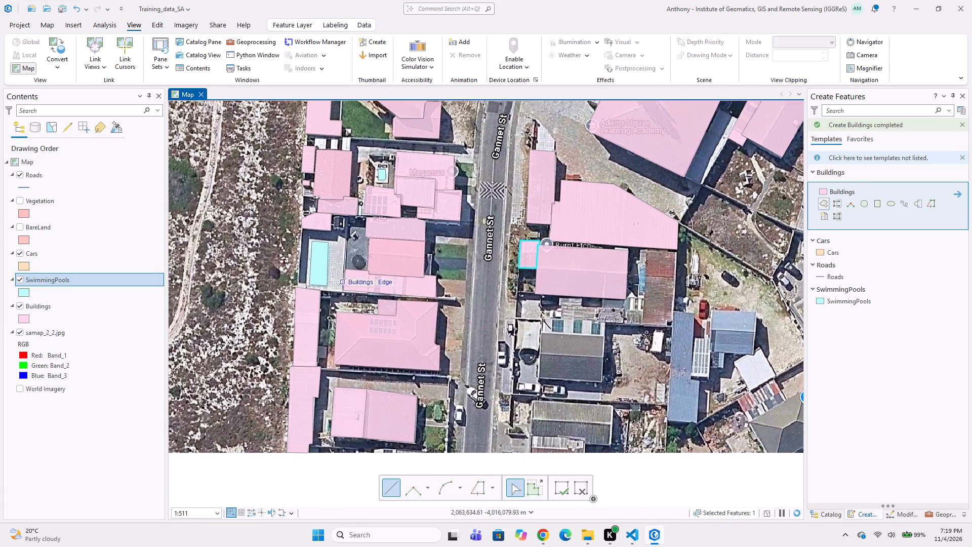
pyautogui.scroll(1, 408, 306)
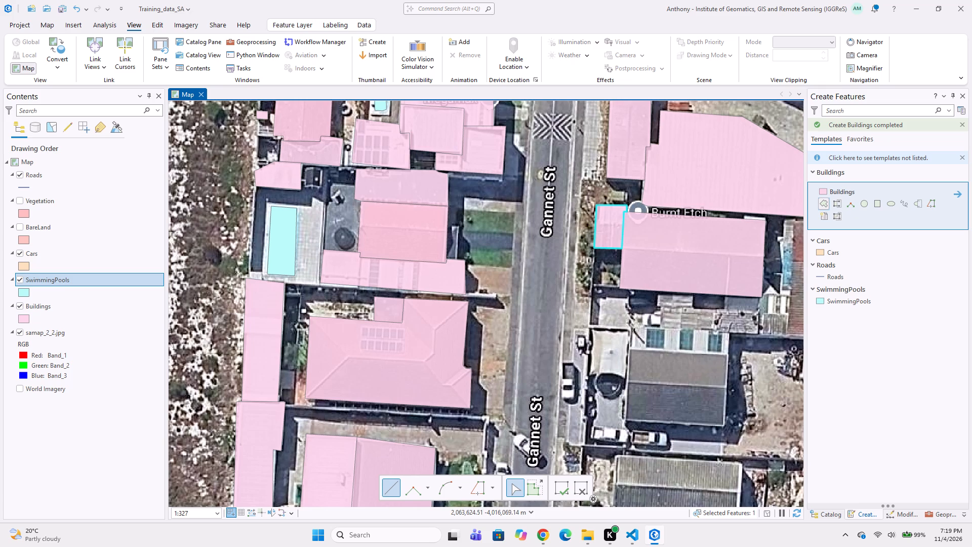
pyautogui.moveTo(552, 363); pyautogui.dragTo(479, 330, button='middle')
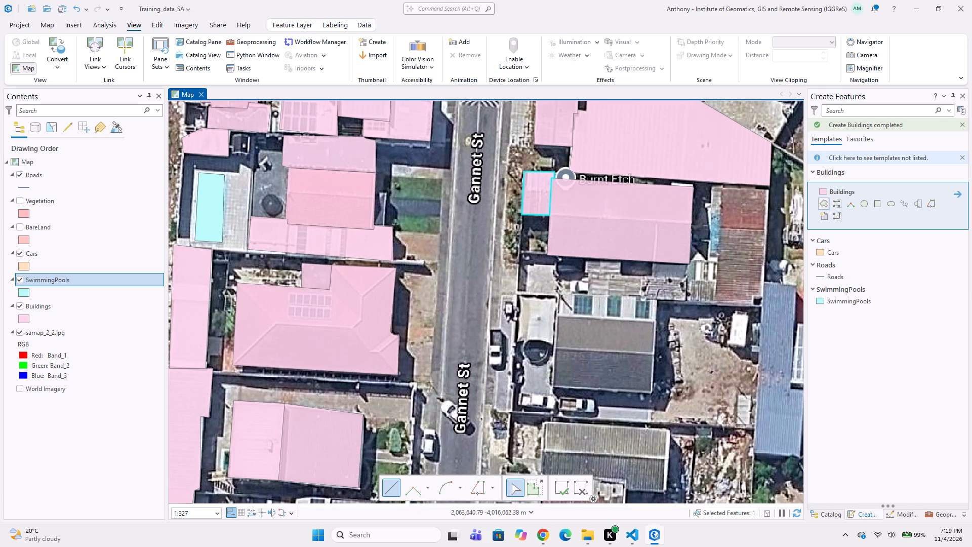
pyautogui.scroll(2, 592, 301)
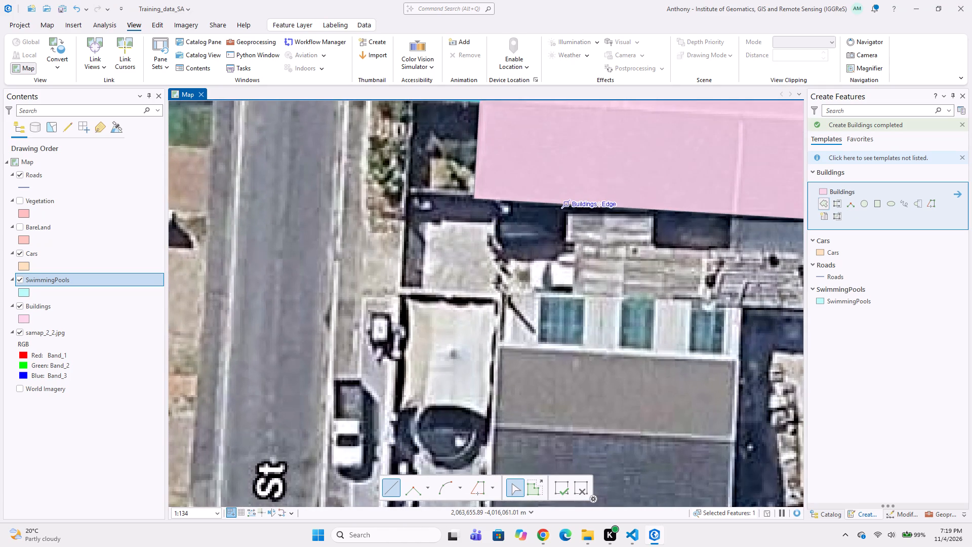
pyautogui.click(568, 213)
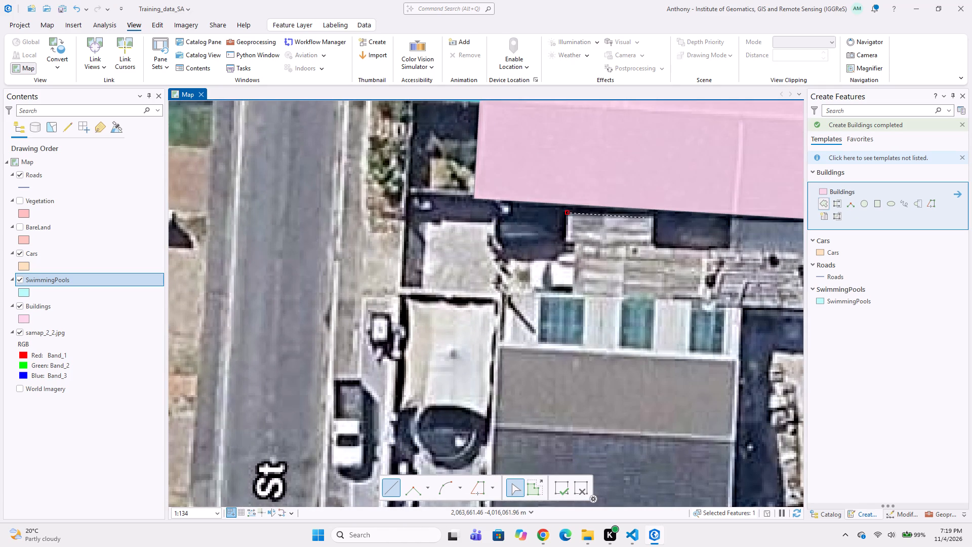
pyautogui.click(653, 216)
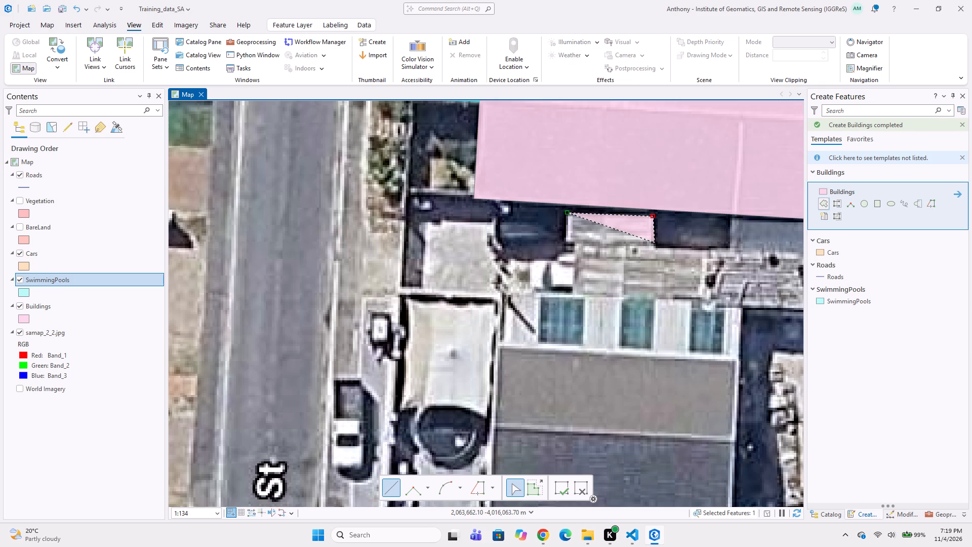
pyautogui.click(655, 243)
pyautogui.click(727, 246)
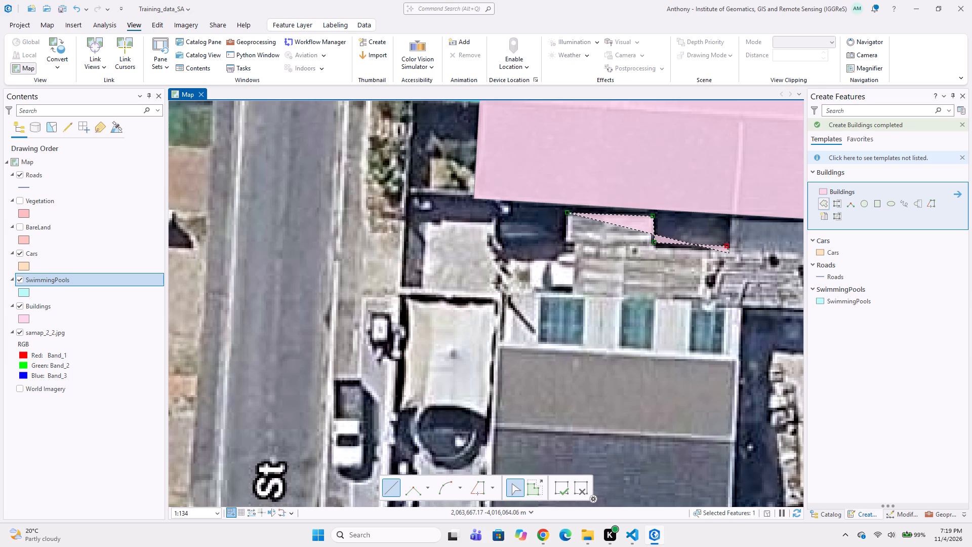
pyautogui.moveTo(644, 250); pyautogui.dragTo(477, 232, button='middle')
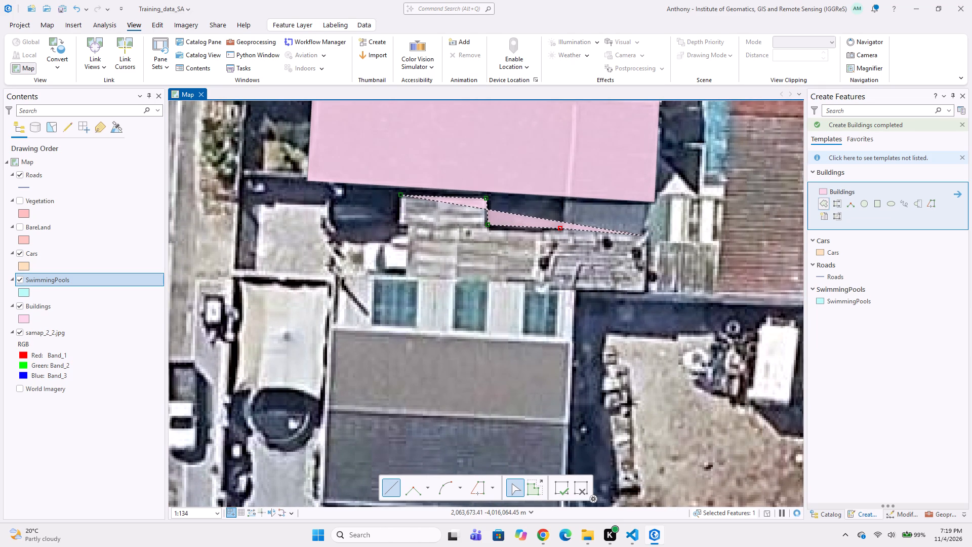
pyautogui.click(645, 237)
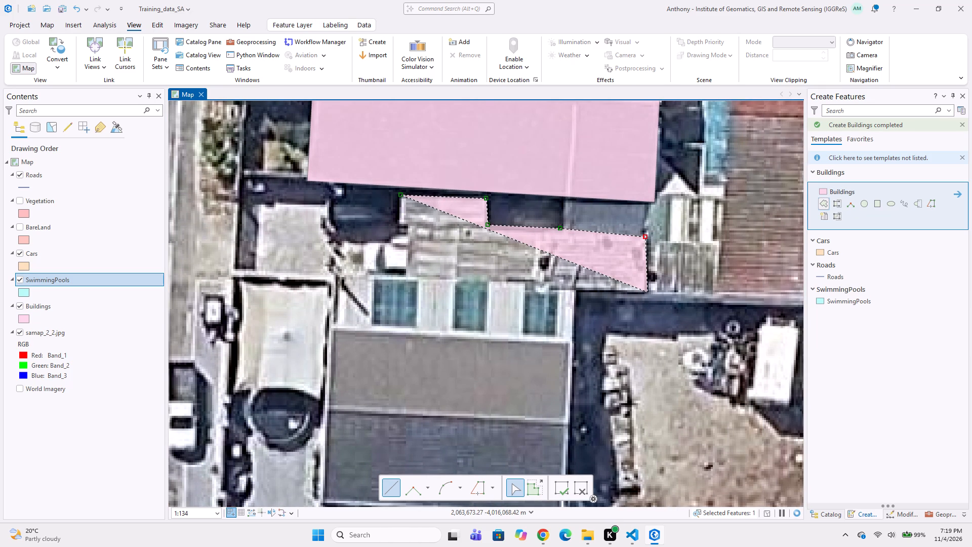
pyautogui.click(647, 292)
pyautogui.click(405, 276)
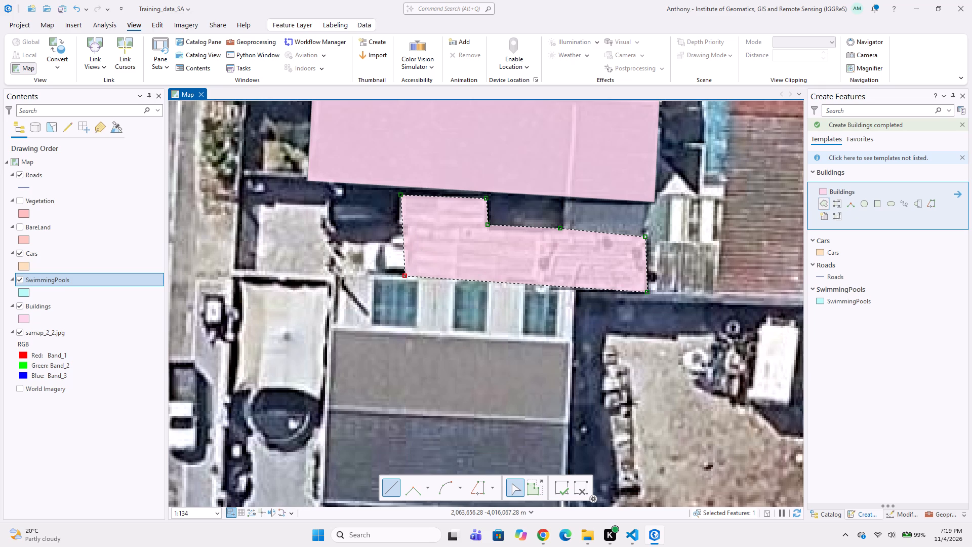
pyautogui.click(409, 225)
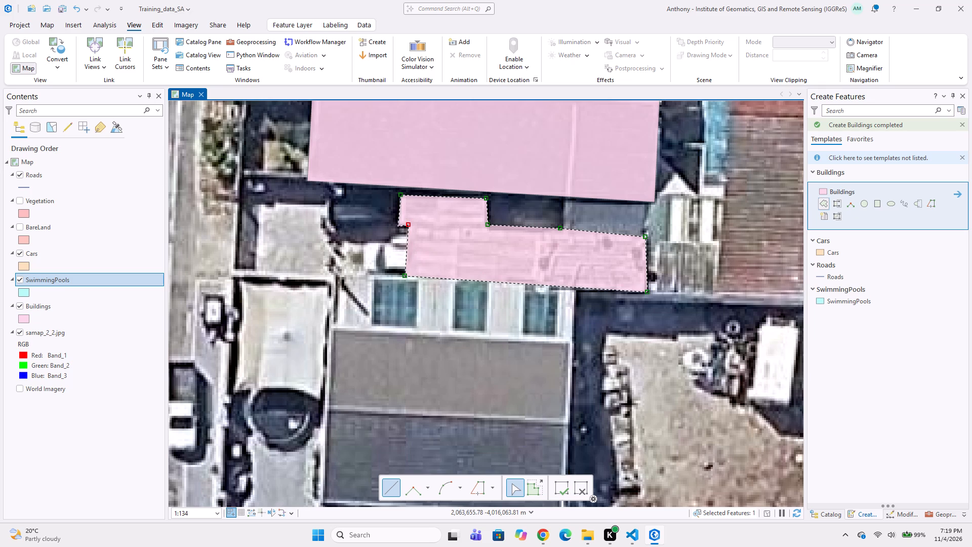
pyautogui.doubleClick(398, 226)
# Digitize the small dark roof between the Burnt Etch building and the stepped structure's eastern end as a four-cornered Buildings polygon sharing both edges.
pyautogui.moveTo(516, 264); pyautogui.dragTo(435, 267, button='middle')
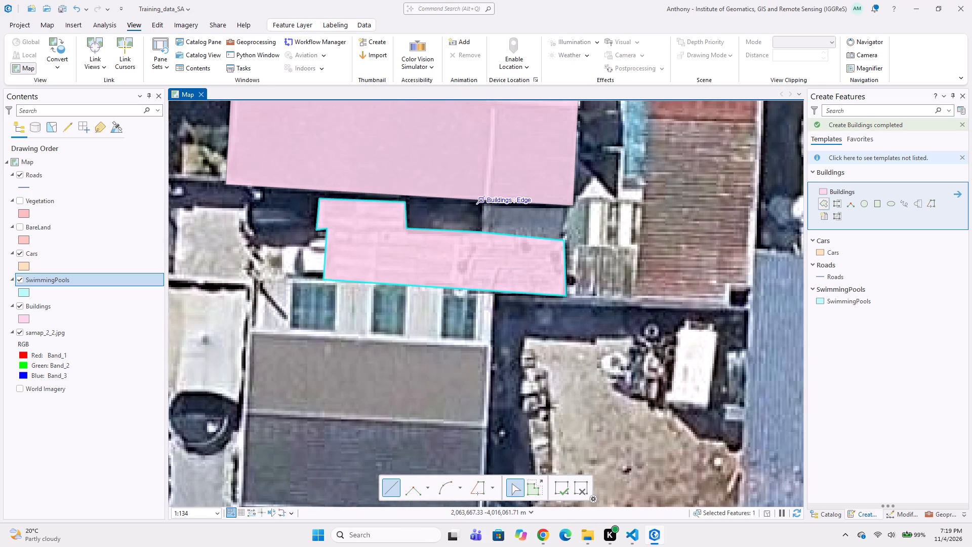
pyautogui.click(481, 202)
pyautogui.click(481, 230)
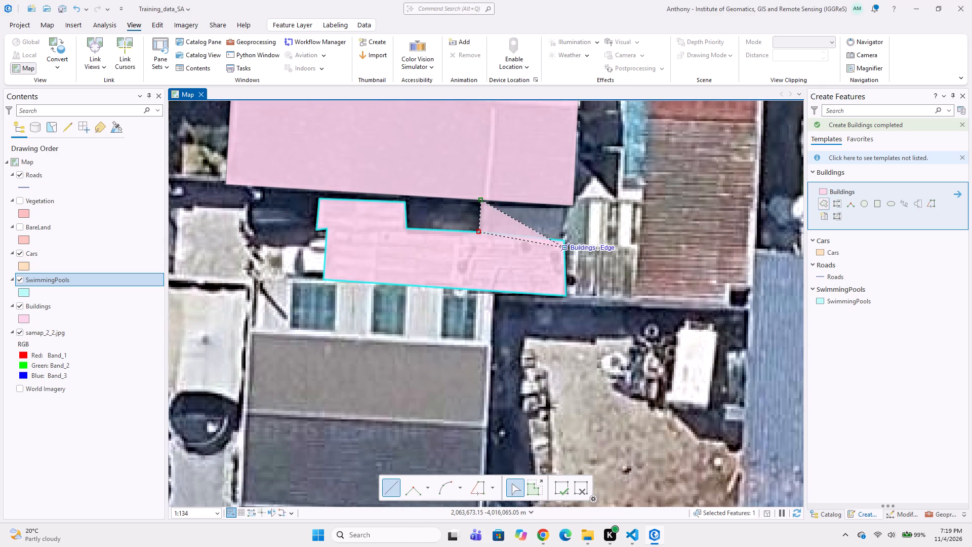
pyautogui.click(566, 243)
pyautogui.doubleClick(566, 207)
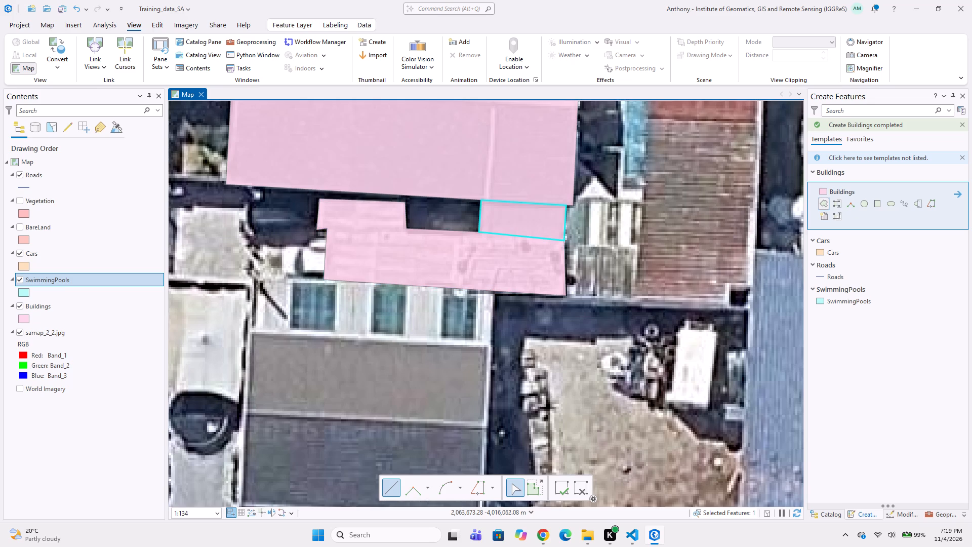
# Digitize the dark vehicle parked just west of the stepped structure, south of the Burnt Etch building, as a Cars polygon.
pyautogui.scroll(-1, 584, 257)
pyautogui.moveTo(428, 246); pyautogui.dragTo(520, 248, button='middle')
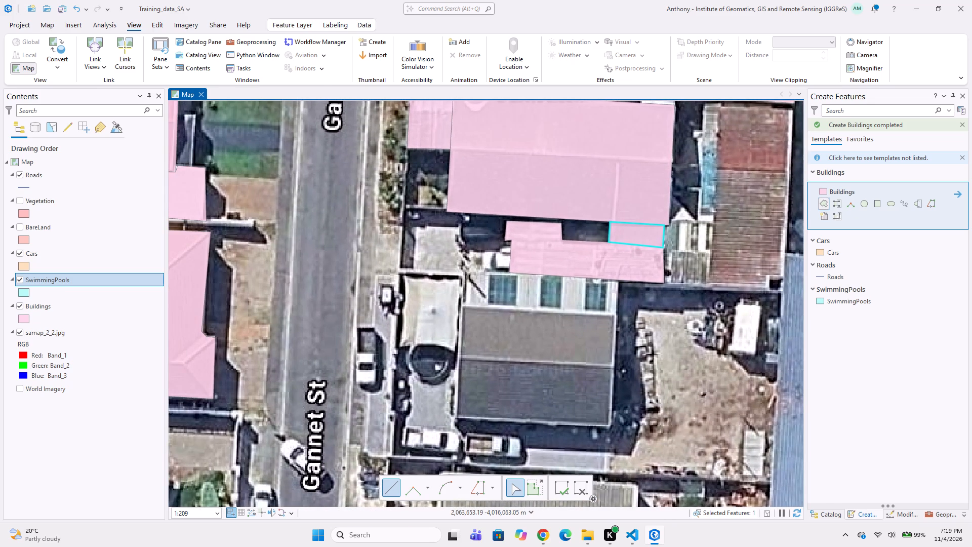
pyautogui.click(821, 253)
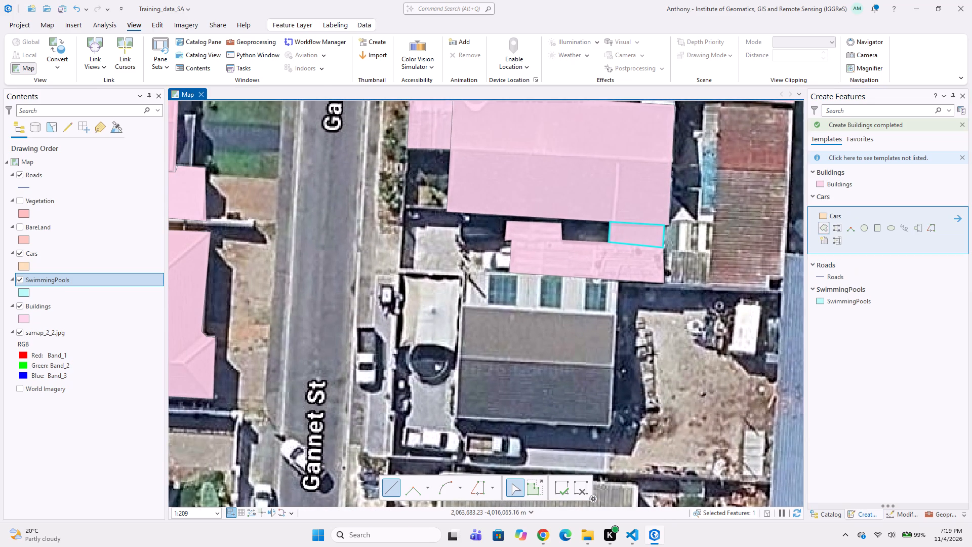
pyautogui.scroll(1, 460, 234)
pyautogui.click(458, 213)
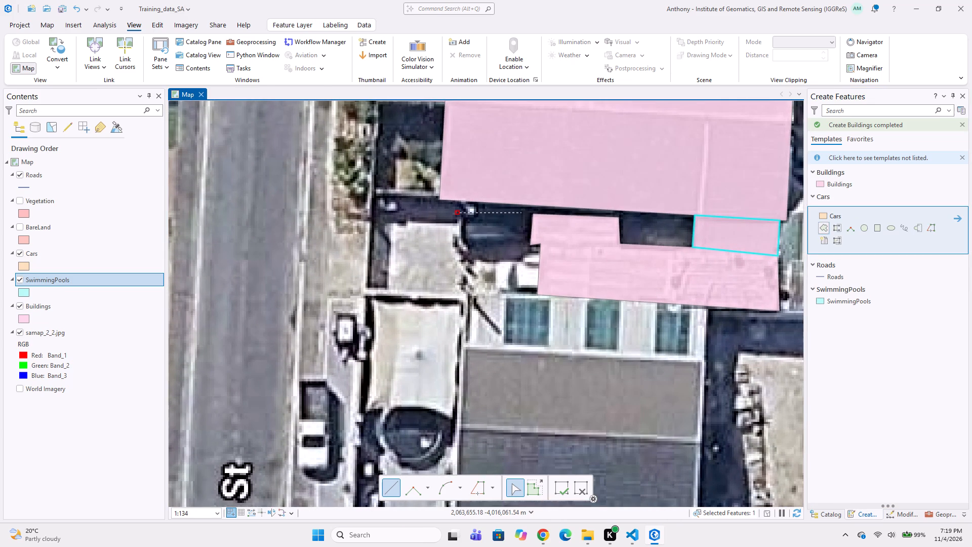
pyautogui.click(525, 213)
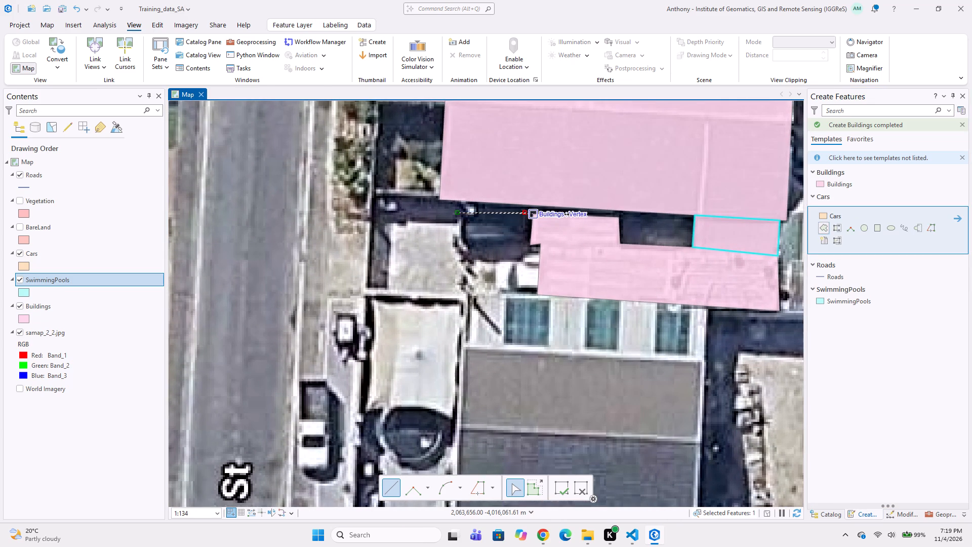
pyautogui.click(536, 218)
pyautogui.click(533, 244)
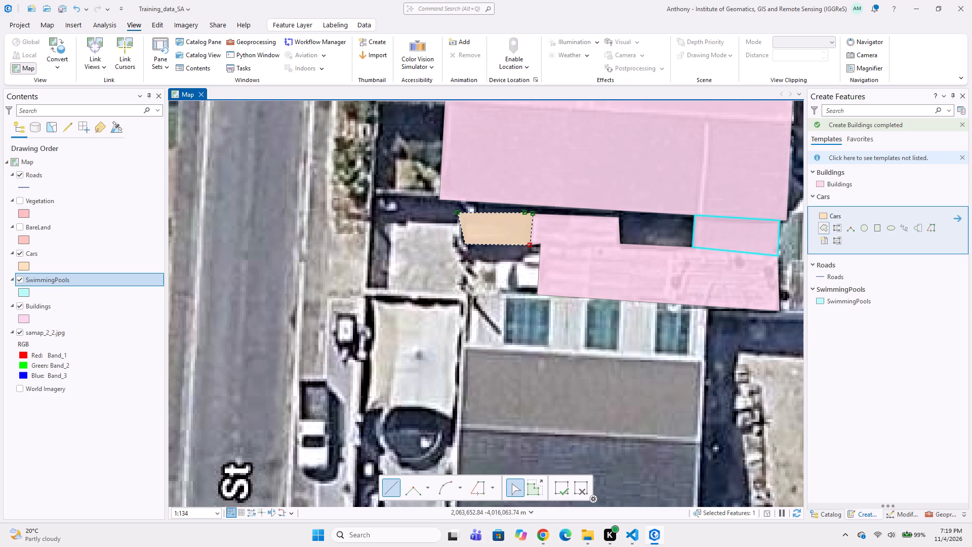
pyautogui.doubleClick(460, 246)
# Digitize the cream-coloured canopy roof beside Gannet St, west of the grey-roofed house, as a Buildings polygon with its curved southern edge.
pyautogui.moveTo(422, 289); pyautogui.dragTo(472, 257, button='middle')
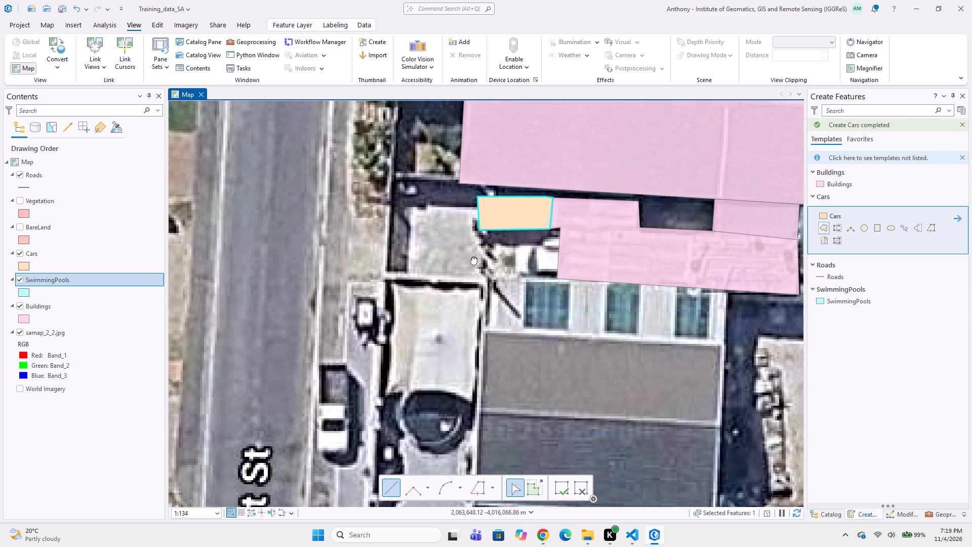
pyautogui.moveTo(472, 257); pyautogui.dragTo(495, 252, button='middle')
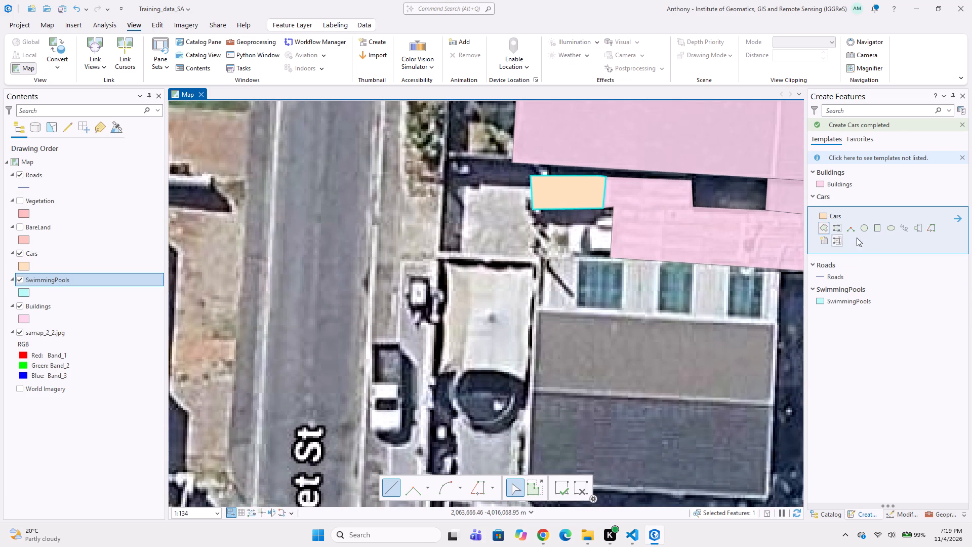
pyautogui.click(830, 189)
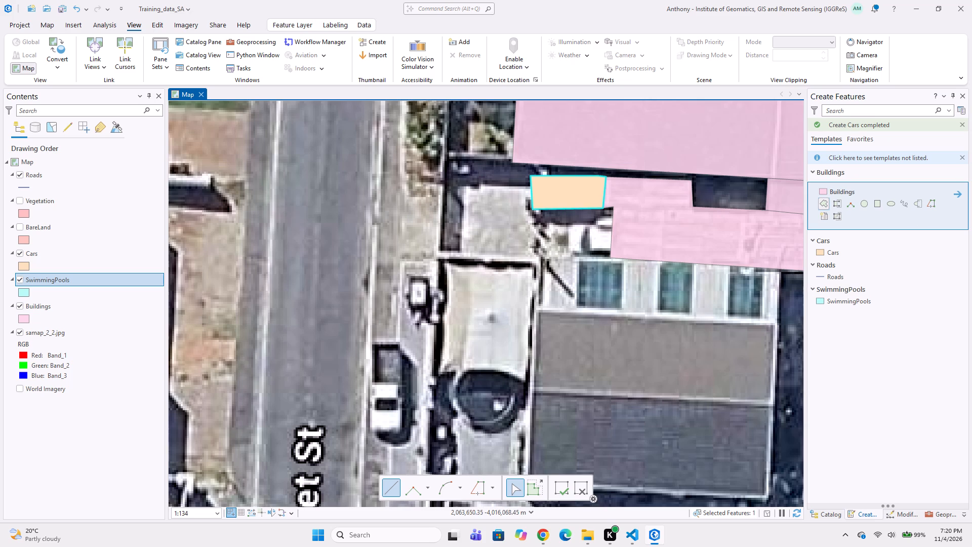
pyautogui.click(448, 262)
pyautogui.click(437, 370)
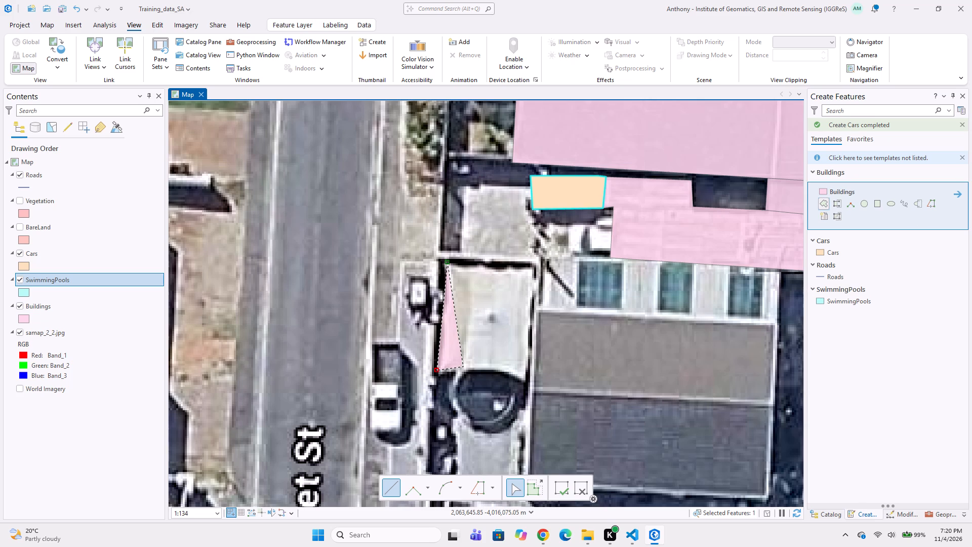
pyautogui.click(462, 368)
pyautogui.click(497, 370)
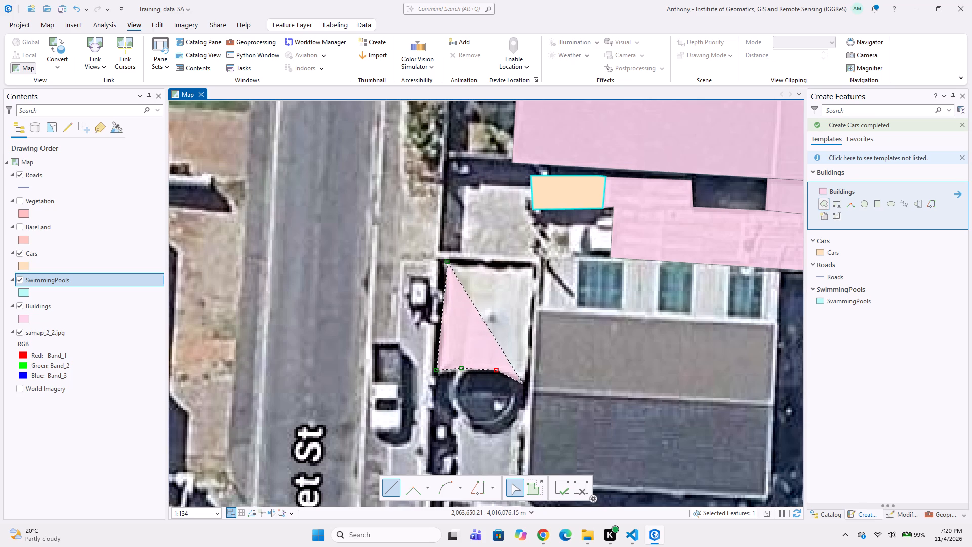
pyautogui.click(523, 384)
pyautogui.doubleClick(534, 271)
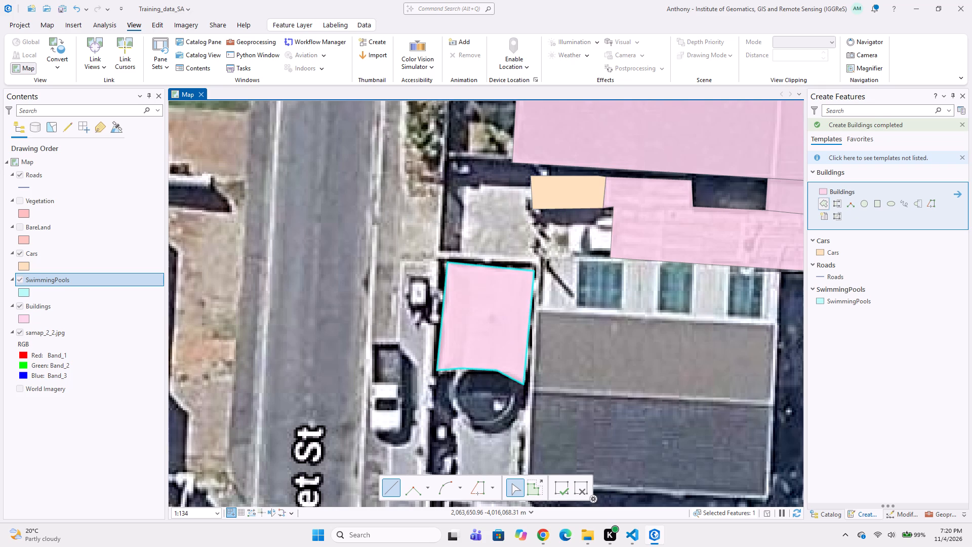
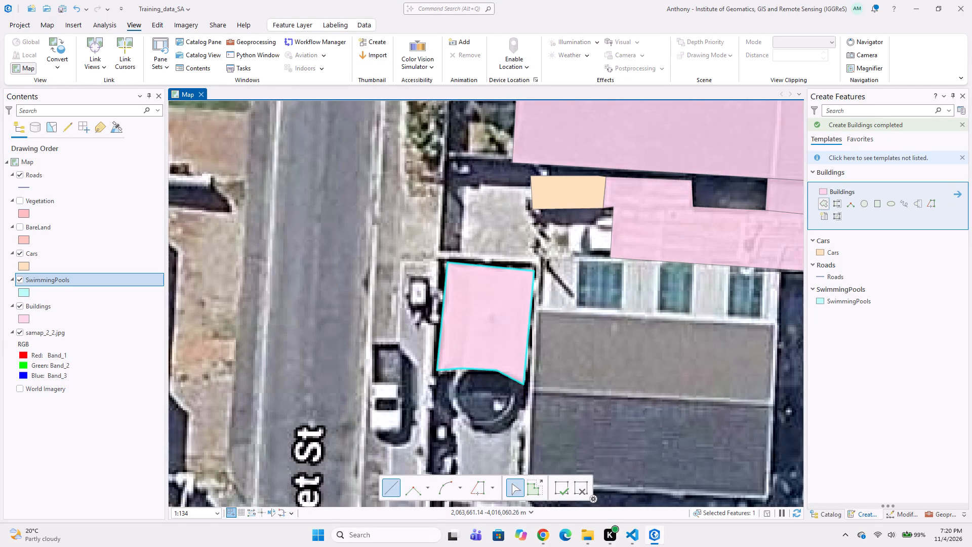
# Digitize the large grey two-tone roof east of the cream canopy beside Gannet St as a four-cornered Buildings polygon.
pyautogui.moveTo(477, 345); pyautogui.dragTo(479, 278, button='middle')
pyautogui.moveTo(407, 324); pyautogui.dragTo(399, 252, button='middle')
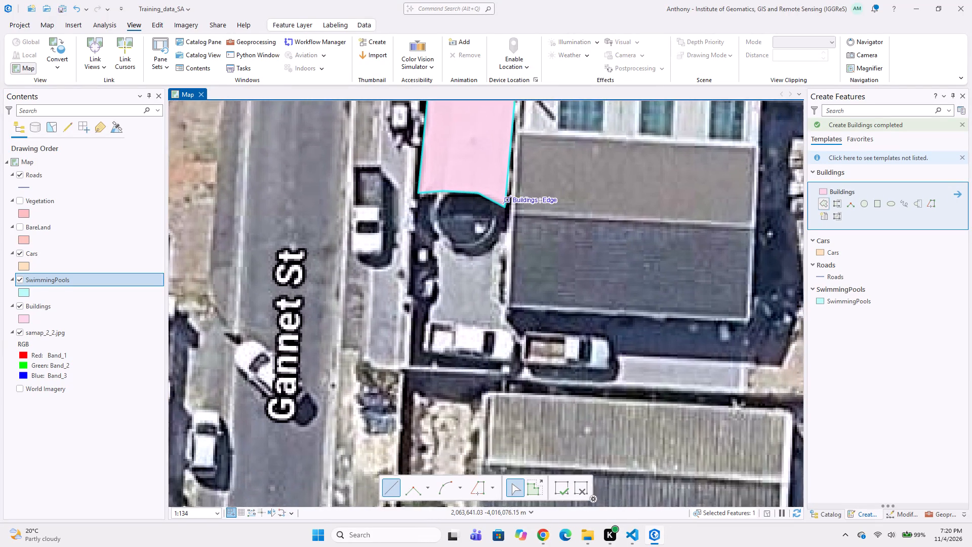
pyautogui.moveTo(514, 175); pyautogui.dragTo(488, 233, button='middle')
pyautogui.click(490, 175)
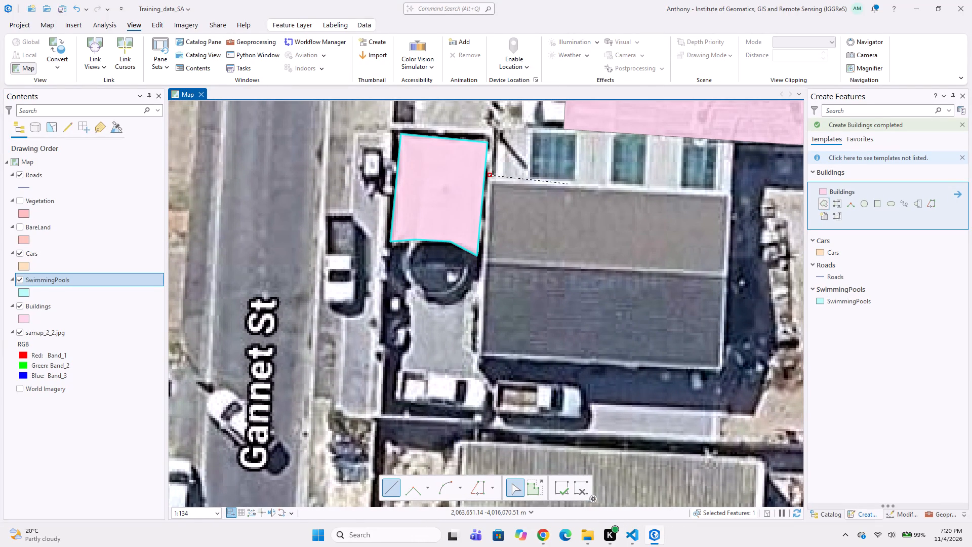
pyautogui.click(729, 191)
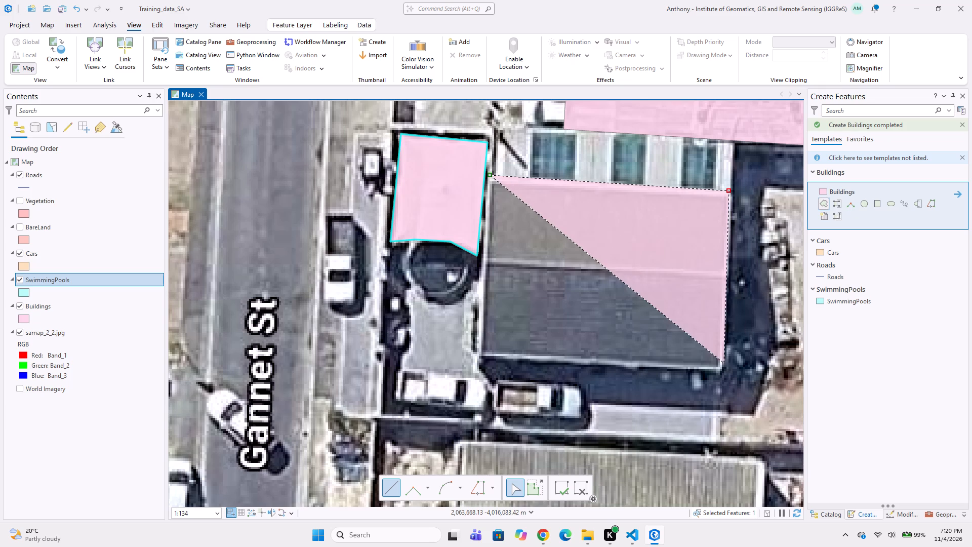
pyautogui.click(723, 372)
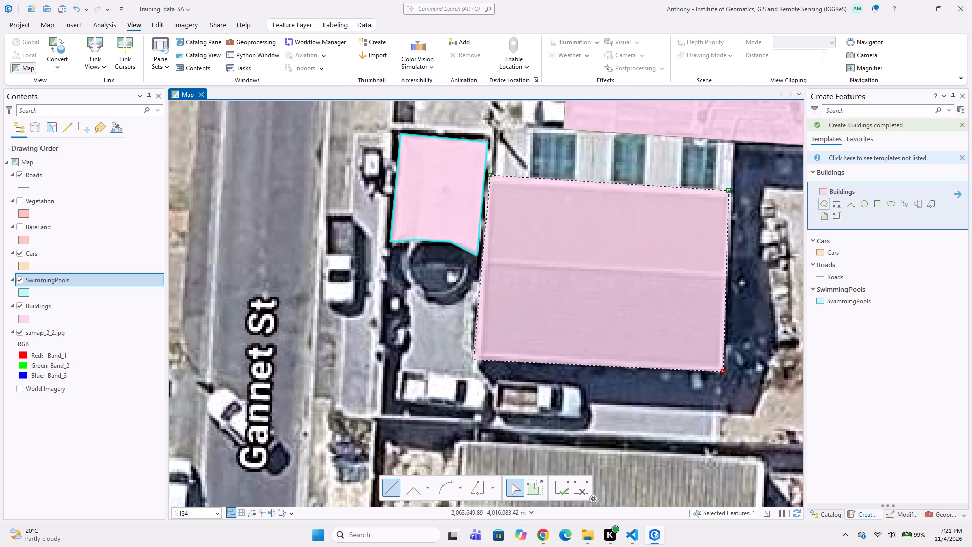
pyautogui.doubleClick(479, 358)
# Digitize the light roof strip with dark panels between the grey-roofed house and the stepped structure as a Buildings polygon sharing both edges.
pyautogui.moveTo(529, 267); pyautogui.dragTo(497, 335, button='middle')
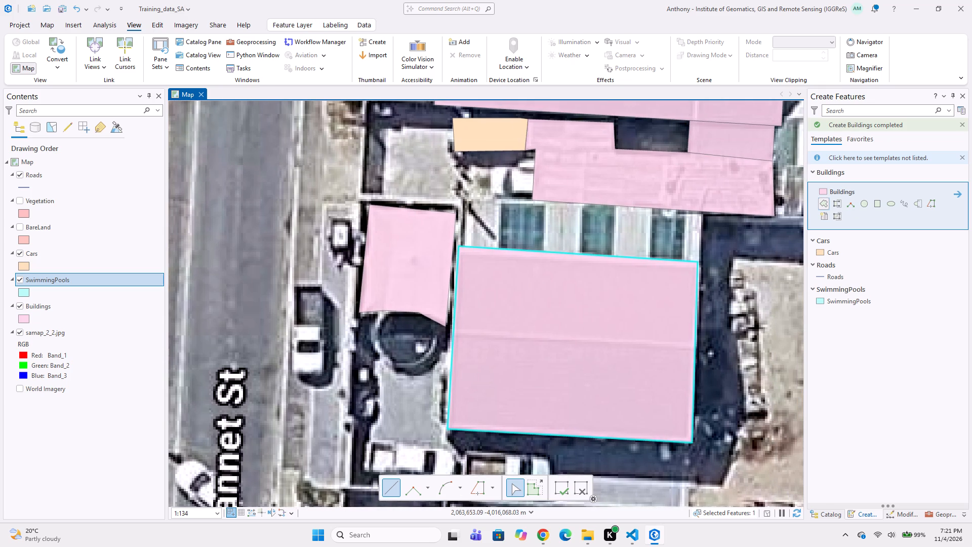
pyautogui.click(495, 197)
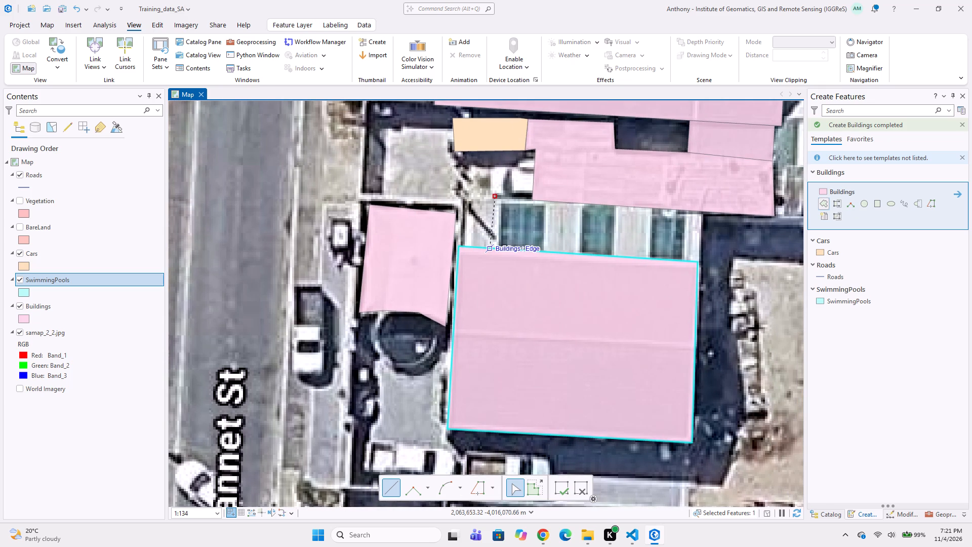
pyautogui.click(493, 246)
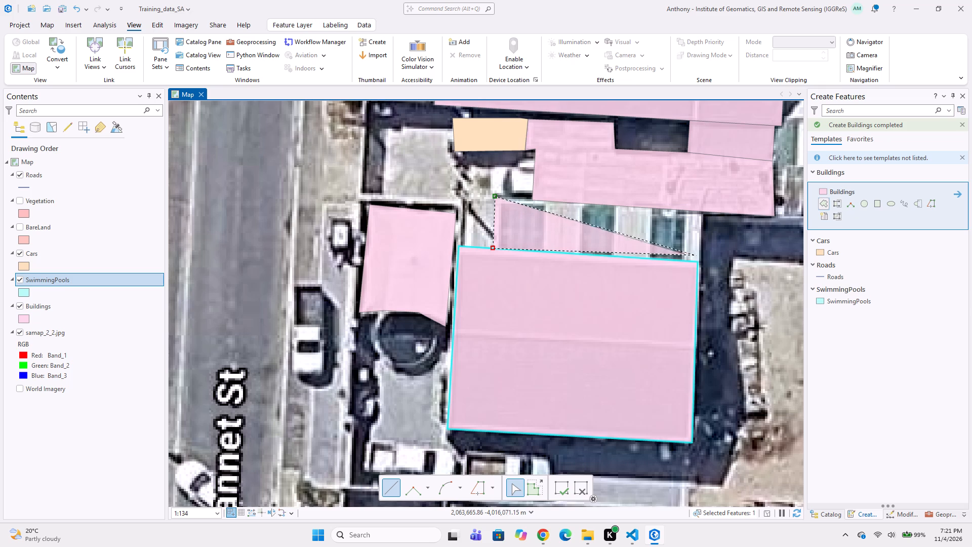
pyautogui.click(697, 260)
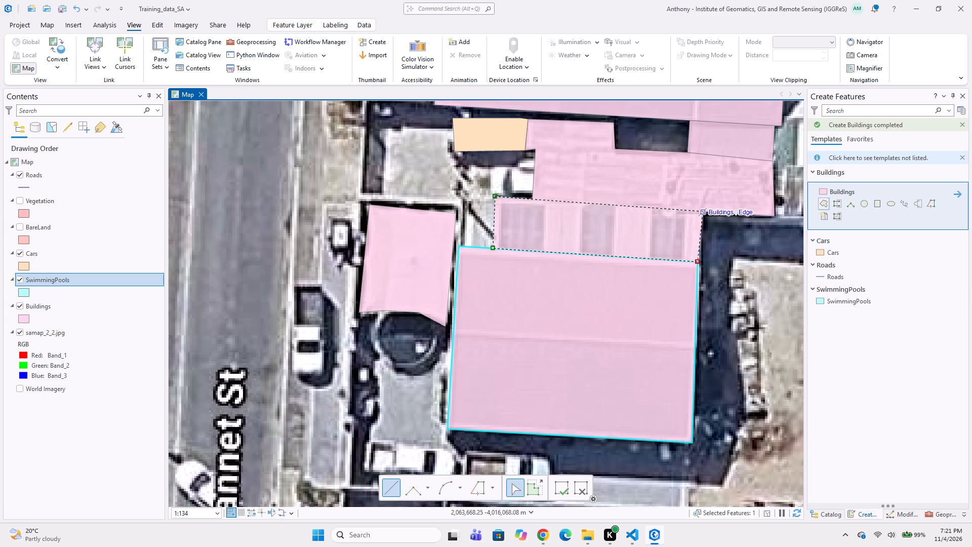
pyautogui.click(703, 213)
pyautogui.doubleClick(534, 199)
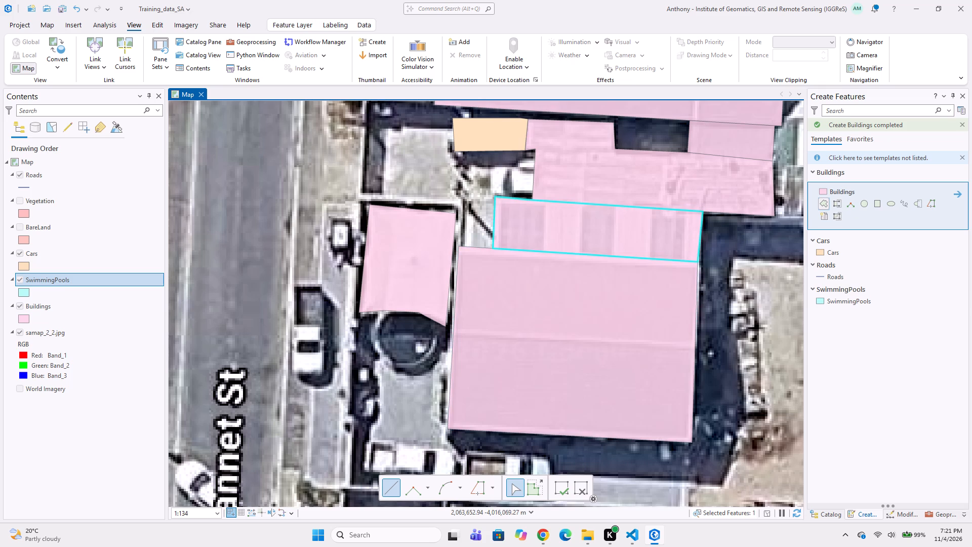
# Digitize the white vehicle against the stepped structure's west side, just north of the panelled roof strip, as a Cars polygon.
pyautogui.moveTo(529, 255); pyautogui.dragTo(555, 316, button='middle')
pyautogui.click(842, 253)
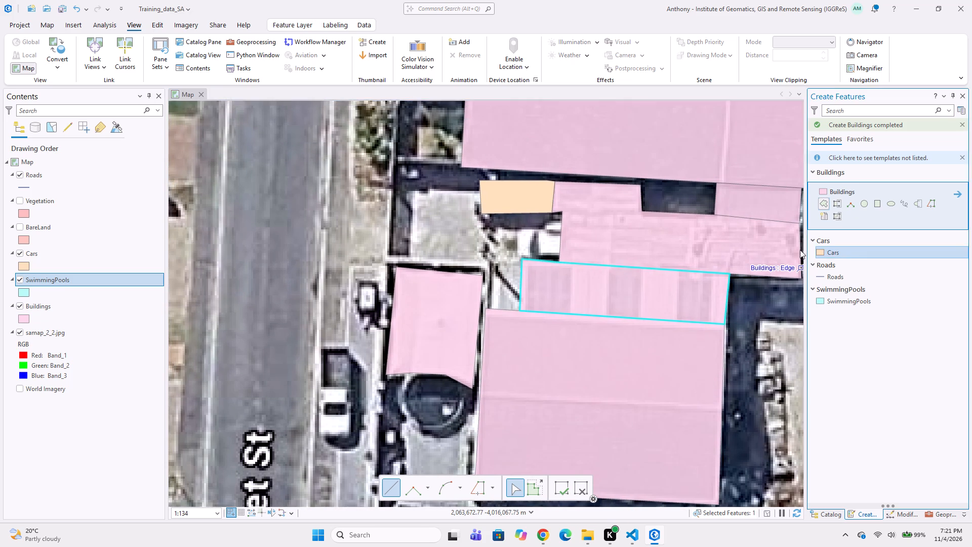
pyautogui.scroll(1, 520, 232)
pyautogui.click(513, 221)
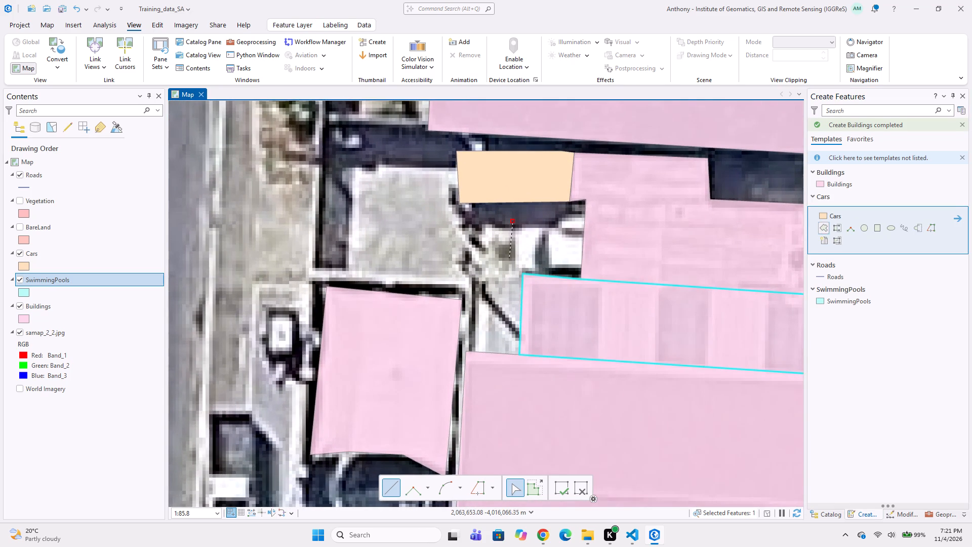
pyautogui.click(509, 267)
pyautogui.click(521, 275)
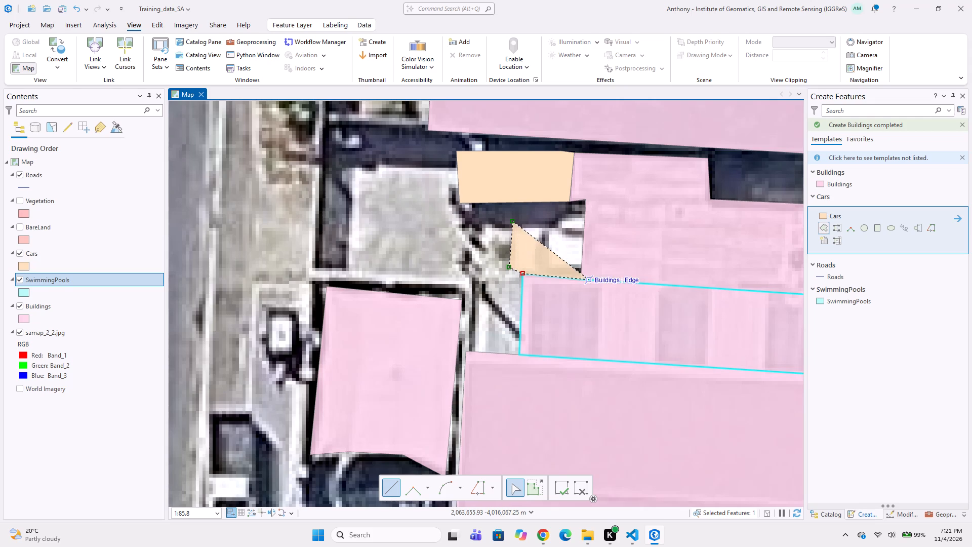
pyautogui.click(585, 269)
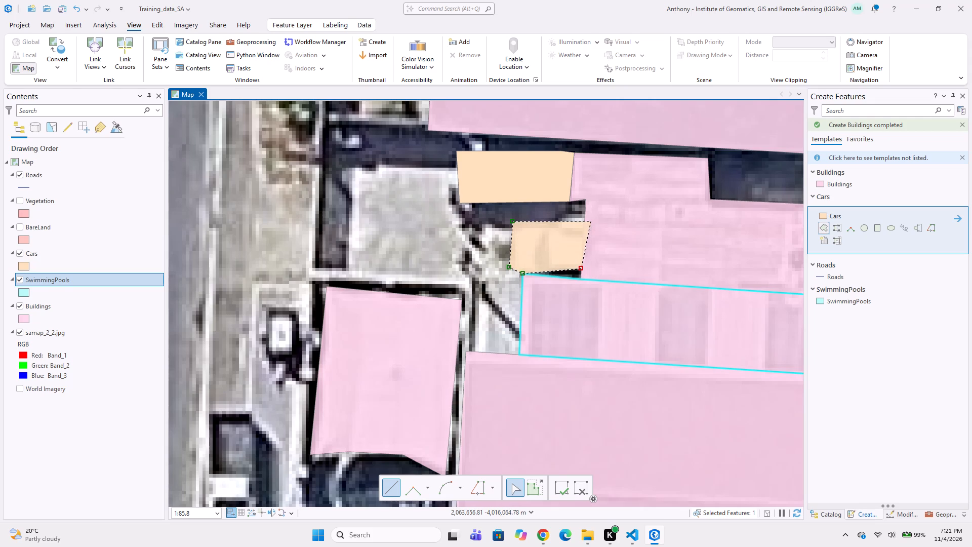
pyautogui.doubleClick(587, 221)
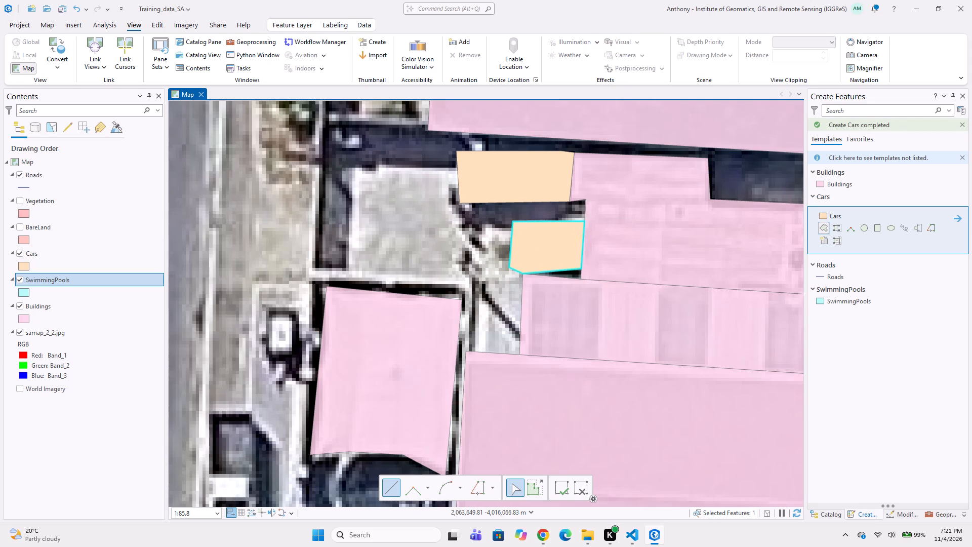
# Digitize the white pickup in the driveway southwest of the grey-roofed house as a rotated Cars rectangle, using the Rectangle tool.
pyautogui.scroll(-2, 430, 271)
pyautogui.moveTo(366, 278); pyautogui.dragTo(479, 282, button='middle')
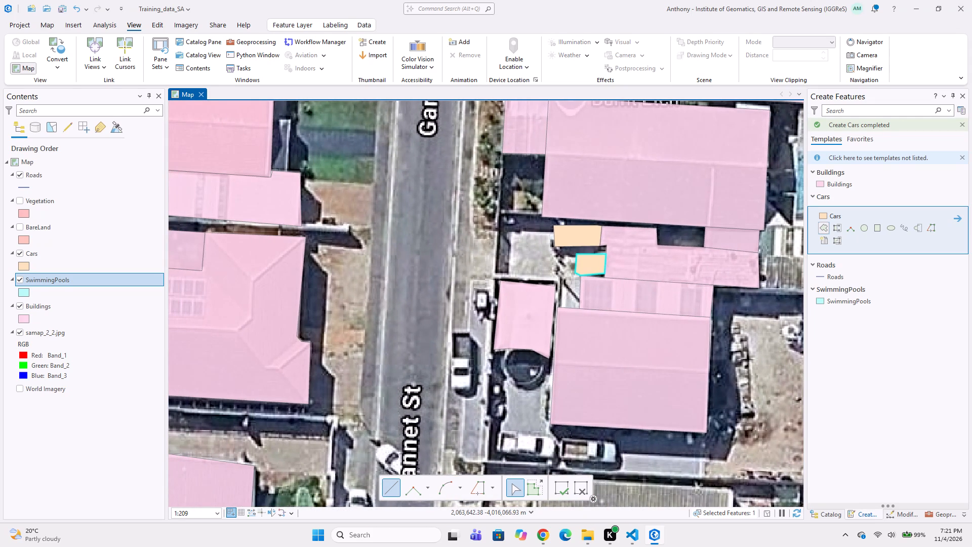
pyautogui.moveTo(431, 297); pyautogui.dragTo(475, 319, button='middle')
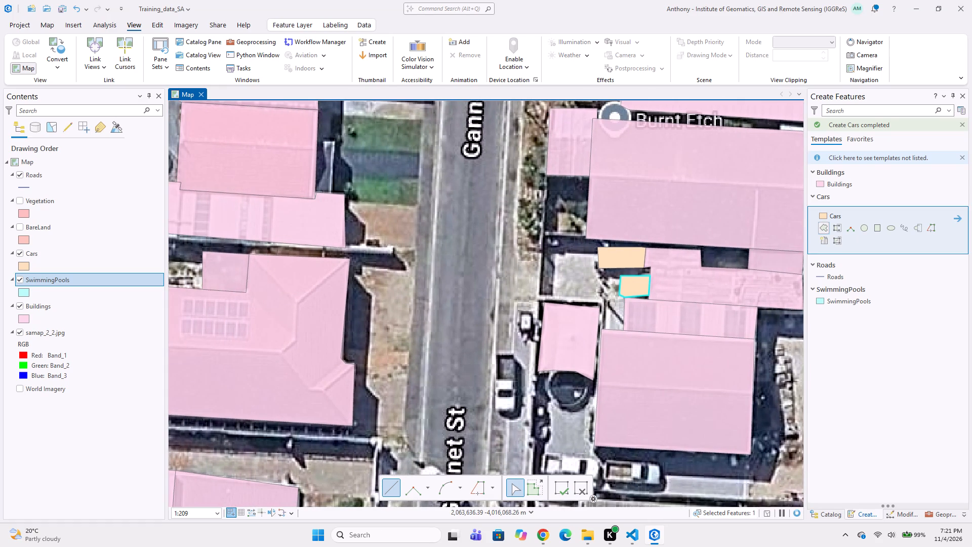
pyautogui.moveTo(458, 310); pyautogui.dragTo(455, 257, button='middle')
pyautogui.moveTo(445, 290); pyautogui.dragTo(442, 245, button='middle')
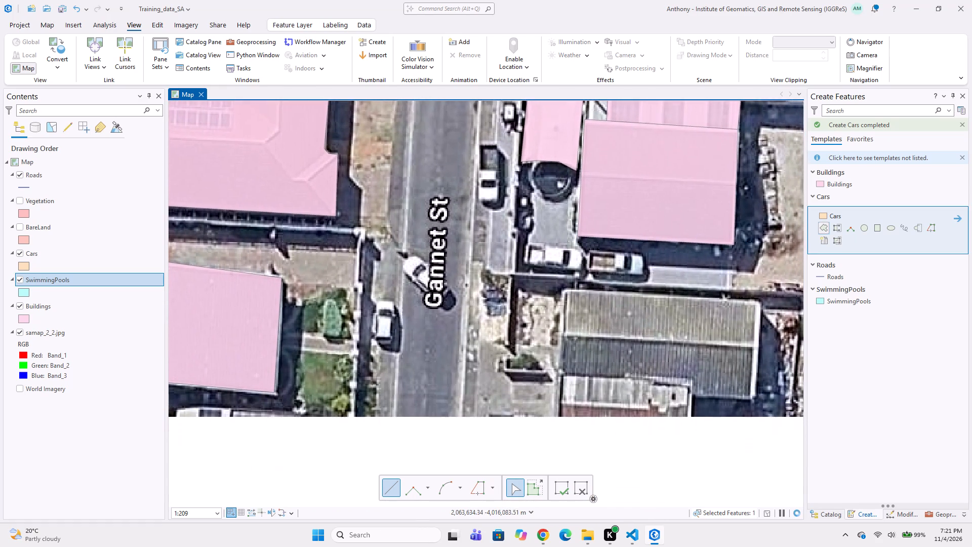
pyautogui.moveTo(423, 255); pyautogui.dragTo(477, 211, button='middle')
pyautogui.moveTo(448, 237); pyautogui.dragTo(412, 272, button='middle')
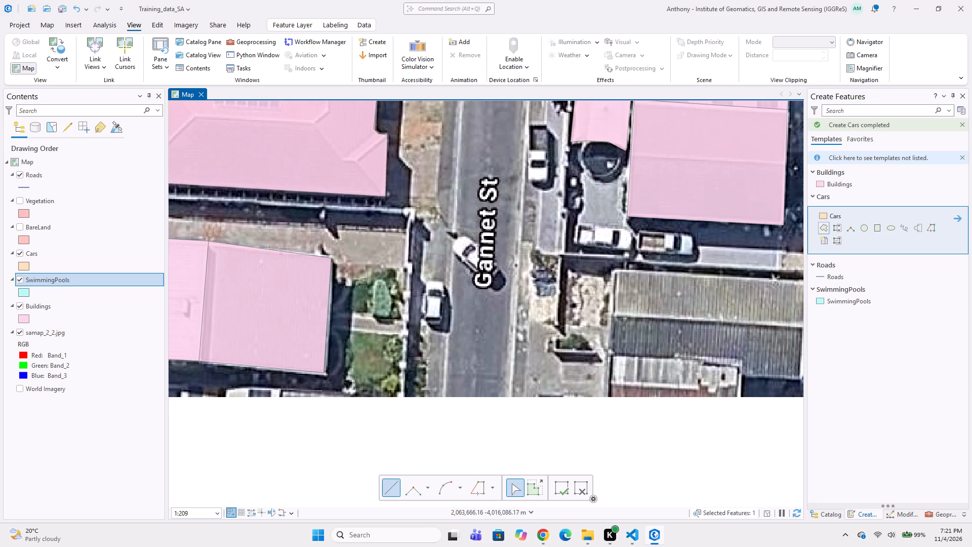
pyautogui.click(881, 228)
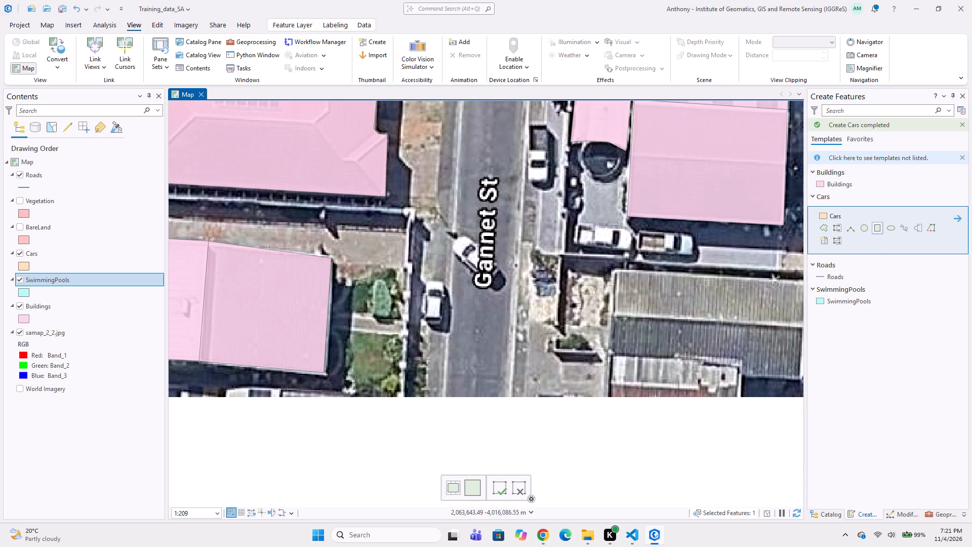
pyautogui.scroll(1, 564, 246)
pyautogui.moveTo(628, 245); pyautogui.dragTo(586, 245, button='middle')
pyautogui.scroll(1, 568, 220)
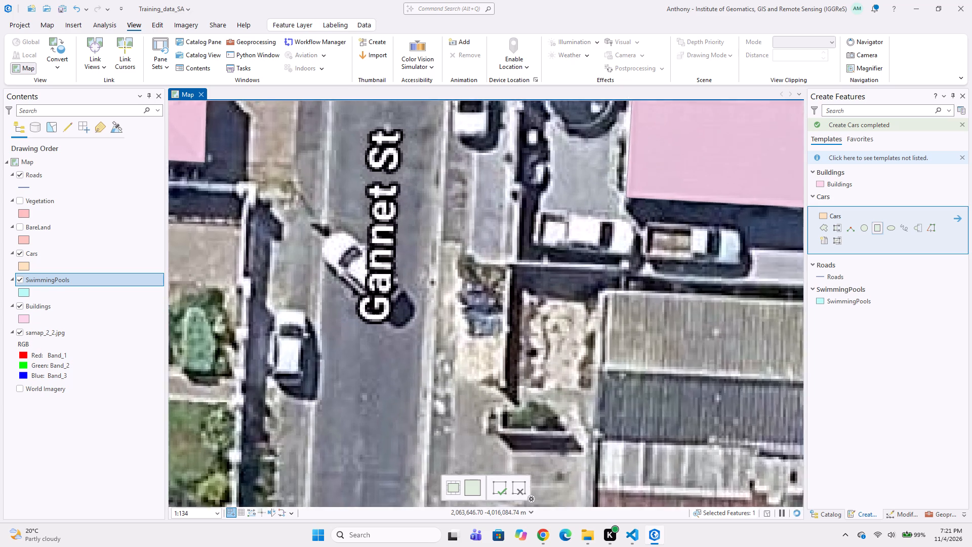
pyautogui.click(518, 197)
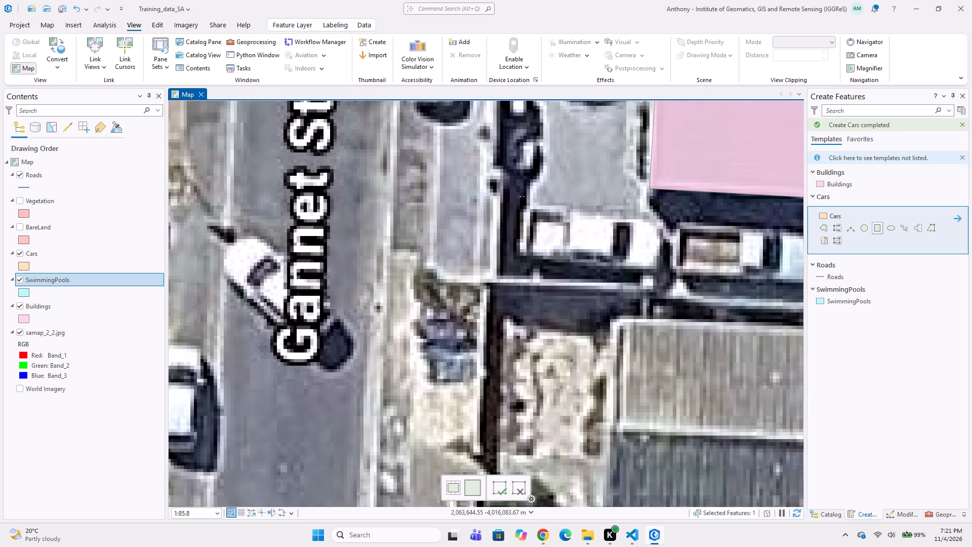
pyautogui.click(665, 211)
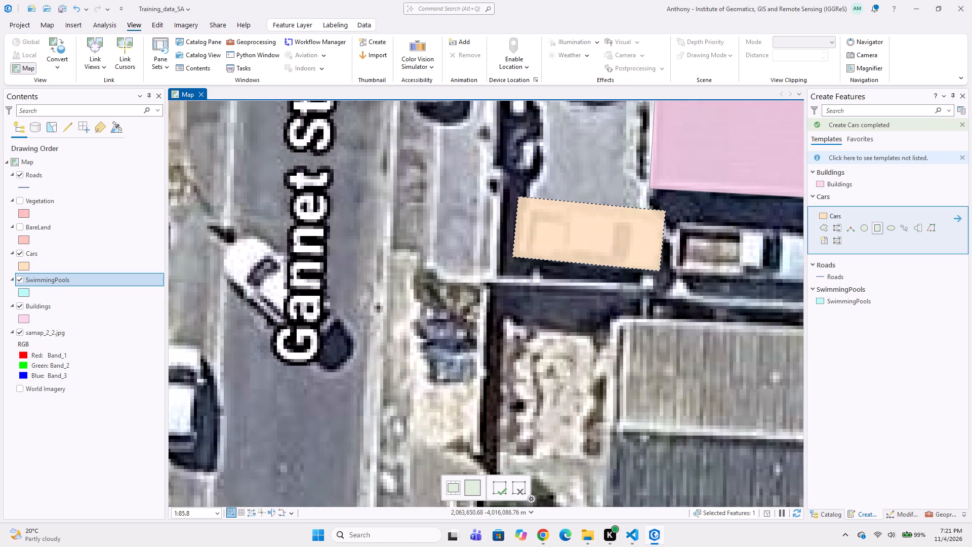
pyautogui.click(662, 272)
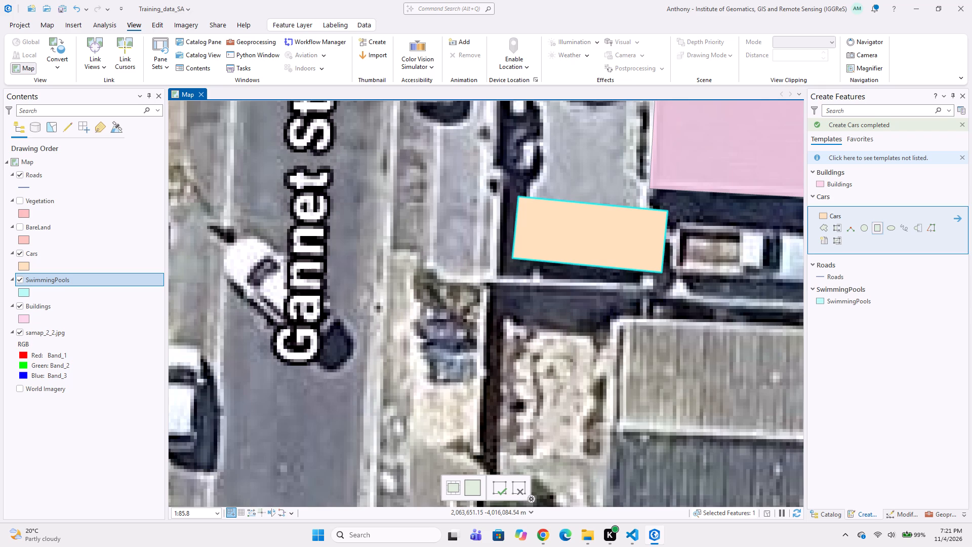
# Digitize the pickup just east of the white one, along the grey-roofed house's south side, as a rotated Cars rectangle.
pyautogui.click(672, 218)
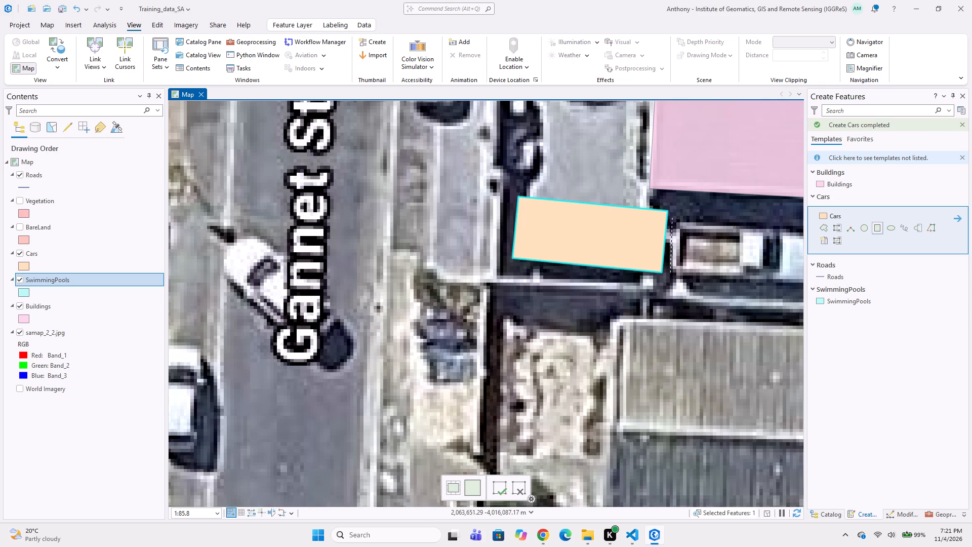
pyautogui.click(669, 275)
pyautogui.moveTo(720, 283); pyautogui.dragTo(594, 269, button='middle')
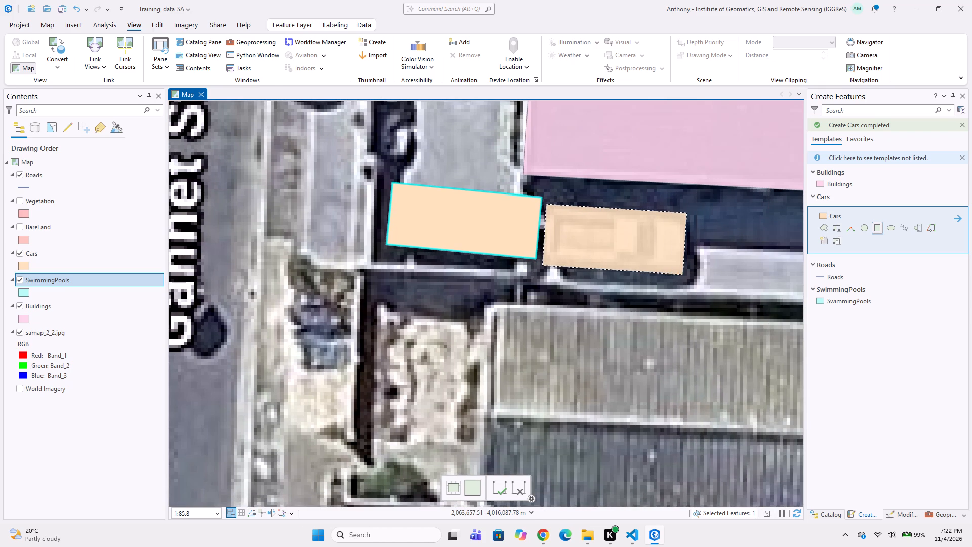
pyautogui.click(683, 275)
# Digitize the pickup parked along the east side of Gannet St, west of the canopy roof, as a Cars rectangle.
pyautogui.scroll(-2, 533, 266)
pyautogui.moveTo(444, 266); pyautogui.dragTo(536, 292, button='middle')
pyautogui.moveTo(587, 265); pyautogui.dragTo(628, 280, button='middle')
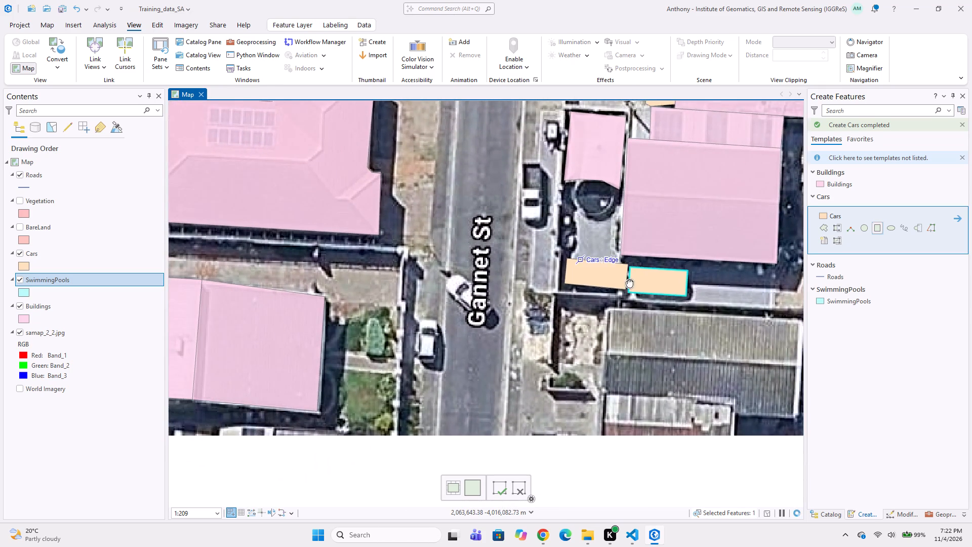
pyautogui.moveTo(628, 280); pyautogui.dragTo(658, 282, button='middle')
pyautogui.scroll(1, 621, 216)
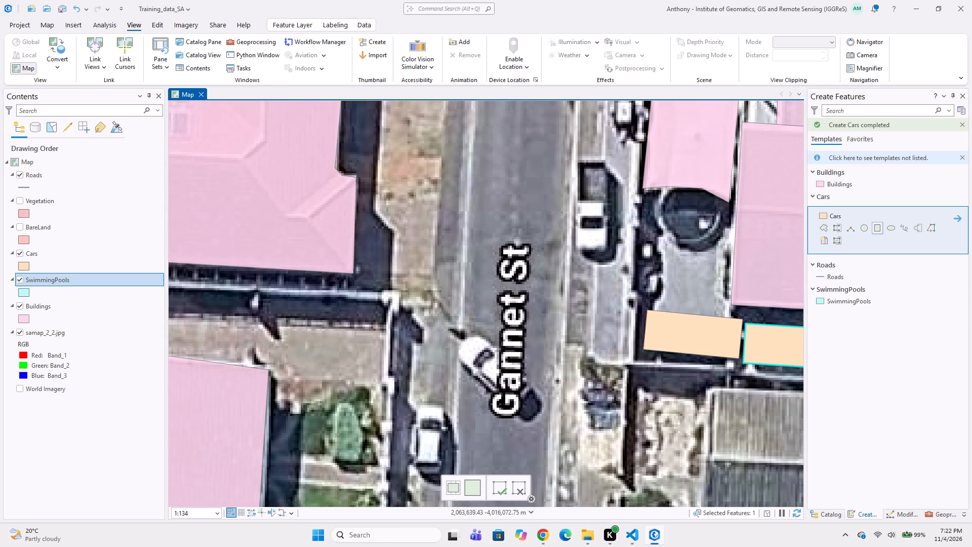
pyautogui.click(575, 154)
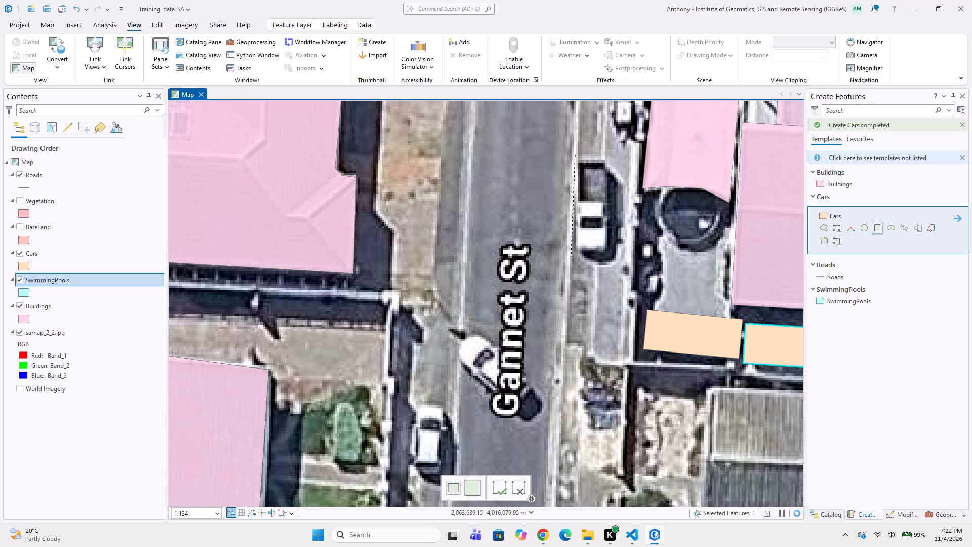
pyautogui.click(573, 255)
pyautogui.click(612, 260)
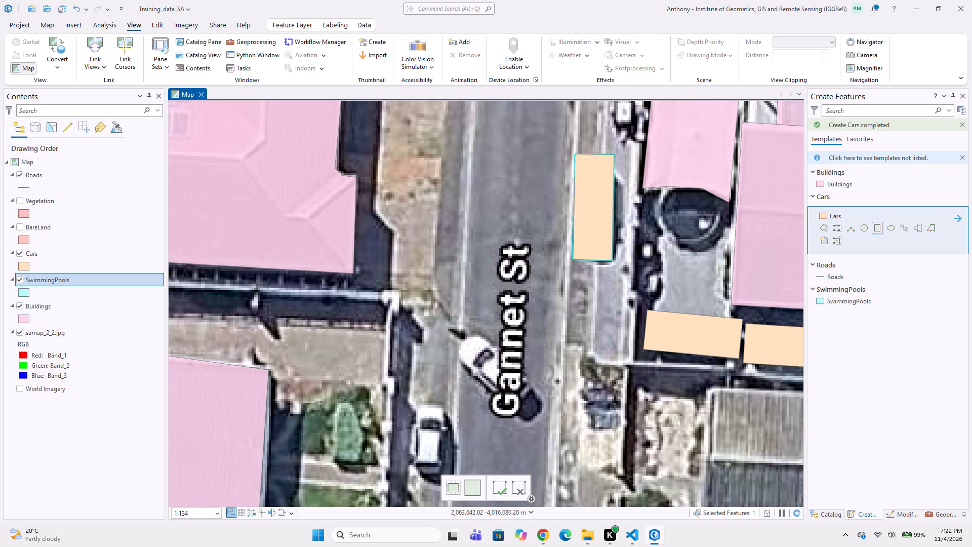
# Digitize the white car standing diagonally on Gannet St beside the street label as a rotated Cars rectangle.
pyautogui.moveTo(527, 294); pyautogui.dragTo(529, 221, button='middle')
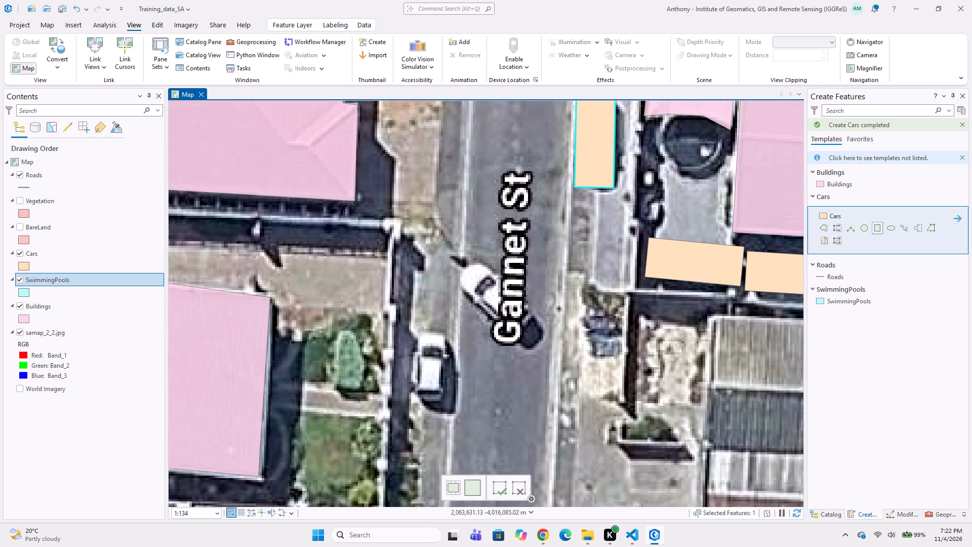
pyautogui.click(477, 252)
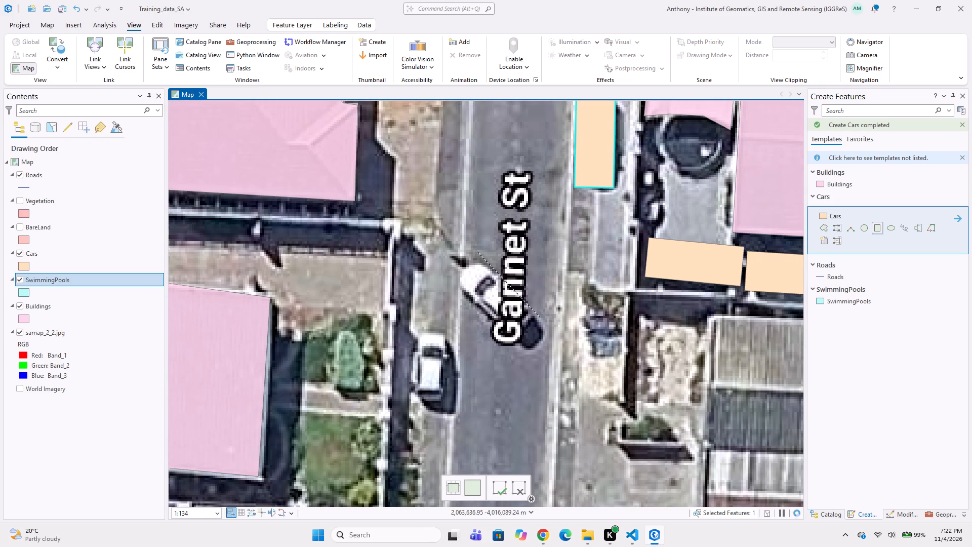
pyautogui.click(538, 314)
pyautogui.click(515, 345)
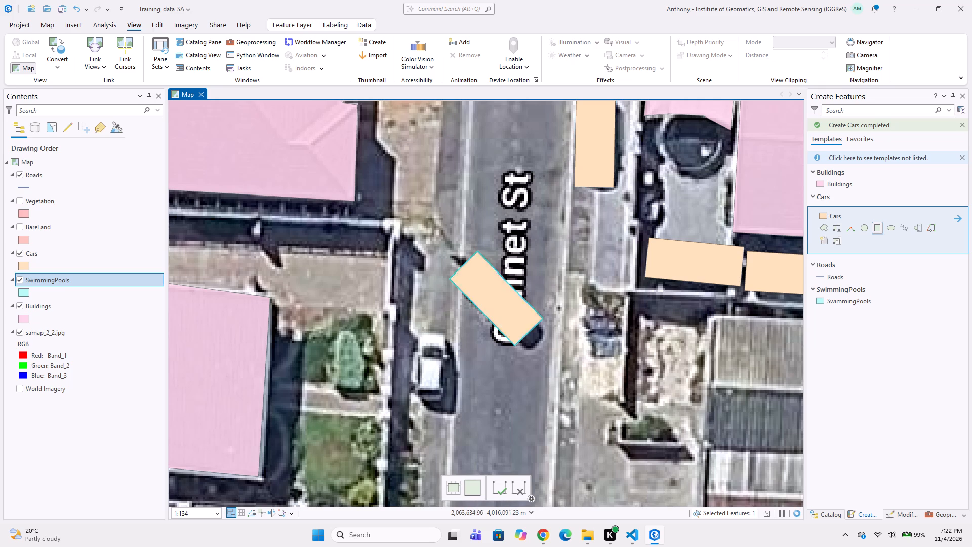
# Digitize the white car parked on the west side of Gannet St, southwest of the diagonal car, as a Cars rectangle.
pyautogui.click(415, 328)
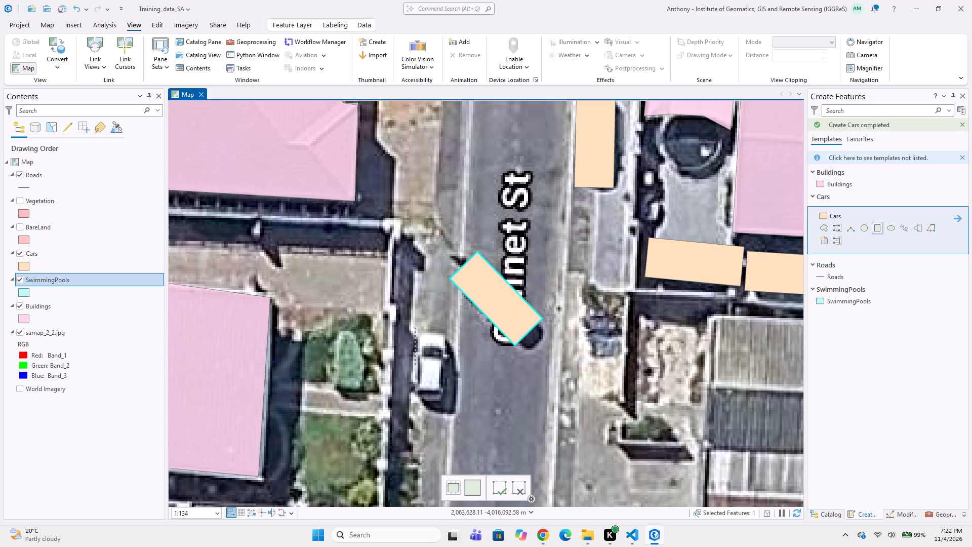
pyautogui.click(410, 397)
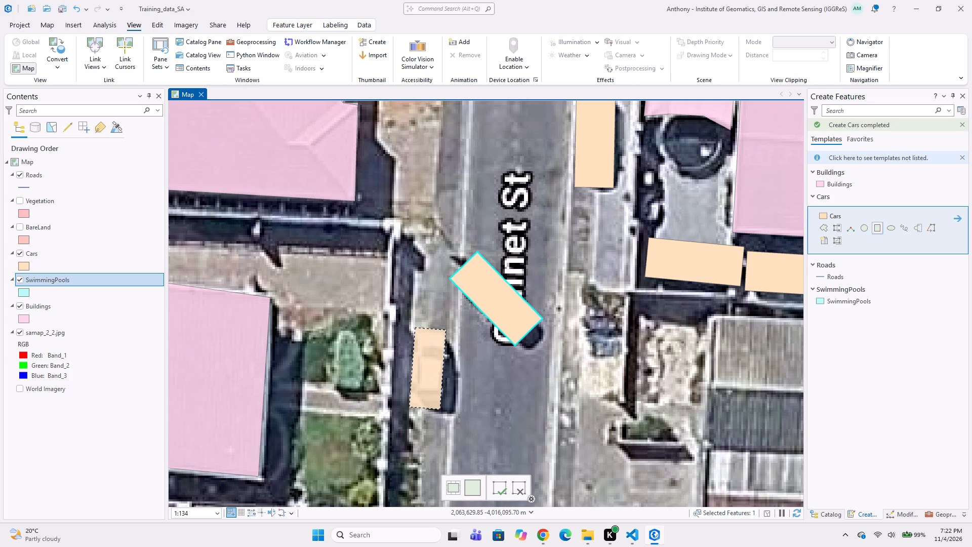
pyautogui.click(447, 411)
pyautogui.scroll(-1, 490, 326)
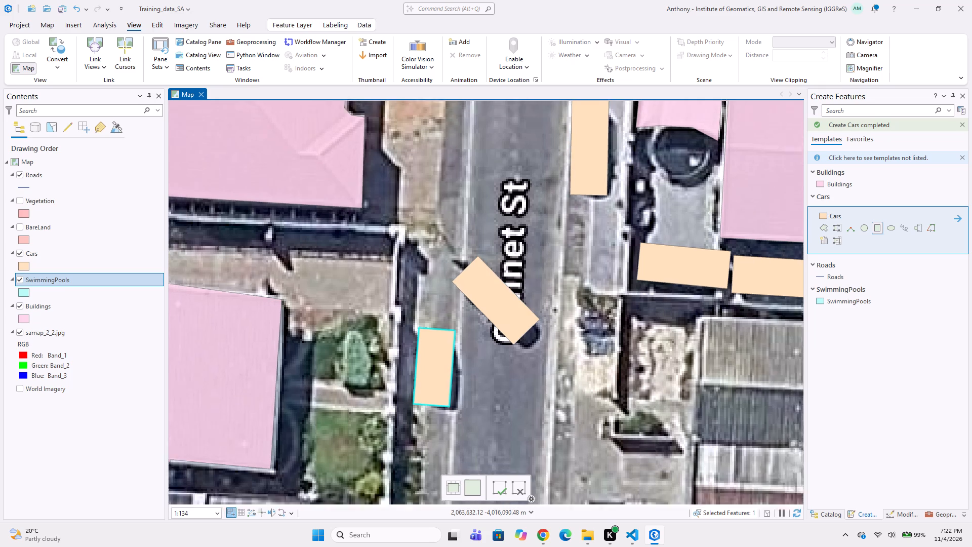
# Look over the digitized blocks along Gannet St and the area to the east for features still missing.
pyautogui.moveTo(472, 314); pyautogui.dragTo(481, 262, button='middle')
pyautogui.moveTo(506, 304); pyautogui.dragTo(506, 350, button='middle')
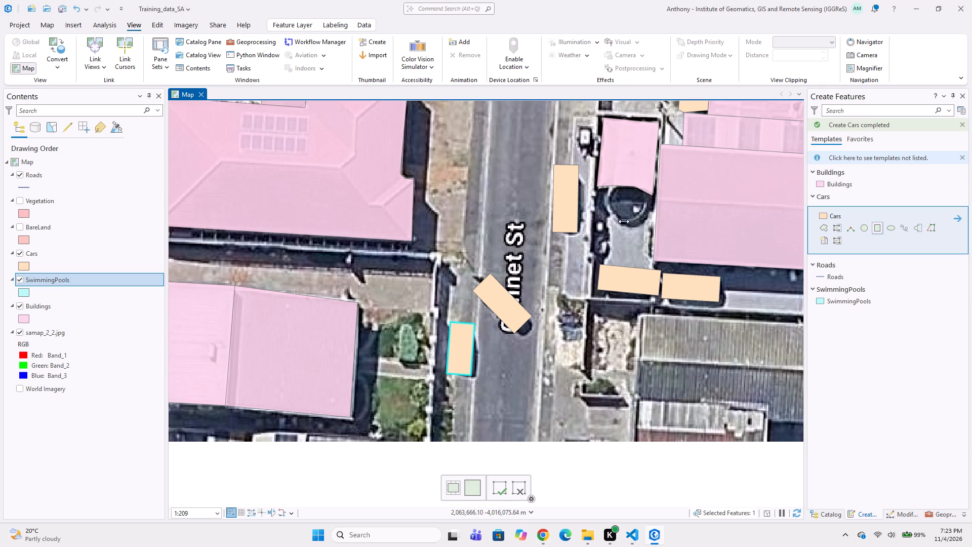
pyautogui.scroll(-1, 590, 237)
pyautogui.moveTo(561, 186); pyautogui.dragTo(569, 277, button='middle')
pyautogui.moveTo(515, 202); pyautogui.dragTo(561, 287, button='middle')
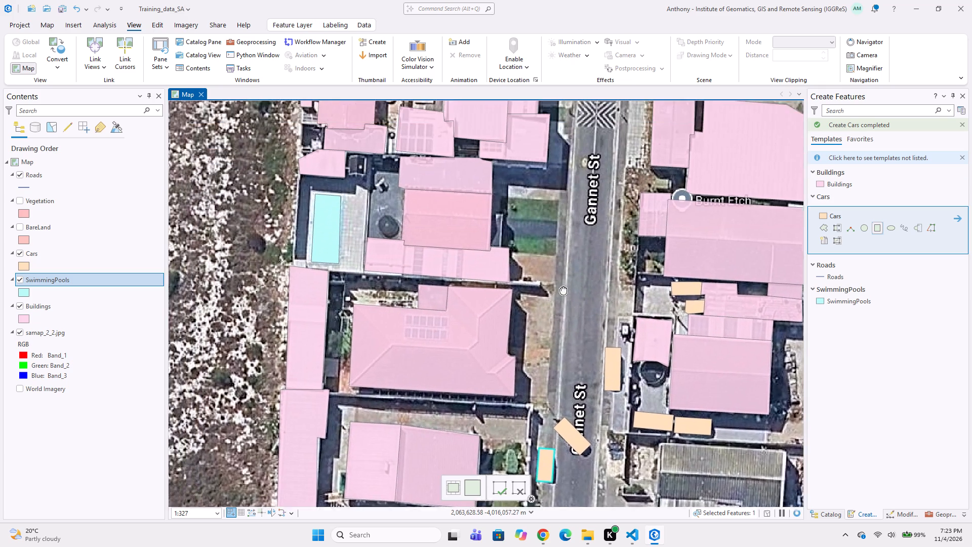
pyautogui.moveTo(561, 287); pyautogui.dragTo(561, 284, button='middle')
pyautogui.moveTo(539, 209); pyautogui.dragTo(576, 277, button='middle')
pyautogui.moveTo(584, 250); pyautogui.dragTo(629, 306, button='middle')
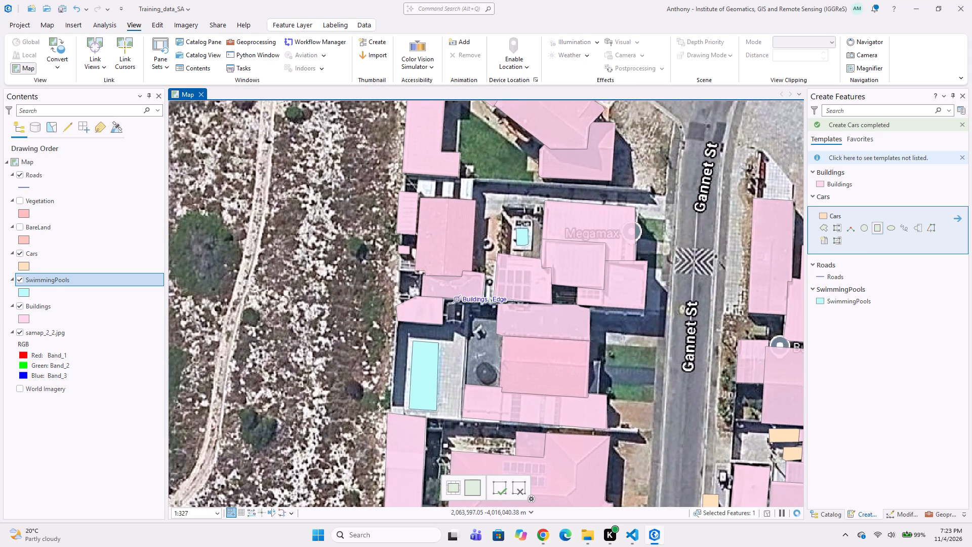
pyautogui.scroll(-2, 506, 273)
pyautogui.moveTo(577, 282); pyautogui.dragTo(521, 257, button='middle')
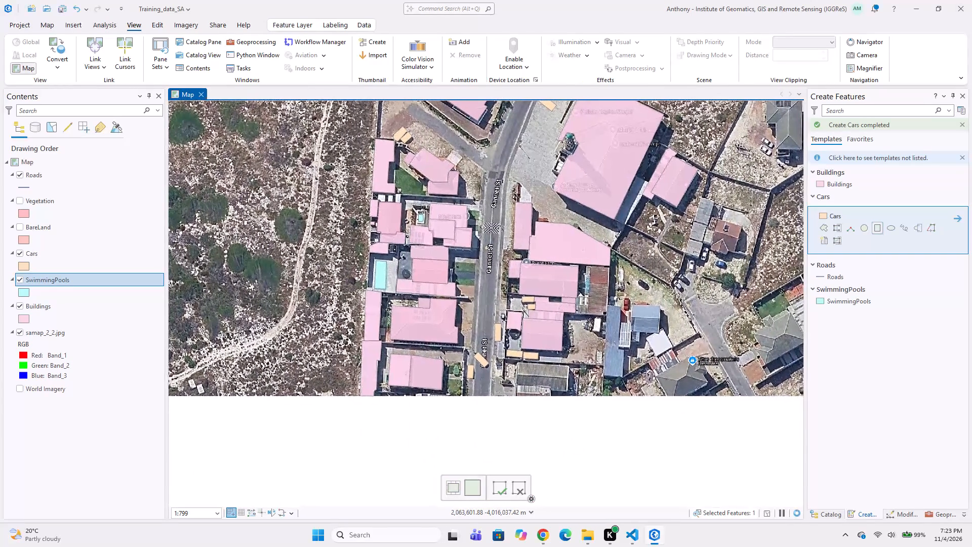
pyautogui.moveTo(512, 262); pyautogui.dragTo(482, 248, button='middle')
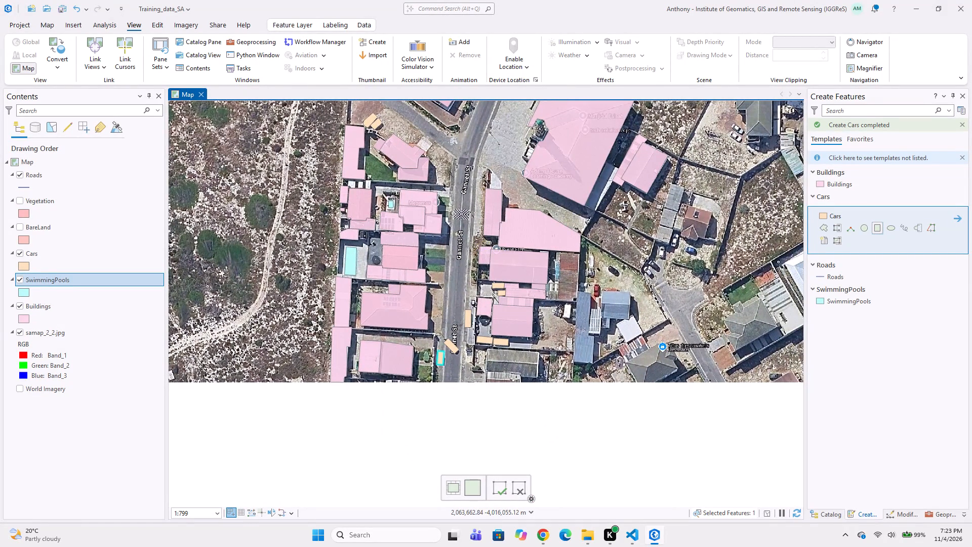
# Digitize the red-and-brown corrugated roof east of Burnt Etch, including its small southwest extension, as one Buildings polygon.
pyautogui.scroll(1, 615, 321)
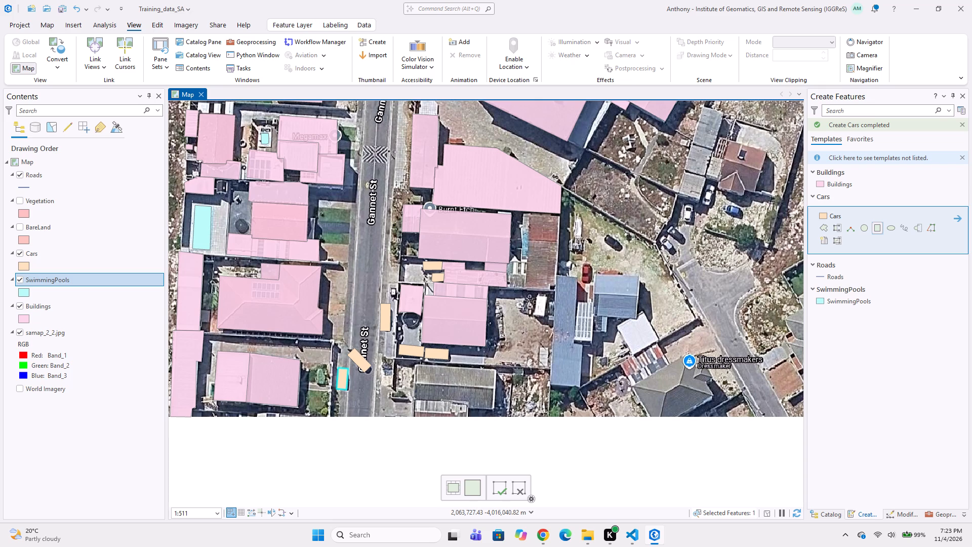
pyautogui.moveTo(449, 251); pyautogui.dragTo(412, 301, button='middle')
pyautogui.scroll(2, 442, 278)
pyautogui.moveTo(577, 299); pyautogui.dragTo(538, 262, button='middle')
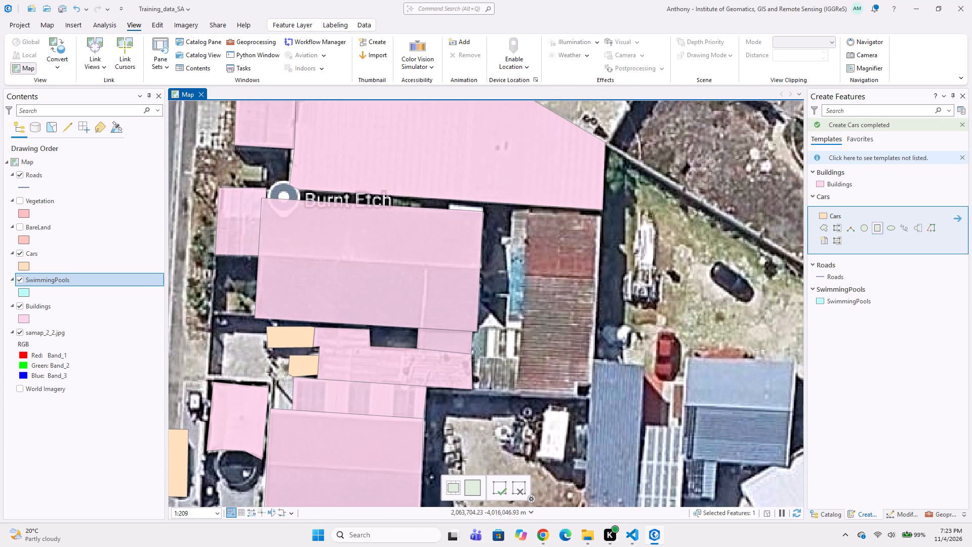
pyautogui.click(833, 188)
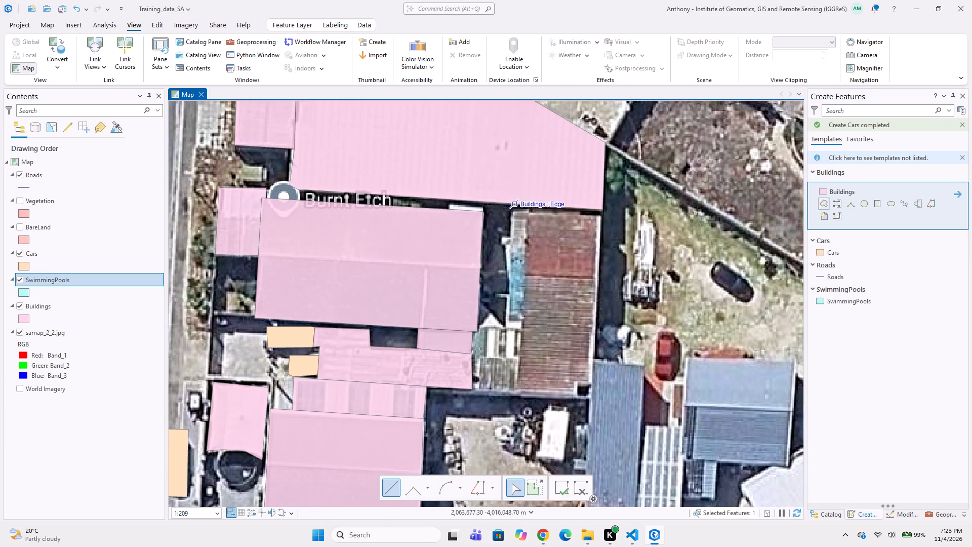
pyautogui.click(514, 200)
pyautogui.click(506, 326)
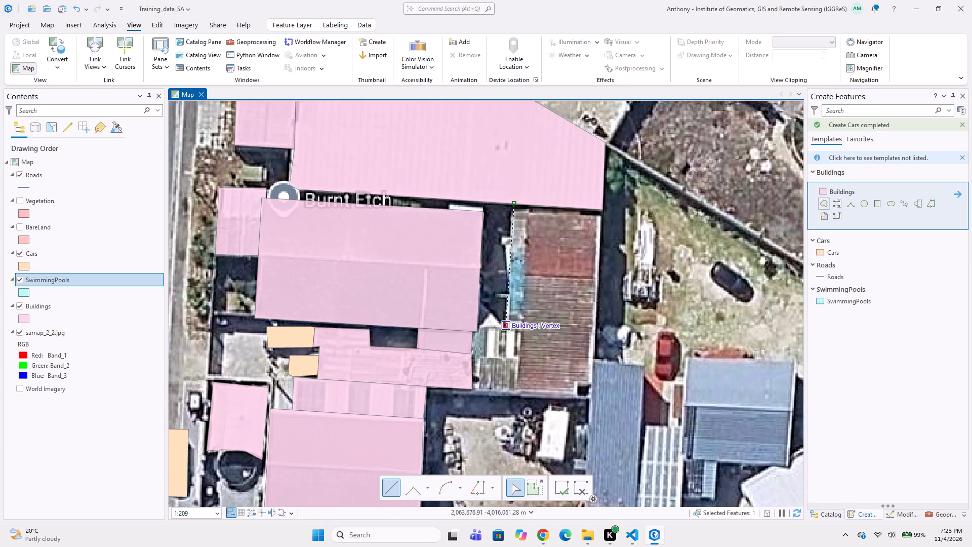
pyautogui.click(477, 324)
pyautogui.click(479, 333)
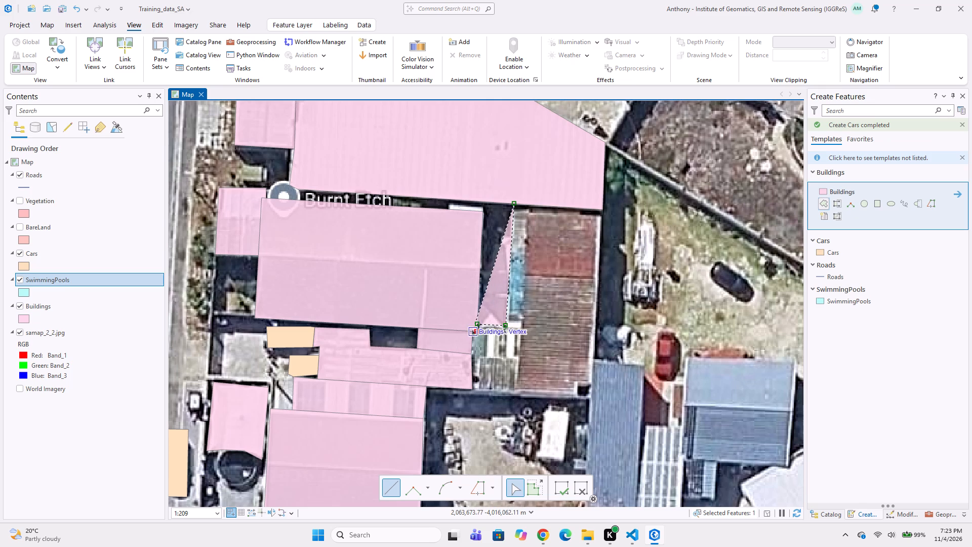
pyautogui.scroll(2, 467, 342)
pyautogui.click(479, 316)
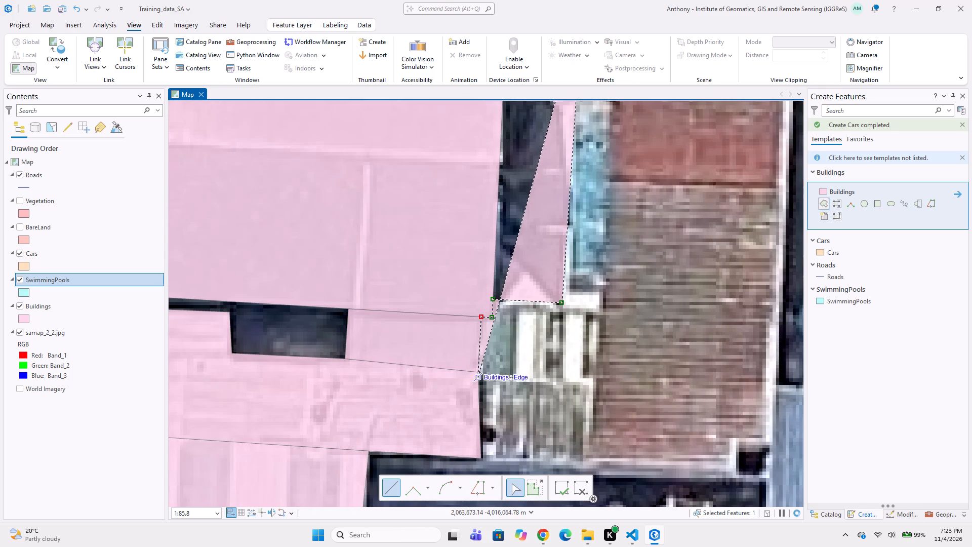
pyautogui.click(482, 372)
pyautogui.moveTo(494, 413); pyautogui.dragTo(487, 356, button='middle')
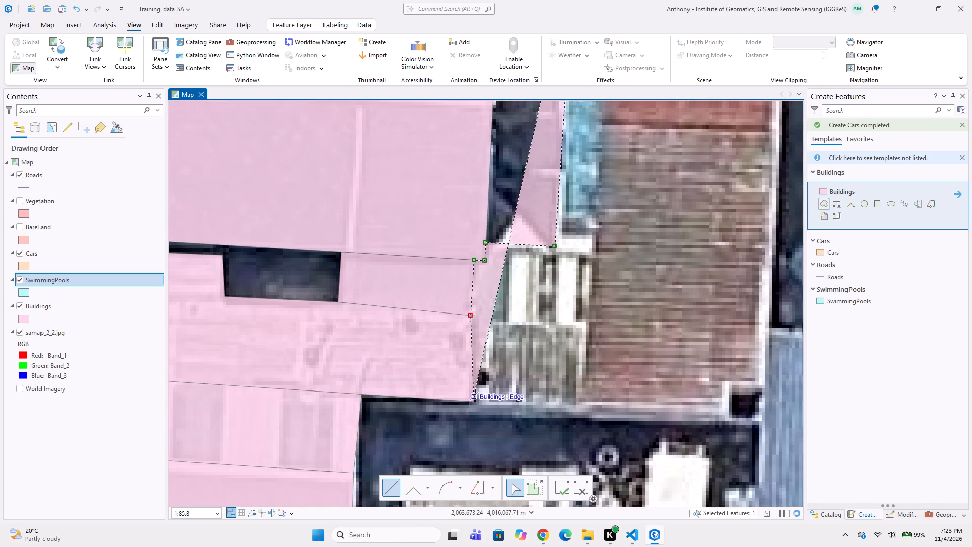
pyautogui.click(475, 400)
pyautogui.click(729, 415)
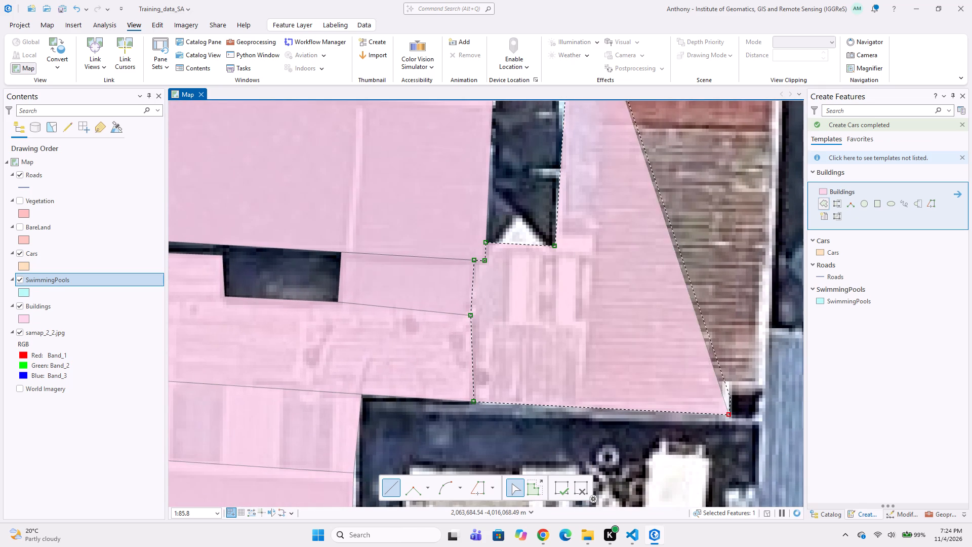
pyautogui.click(731, 395)
pyautogui.click(766, 392)
pyautogui.moveTo(763, 328); pyautogui.dragTo(733, 402, button='middle')
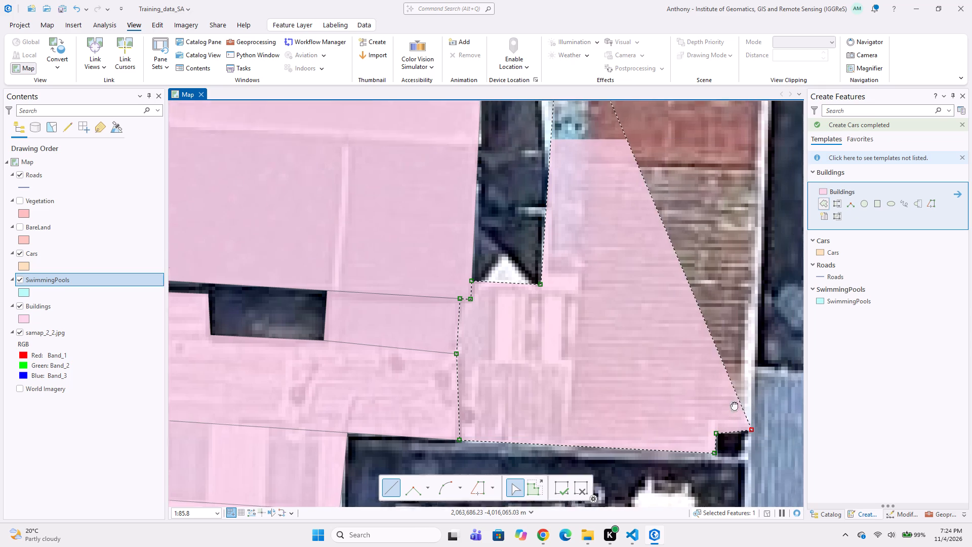
pyautogui.moveTo(733, 402); pyautogui.dragTo(733, 397, button='middle')
pyautogui.moveTo(735, 264); pyautogui.dragTo(715, 369, button='middle')
pyautogui.moveTo(701, 282); pyautogui.dragTo(681, 340, button='middle')
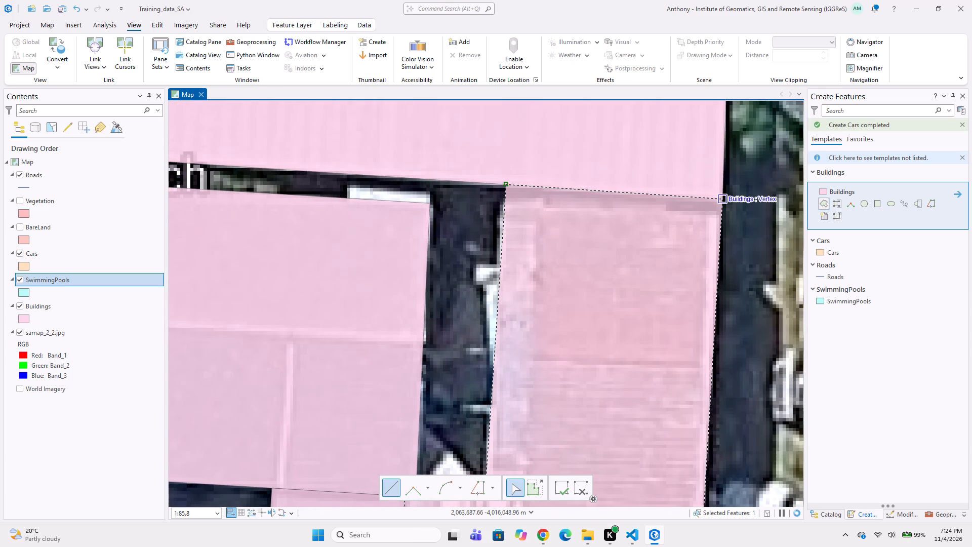
pyautogui.doubleClick(727, 199)
# Digitize the long, narrow blue-roofed building southeast of the corrugated roof, with its wider southern part, as a Buildings polygon.
pyautogui.scroll(-4, 630, 303)
pyautogui.moveTo(513, 319); pyautogui.dragTo(633, 267, button='middle')
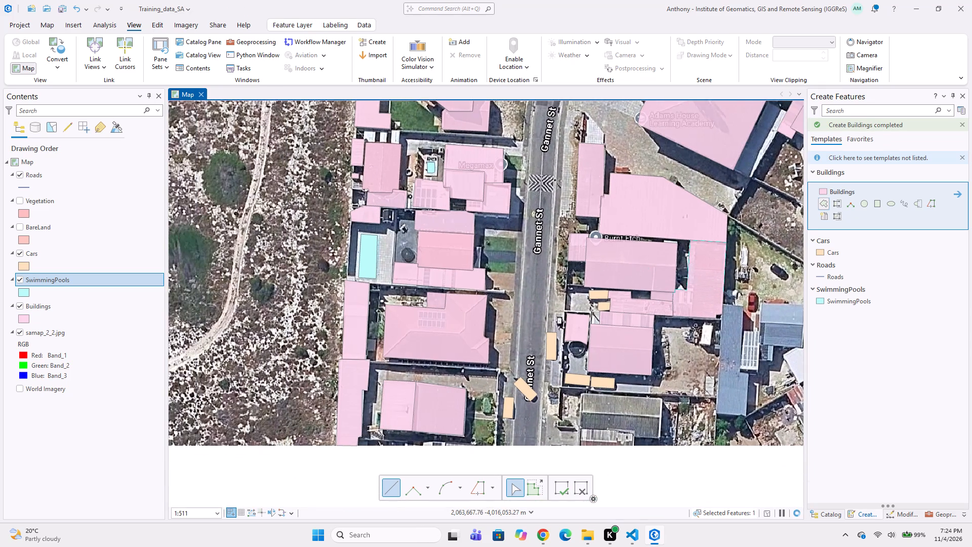
pyautogui.moveTo(607, 248); pyautogui.dragTo(568, 316, button='middle')
pyautogui.moveTo(562, 301); pyautogui.dragTo(561, 227, button='middle')
pyautogui.moveTo(618, 248); pyautogui.dragTo(562, 202, button='middle')
pyautogui.scroll(1, 589, 251)
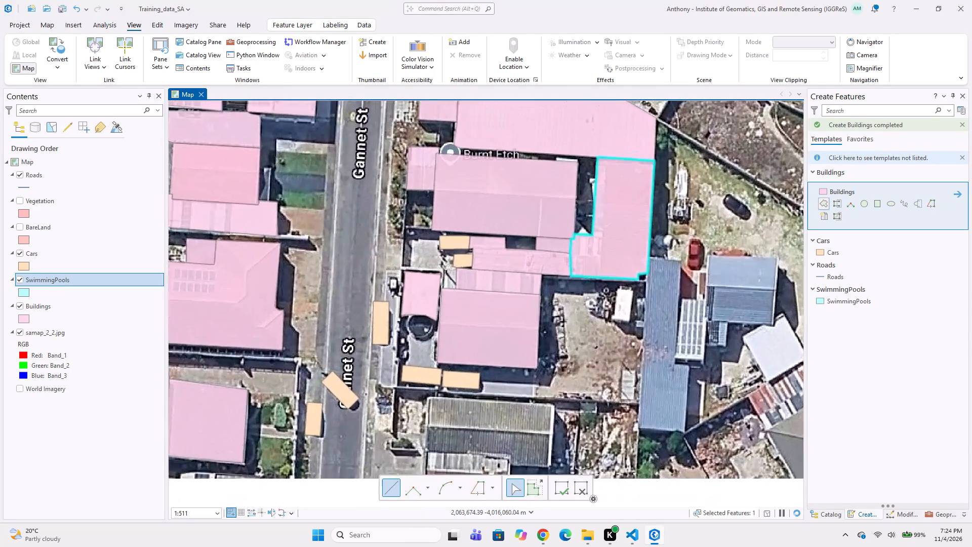
pyautogui.moveTo(619, 285); pyautogui.dragTo(559, 255, button='middle')
pyautogui.scroll(1, 564, 277)
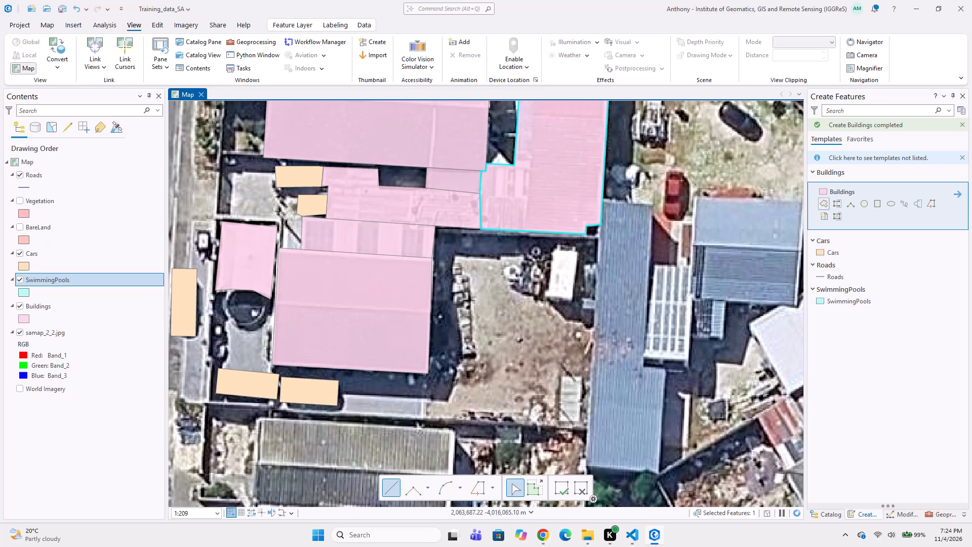
pyautogui.click(605, 199)
pyautogui.click(655, 205)
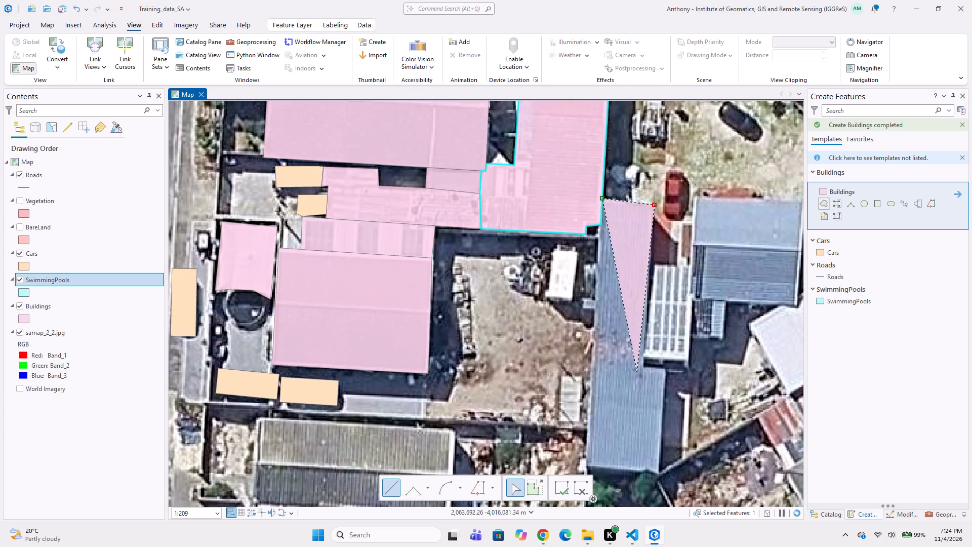
pyautogui.click(644, 367)
pyautogui.click(667, 370)
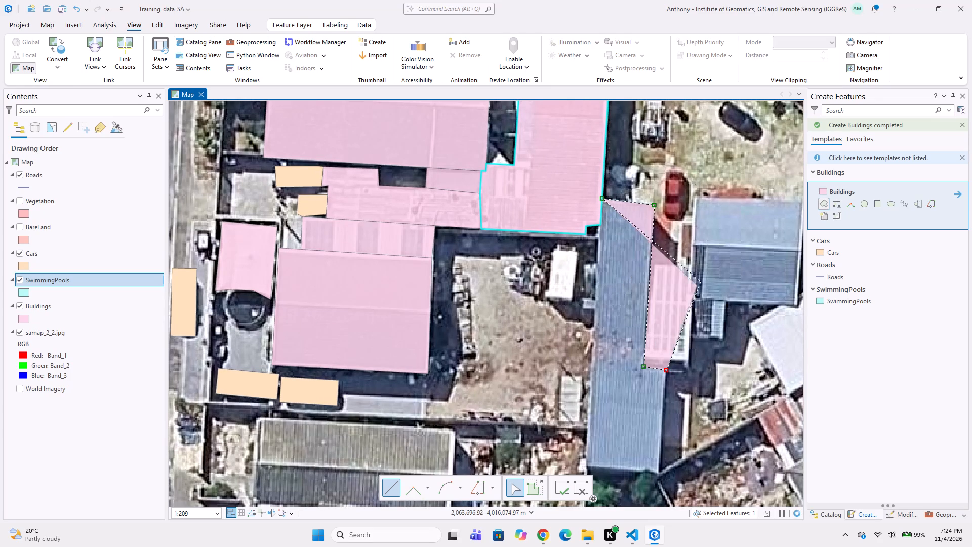
pyautogui.moveTo(676, 314); pyautogui.dragTo(759, 253, button='middle')
pyautogui.moveTo(761, 368); pyautogui.dragTo(679, 328, button='middle')
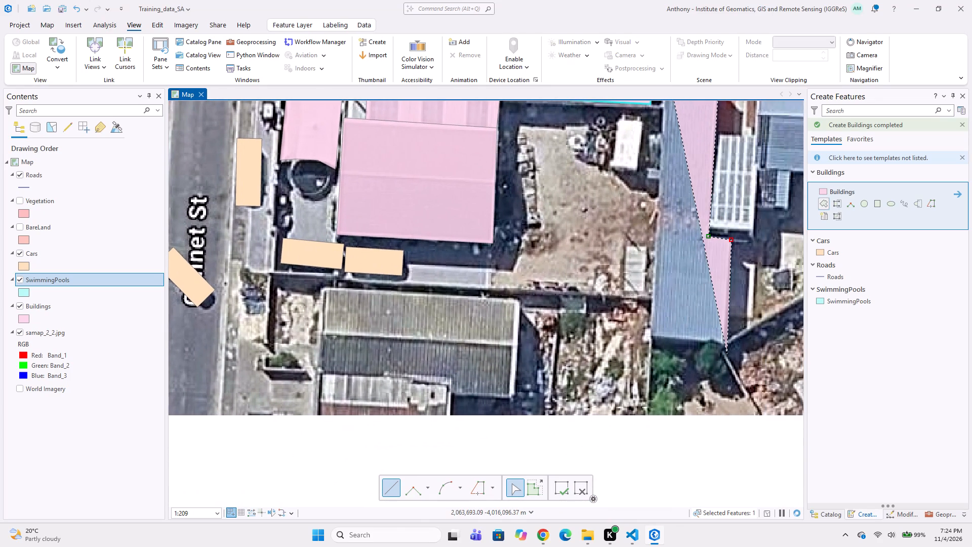
pyautogui.click(724, 347)
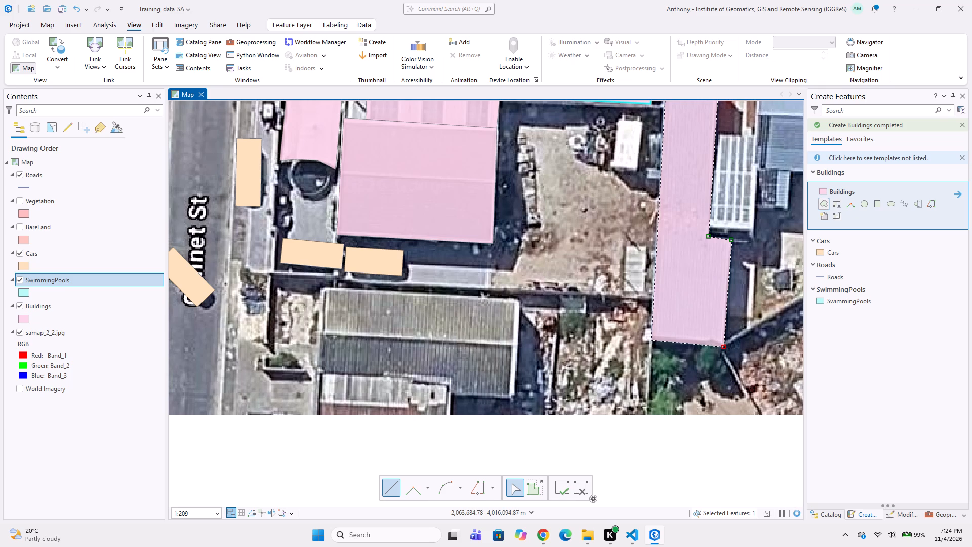
pyautogui.doubleClick(651, 338)
# Digitize the white vehicle parked in the yard just west of the long, narrow building as a four-corner Cars polygon.
pyautogui.moveTo(656, 331); pyautogui.dragTo(616, 394, button='middle')
pyautogui.moveTo(562, 303); pyautogui.dragTo(573, 335, button='middle')
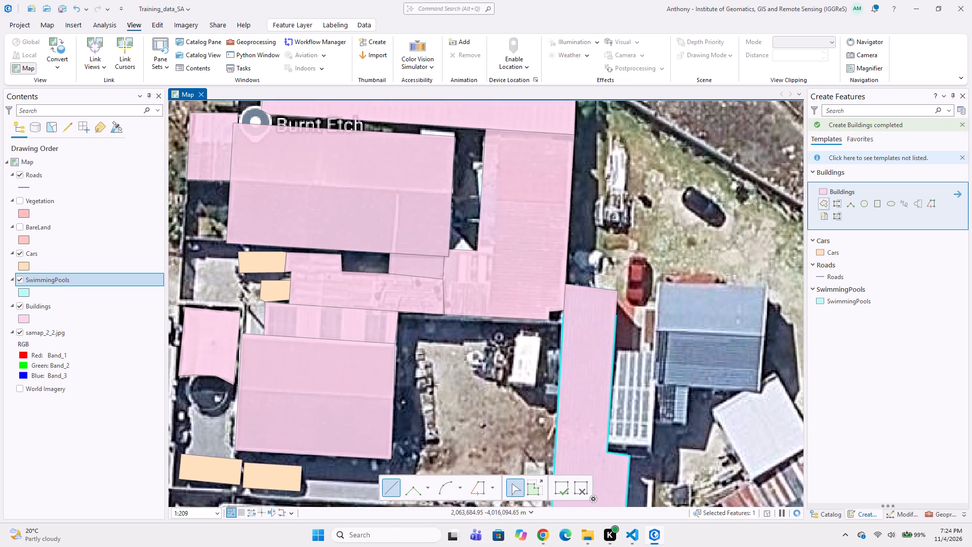
pyautogui.moveTo(582, 340); pyautogui.dragTo(676, 273, button='middle')
pyautogui.click(830, 250)
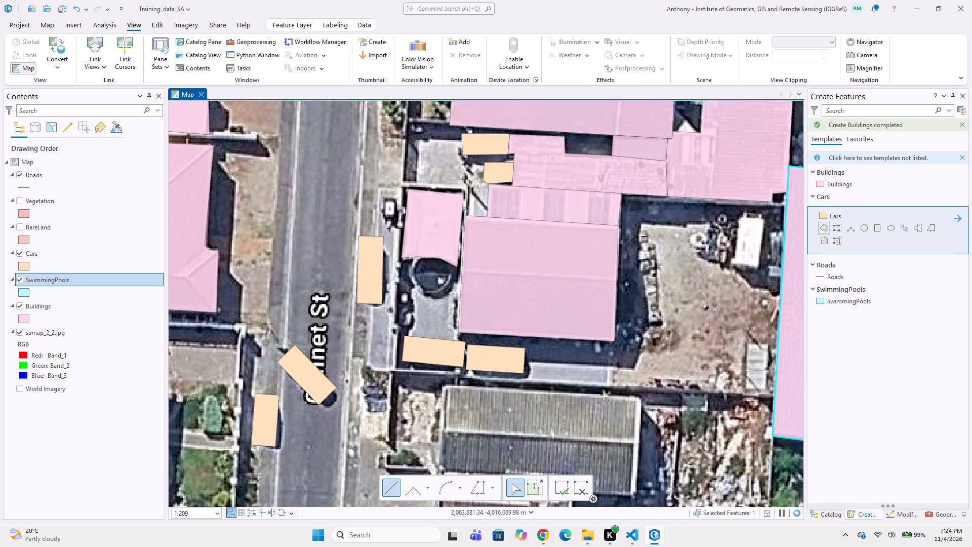
pyautogui.moveTo(740, 209); pyautogui.dragTo(736, 216)
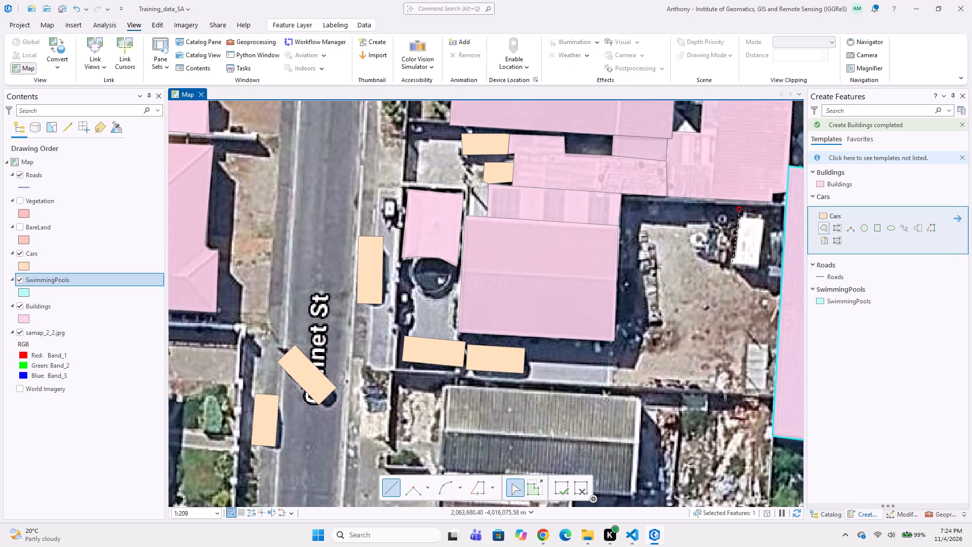
pyautogui.click(733, 262)
pyautogui.click(761, 271)
pyautogui.doubleClick(764, 216)
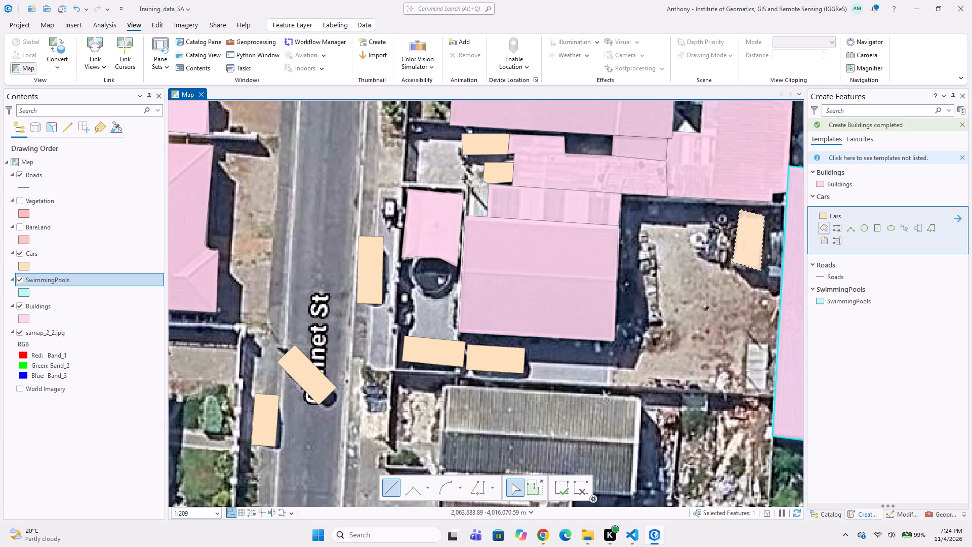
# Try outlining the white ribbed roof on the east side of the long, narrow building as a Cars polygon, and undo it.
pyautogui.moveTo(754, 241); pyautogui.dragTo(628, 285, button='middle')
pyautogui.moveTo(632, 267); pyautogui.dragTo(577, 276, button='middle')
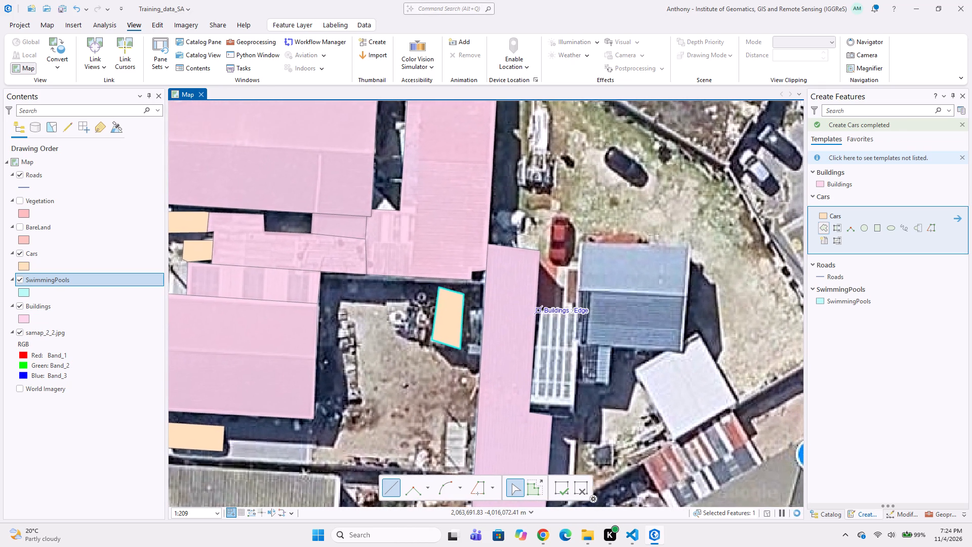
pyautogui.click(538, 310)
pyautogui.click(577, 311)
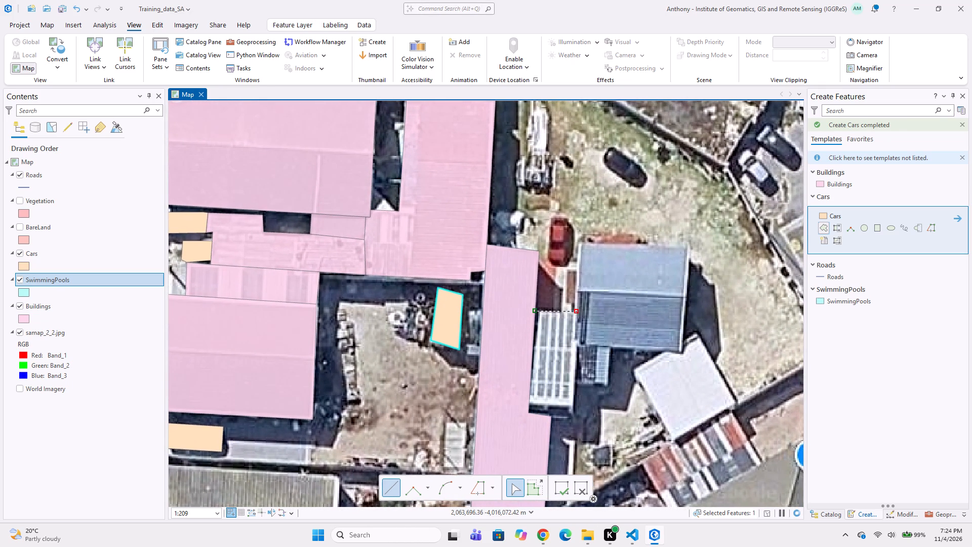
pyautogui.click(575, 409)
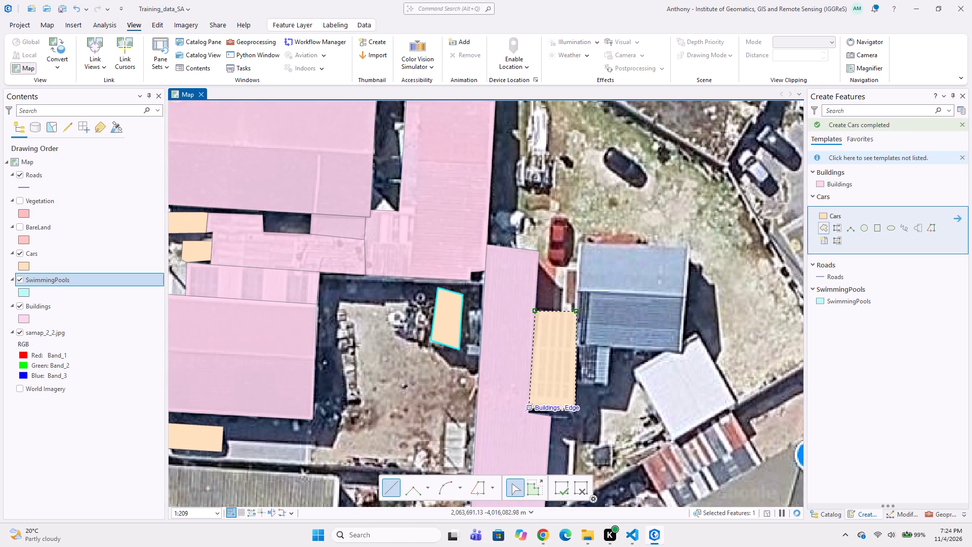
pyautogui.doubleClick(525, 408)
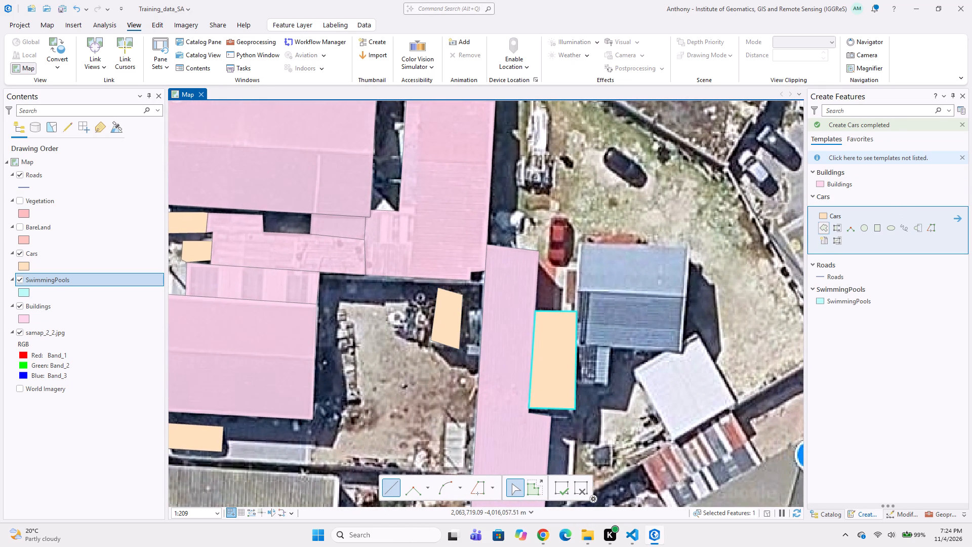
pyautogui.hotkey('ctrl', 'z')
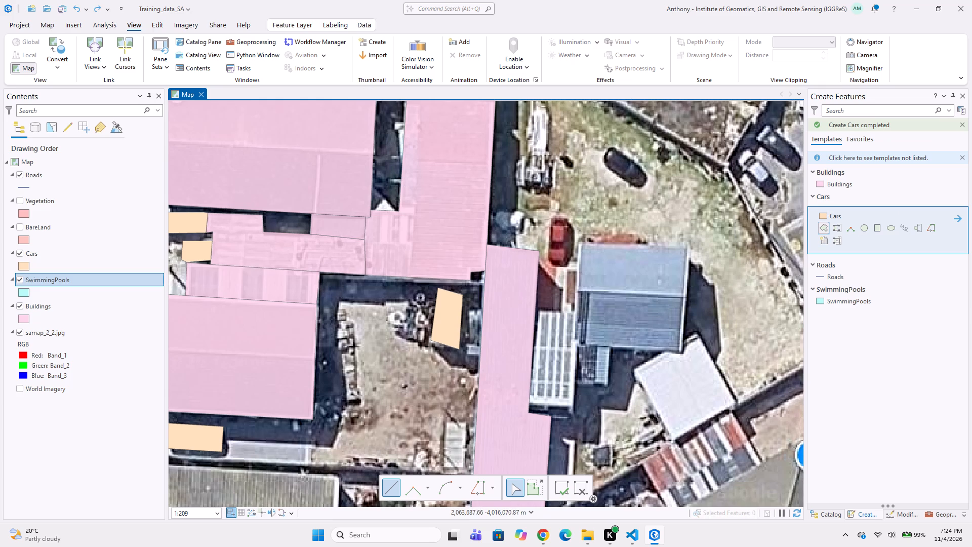
# Digitize the white ribbed roof along the east side of the long, narrow building as a four-corner Buildings polygon.
pyautogui.click(826, 181)
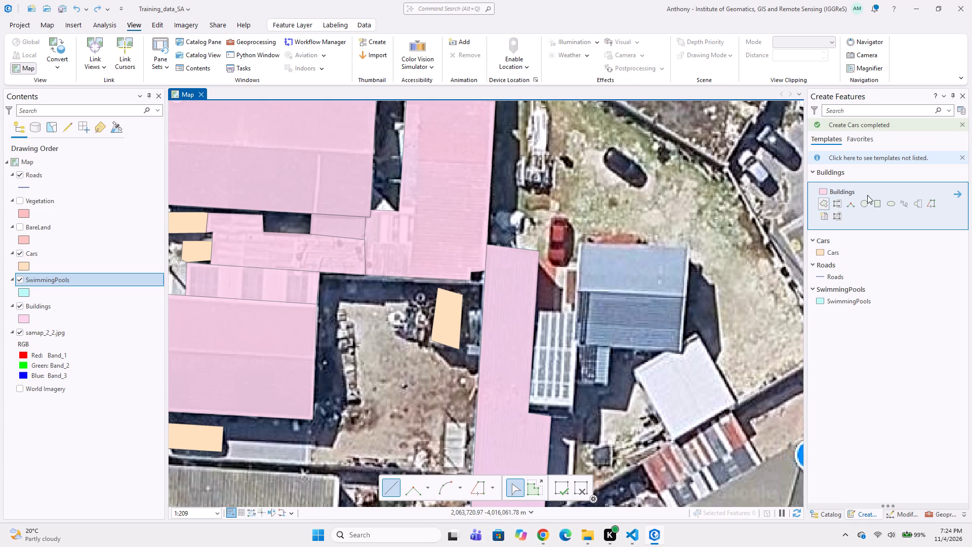
pyautogui.click(825, 202)
pyautogui.scroll(1, 525, 324)
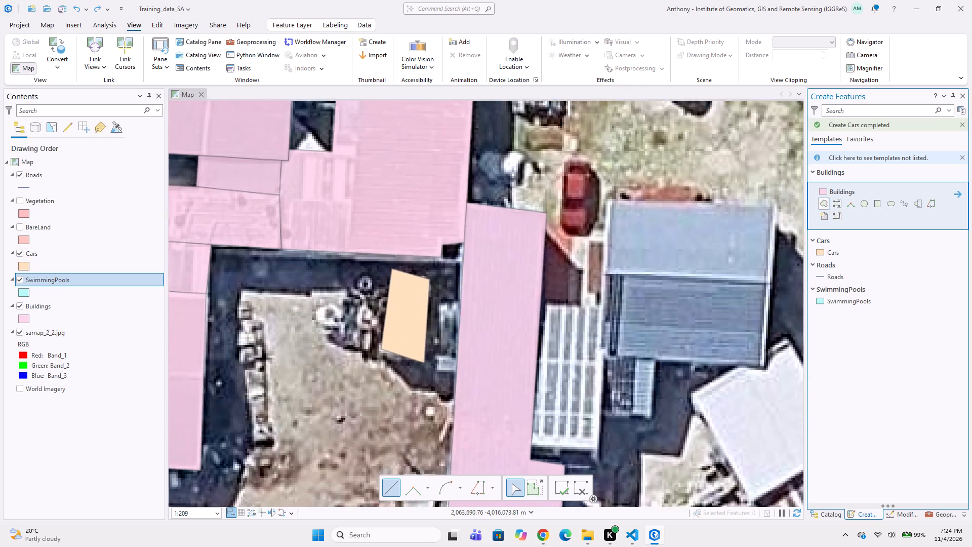
pyautogui.click(541, 301)
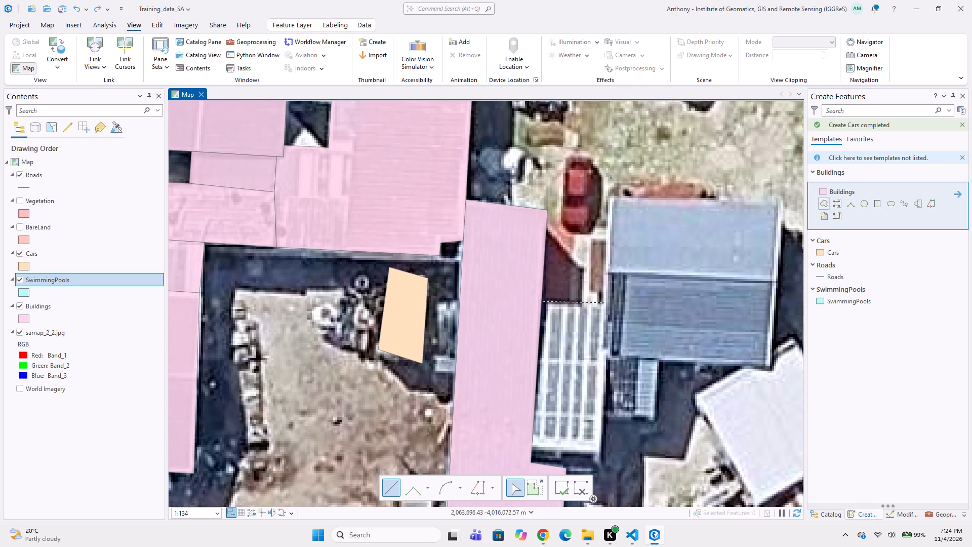
pyautogui.click(605, 303)
pyautogui.click(601, 455)
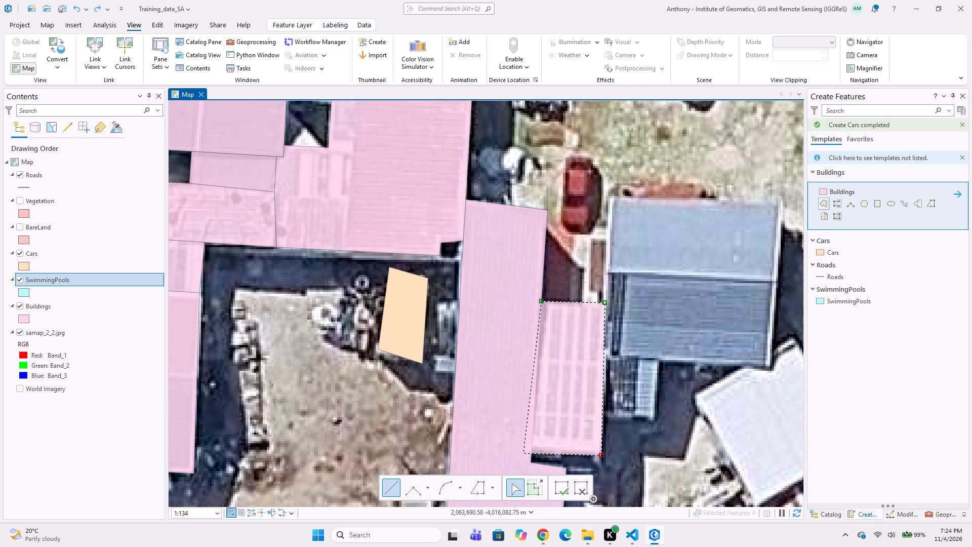
pyautogui.doubleClick(529, 454)
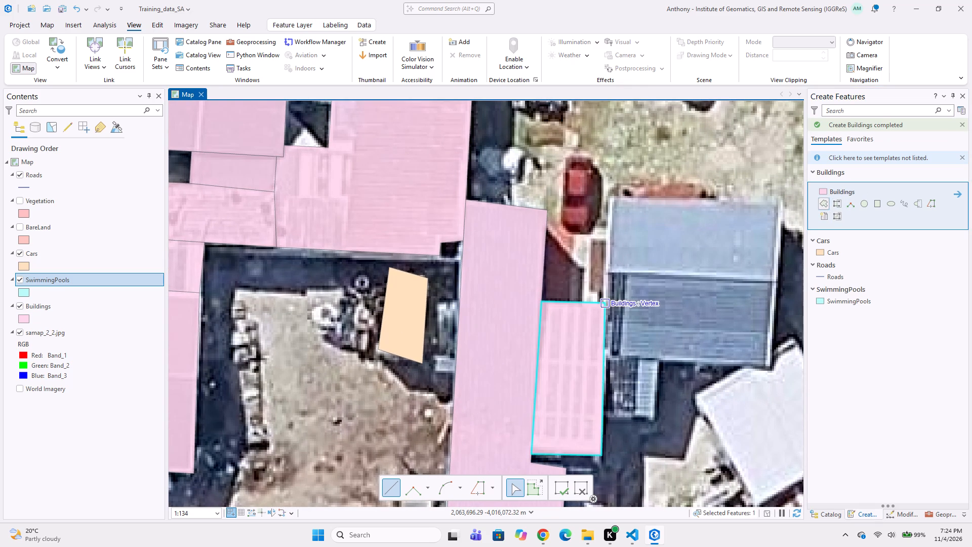
# Digitize the large blue-grey roof northeast of the ribbed roof as a Buildings polygon, starting from the ribbed roof's northeast corner.
pyautogui.click(605, 303)
pyautogui.click(609, 197)
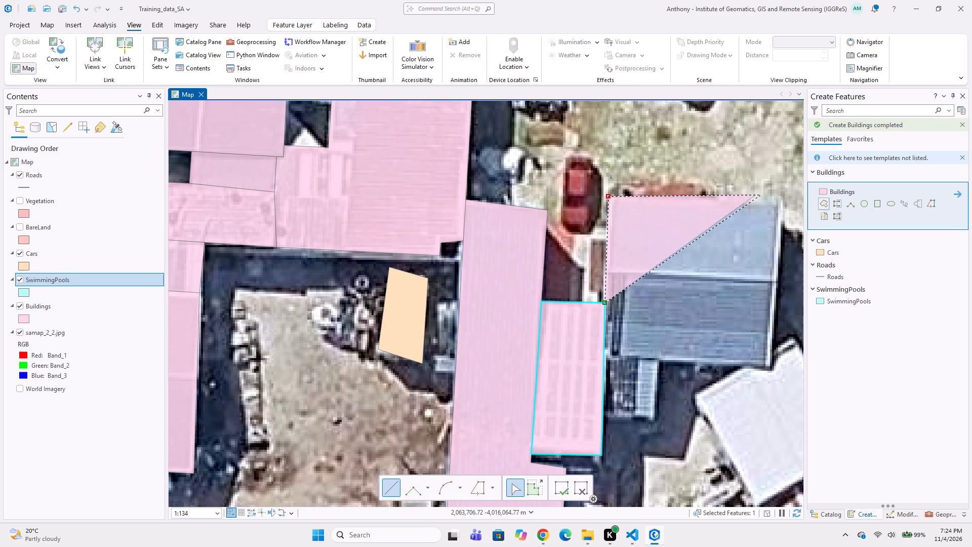
pyautogui.click(780, 195)
pyautogui.click(773, 374)
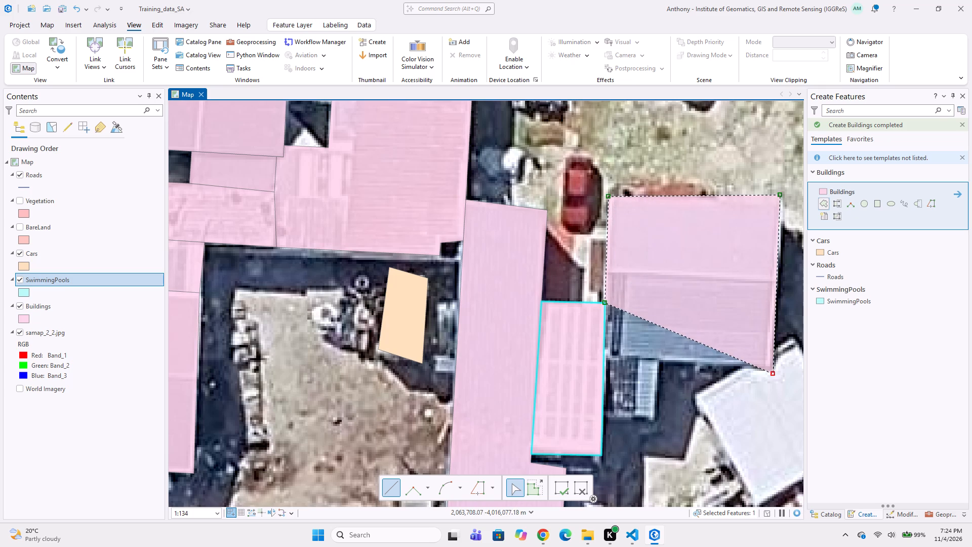
pyautogui.doubleClick(607, 356)
# Digitize the tilted white roof southeast of the blue-grey building as a Buildings polygon, notched around that building's southeast corner.
pyautogui.moveTo(647, 399); pyautogui.dragTo(550, 328, button='middle')
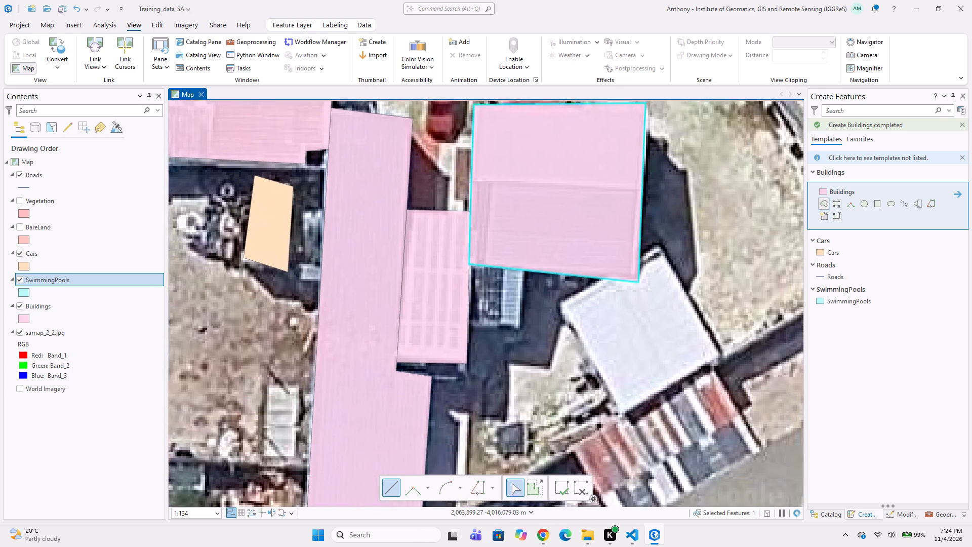
pyautogui.click(545, 246)
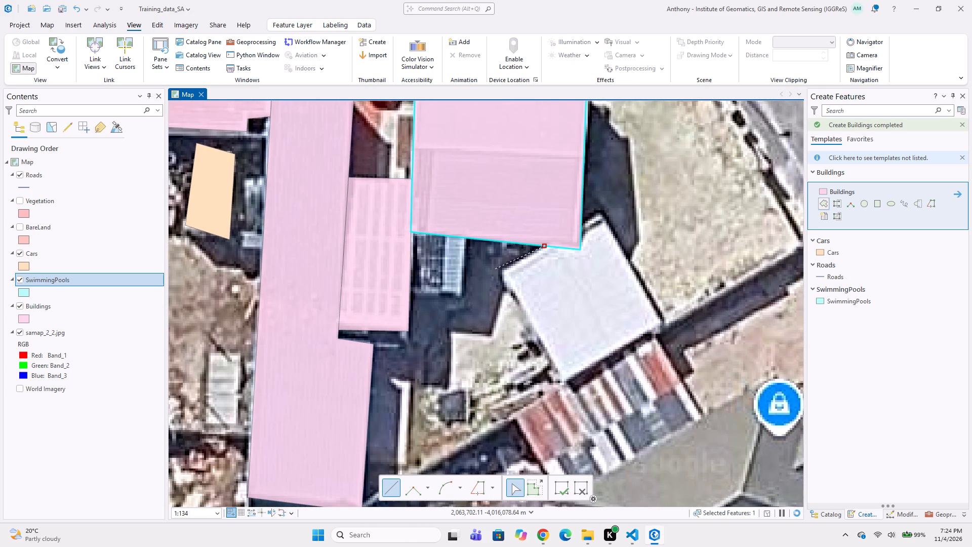
pyautogui.click(497, 271)
pyautogui.click(559, 384)
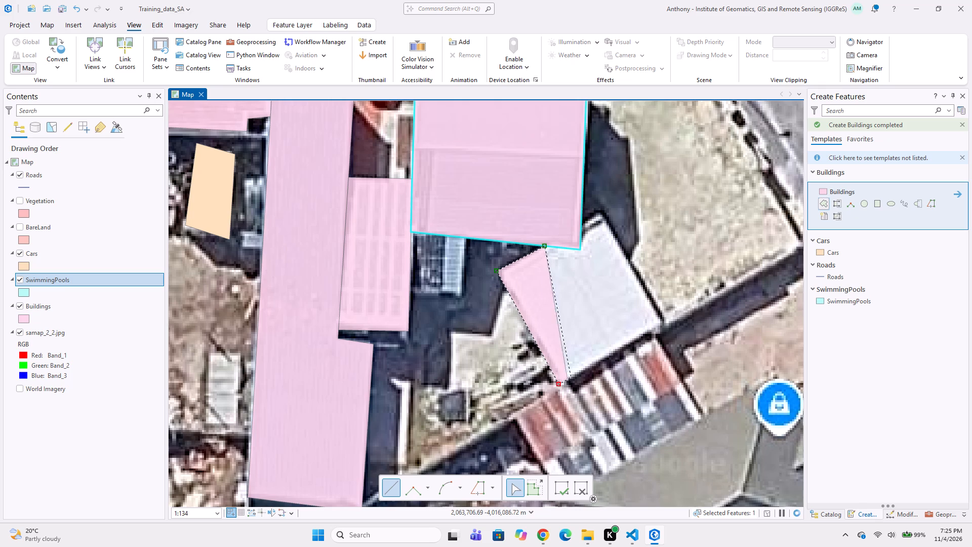
pyautogui.click(665, 326)
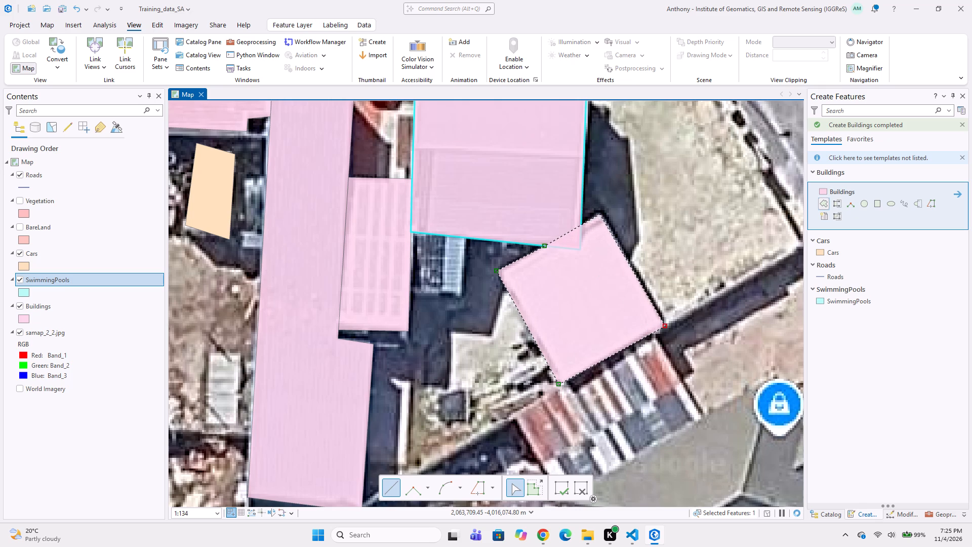
pyautogui.click(600, 214)
pyautogui.click(584, 221)
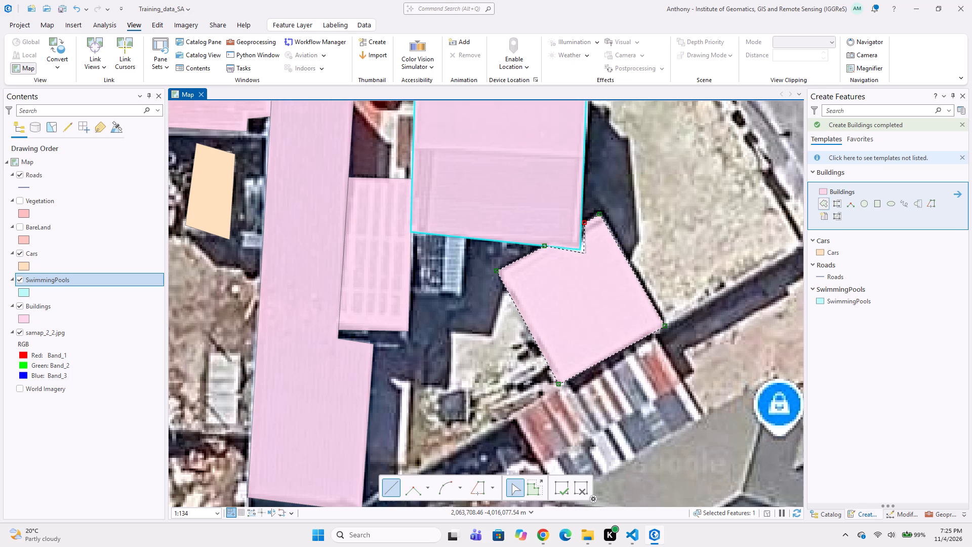
pyautogui.doubleClick(580, 252)
# Digitize the red, white and grey striped roof adjoining the tilted white roof's southeast side as a Buildings polygon sharing that edge.
pyautogui.scroll(-2, 540, 292)
pyautogui.scroll(1, 531, 297)
pyautogui.moveTo(507, 310); pyautogui.dragTo(575, 266, button='middle')
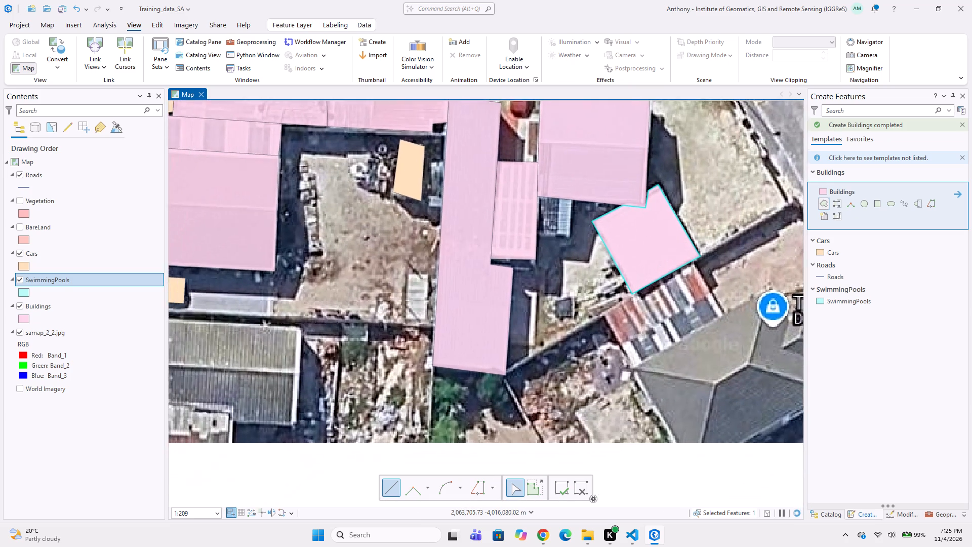
pyautogui.scroll(-1, 603, 306)
pyautogui.scroll(2, 638, 308)
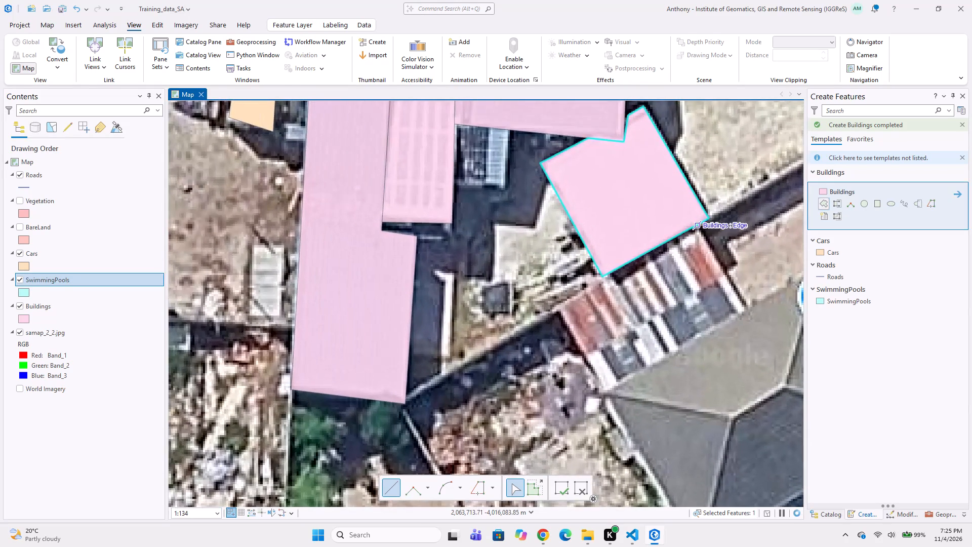
pyautogui.click(697, 223)
pyautogui.click(745, 310)
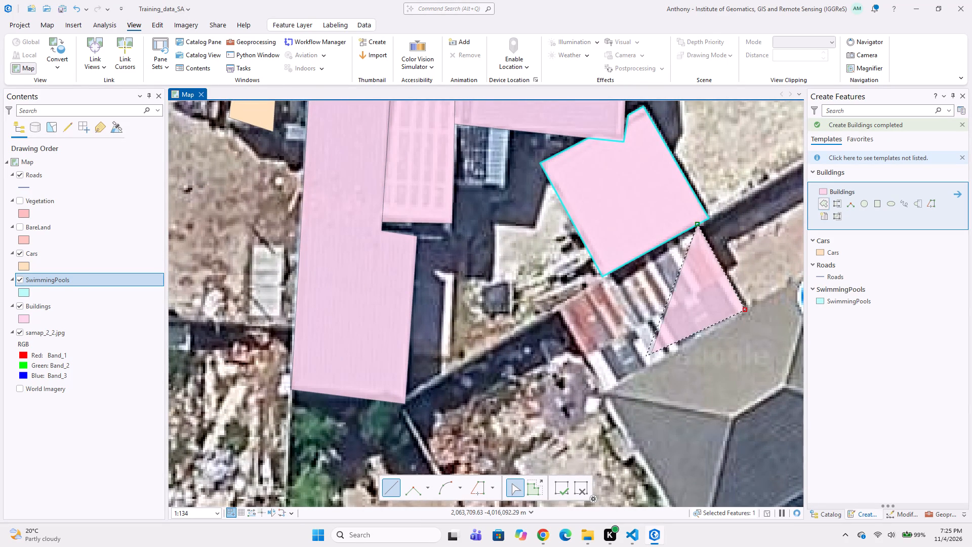
pyautogui.click(606, 388)
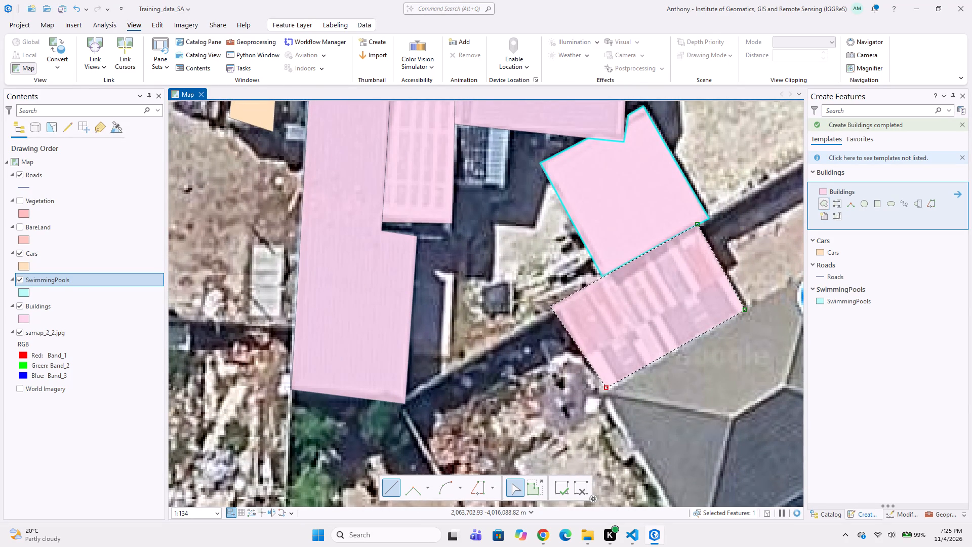
pyautogui.click(555, 306)
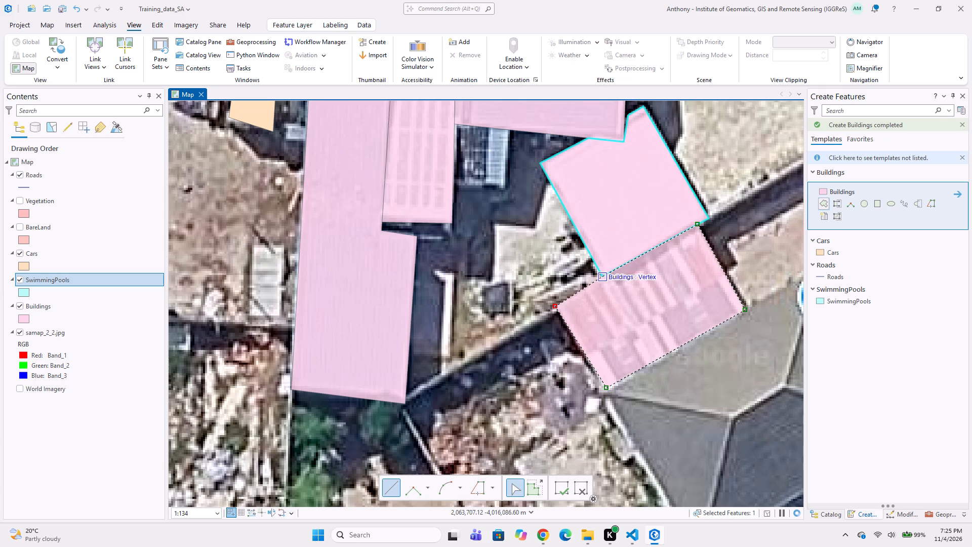
pyautogui.doubleClick(605, 275)
pyautogui.moveTo(623, 349); pyautogui.dragTo(614, 303, button='middle')
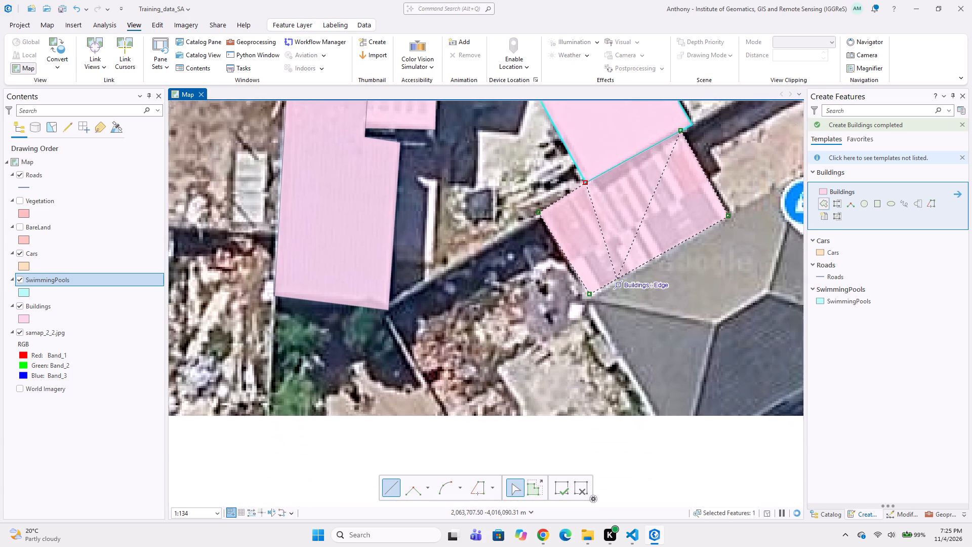
pyautogui.moveTo(621, 301); pyautogui.dragTo(603, 368, button='middle')
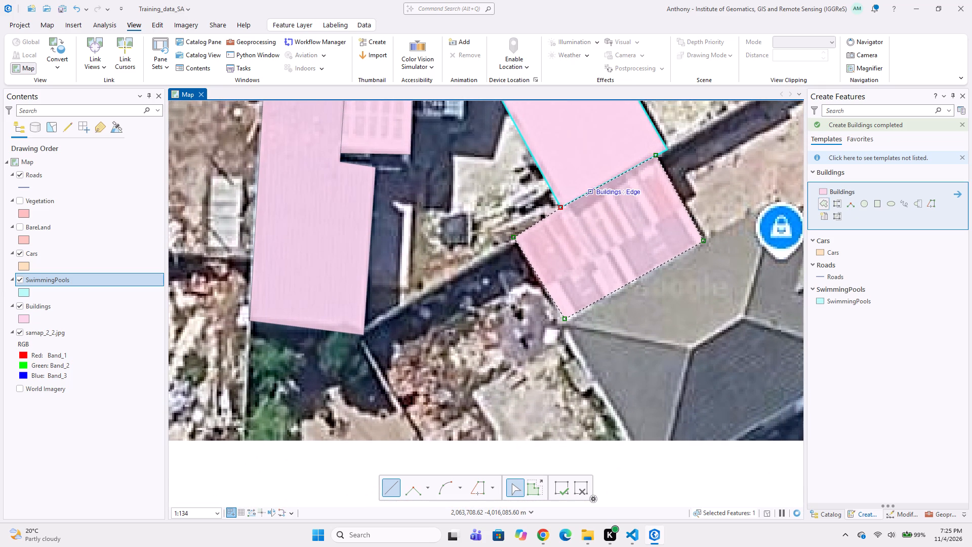
pyautogui.click(591, 193)
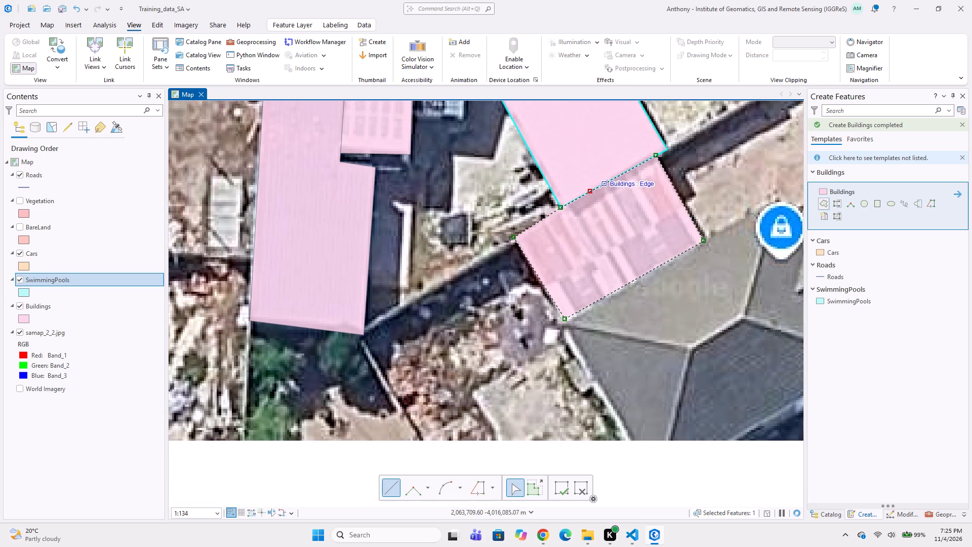
pyautogui.doubleClick(605, 186)
# Digitize the grey hipped roof at Titus dressmakers as a Buildings polygon, from the striped roof's edge down to the imagery's southern boundary.
pyautogui.moveTo(601, 294); pyautogui.dragTo(555, 252, button='middle')
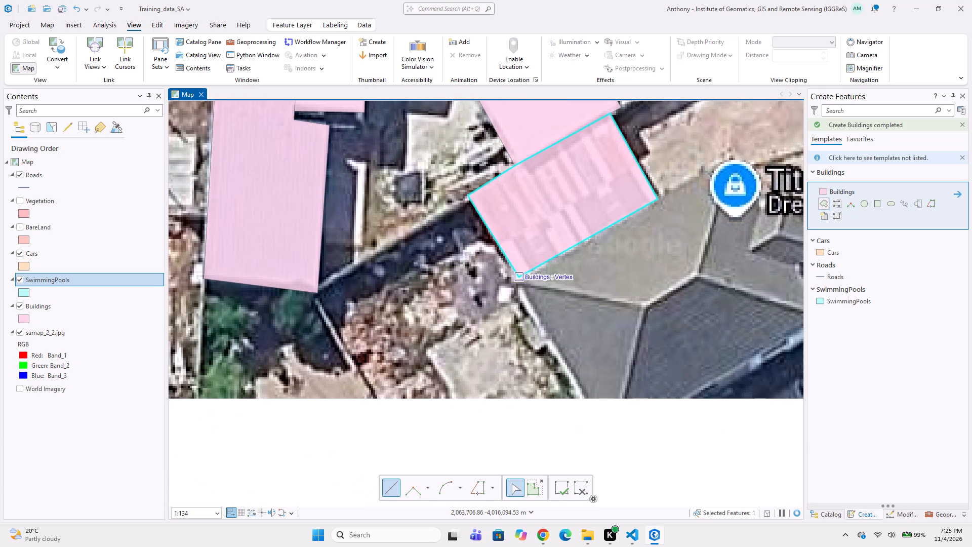
pyautogui.click(518, 280)
pyautogui.click(518, 285)
pyautogui.moveTo(557, 323); pyautogui.dragTo(516, 260, button='middle')
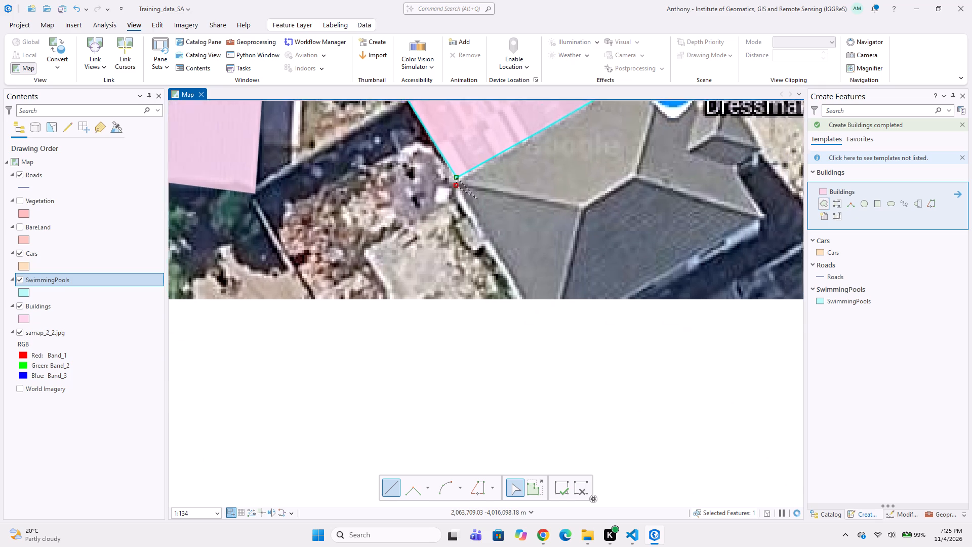
pyautogui.moveTo(499, 198); pyautogui.dragTo(507, 292, button='middle')
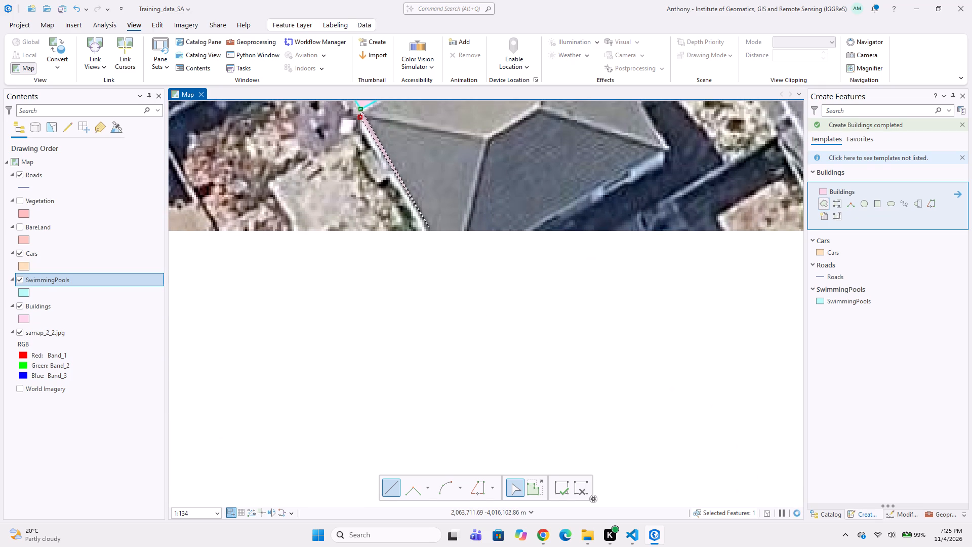
pyautogui.click(428, 228)
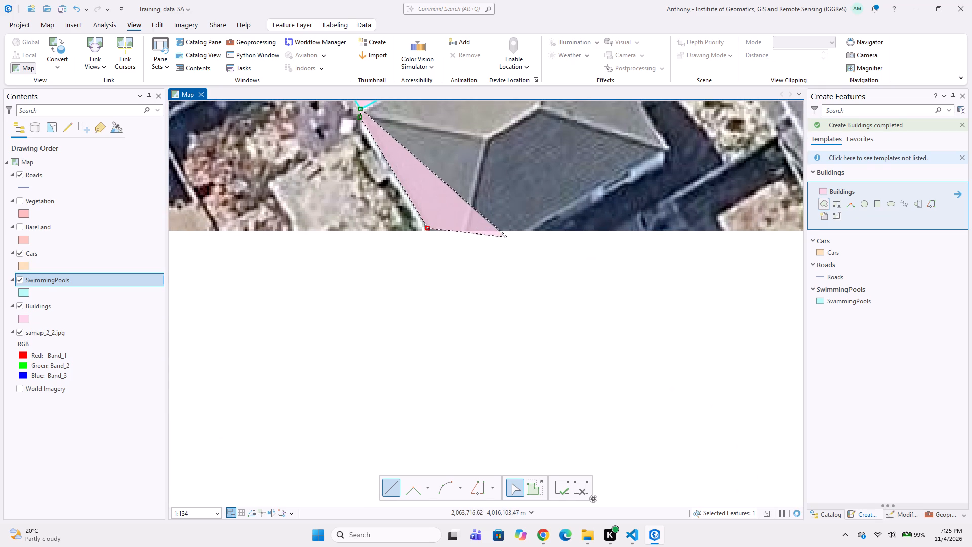
pyautogui.click(523, 232)
pyautogui.moveTo(555, 216); pyautogui.dragTo(487, 283, button='middle')
pyautogui.click(599, 220)
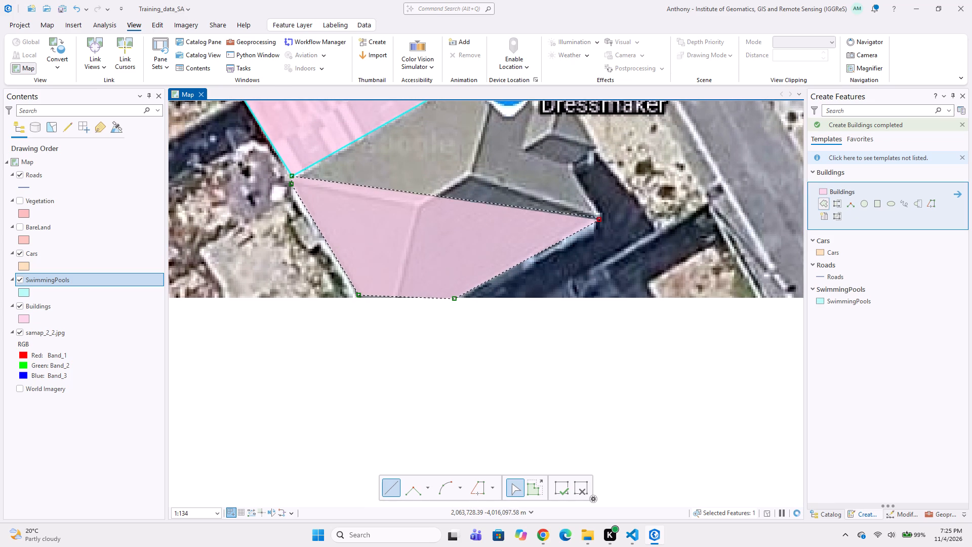
pyautogui.click(601, 211)
pyautogui.click(572, 172)
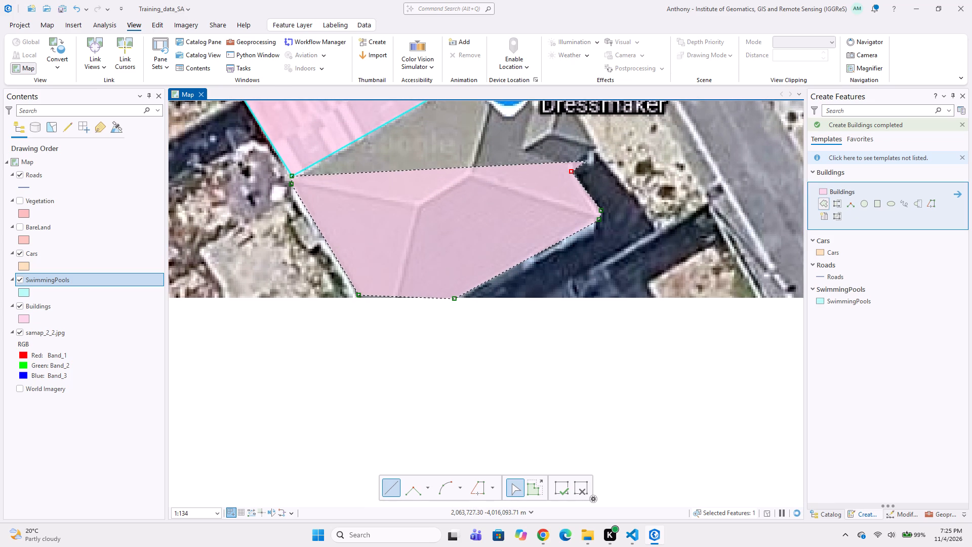
pyautogui.click(603, 149)
pyautogui.moveTo(587, 182); pyautogui.dragTo(547, 297, button='middle')
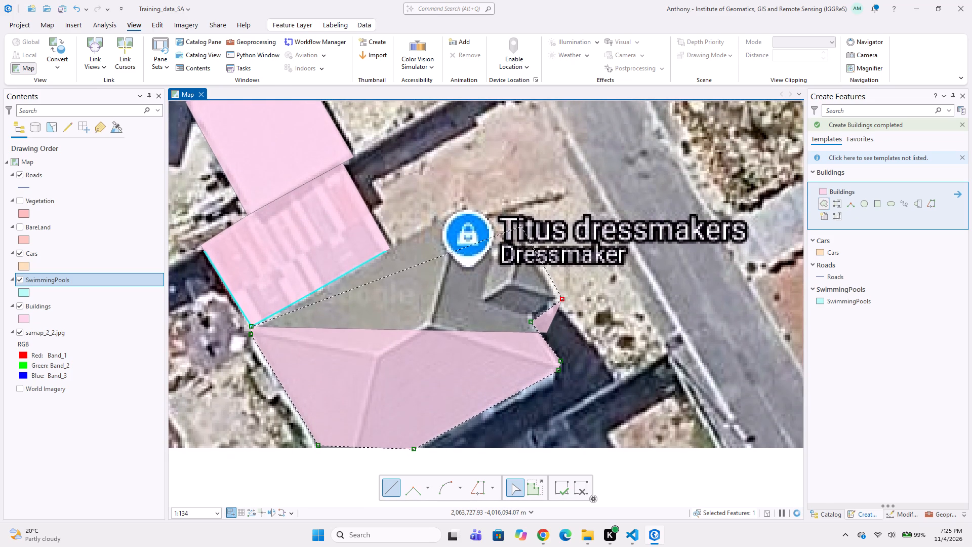
pyautogui.click(520, 227)
pyautogui.click(463, 213)
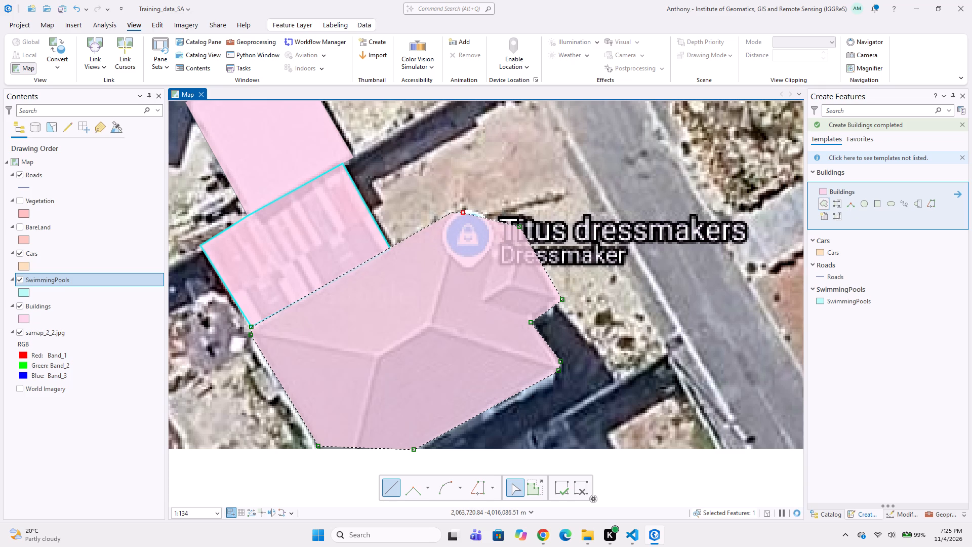
pyautogui.click(451, 213)
pyautogui.doubleClick(391, 244)
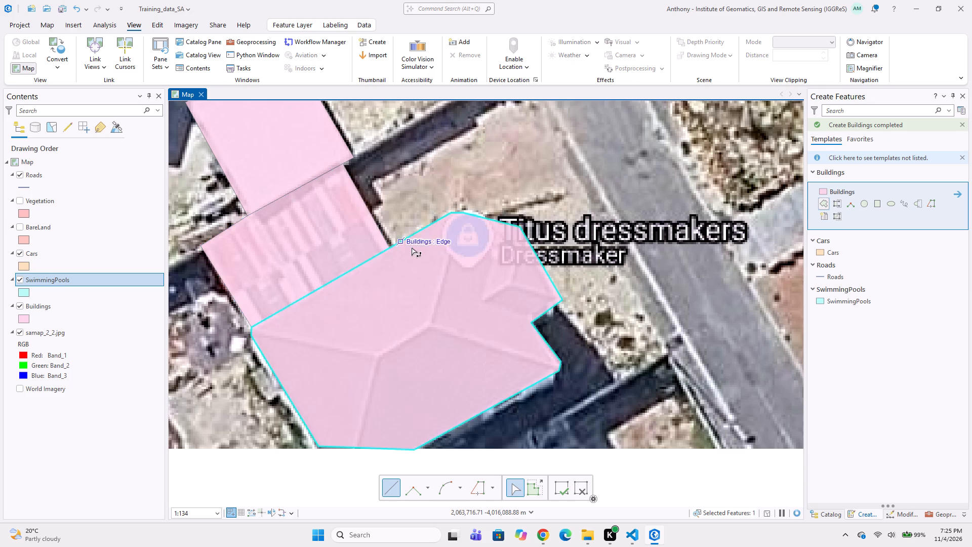
# Digitize the grey corrugated roof east of Gannet St, south of the two parked cars, as a Buildings polygon with its southeast step.
pyautogui.scroll(-3, 410, 255)
pyautogui.moveTo(366, 285); pyautogui.dragTo(408, 227, button='middle')
pyautogui.moveTo(382, 243); pyautogui.dragTo(362, 356, button='middle')
pyautogui.moveTo(272, 326); pyautogui.dragTo(410, 312, button='middle')
pyautogui.moveTo(323, 299); pyautogui.dragTo(394, 319, button='middle')
pyautogui.scroll(1, 453, 305)
pyautogui.moveTo(507, 324); pyautogui.dragTo(414, 269, button='middle')
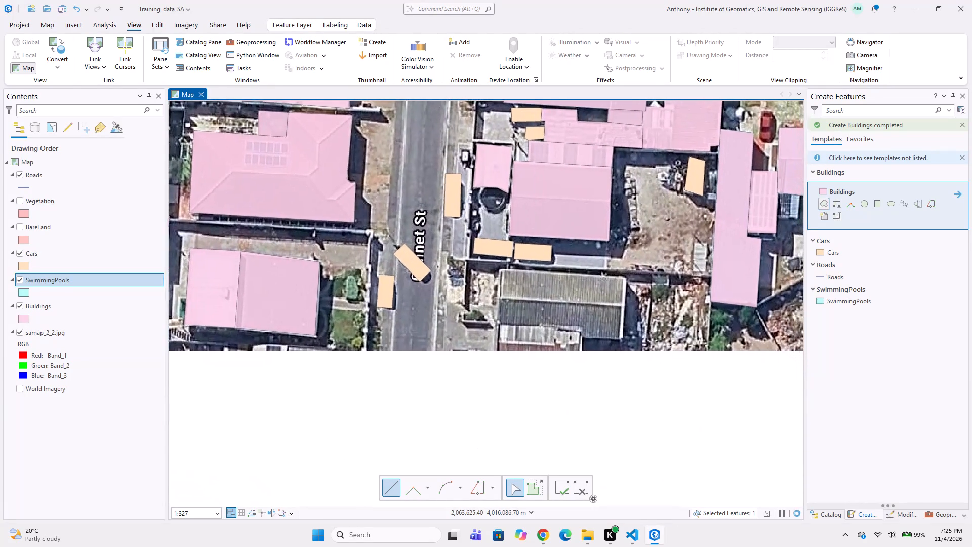
pyautogui.click(497, 264)
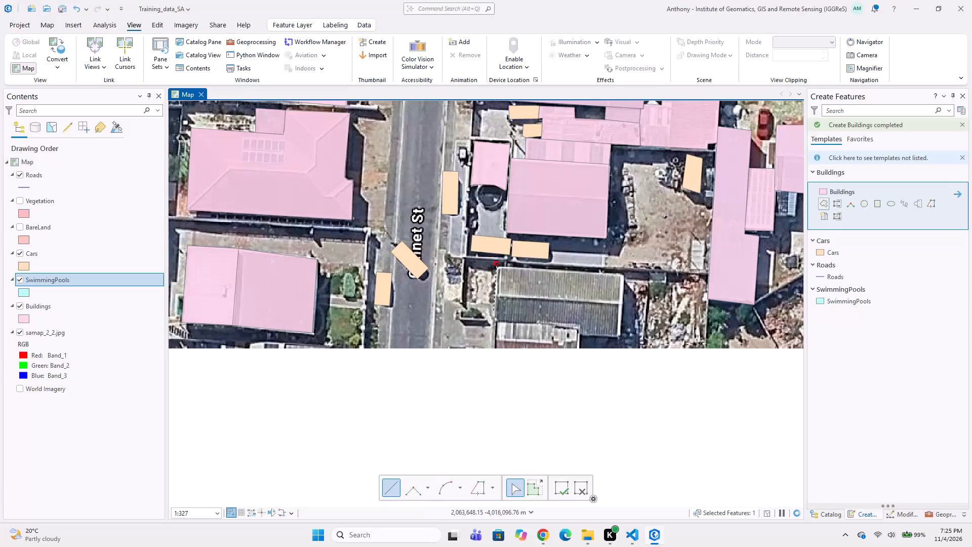
pyautogui.moveTo(492, 317); pyautogui.dragTo(497, 317)
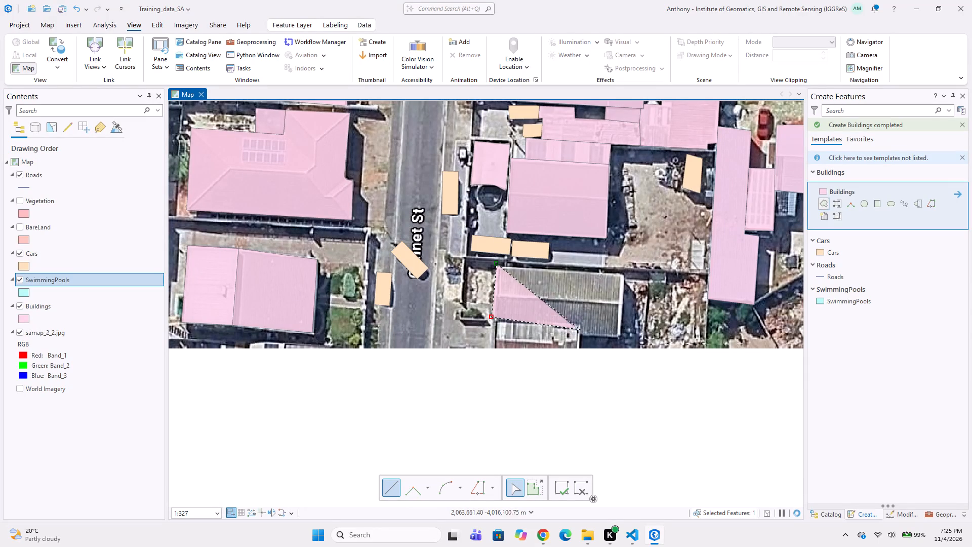
pyautogui.click(580, 328)
pyautogui.click(579, 336)
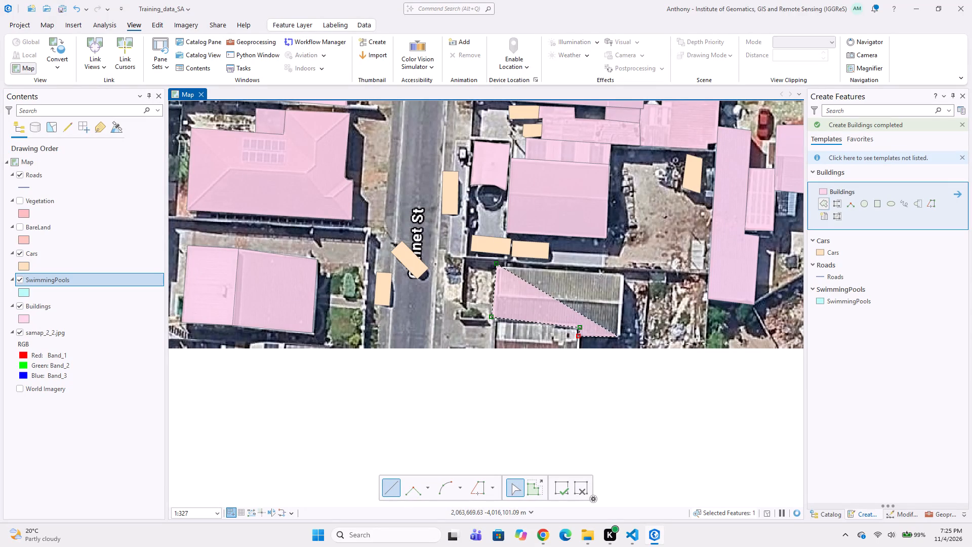
pyautogui.click(619, 337)
pyautogui.doubleClick(626, 275)
pyautogui.moveTo(607, 328); pyautogui.dragTo(619, 267, button='middle')
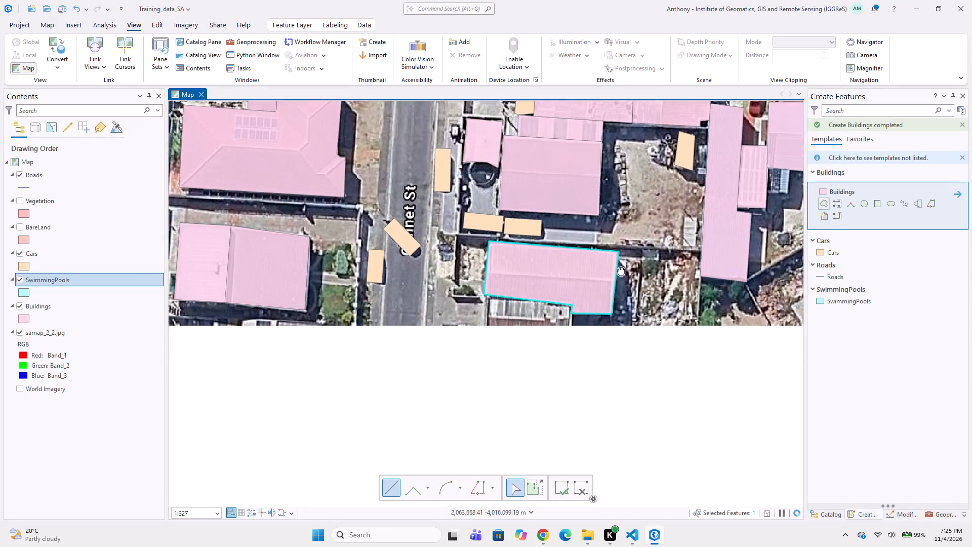
pyautogui.moveTo(619, 267); pyautogui.dragTo(621, 266, button='middle')
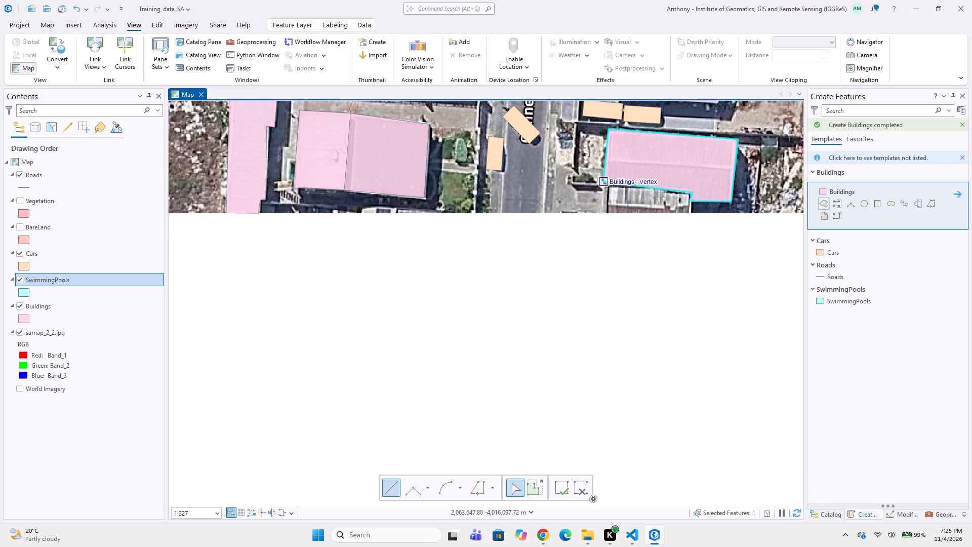
# Digitize the narrow roof adjoining the grey corrugated roof's south edge as a Buildings polygon, down to the imagery's southern boundary.
pyautogui.click(607, 182)
pyautogui.moveTo(601, 211); pyautogui.dragTo(606, 211)
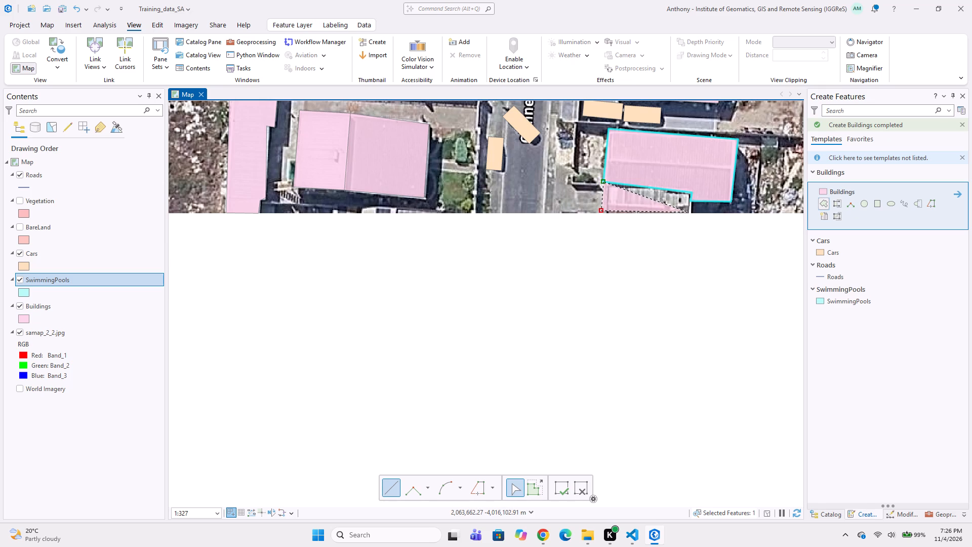
pyautogui.click(688, 212)
pyautogui.click(690, 202)
pyautogui.doubleClick(690, 195)
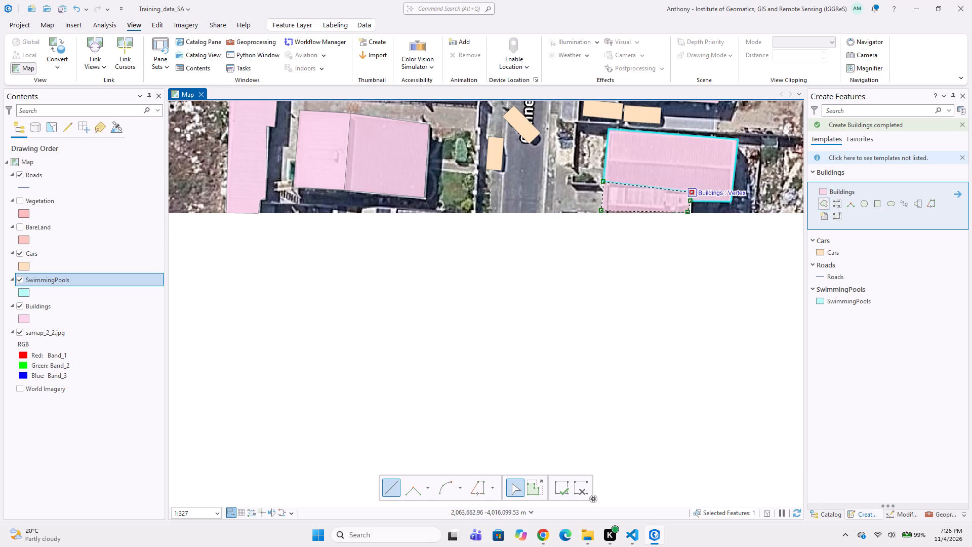
# Look over the properties east of Gannet St for roofs and vehicles that have not been digitized.
pyautogui.moveTo(586, 202); pyautogui.dragTo(547, 283, button='middle')
pyautogui.moveTo(445, 278); pyautogui.dragTo(444, 280, button='middle')
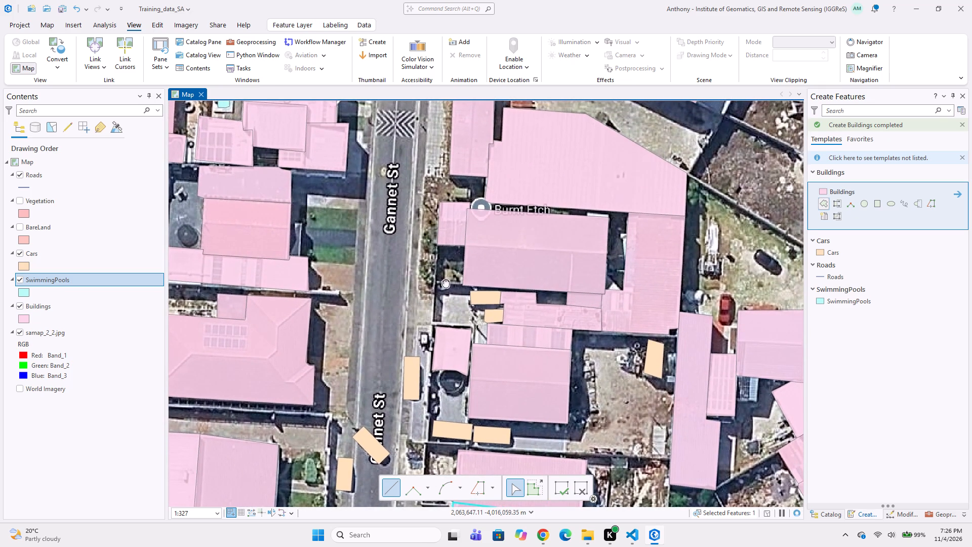
pyautogui.moveTo(444, 280); pyautogui.dragTo(438, 297, button='middle')
pyautogui.scroll(-3, 437, 297)
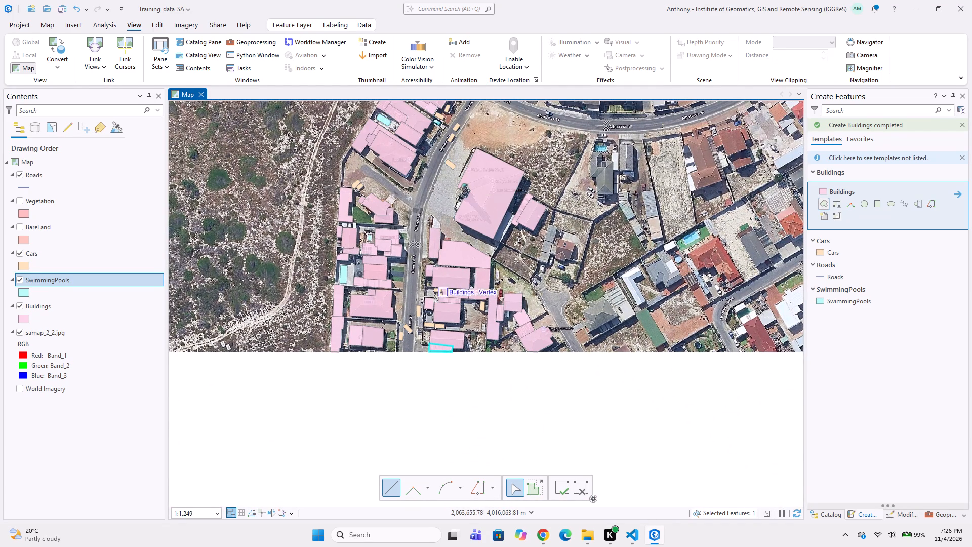
pyautogui.moveTo(575, 317); pyautogui.dragTo(545, 289, button='middle')
pyautogui.scroll(2, 451, 204)
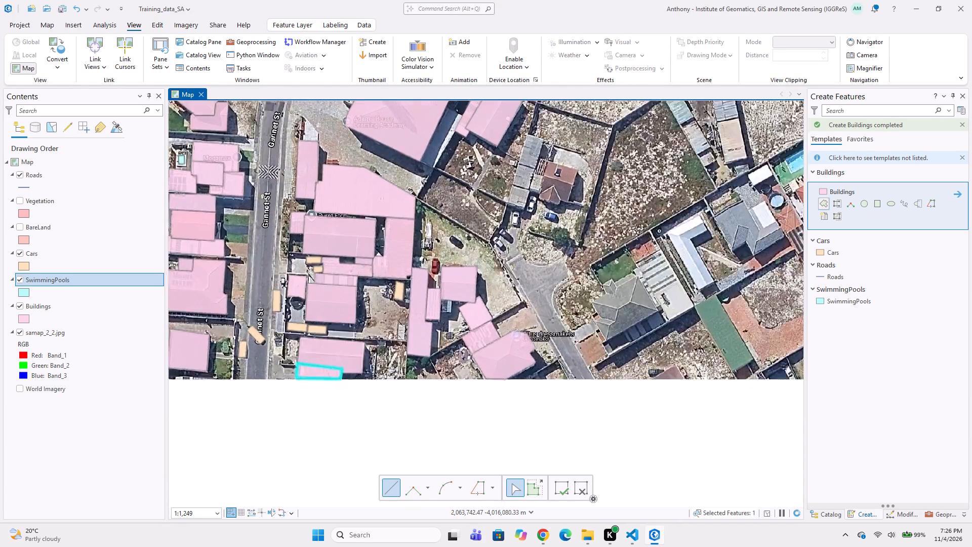
pyautogui.scroll(1, 467, 265)
pyautogui.scroll(1, 421, 239)
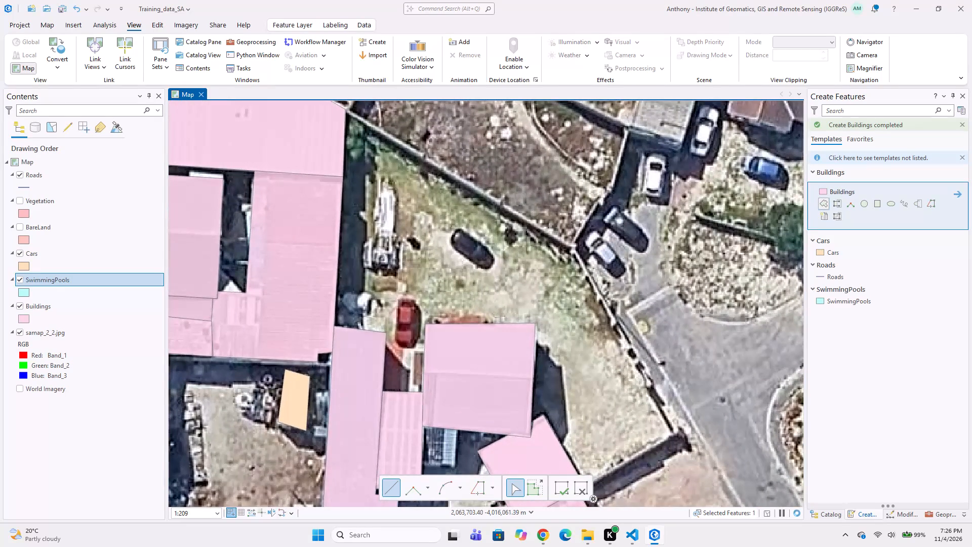
pyautogui.moveTo(488, 292); pyautogui.dragTo(534, 252, button='middle')
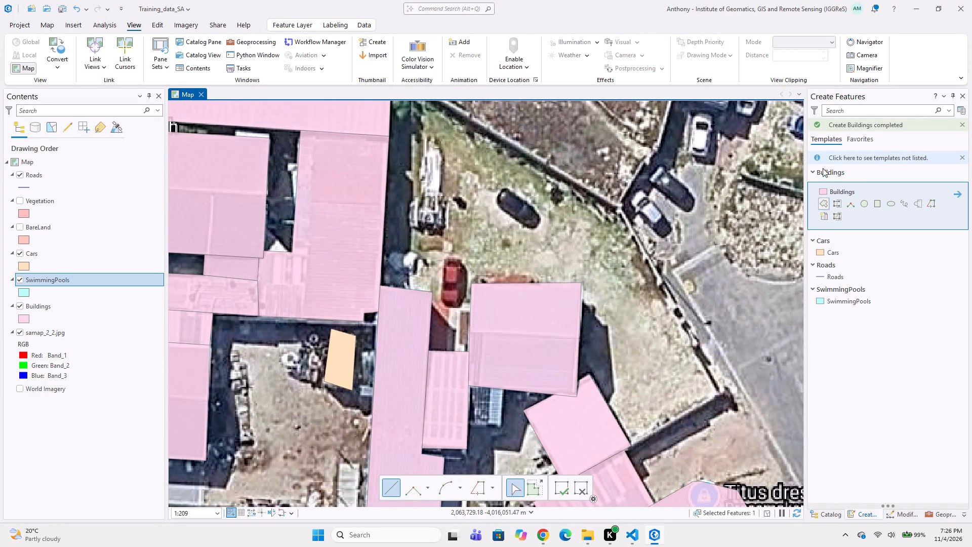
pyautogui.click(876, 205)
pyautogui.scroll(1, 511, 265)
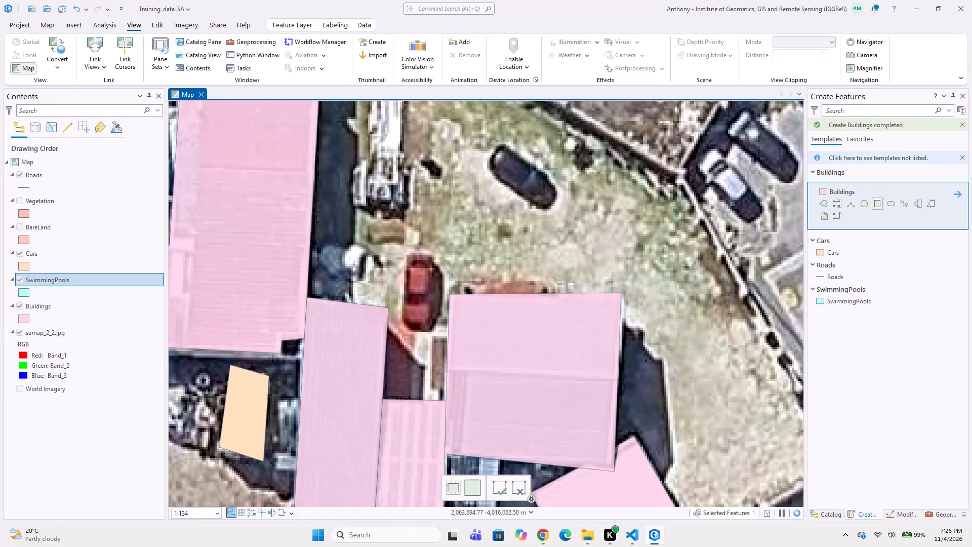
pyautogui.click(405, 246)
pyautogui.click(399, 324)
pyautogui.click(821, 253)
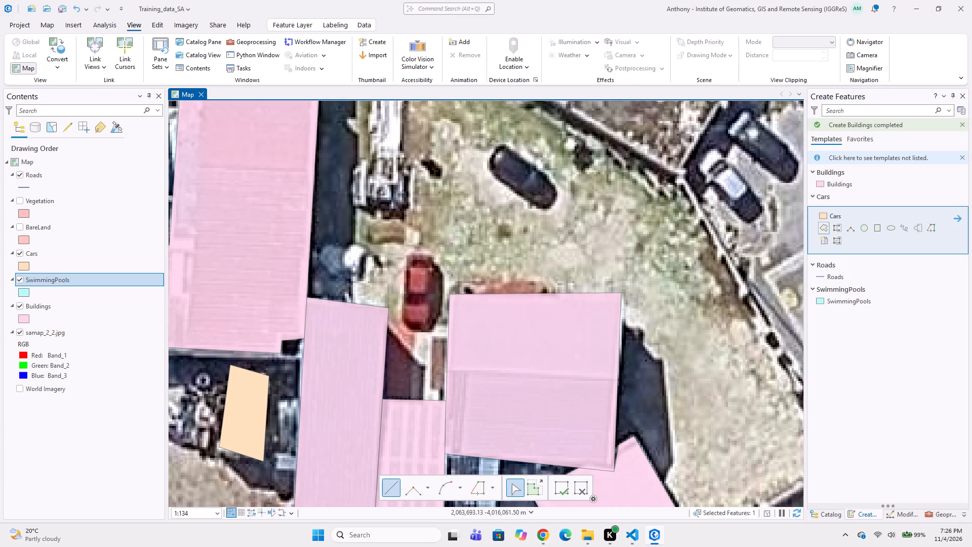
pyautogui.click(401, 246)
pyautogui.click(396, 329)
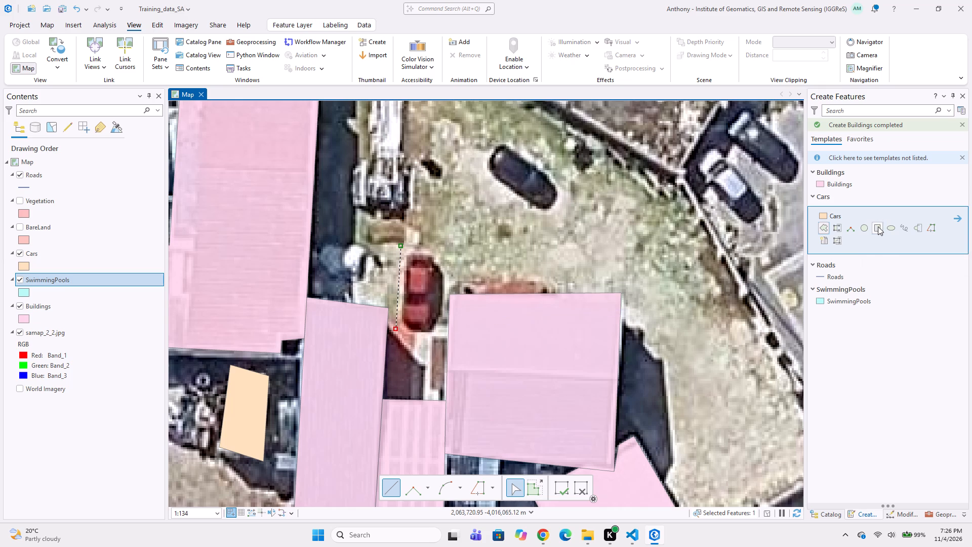
# Digitize the red car and the dark car in the grassy yard north of the square roof as rectangular Cars features.
pyautogui.click(879, 228)
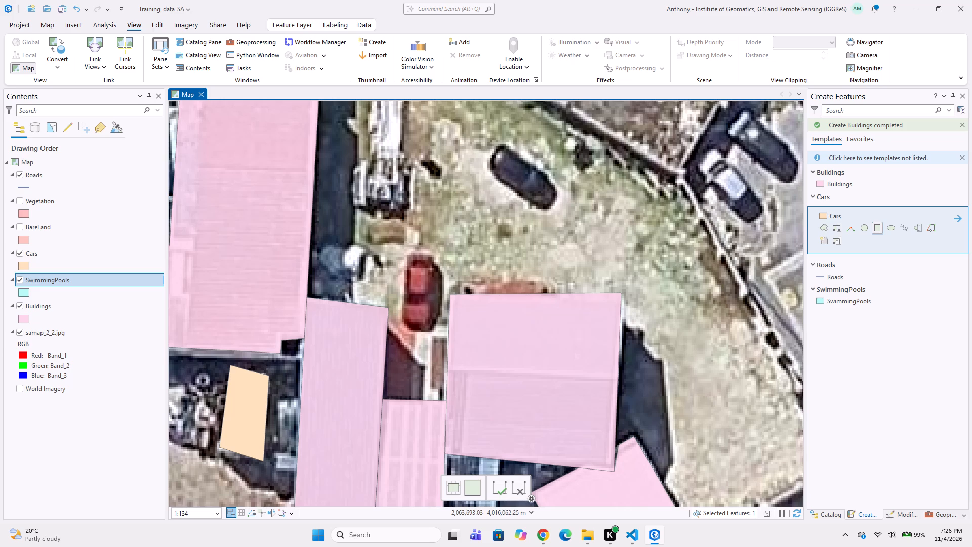
pyautogui.click(404, 248)
pyautogui.click(401, 322)
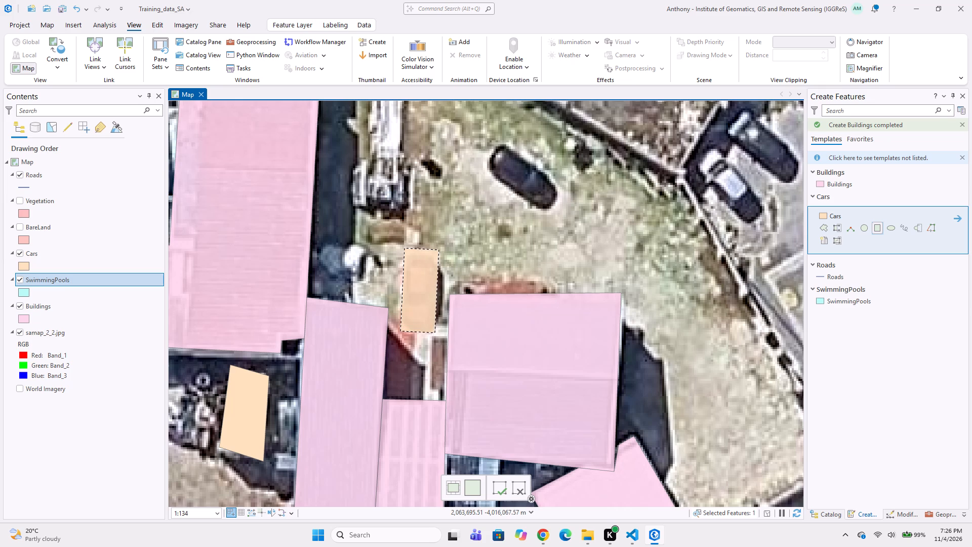
pyautogui.click(435, 333)
pyautogui.click(499, 138)
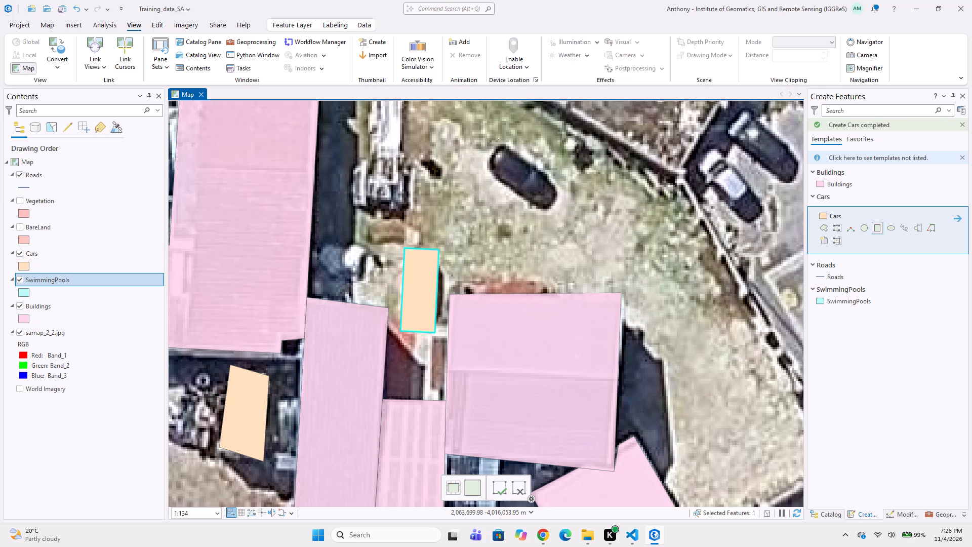
pyautogui.click(559, 184)
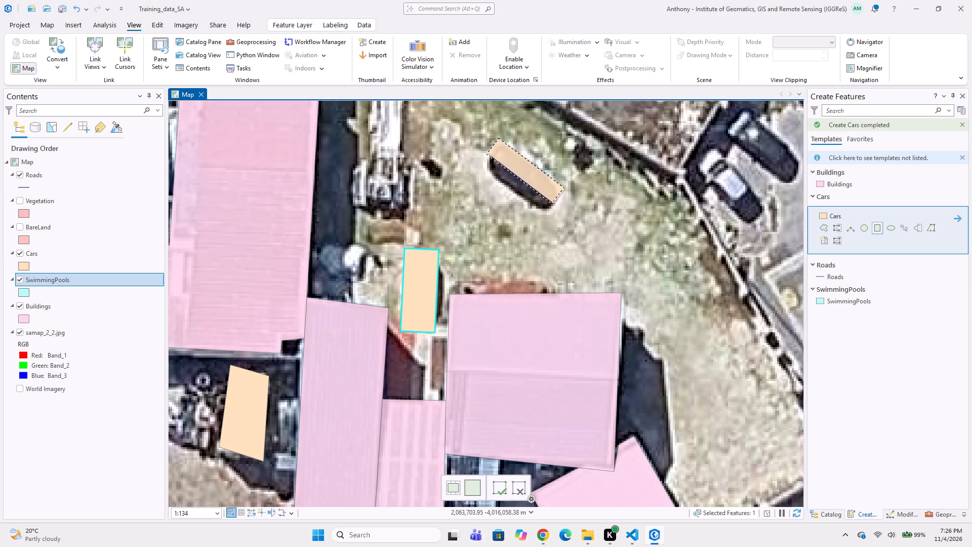
pyautogui.click(547, 218)
# Digitize the two cars parked side by side along the boundary wall at the cul-de-sac as rectangular Cars features.
pyautogui.moveTo(518, 228); pyautogui.dragTo(371, 243, button='middle')
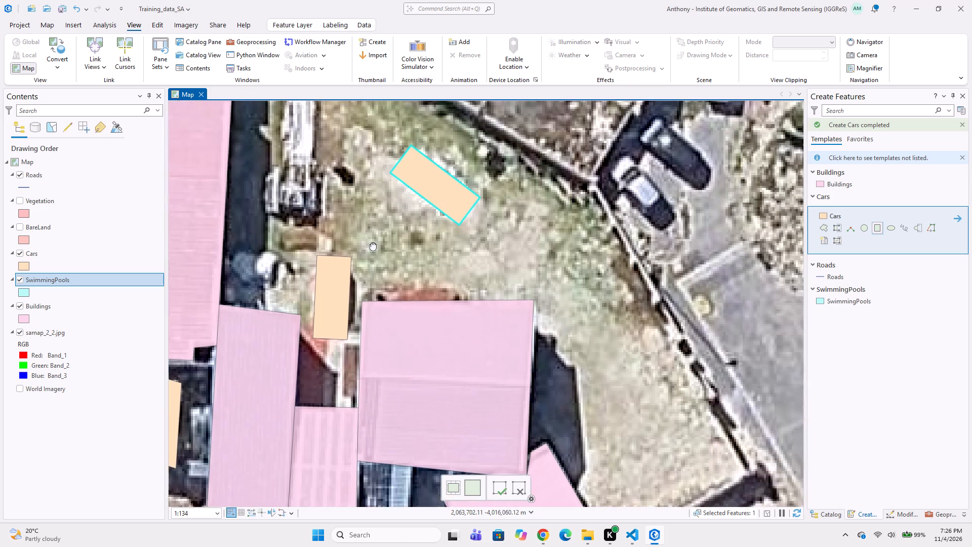
pyautogui.moveTo(371, 243); pyautogui.dragTo(370, 244, button='middle')
pyautogui.moveTo(493, 218); pyautogui.dragTo(417, 265, button='middle')
pyautogui.click(490, 206)
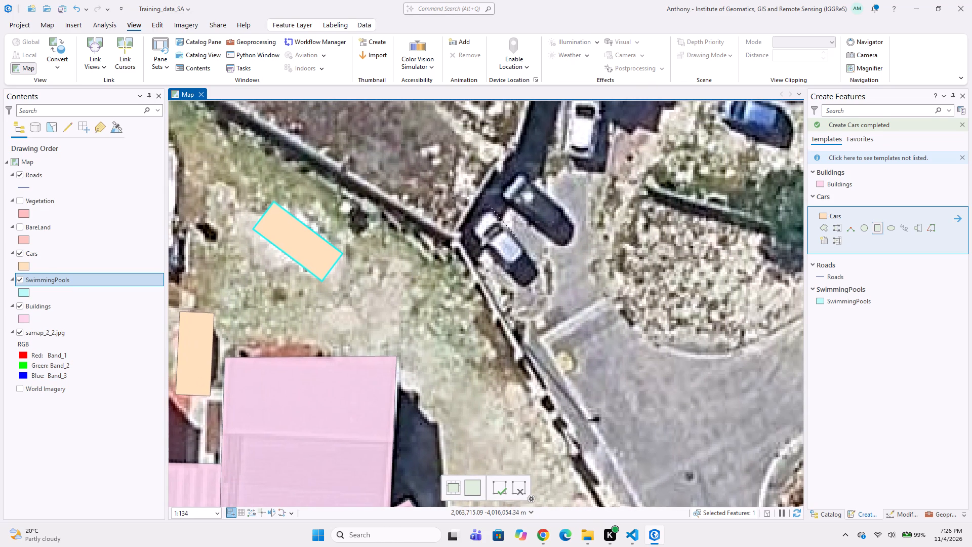
pyautogui.click(529, 253)
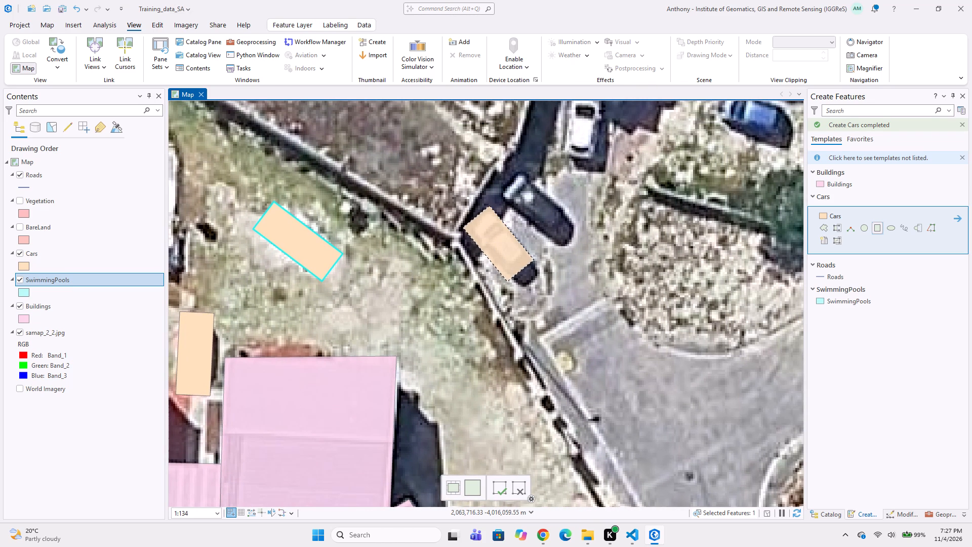
pyautogui.click(507, 283)
pyautogui.click(520, 167)
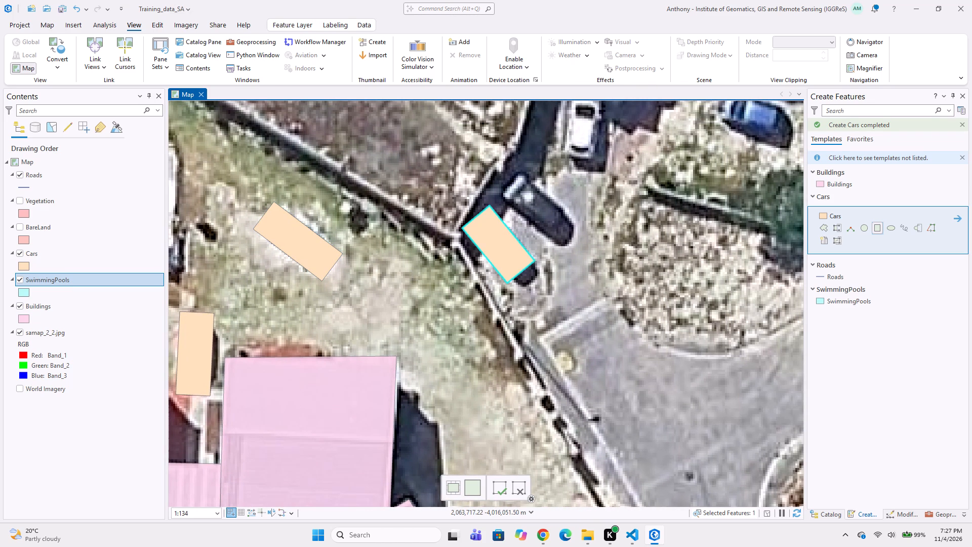
pyautogui.click(572, 212)
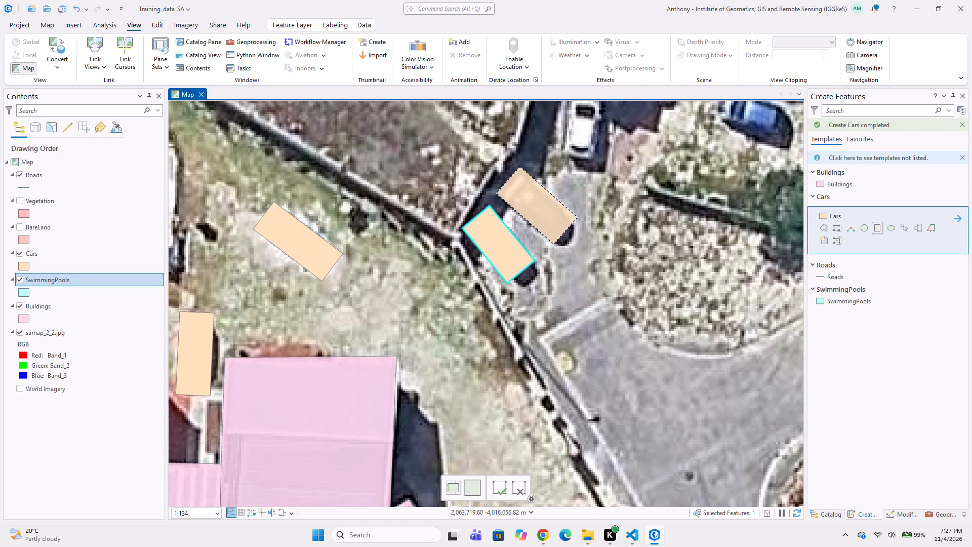
pyautogui.click(554, 244)
# Digitize the two white cars and the blue car in front of the brown-roofed house as rectangular Cars features.
pyautogui.moveTo(572, 200); pyautogui.dragTo(499, 297, button='middle')
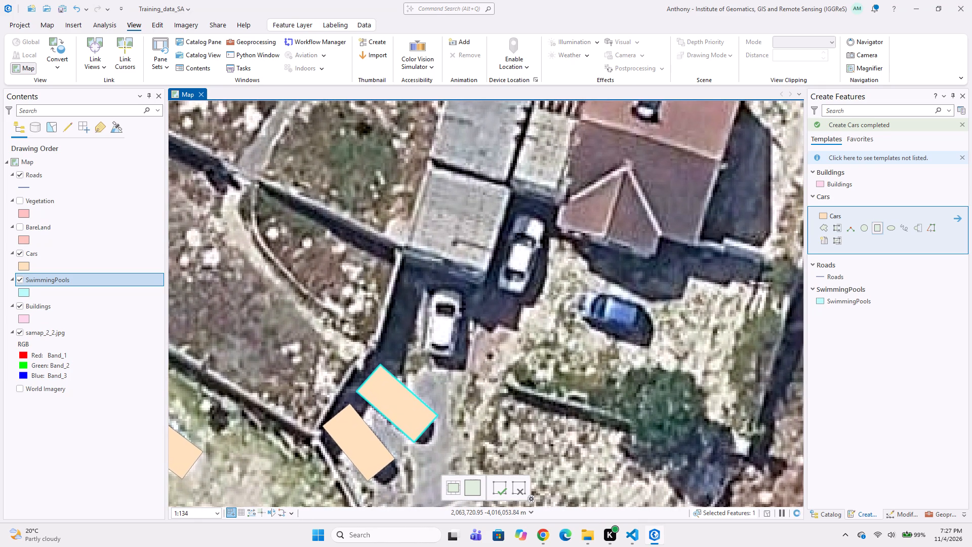
pyautogui.click(465, 285)
pyautogui.click(461, 362)
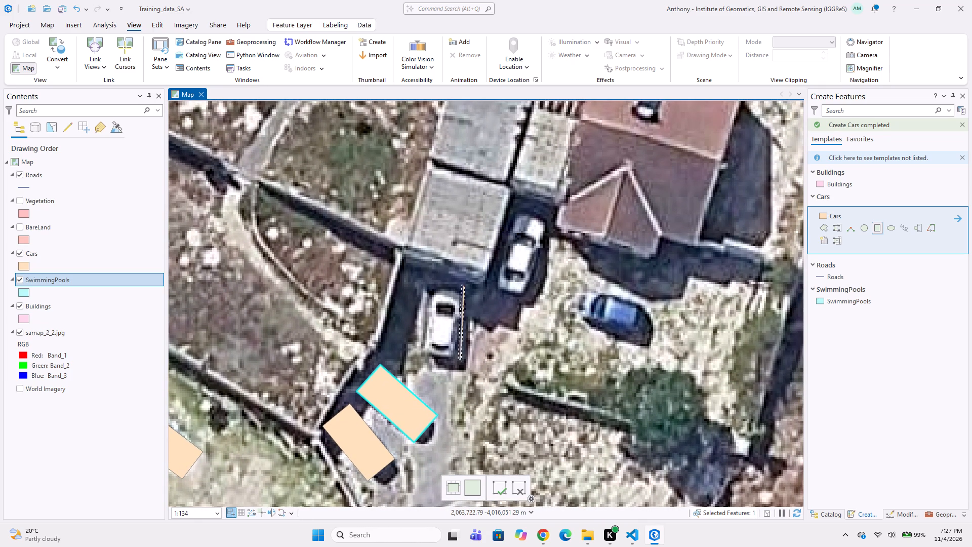
pyautogui.click(423, 358)
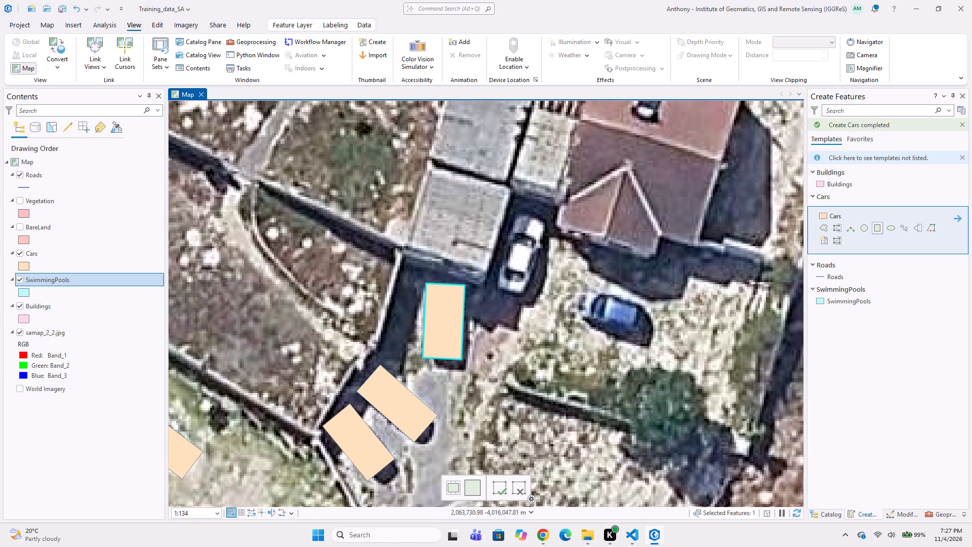
pyautogui.click(580, 287)
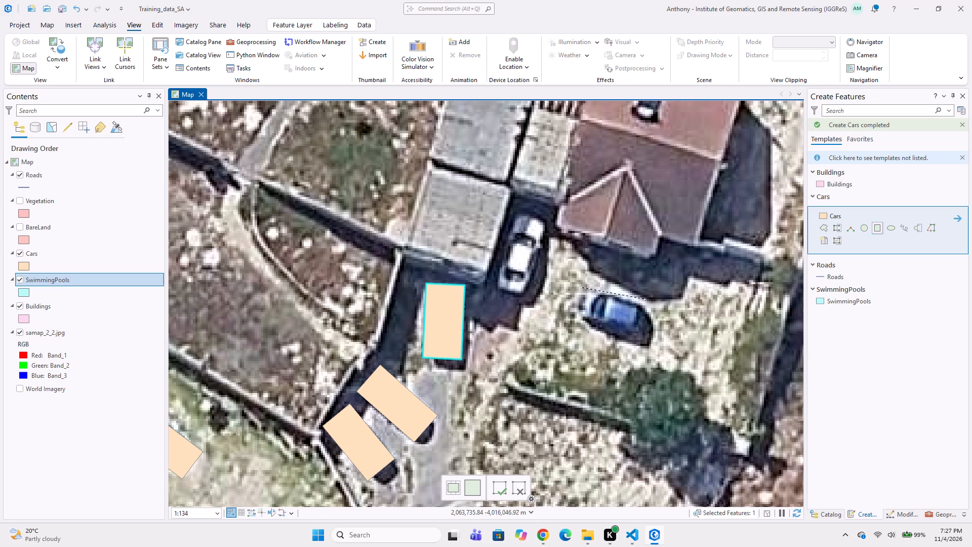
pyautogui.click(646, 301)
pyautogui.click(645, 340)
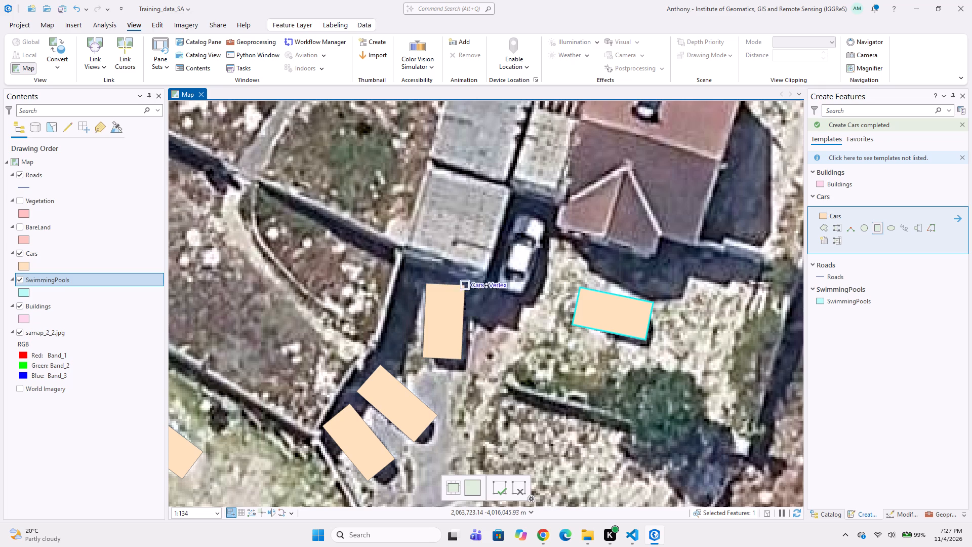
pyautogui.click(548, 216)
pyautogui.click(529, 298)
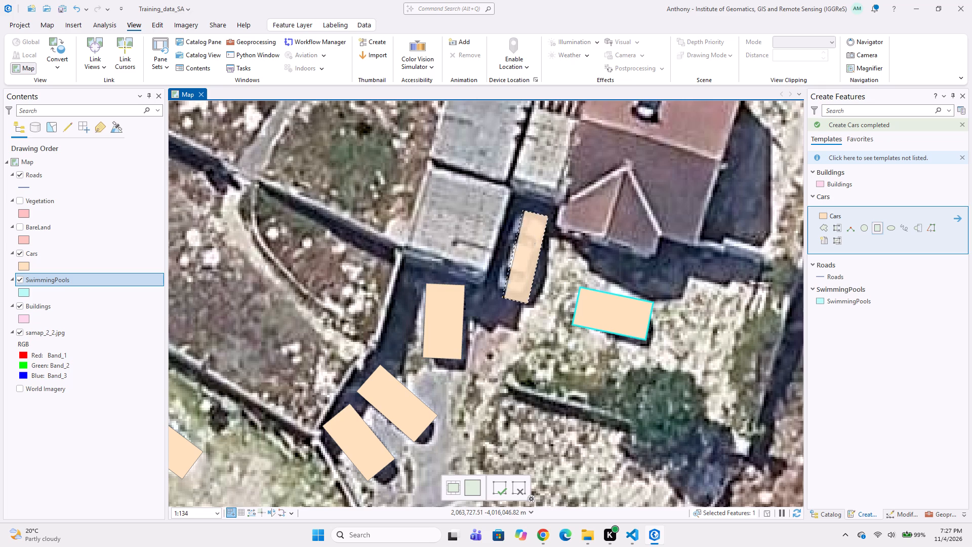
pyautogui.click(492, 298)
# Digitize the long grey roof west of the brown-roofed house as a four-cornered Buildings polygon.
pyautogui.scroll(-1, 396, 298)
pyautogui.moveTo(380, 280); pyautogui.dragTo(390, 338, button='middle')
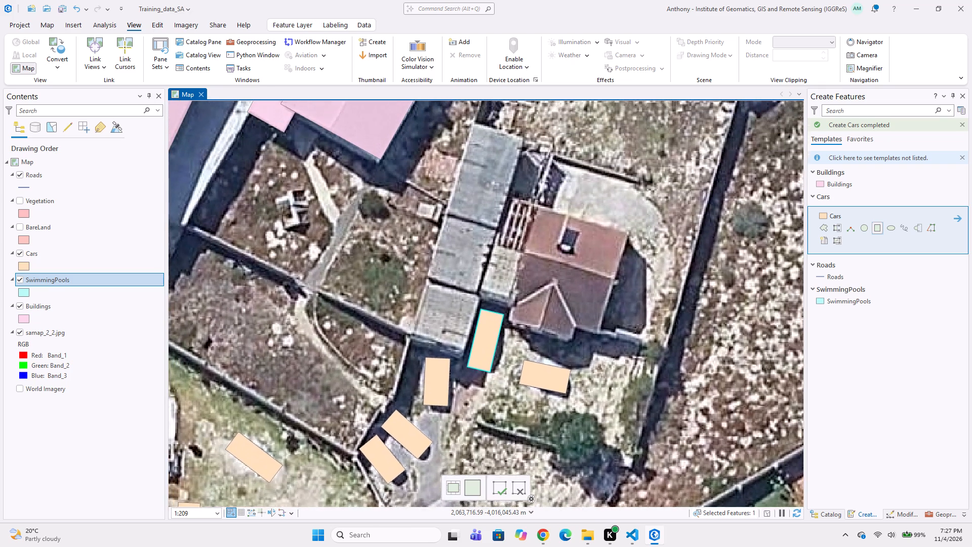
pyautogui.moveTo(362, 277); pyautogui.dragTo(436, 275, button='middle')
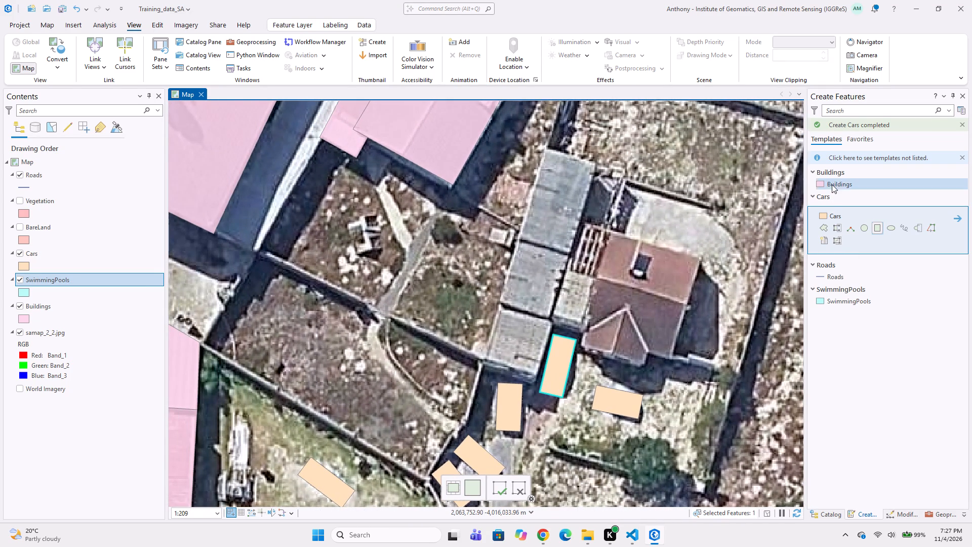
pyautogui.click(832, 184)
pyautogui.click(545, 147)
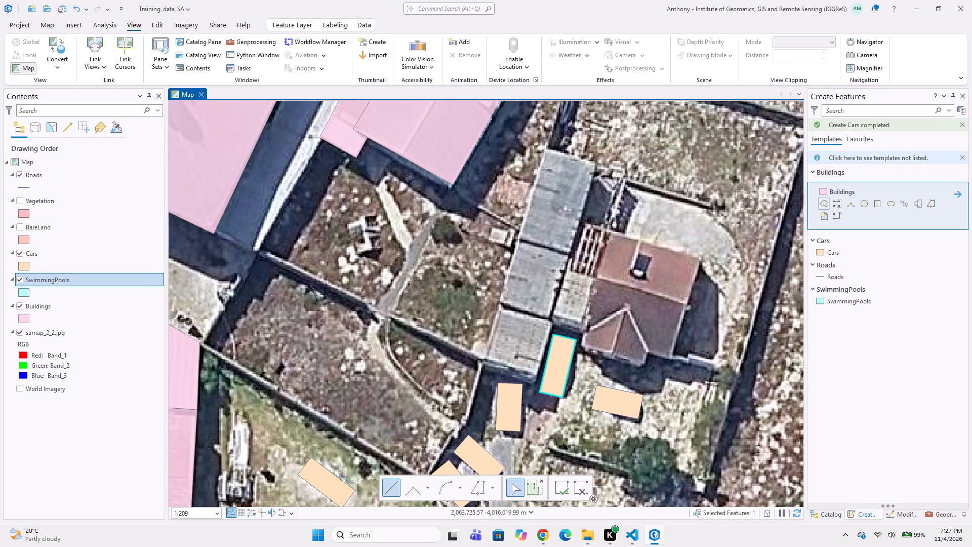
pyautogui.click(481, 358)
pyautogui.click(533, 377)
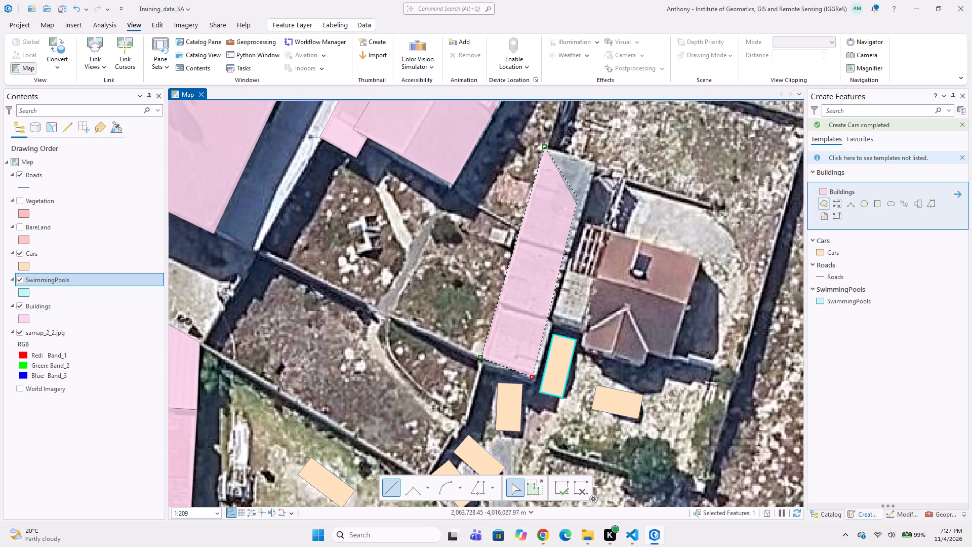
pyautogui.doubleClick(596, 163)
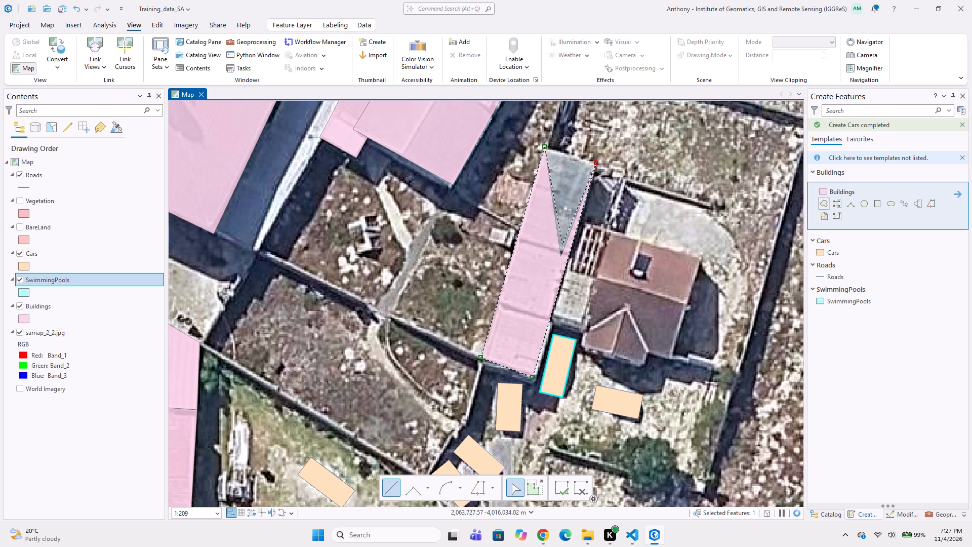
pyautogui.doubleClick(575, 160)
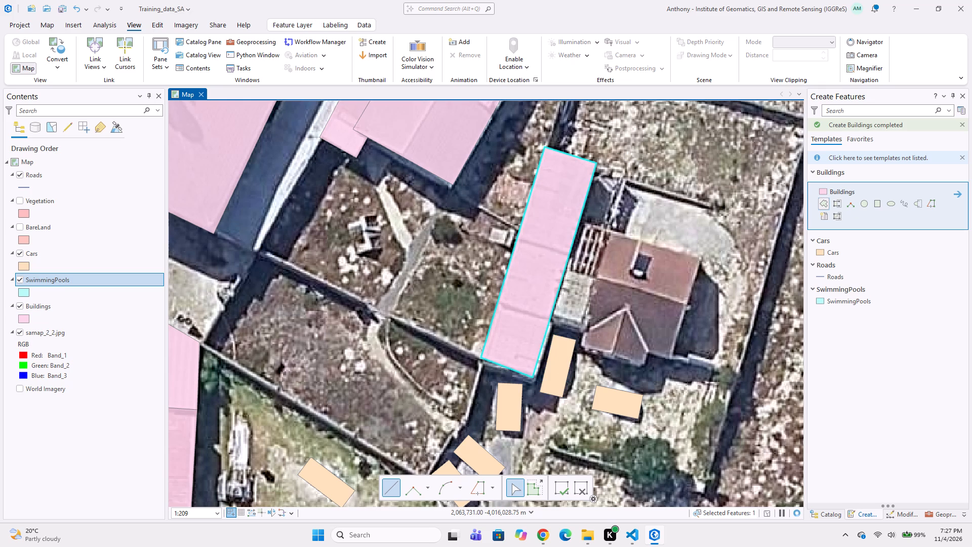
# Digitize the brown-roofed house, including its pergola up to the long grey roof's edge, as a Buildings polygon.
pyautogui.click(582, 220)
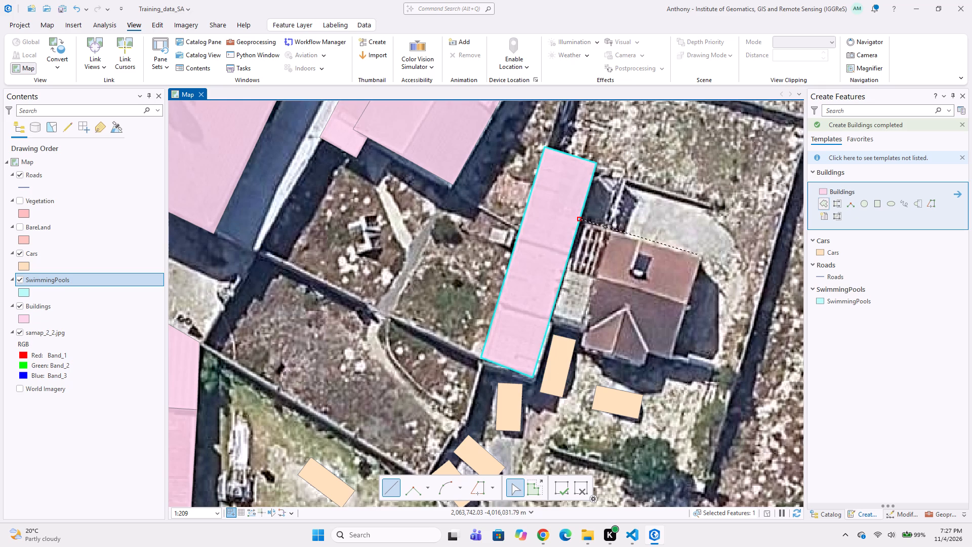
pyautogui.click(702, 257)
pyautogui.click(672, 360)
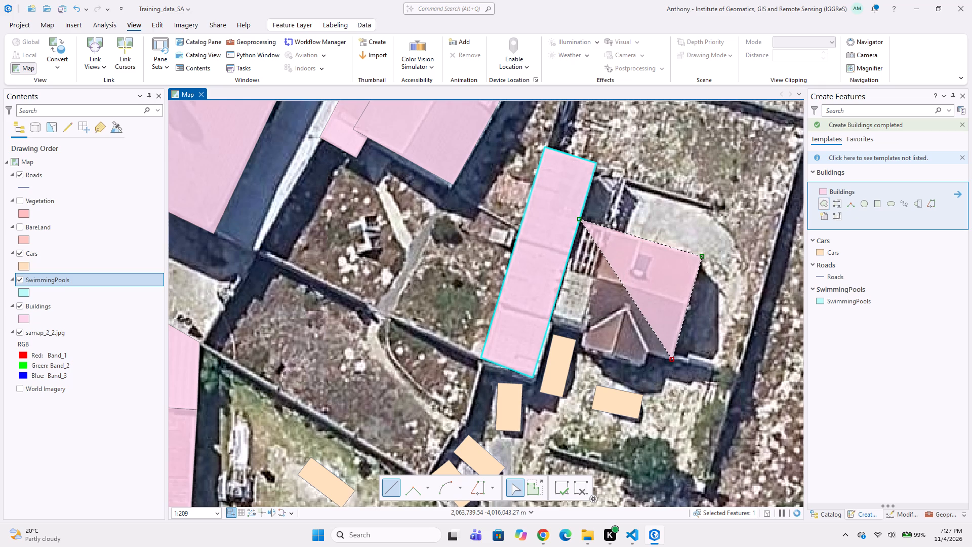
pyautogui.click(651, 355)
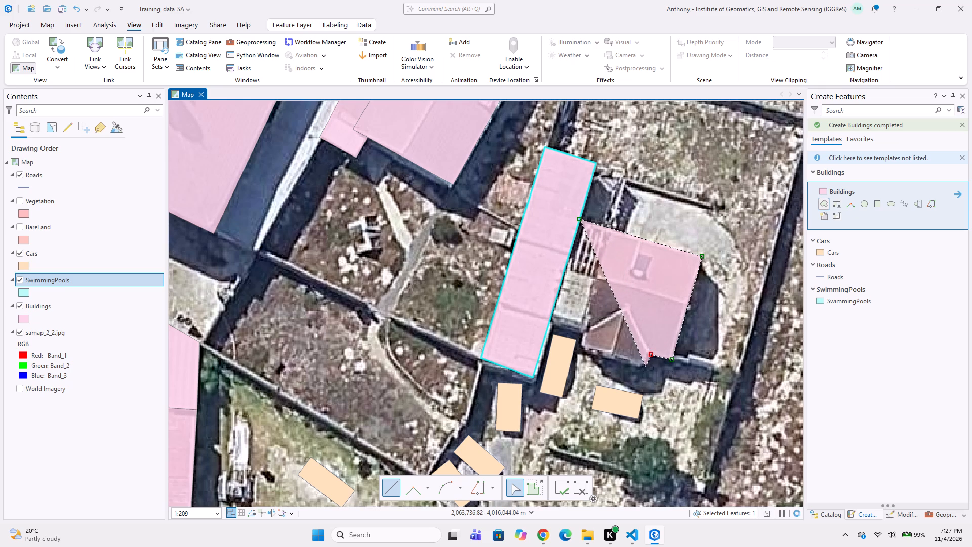
pyautogui.click(646, 367)
pyautogui.click(580, 347)
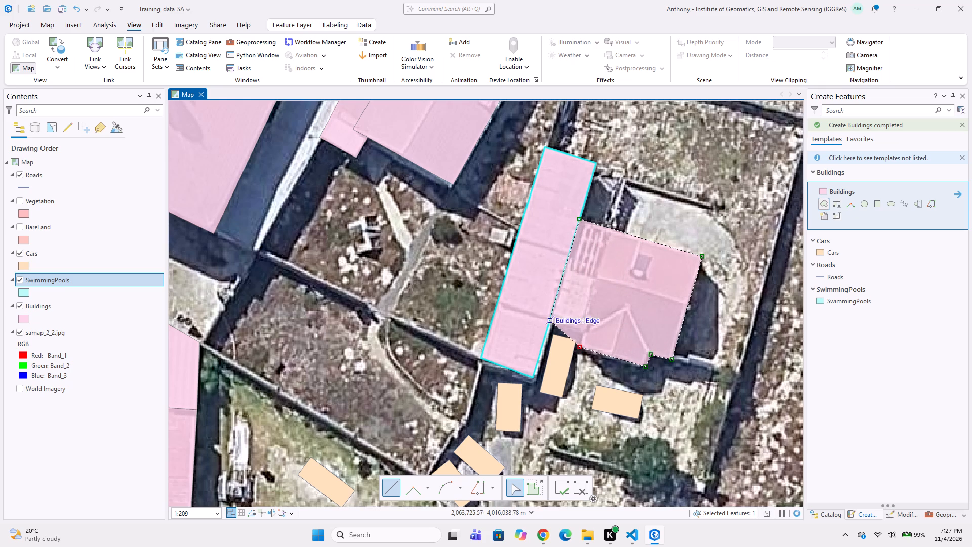
pyautogui.click(584, 333)
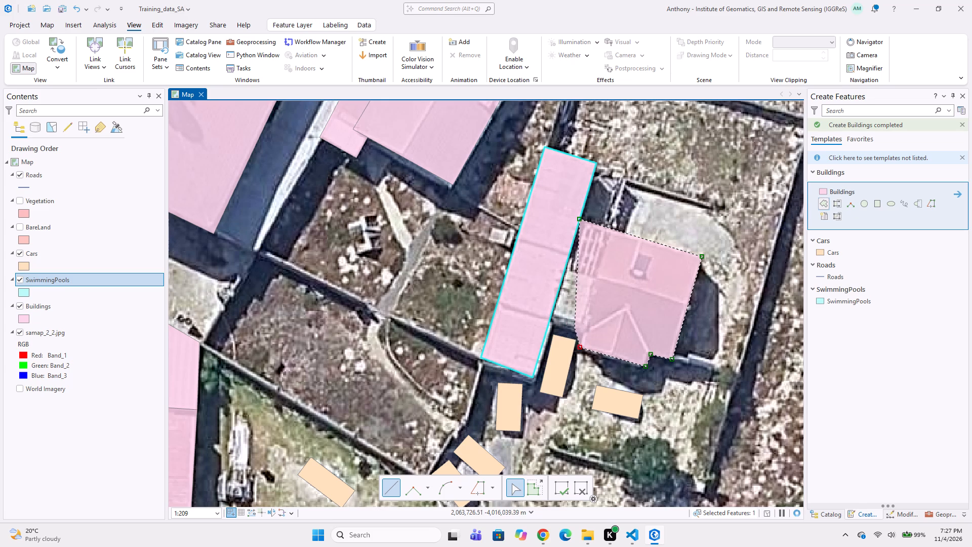
pyautogui.click(584, 335)
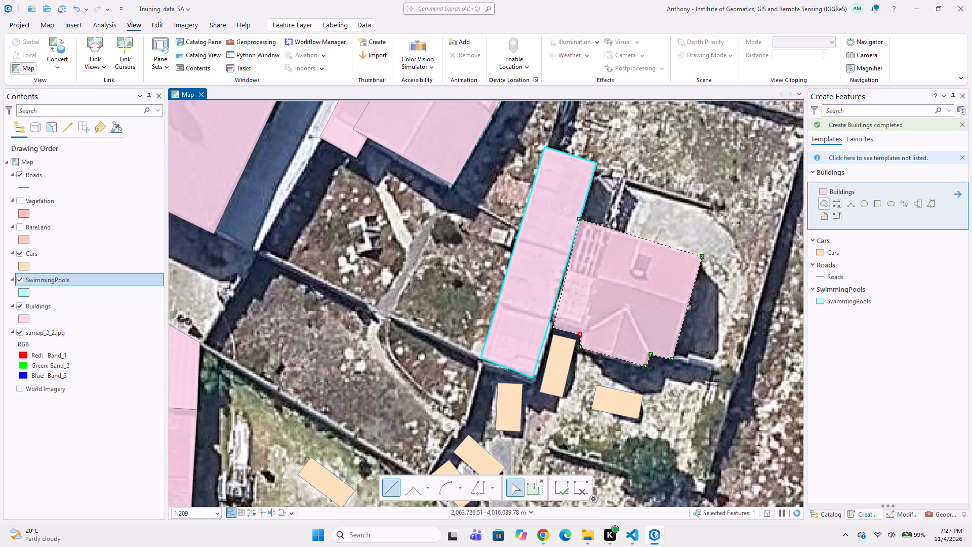
pyautogui.doubleClick(546, 326)
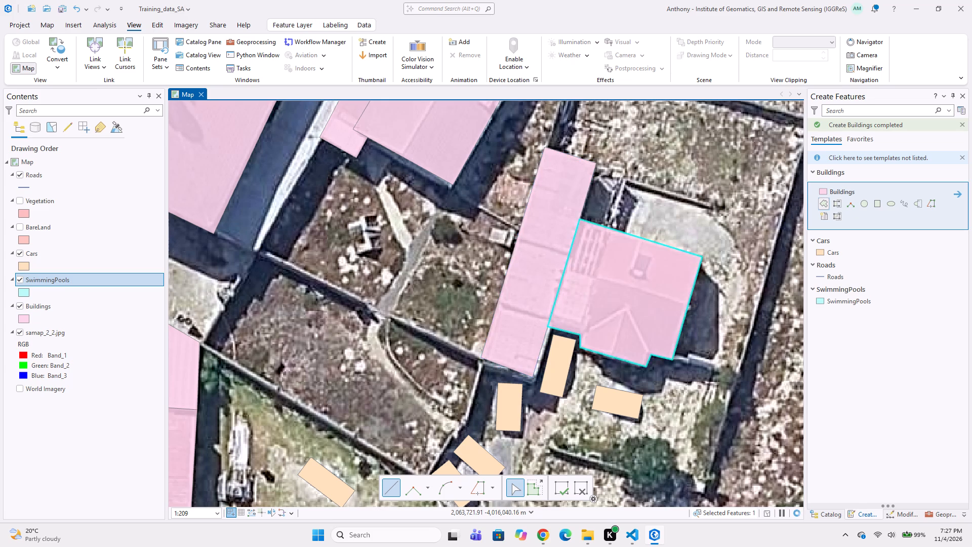
# Digitize the square brown surface across the road from Titus dressmakers, southwest of the grey hipped-roof house, as a four-cornered Buildings polygon.
pyautogui.scroll(-2, 495, 338)
pyautogui.moveTo(444, 342); pyautogui.dragTo(553, 347, button='middle')
pyautogui.scroll(-1, 477, 323)
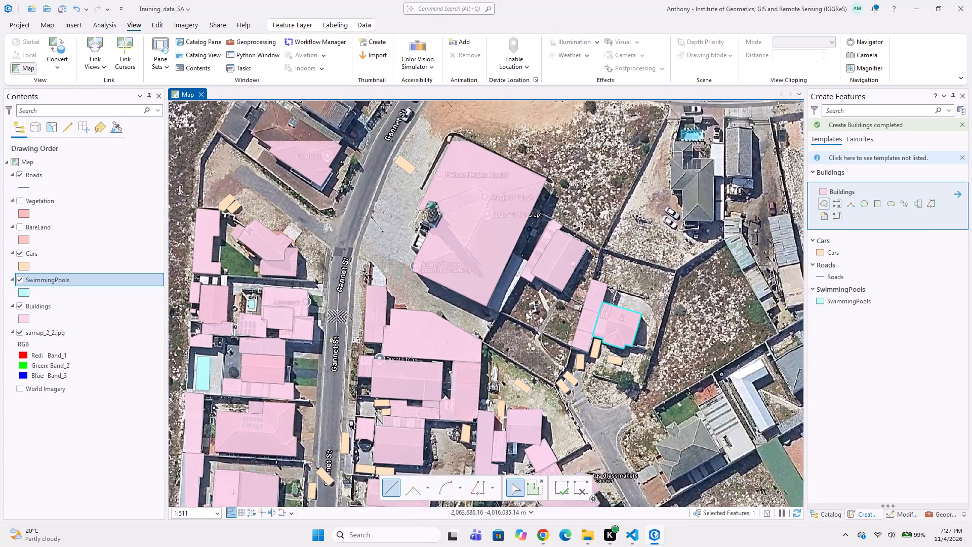
pyautogui.moveTo(474, 323); pyautogui.dragTo(557, 264, button='middle')
pyautogui.moveTo(531, 272); pyautogui.dragTo(442, 186, button='middle')
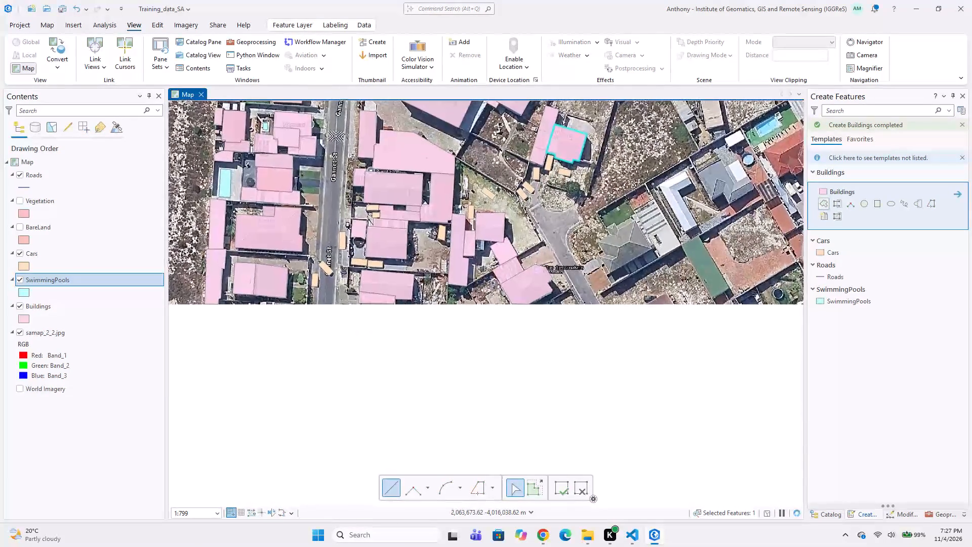
pyautogui.scroll(1, 495, 255)
pyautogui.moveTo(552, 236); pyautogui.dragTo(499, 299, button='middle')
pyautogui.moveTo(433, 287); pyautogui.dragTo(456, 269, button='middle')
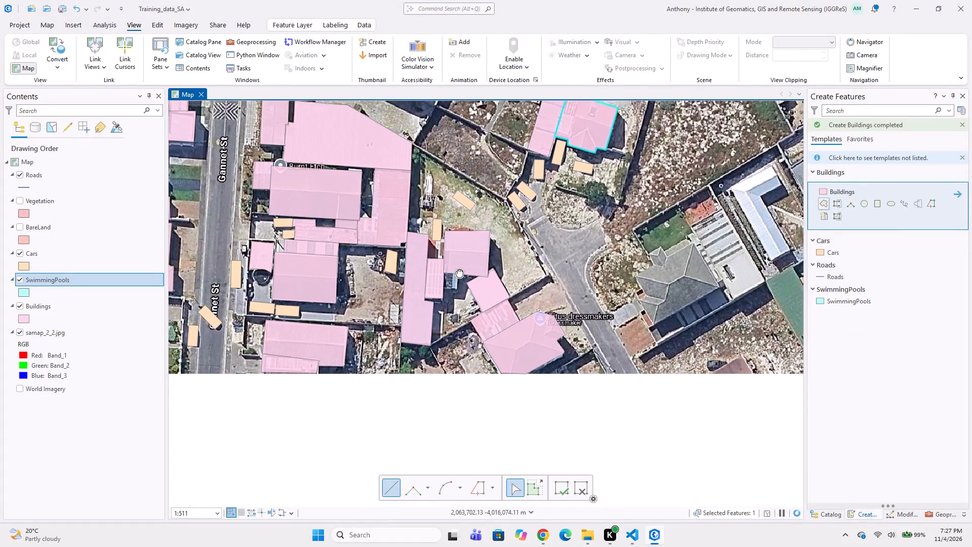
pyautogui.moveTo(570, 278); pyautogui.dragTo(538, 260, button='middle')
pyautogui.scroll(1, 586, 267)
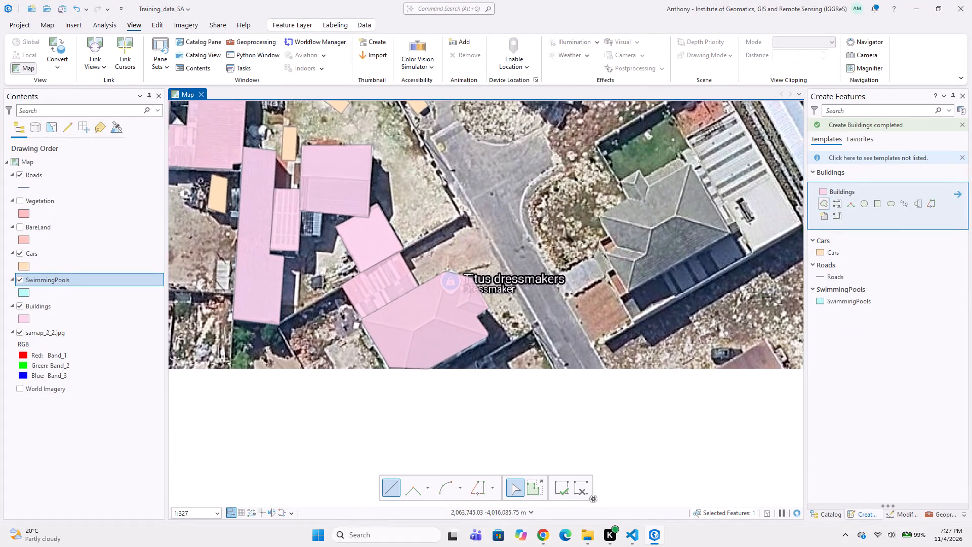
pyautogui.moveTo(586, 303); pyautogui.dragTo(540, 278, button='middle')
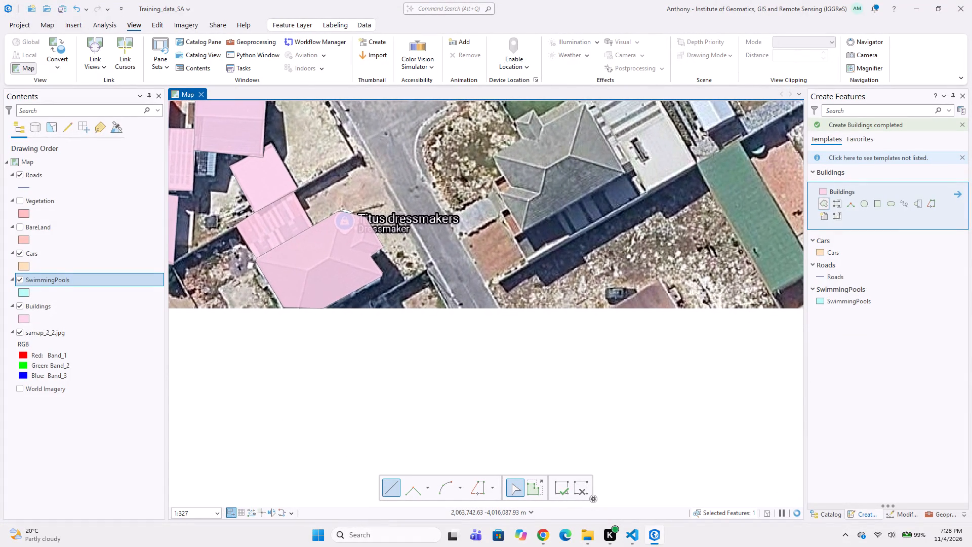
pyautogui.scroll(1, 482, 213)
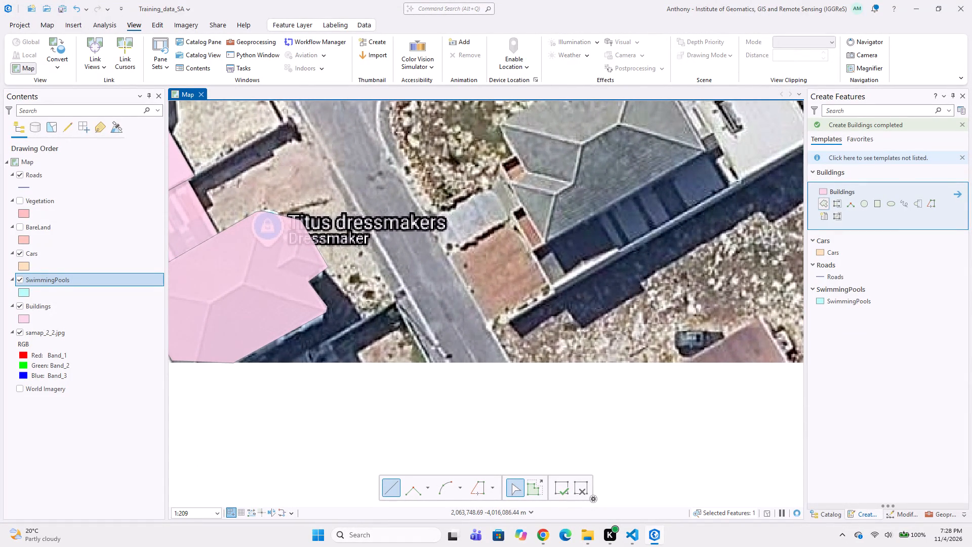
pyautogui.click(509, 211)
pyautogui.click(557, 290)
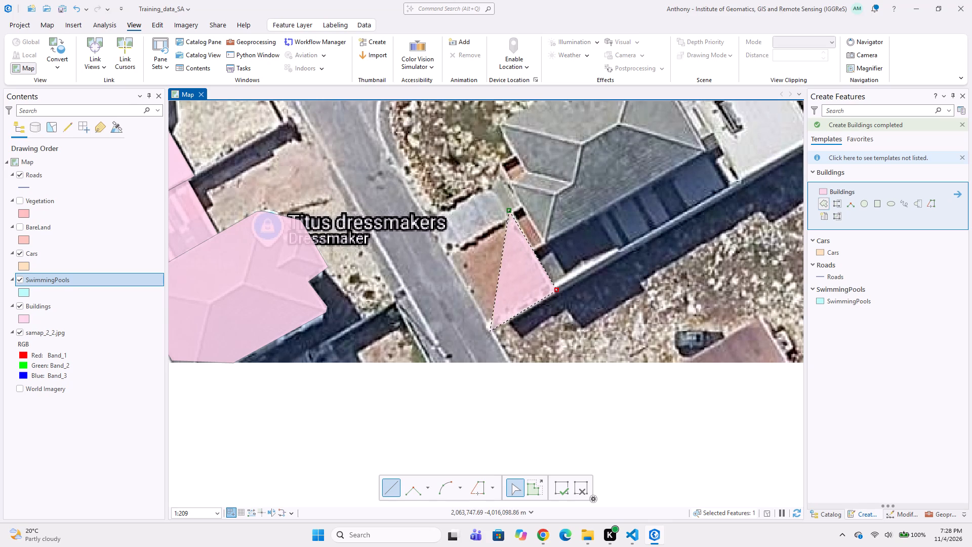
pyautogui.click(488, 331)
pyautogui.doubleClick(449, 255)
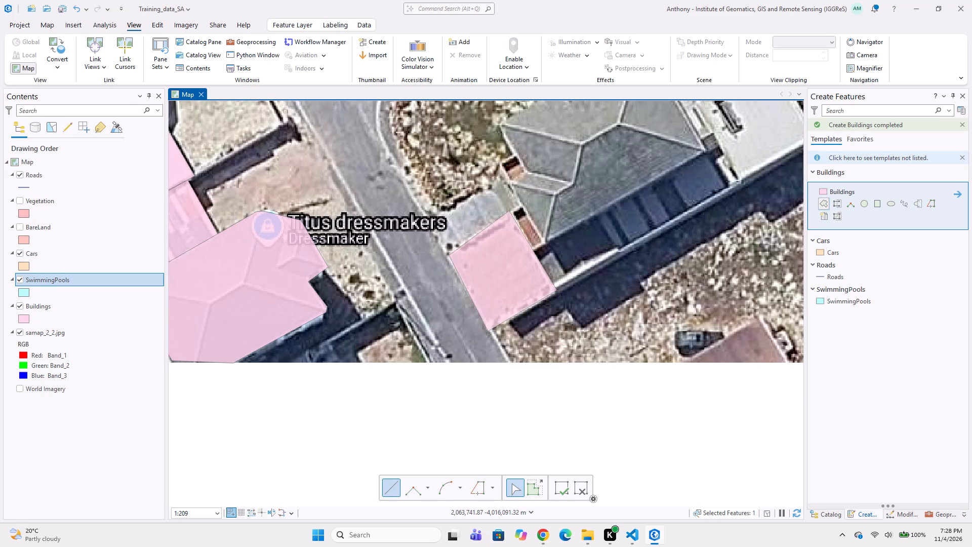
# Digitize the narrow brown strip between the new square polygon and the grey hipped roof as a four-cornered Buildings polygon.
pyautogui.moveTo(555, 262); pyautogui.dragTo(541, 301, button='middle')
pyautogui.scroll(1, 508, 245)
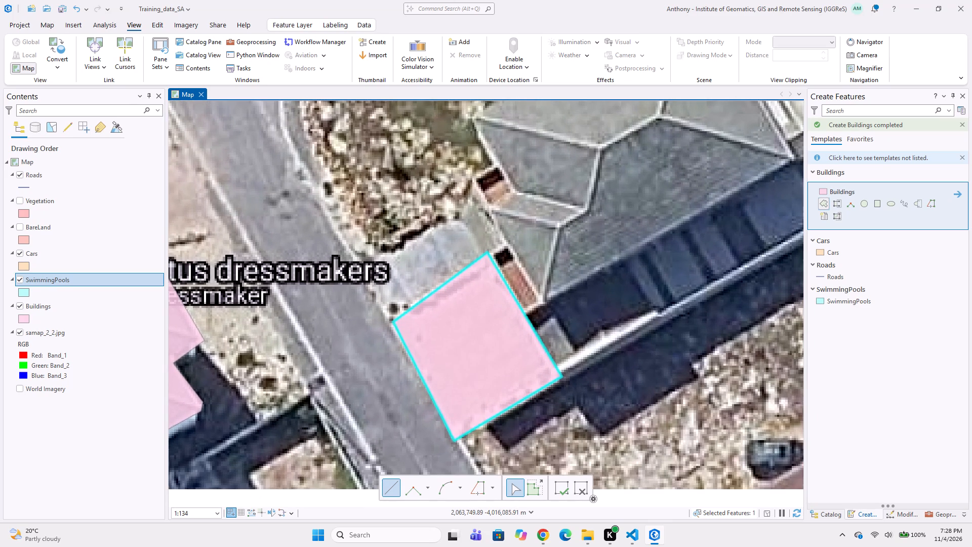
pyautogui.click(506, 239)
pyautogui.click(543, 303)
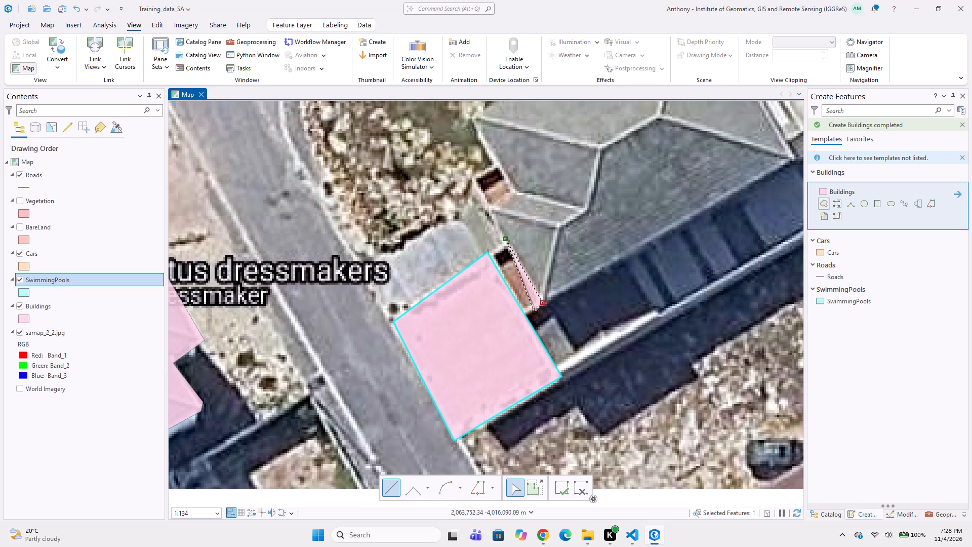
pyautogui.click(520, 314)
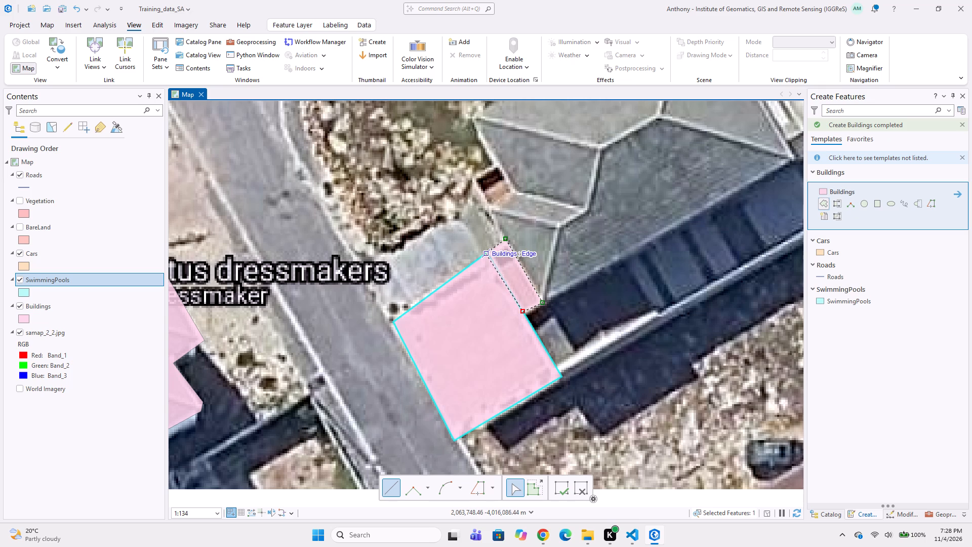
pyautogui.doubleClick(483, 250)
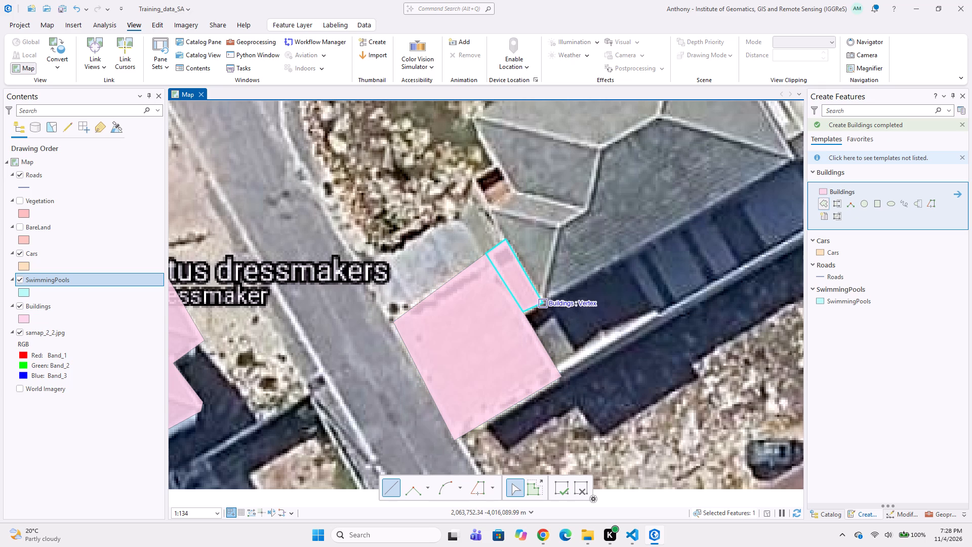
# Digitize the grey hipped-roof house as a Buildings polygon, following its stepped northern and western outline and meeting the narrow strip.
pyautogui.click(545, 299)
pyautogui.moveTo(642, 236); pyautogui.dragTo(508, 328, button='middle')
pyautogui.click(660, 252)
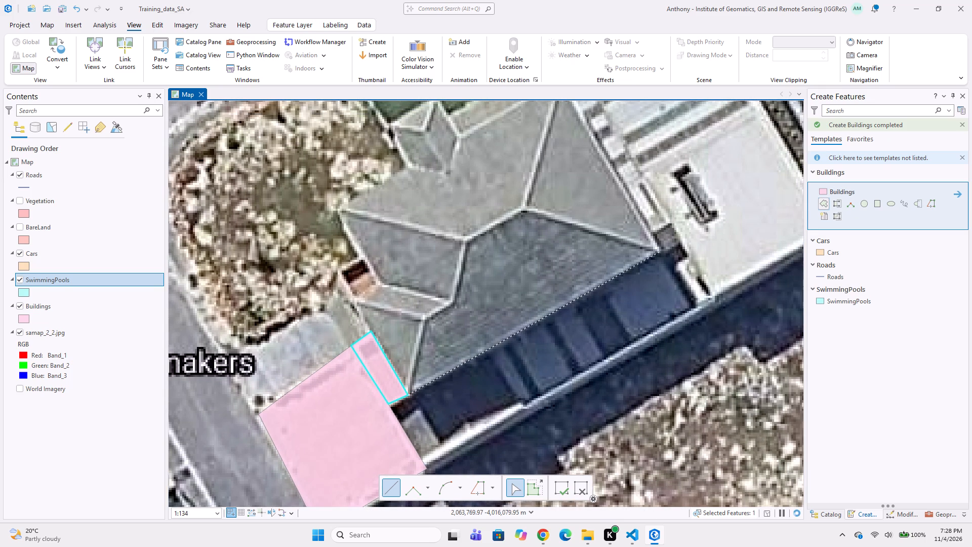
pyautogui.moveTo(667, 269); pyautogui.dragTo(692, 336, button='middle')
pyautogui.click(601, 195)
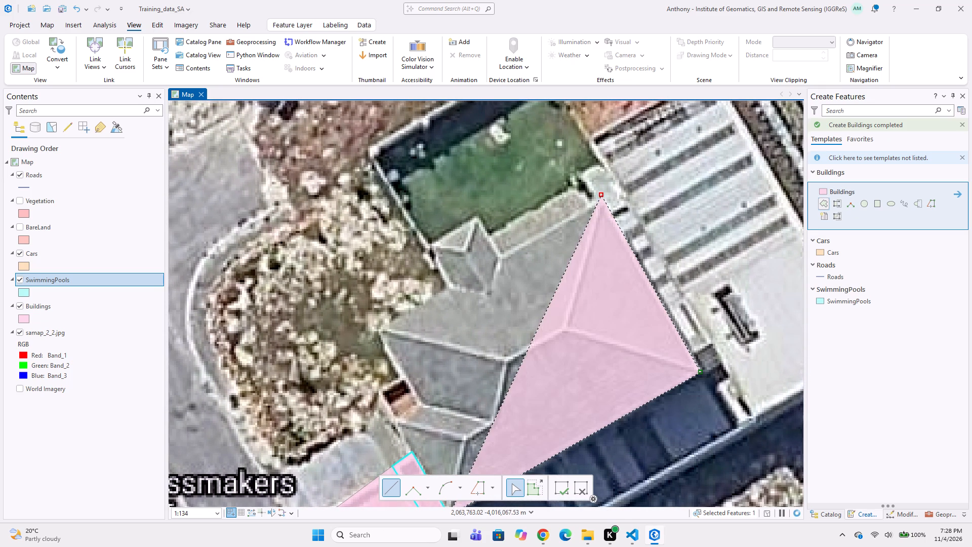
pyautogui.click(501, 255)
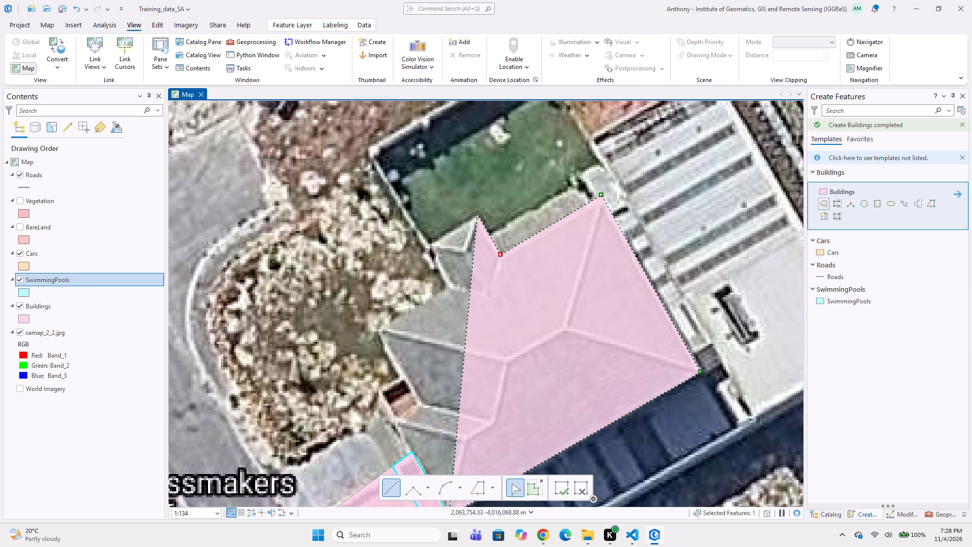
pyautogui.click(477, 214)
pyautogui.click(428, 243)
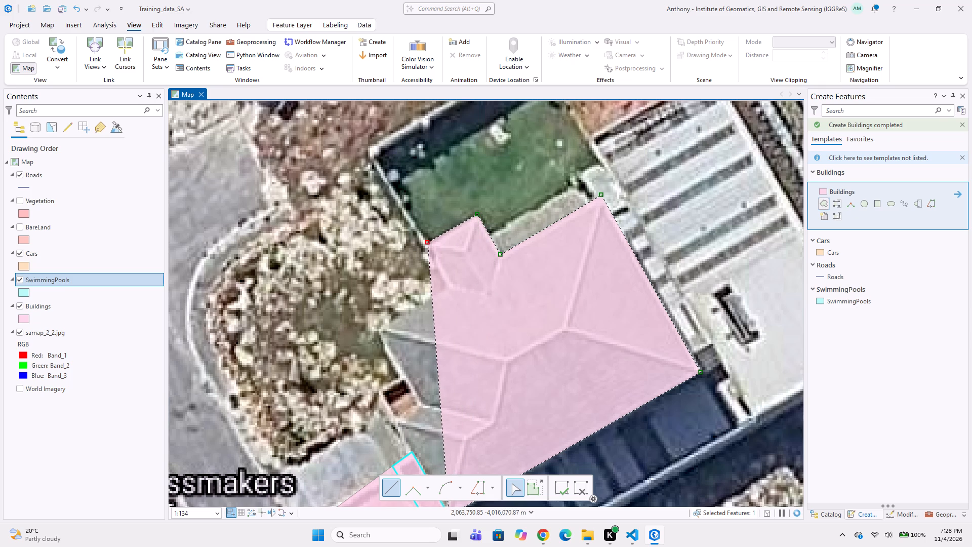
pyautogui.click(449, 287)
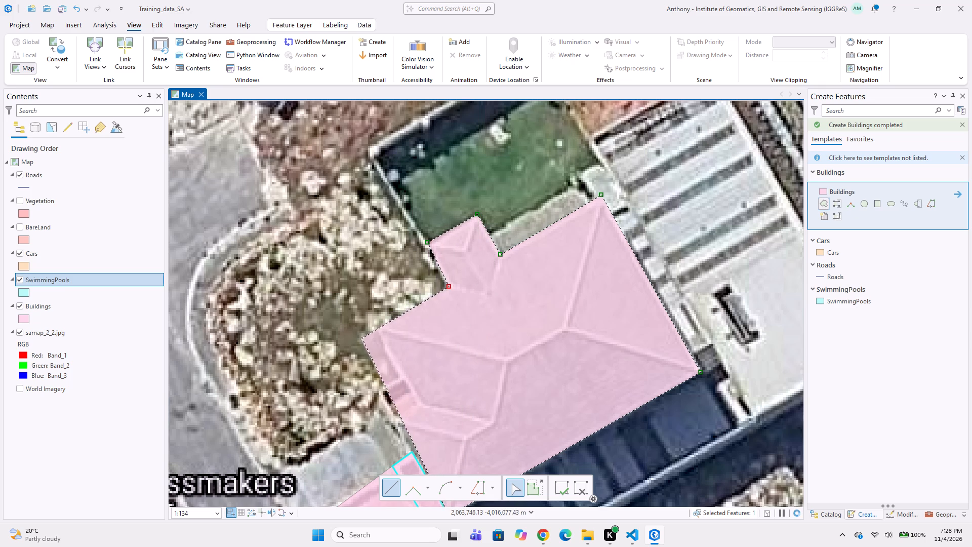
pyautogui.click(376, 330)
pyautogui.moveTo(380, 340); pyautogui.dragTo(454, 296, button='middle')
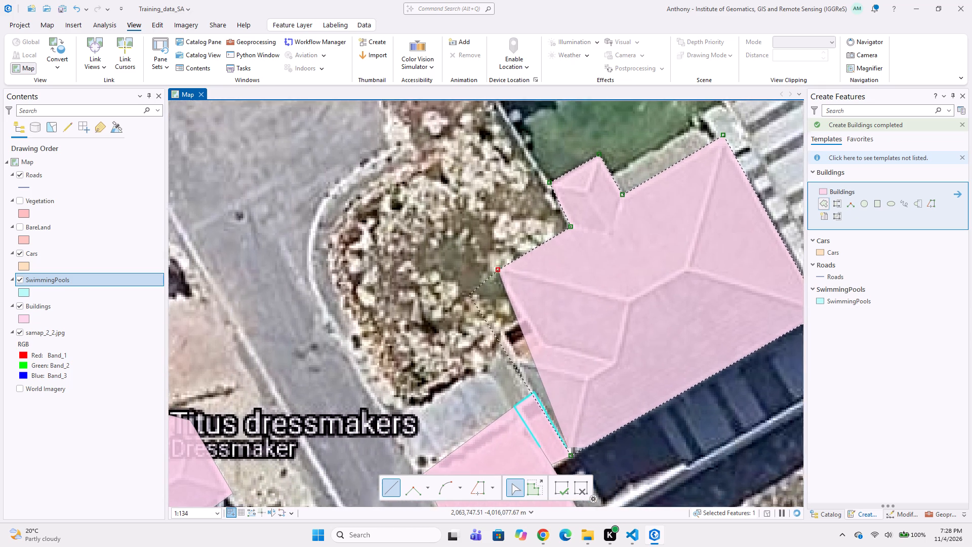
pyautogui.click(603, 324)
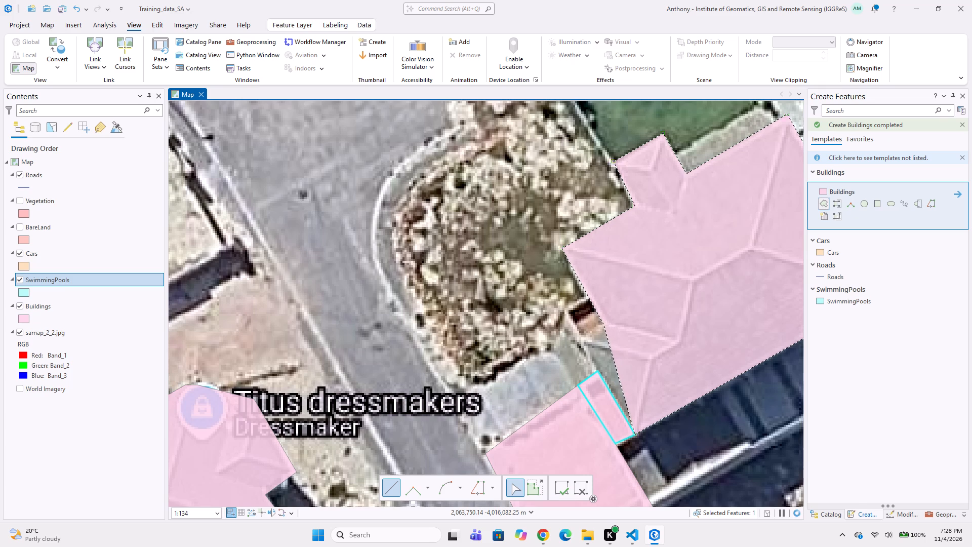
pyautogui.click(579, 338)
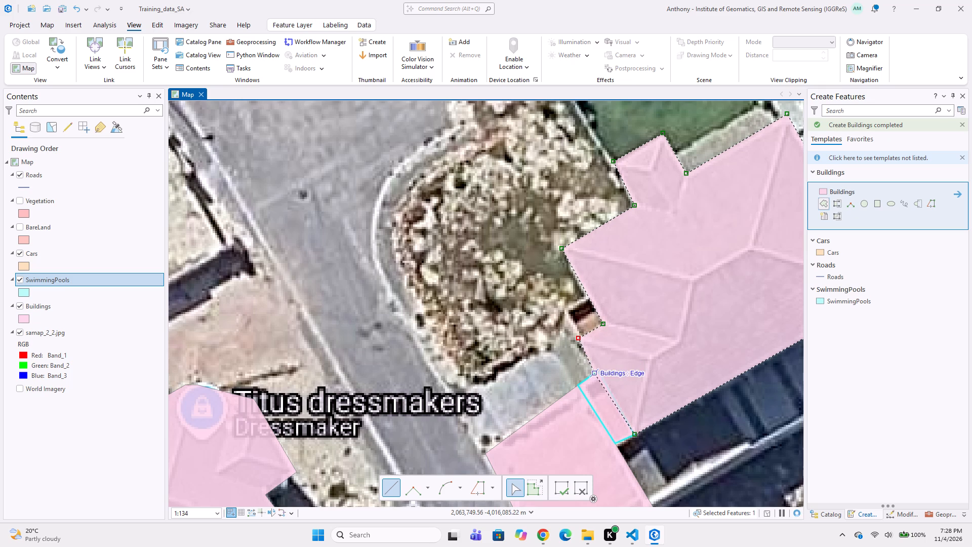
pyautogui.doubleClick(598, 370)
# Digitize the shaded strip between the grey hipped roof's southeast edge and the boundary wall as a Buildings polygon.
pyautogui.moveTo(626, 383); pyautogui.dragTo(472, 323, button='middle')
pyautogui.moveTo(474, 323); pyautogui.dragTo(462, 342, button='middle')
pyautogui.click(443, 379)
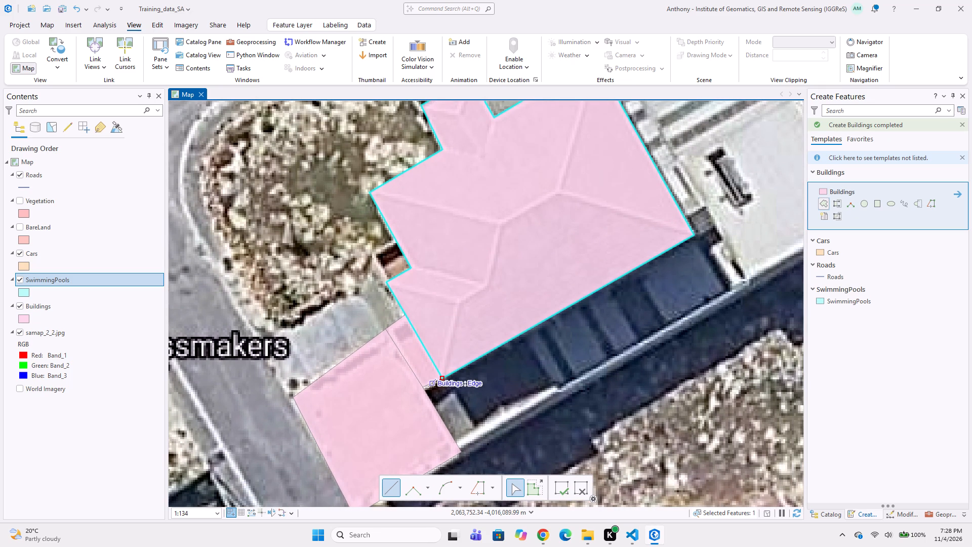
pyautogui.click(424, 386)
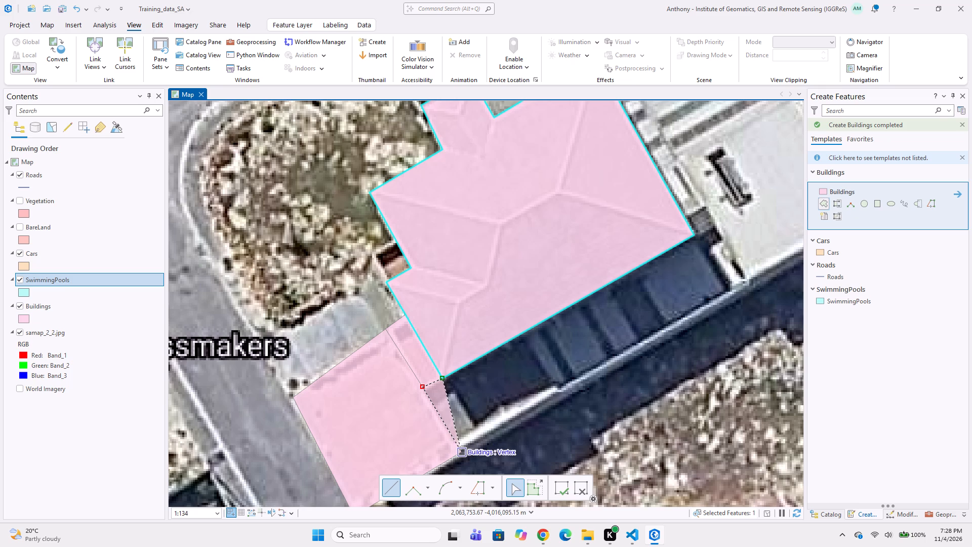
pyautogui.moveTo(463, 455); pyautogui.dragTo(463, 448)
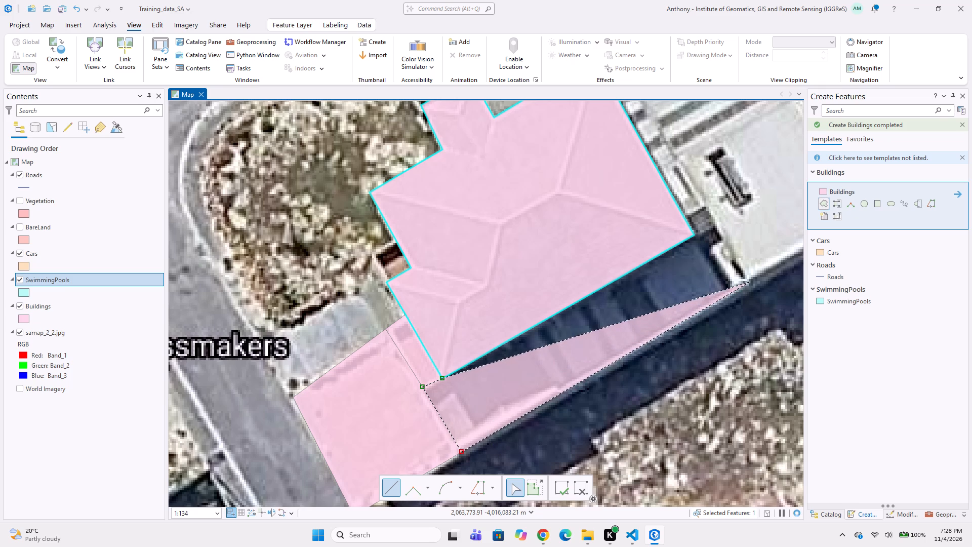
pyautogui.click(750, 282)
pyautogui.moveTo(703, 232); pyautogui.dragTo(566, 338, button='middle')
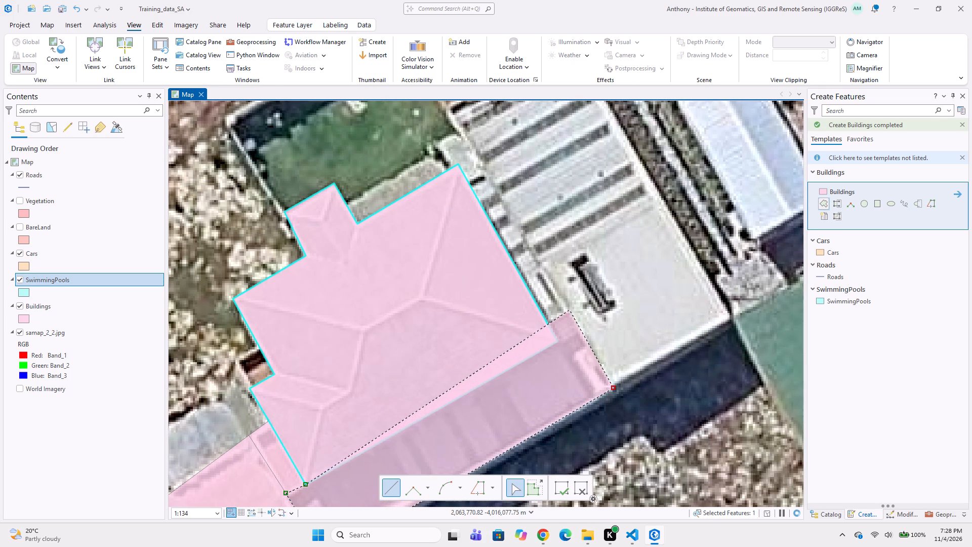
pyautogui.click(570, 310)
pyautogui.click(545, 326)
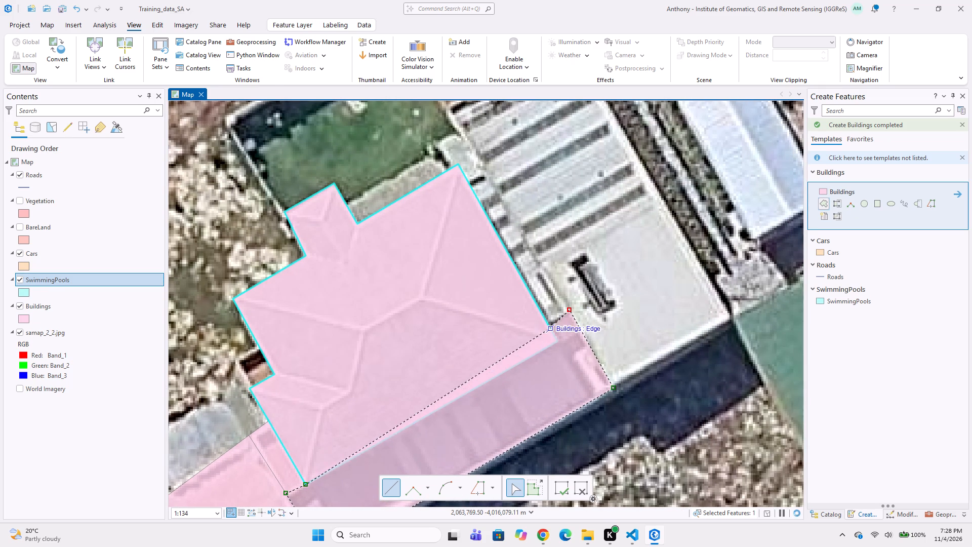
pyautogui.click(550, 324)
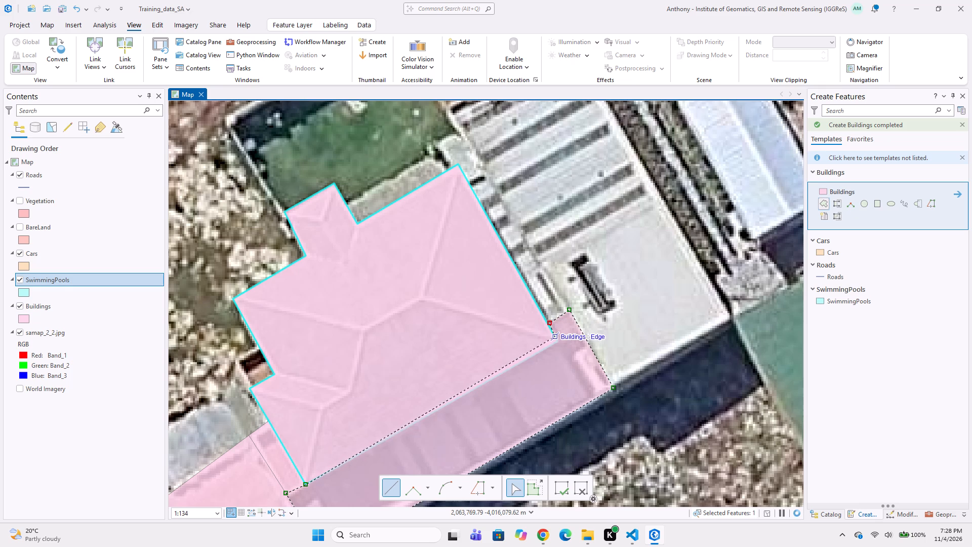
pyautogui.doubleClick(553, 340)
# Digitize the pale flat-roofed block with grey stripes northeast of the grey hipped-roof house as a Buildings polygon, meeting the existing house and strip polygons.
pyautogui.moveTo(494, 324); pyautogui.dragTo(417, 336, button='middle')
pyautogui.moveTo(486, 269); pyautogui.dragTo(484, 329, button='middle')
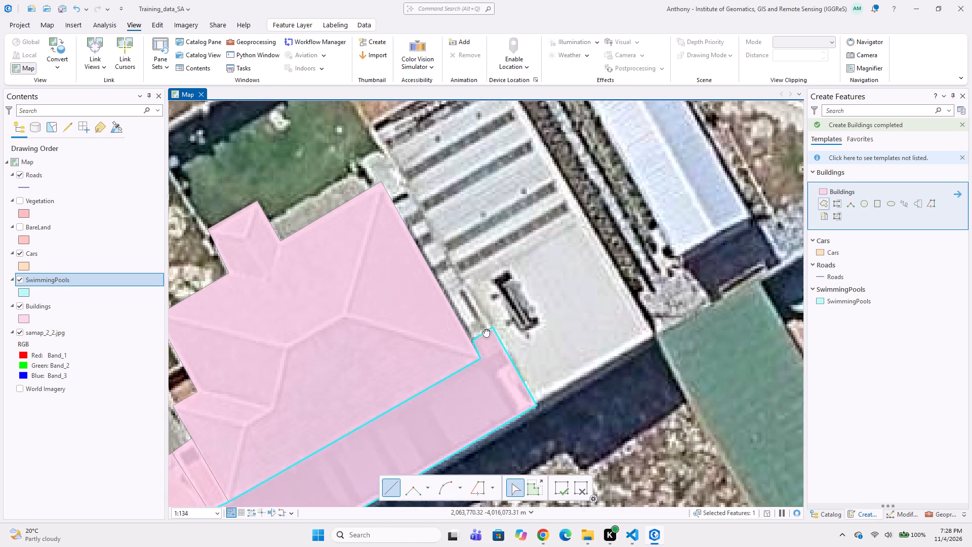
pyautogui.moveTo(484, 329); pyautogui.dragTo(484, 336, button='middle')
pyautogui.moveTo(438, 227); pyautogui.dragTo(426, 282, button='middle')
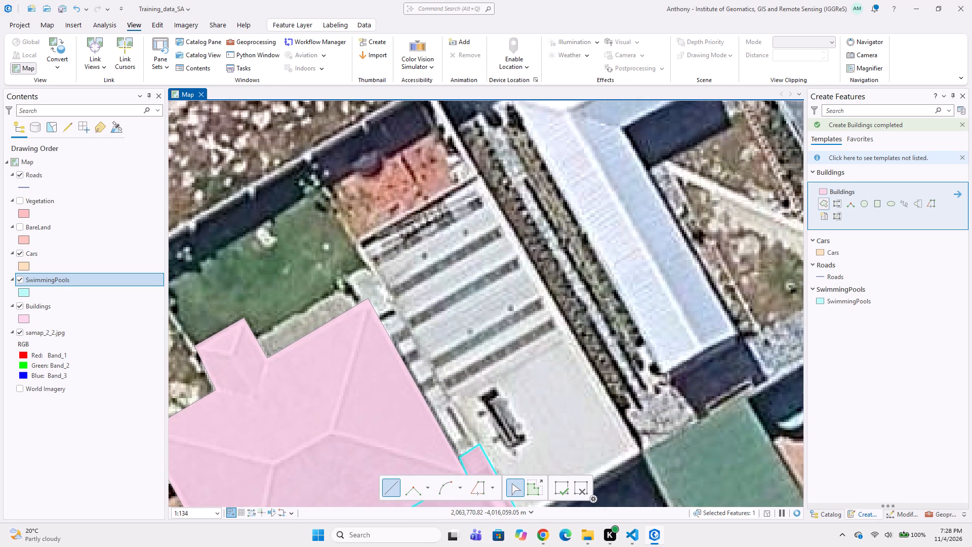
pyautogui.click(477, 172)
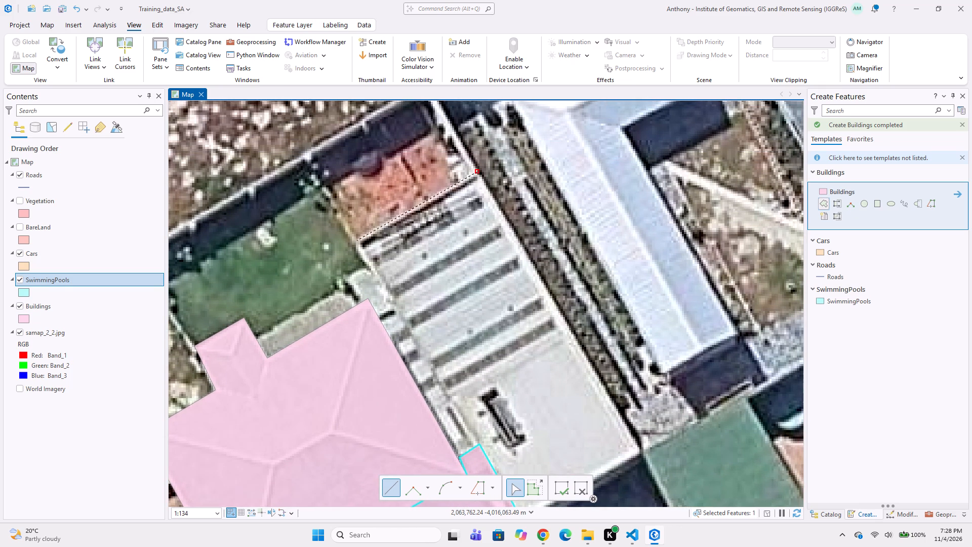
pyautogui.click(355, 241)
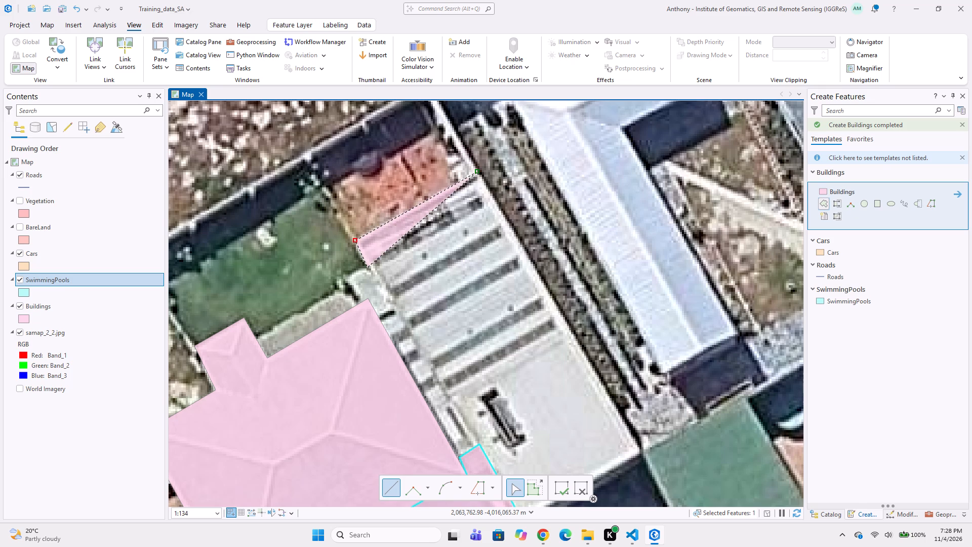
pyautogui.click(368, 267)
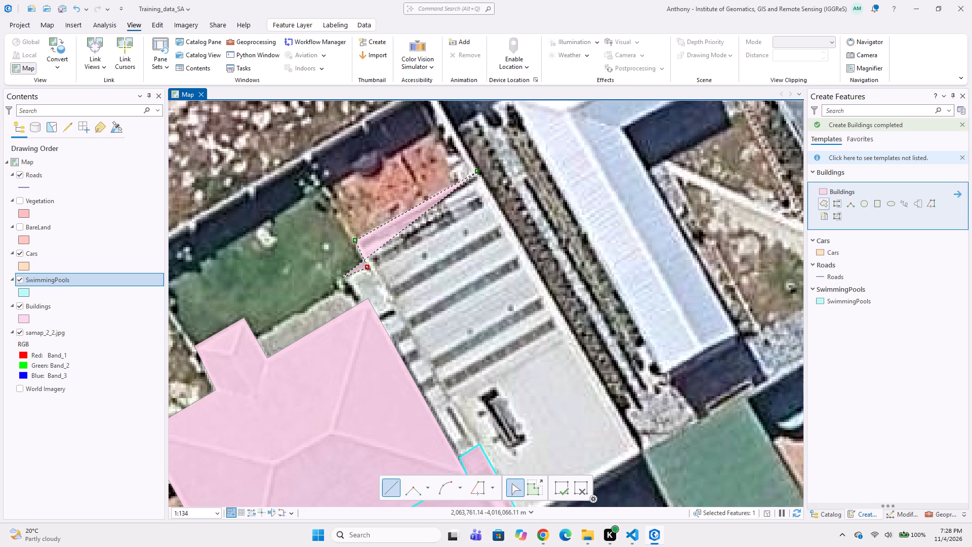
pyautogui.click(341, 278)
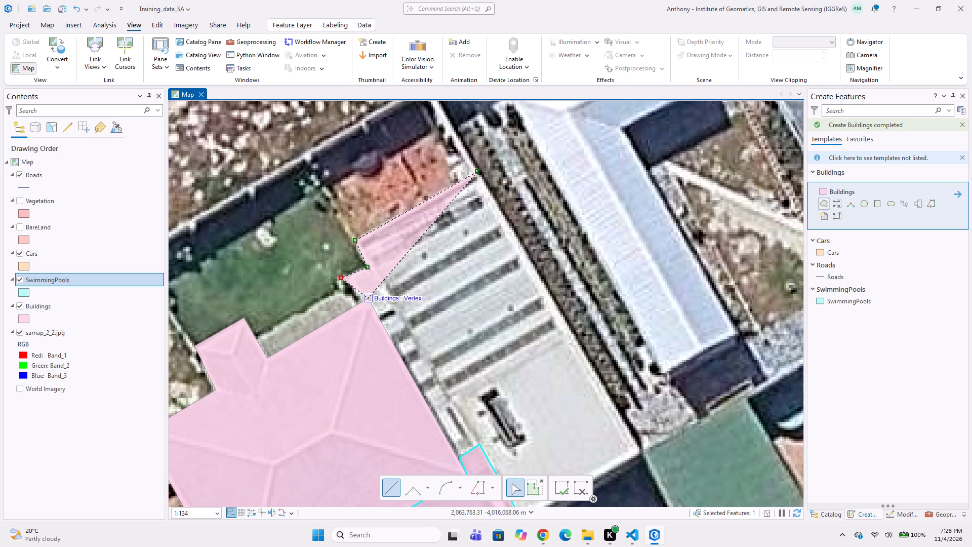
pyautogui.click(366, 301)
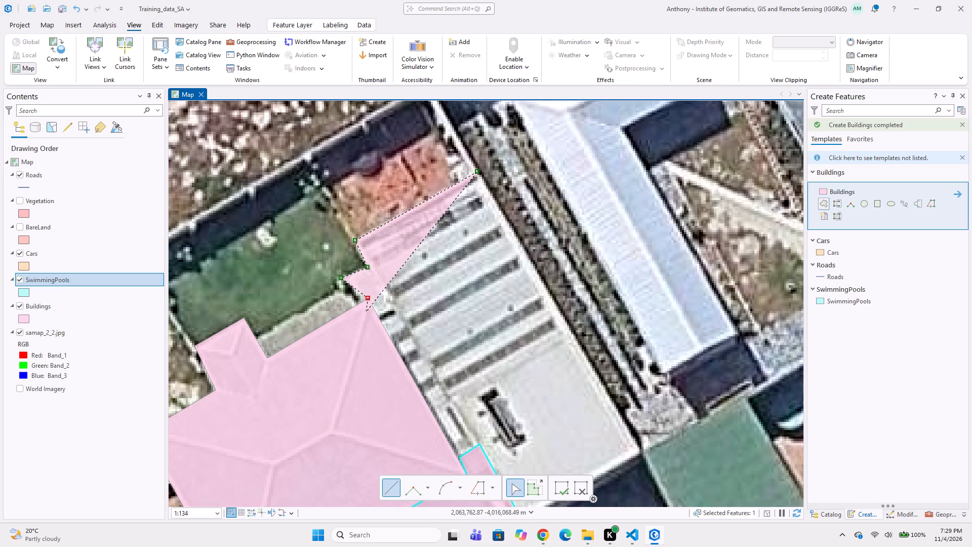
pyautogui.hotkey('ctrl', 'z')
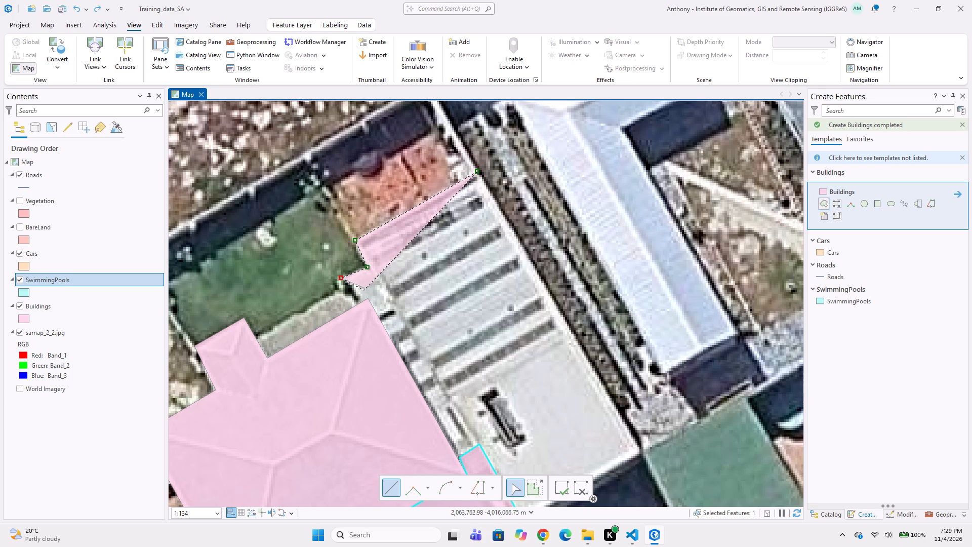
pyautogui.click(362, 303)
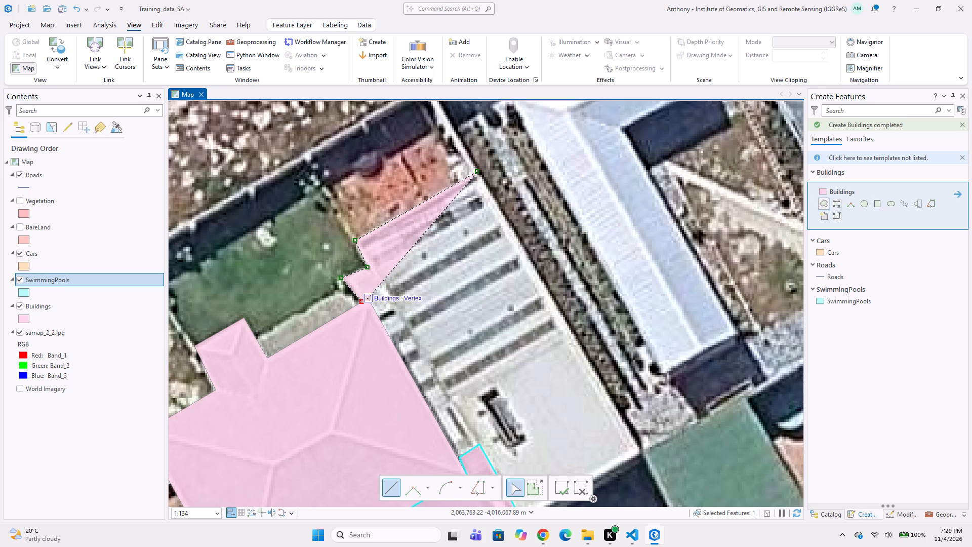
pyautogui.click(370, 301)
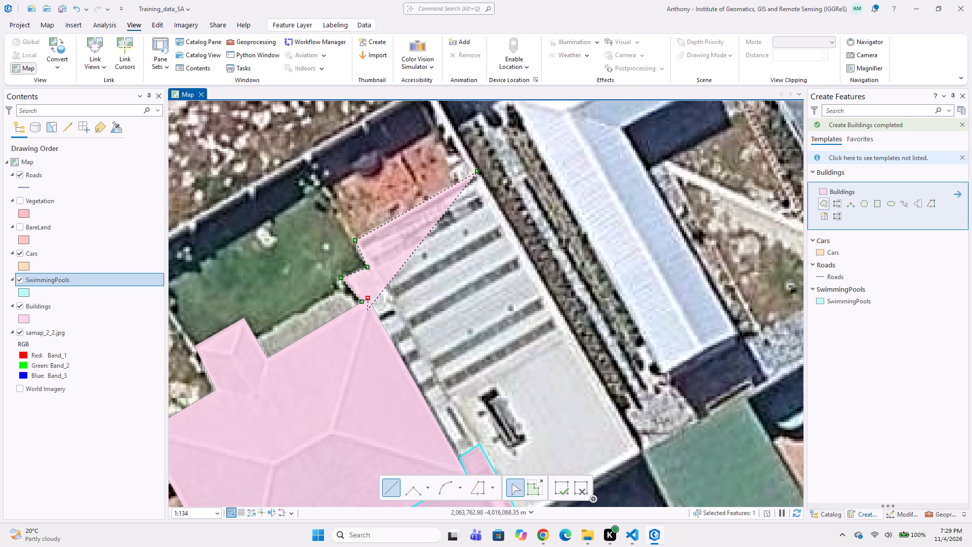
pyautogui.moveTo(404, 362); pyautogui.dragTo(387, 324, button='middle')
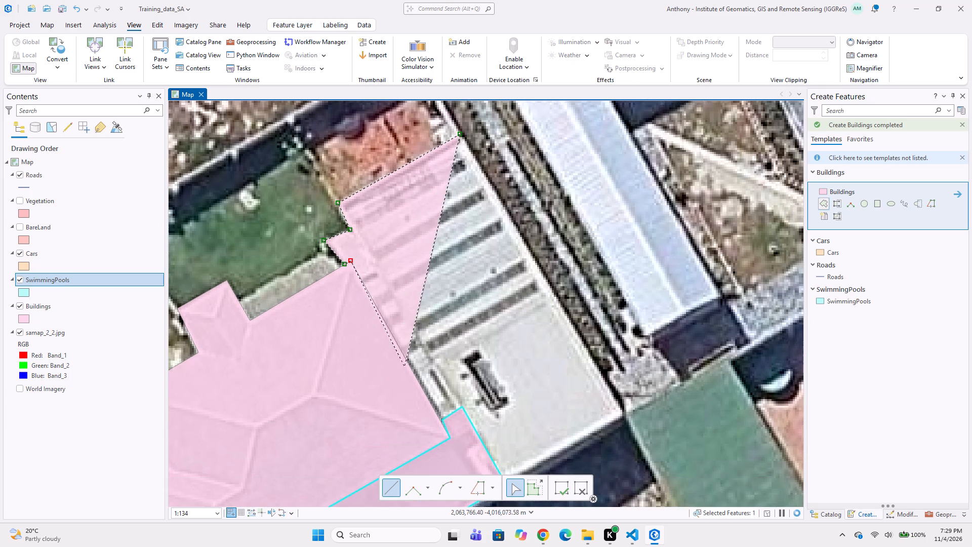
pyautogui.click(437, 420)
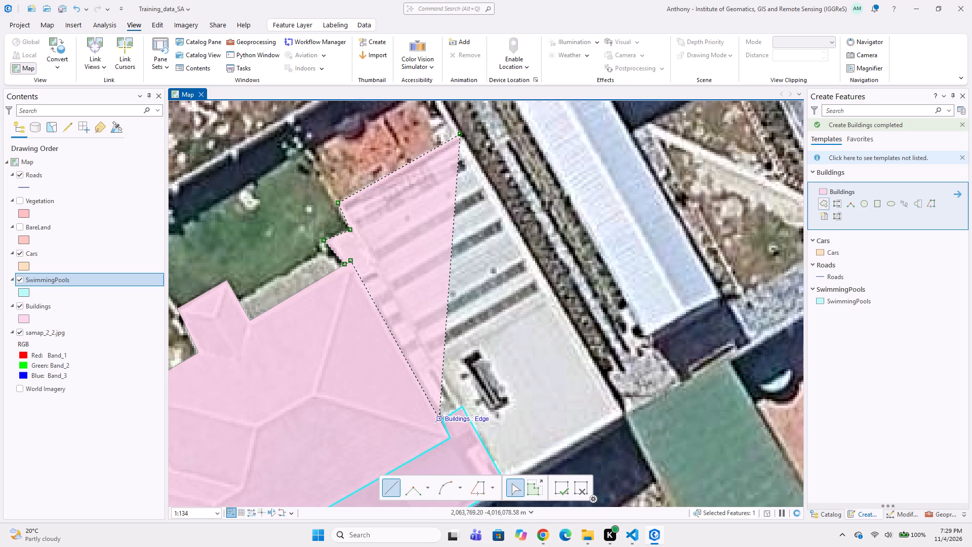
pyautogui.scroll(1, 448, 415)
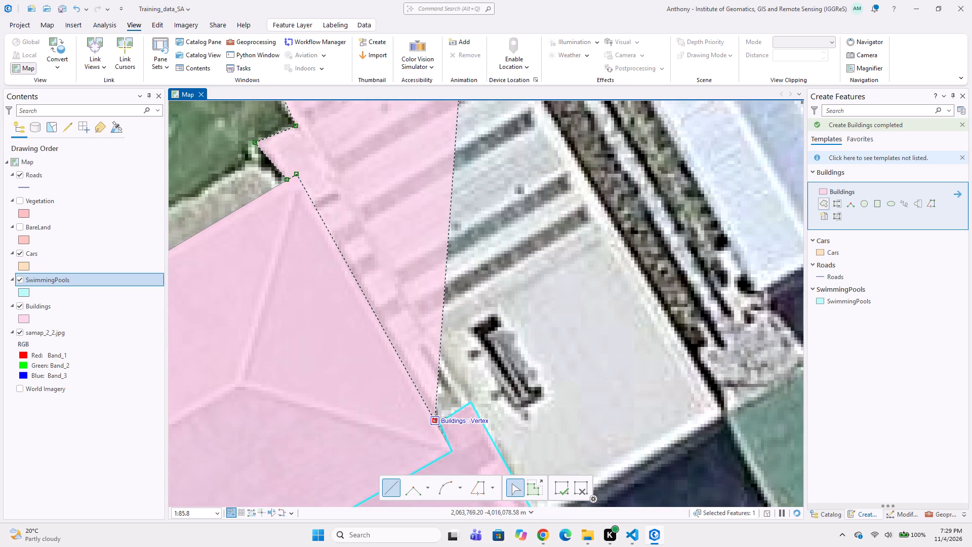
pyautogui.click(474, 402)
pyautogui.moveTo(488, 429); pyautogui.dragTo(428, 338, button='middle')
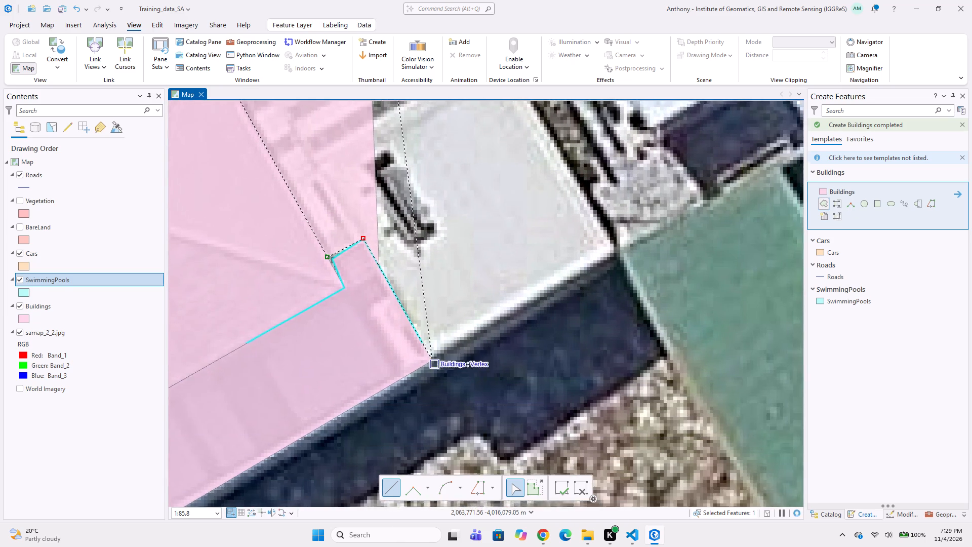
pyautogui.moveTo(436, 363); pyautogui.dragTo(410, 317, button='middle')
pyautogui.moveTo(385, 283); pyautogui.dragTo(380, 303, button='middle')
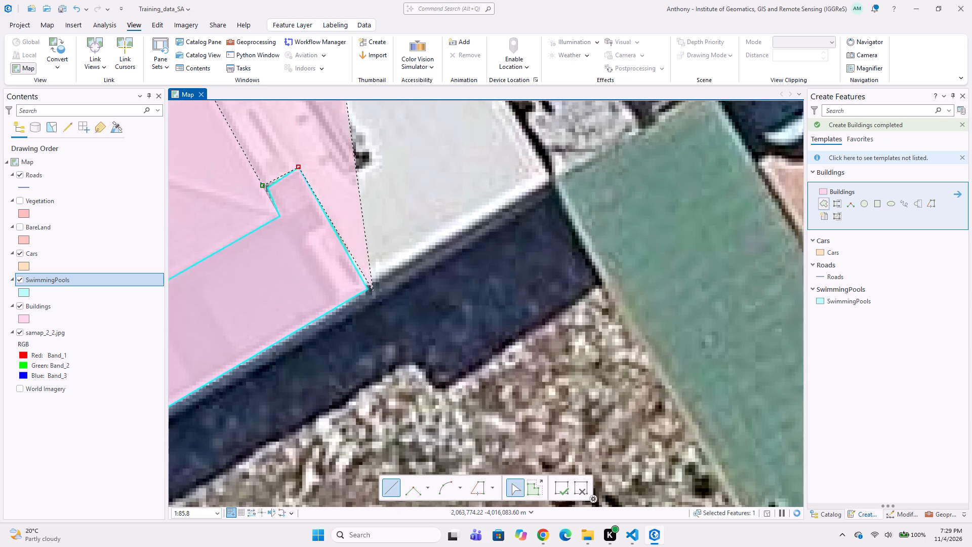
pyautogui.moveTo(368, 289); pyautogui.dragTo(380, 282)
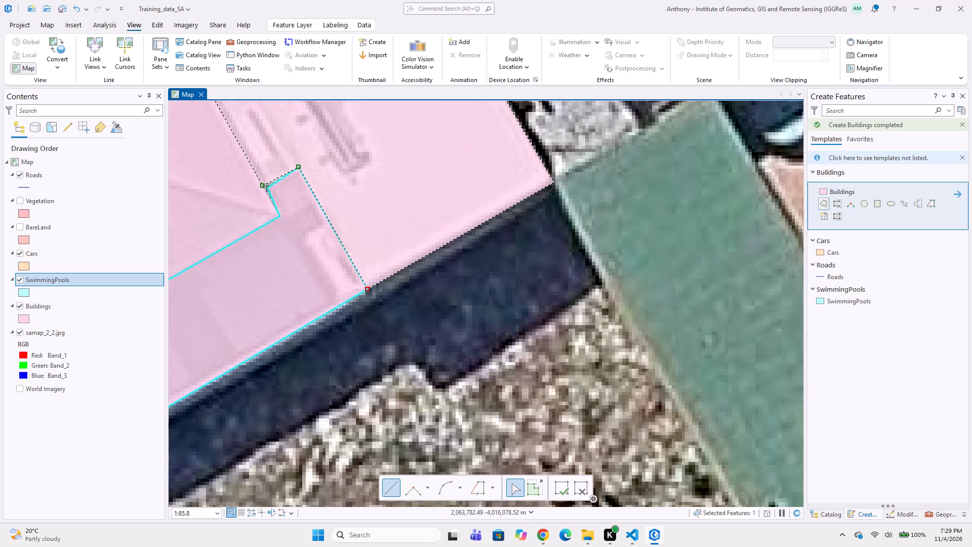
pyautogui.doubleClick(554, 182)
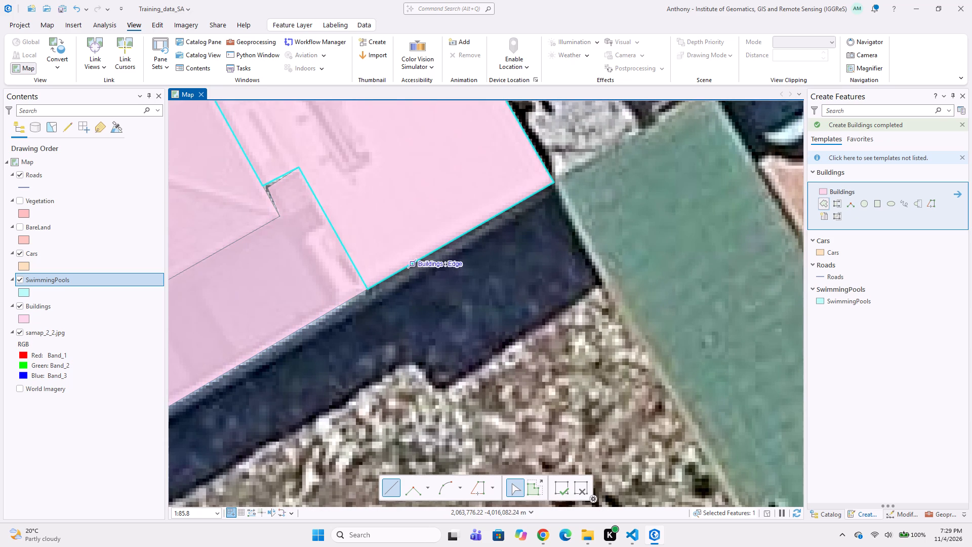
# Digitize the L-shaped white-roofed building northeast of the striped flat roof as a six-cornered Buildings polygon.
pyautogui.scroll(-1, 407, 264)
pyautogui.moveTo(401, 272); pyautogui.dragTo(429, 369, button='middle')
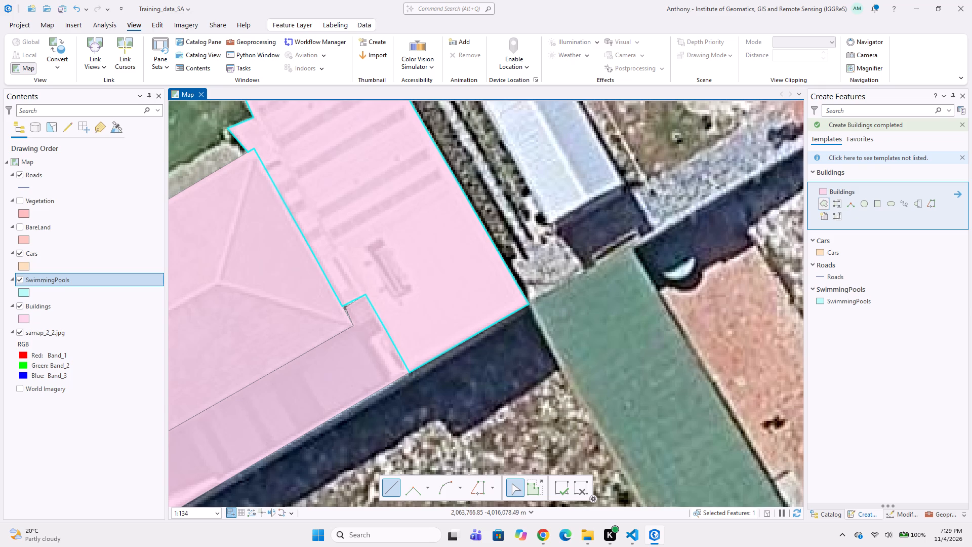
pyautogui.moveTo(336, 257); pyautogui.dragTo(331, 335, button='middle')
pyautogui.scroll(-2, 330, 284)
pyautogui.moveTo(368, 248); pyautogui.dragTo(364, 326, button='middle')
pyautogui.scroll(2, 378, 255)
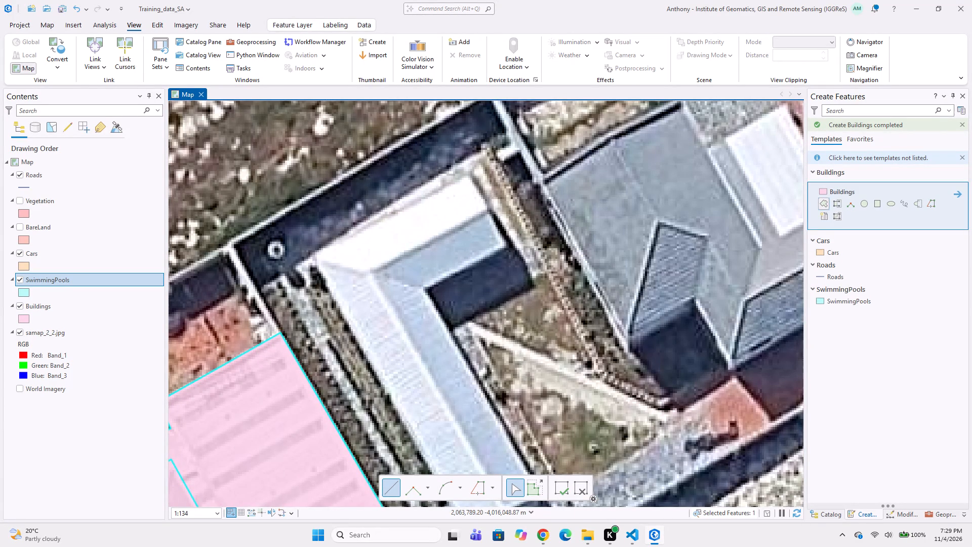
pyautogui.click(469, 170)
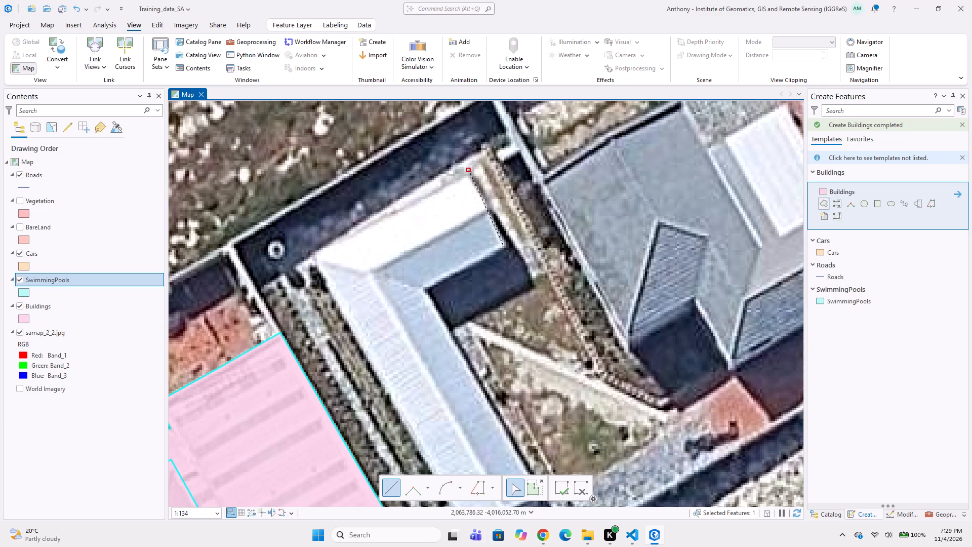
pyautogui.click(506, 245)
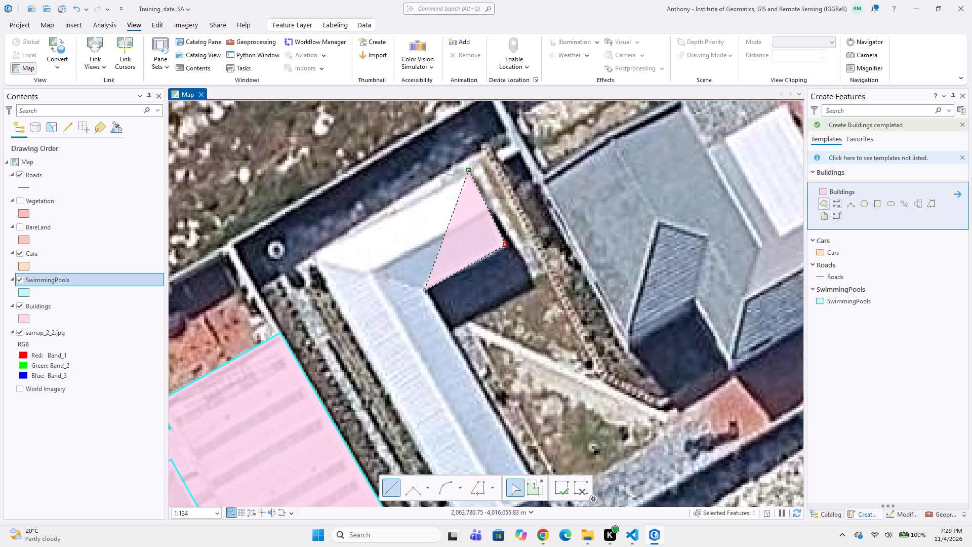
pyautogui.click(424, 291)
pyautogui.moveTo(449, 336); pyautogui.dragTo(417, 260, button='middle')
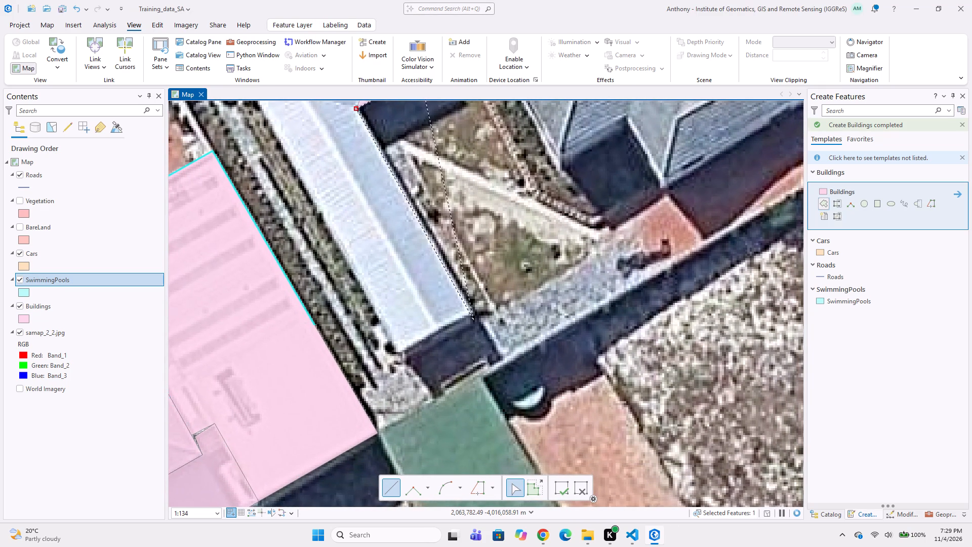
pyautogui.click(477, 317)
pyautogui.click(407, 361)
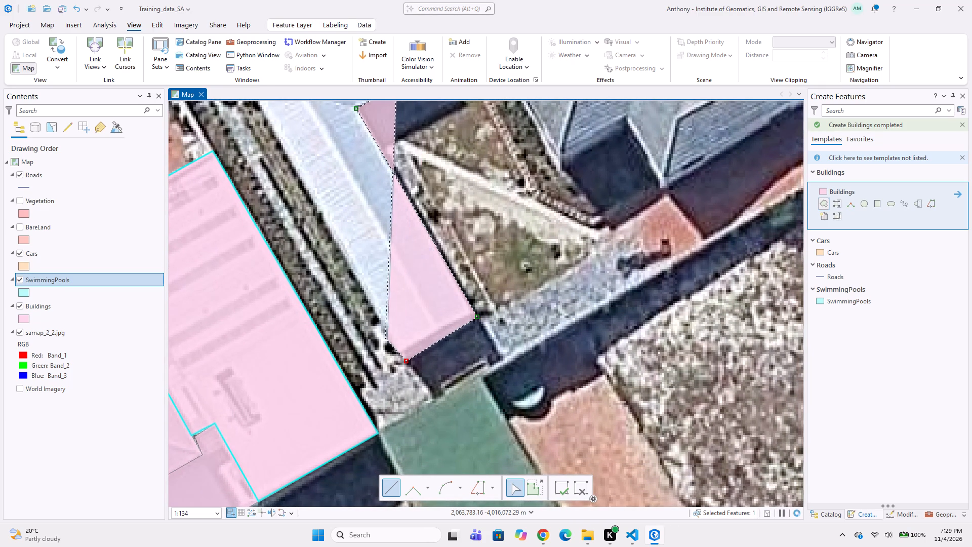
pyautogui.moveTo(358, 278); pyautogui.dragTo(399, 368, button='middle')
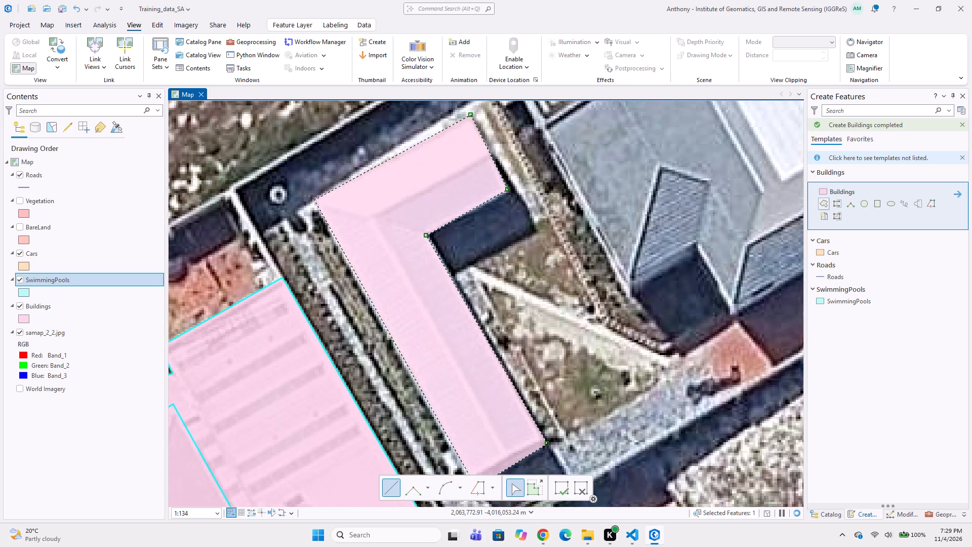
pyautogui.doubleClick(313, 202)
# Digitize the brown roof corner cut off by the imagery's southern edge, southwest of the green roof, as a triangular Buildings polygon.
pyautogui.scroll(-1, 357, 262)
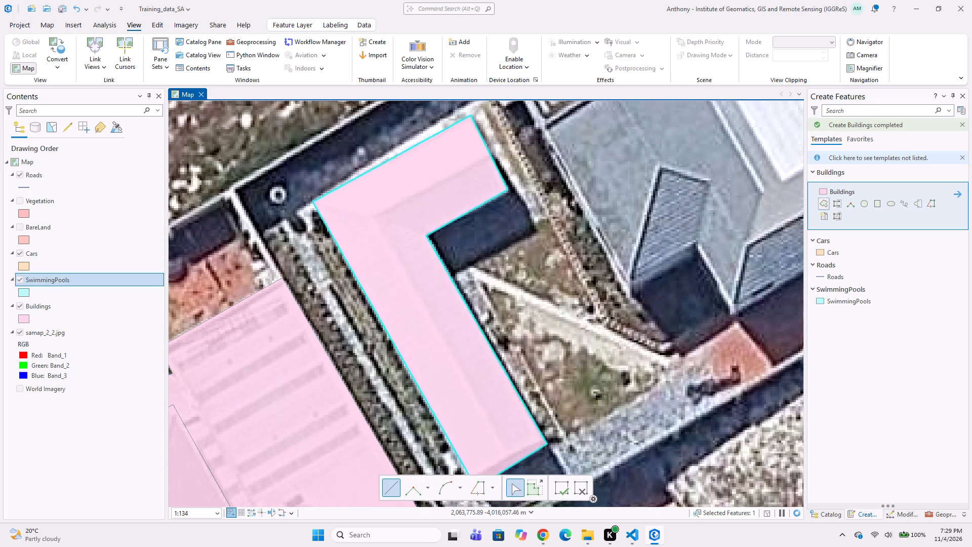
pyautogui.scroll(-1, 357, 262)
pyautogui.moveTo(360, 267); pyautogui.dragTo(404, 269, button='middle')
pyautogui.moveTo(430, 267); pyautogui.dragTo(424, 275, button='right')
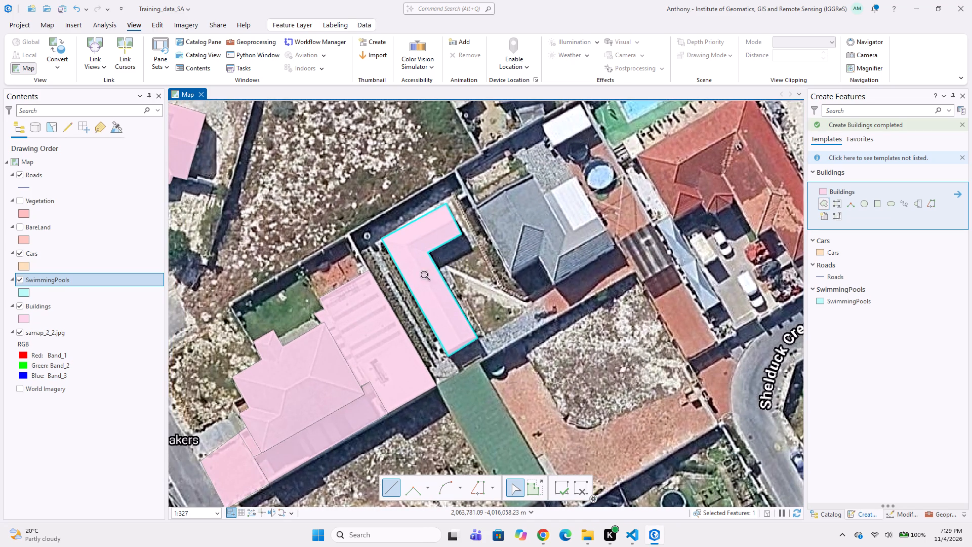
pyautogui.moveTo(424, 275); pyautogui.dragTo(424, 278, button='right')
pyautogui.scroll(-2, 547, 264)
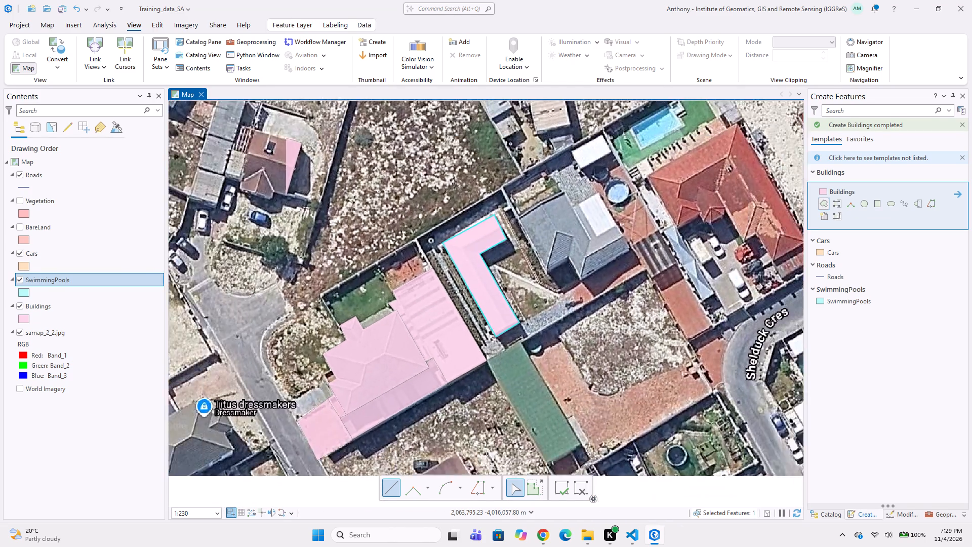
pyautogui.moveTo(536, 267); pyautogui.dragTo(580, 308, button='middle')
pyautogui.moveTo(609, 282); pyautogui.dragTo(516, 238, button='middle')
pyautogui.moveTo(484, 255); pyautogui.dragTo(553, 280, button='middle')
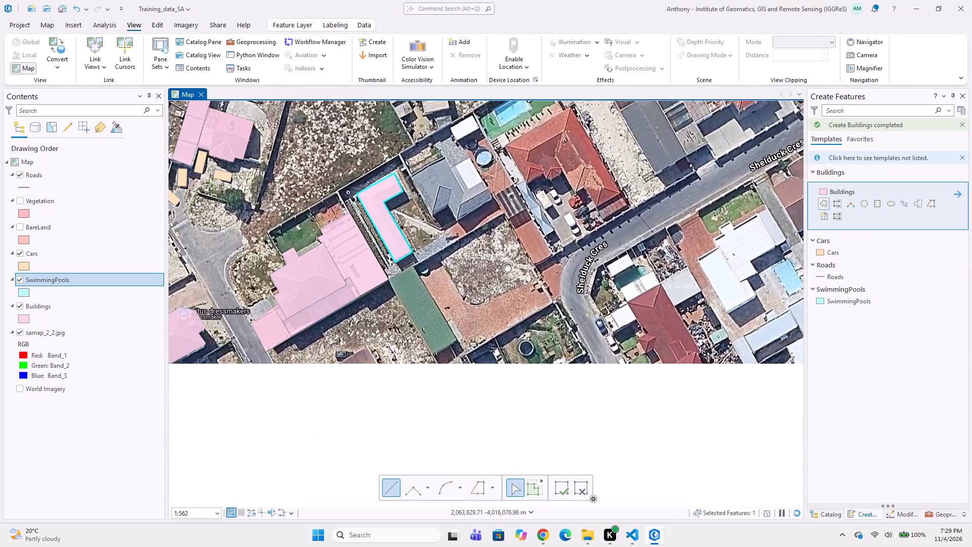
pyautogui.moveTo(502, 275); pyautogui.dragTo(539, 227, button='middle')
pyautogui.scroll(1, 383, 294)
pyautogui.scroll(1, 435, 303)
pyautogui.moveTo(442, 311); pyautogui.dragTo(451, 262, button='middle')
pyautogui.scroll(1, 383, 285)
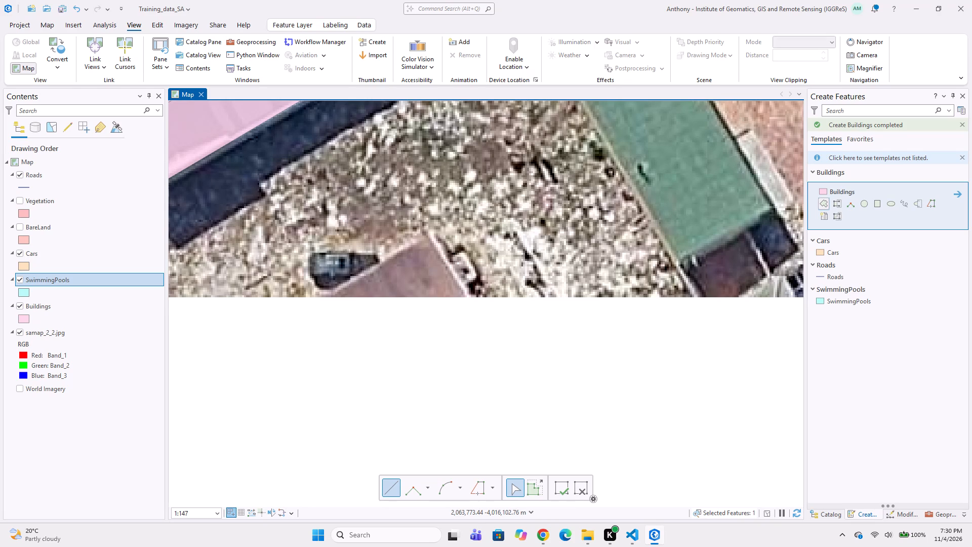
pyautogui.click(430, 230)
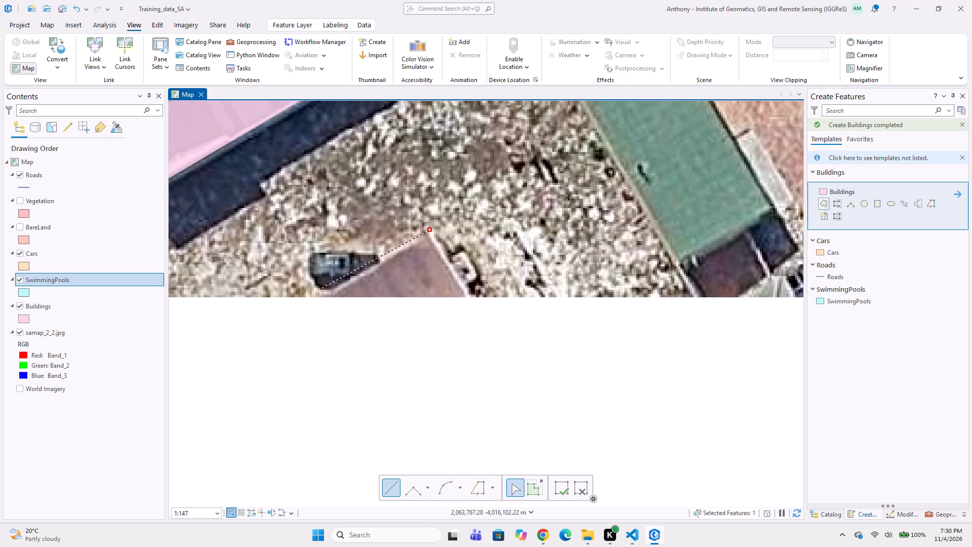
pyautogui.click(321, 299)
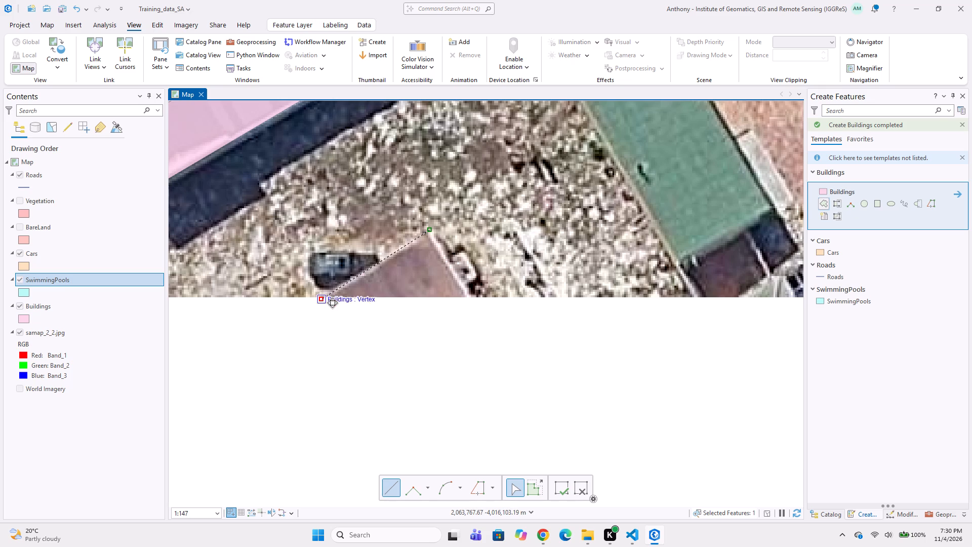
pyautogui.doubleClick(472, 297)
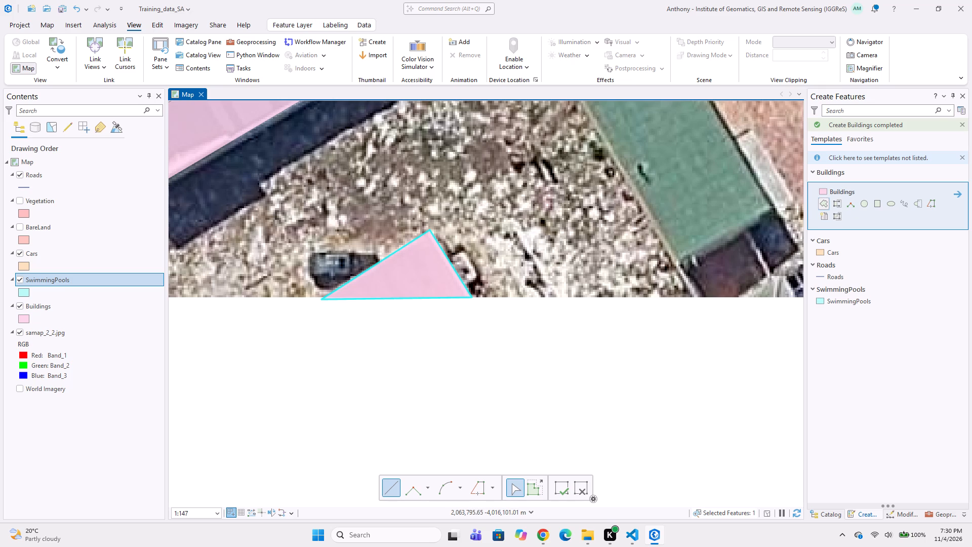
# Switch feature creation to the Cars template with the polygon construction tool.
pyautogui.click(826, 252)
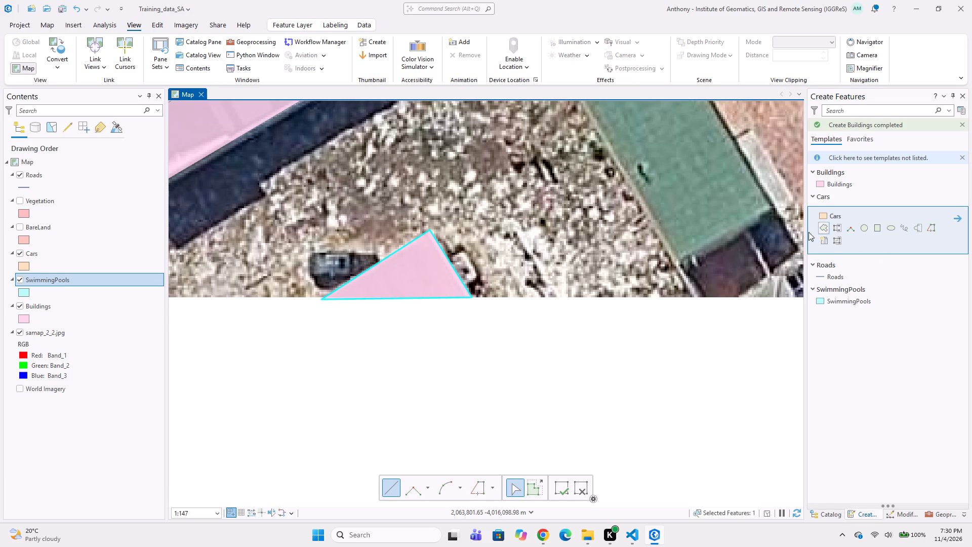
pyautogui.click(821, 230)
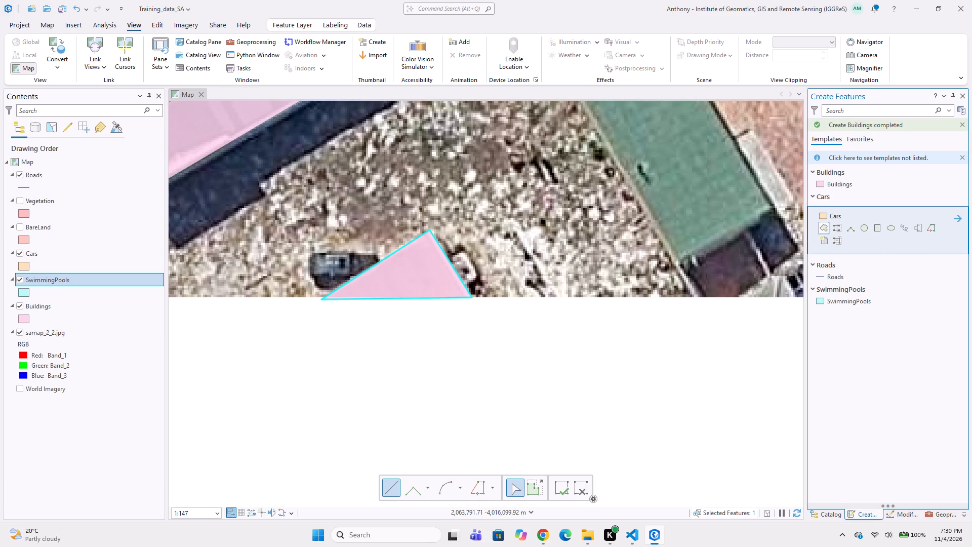
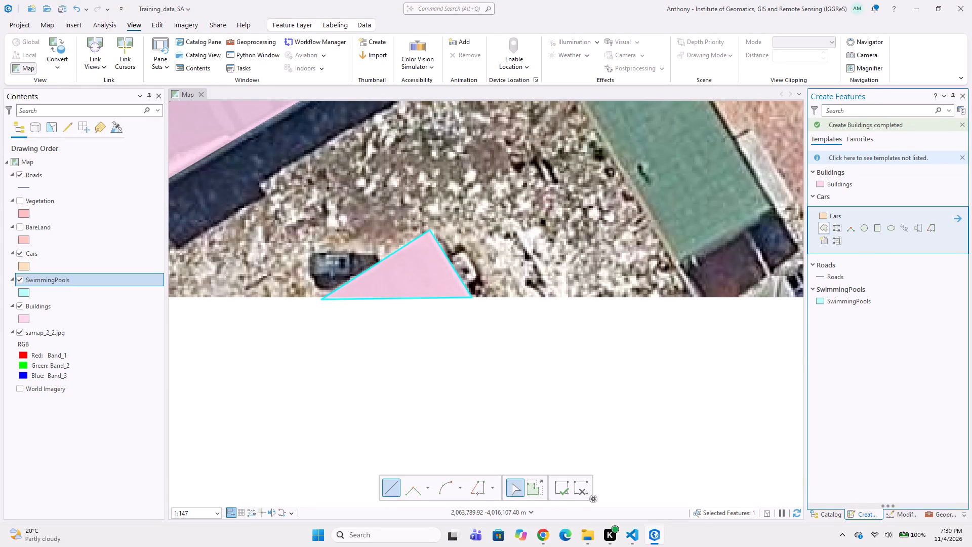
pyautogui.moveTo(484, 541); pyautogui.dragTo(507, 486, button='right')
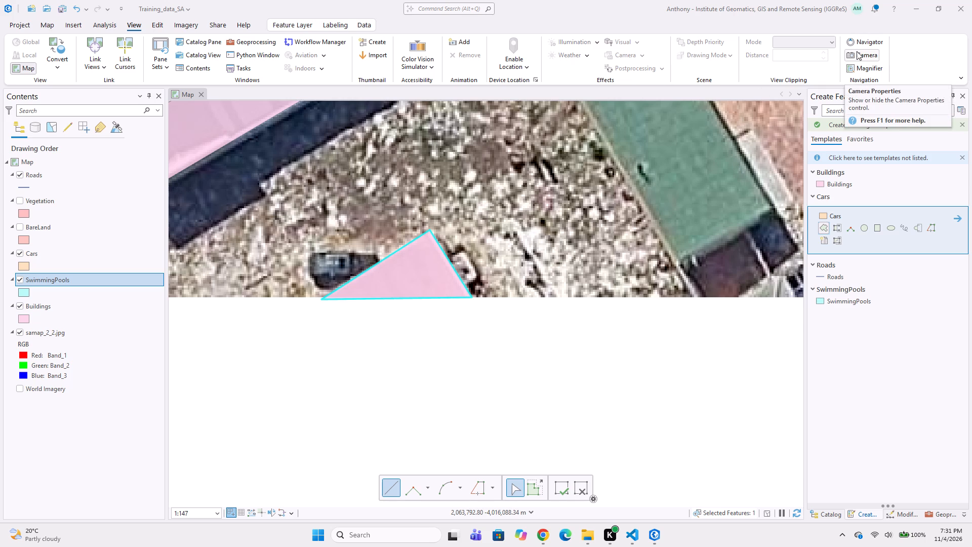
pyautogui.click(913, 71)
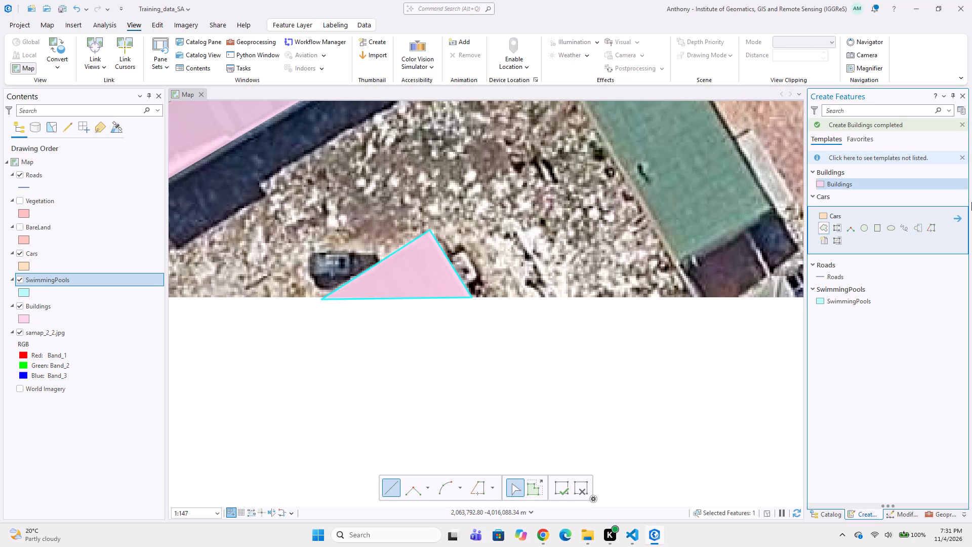
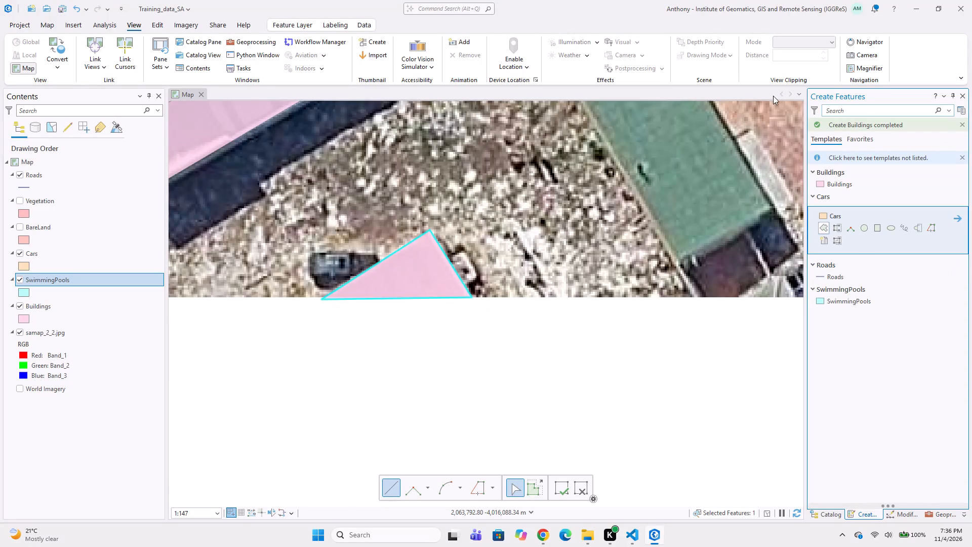
# Digitize the dark car beside the triangular building at the image's southern edge as a Cars polygon, following the building's edge.
pyautogui.scroll(-1, 559, 232)
pyautogui.moveTo(543, 238); pyautogui.dragTo(630, 199, button='middle')
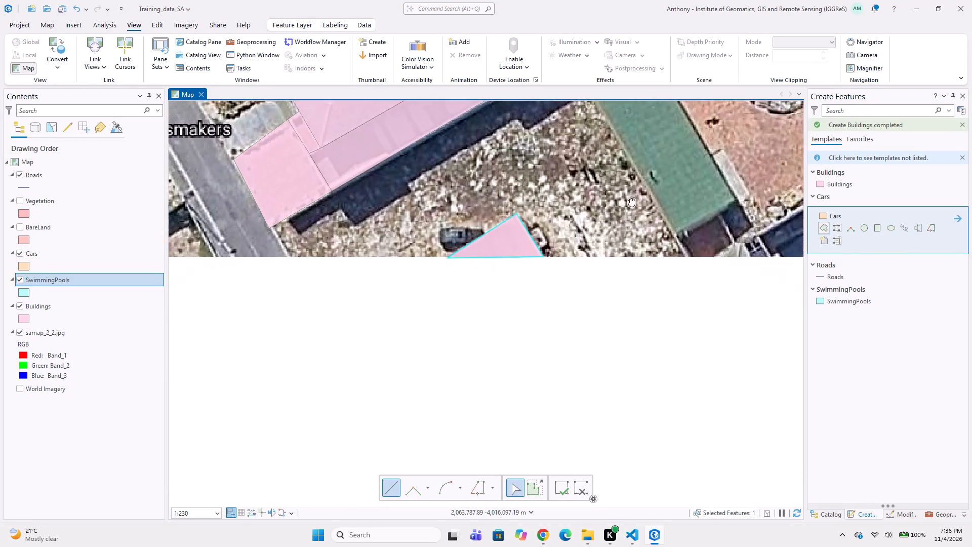
pyautogui.moveTo(630, 199); pyautogui.dragTo(631, 199, button='middle')
pyautogui.scroll(2, 548, 250)
pyautogui.moveTo(483, 218); pyautogui.dragTo(520, 254, button='middle')
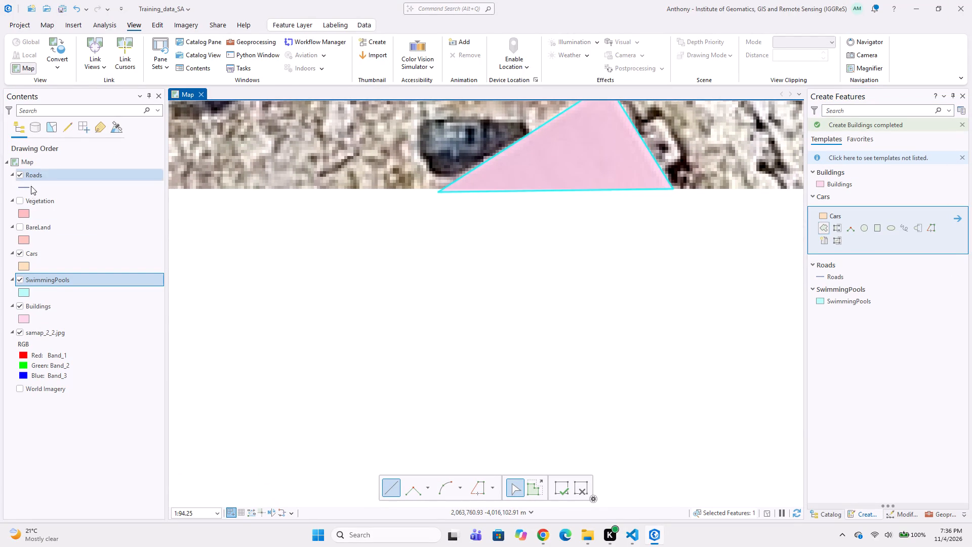
pyautogui.moveTo(307, 174); pyautogui.dragTo(318, 250, button='middle')
pyautogui.moveTo(419, 245); pyautogui.dragTo(401, 294, button='middle')
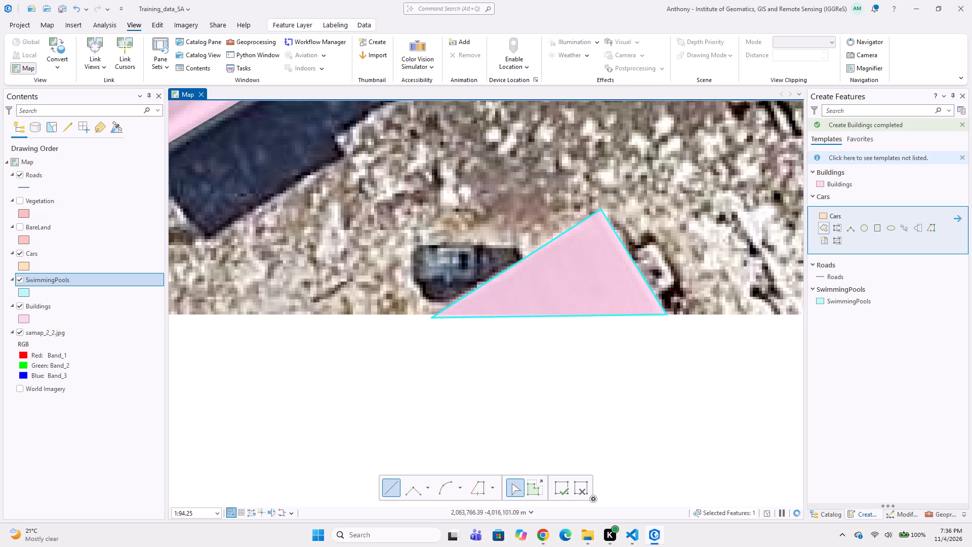
pyautogui.scroll(2, 407, 271)
pyautogui.click(415, 211)
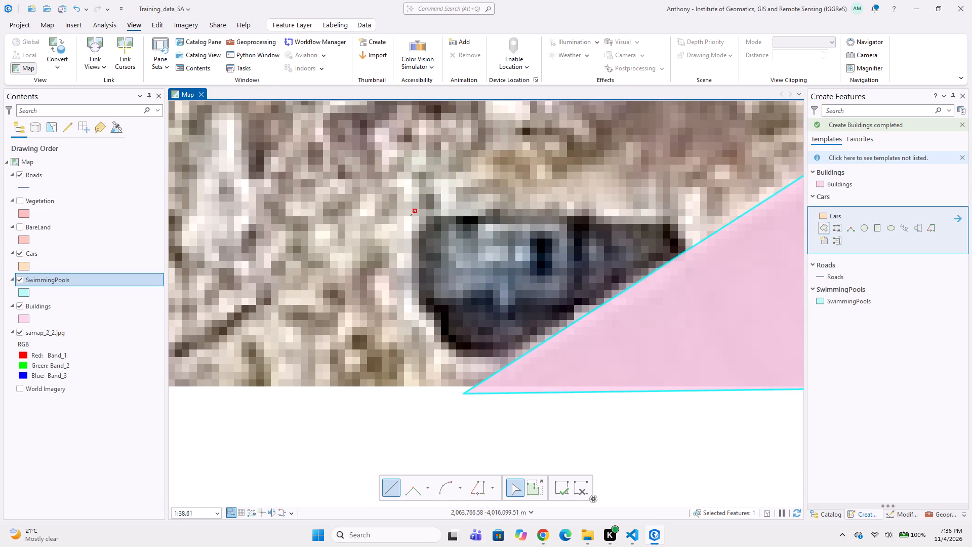
pyautogui.click(410, 228)
pyautogui.click(421, 321)
pyautogui.click(449, 347)
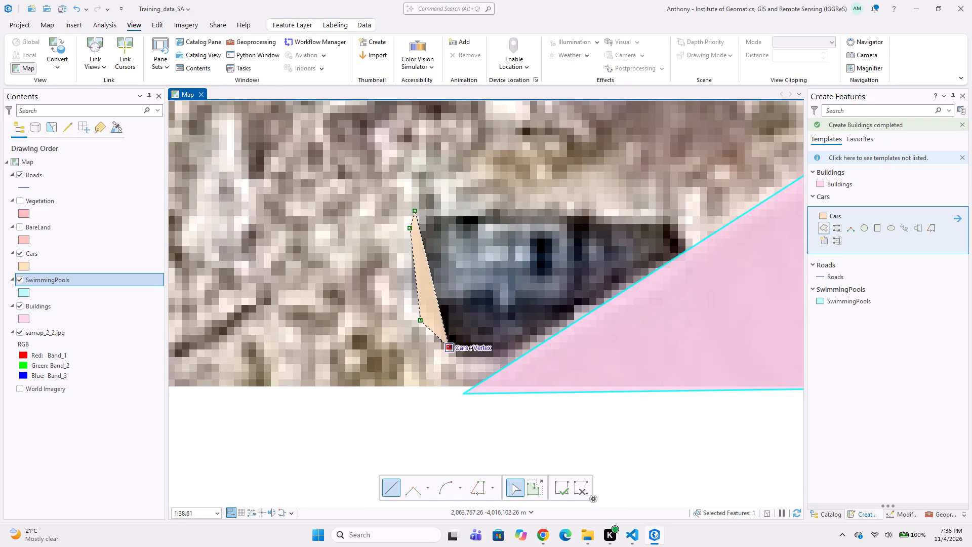
pyautogui.click(531, 357)
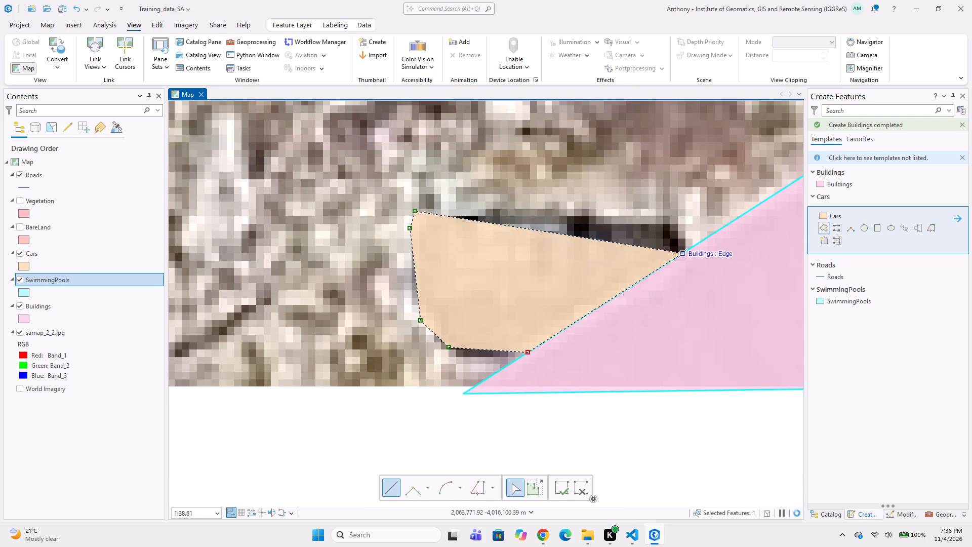
pyautogui.click(686, 247)
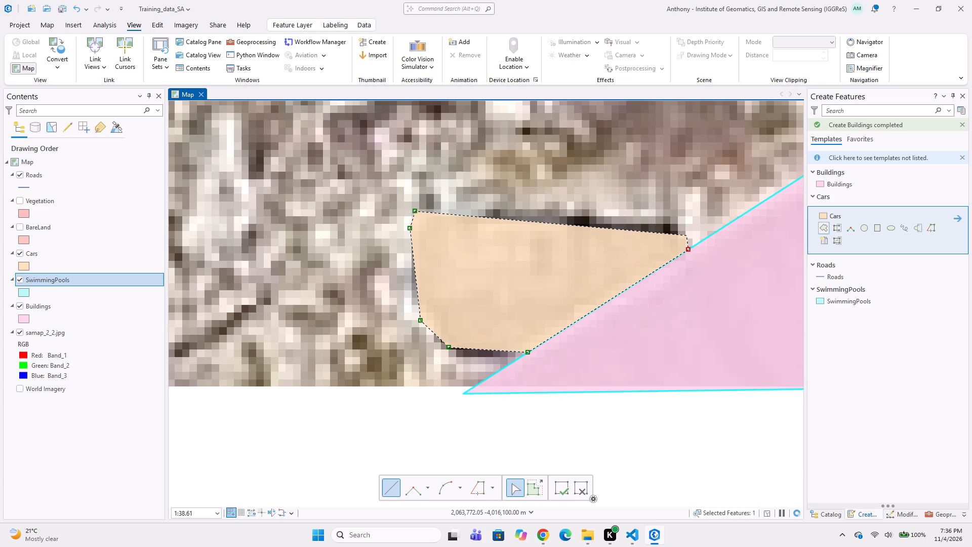
pyautogui.click(686, 236)
pyautogui.click(678, 218)
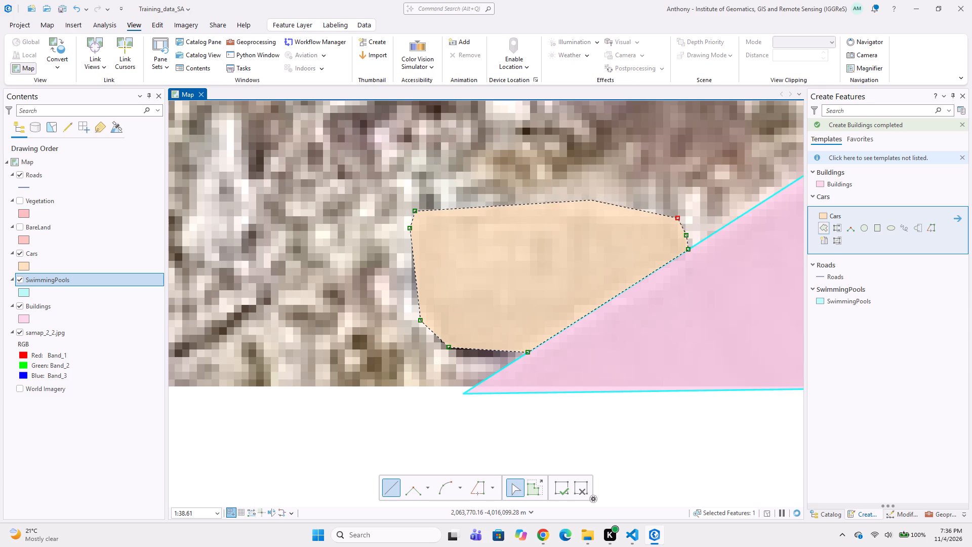
pyautogui.doubleClick(591, 200)
# Digitize the long green-roofed building northeast of the new car as a four-corner Buildings polygon, meeting the neighbouring building's corner.
pyautogui.scroll(-2, 502, 206)
pyautogui.moveTo(440, 201); pyautogui.dragTo(493, 240, button='middle')
pyautogui.scroll(-3, 416, 191)
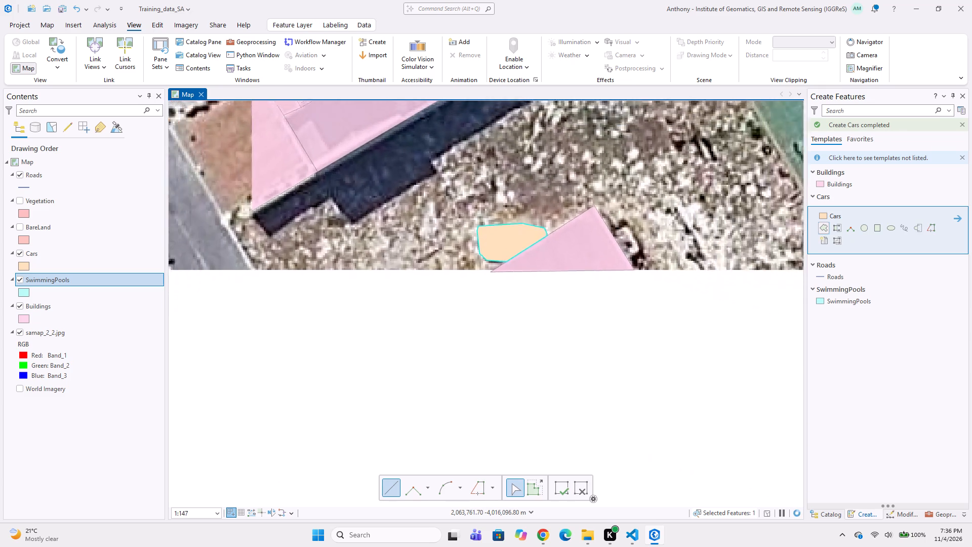
pyautogui.moveTo(408, 204); pyautogui.dragTo(449, 255, button='middle')
pyautogui.moveTo(500, 181); pyautogui.dragTo(488, 264, button='middle')
pyautogui.moveTo(483, 195); pyautogui.dragTo(451, 239, button='middle')
pyautogui.scroll(1, 504, 209)
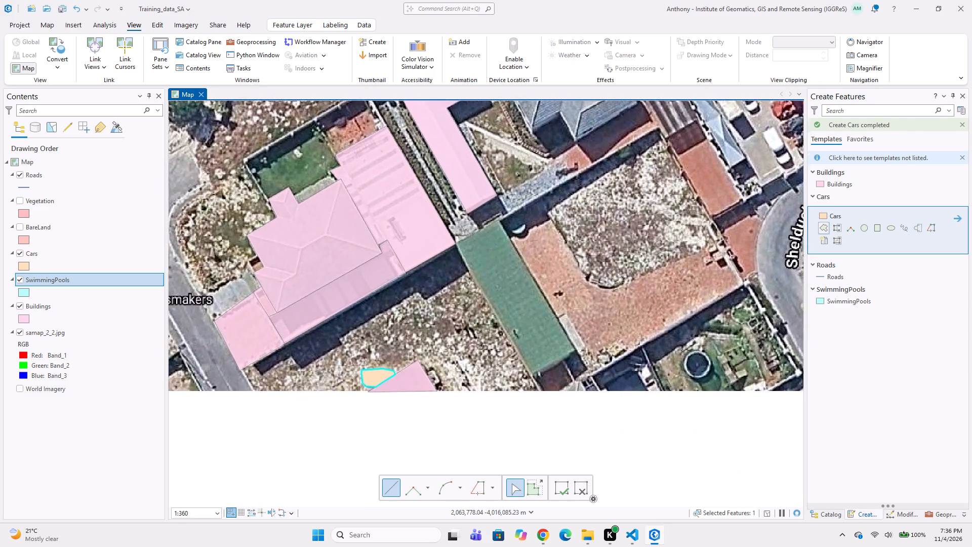
pyautogui.click(830, 184)
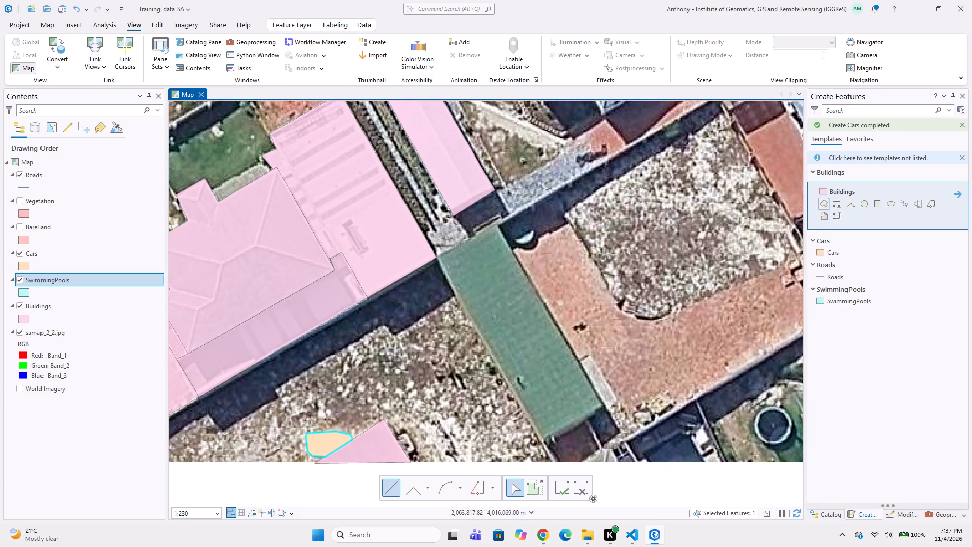
pyautogui.scroll(1, 474, 218)
pyautogui.moveTo(495, 232); pyautogui.dragTo(477, 188, button='middle')
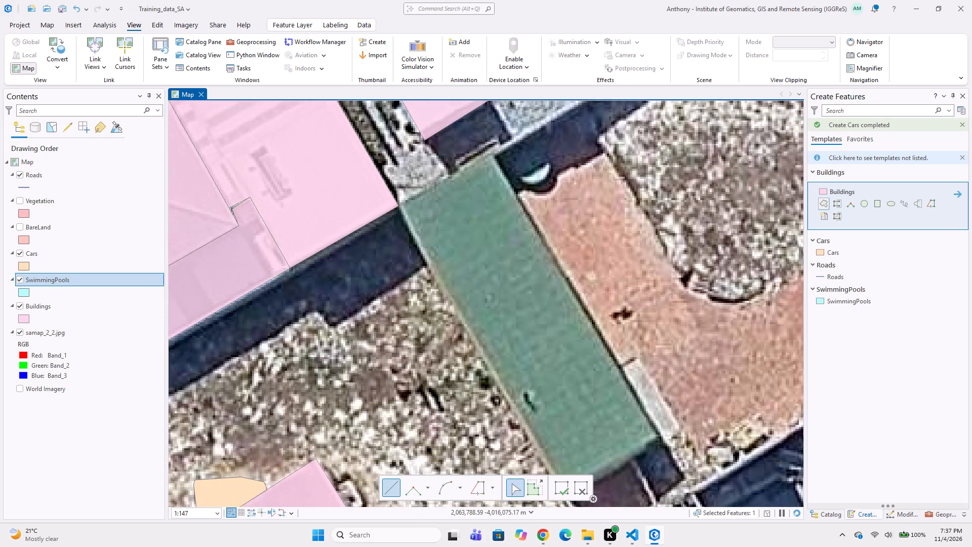
pyautogui.click(490, 144)
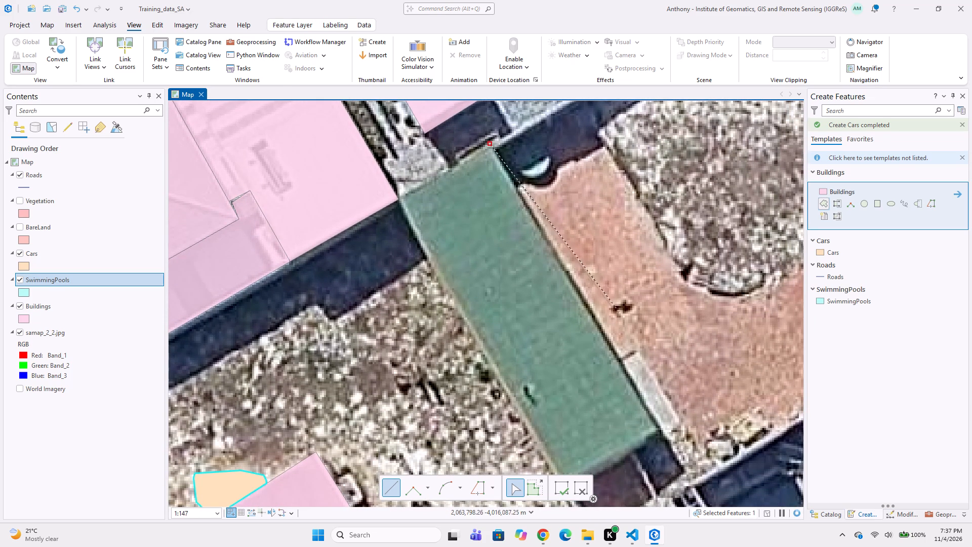
pyautogui.click(658, 431)
pyautogui.moveTo(650, 440); pyautogui.dragTo(686, 399, button='middle')
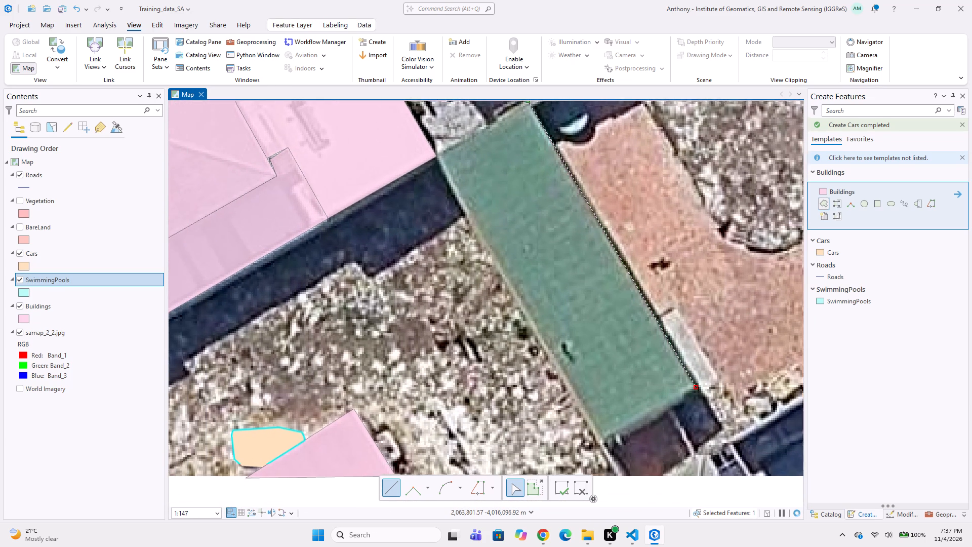
pyautogui.click(619, 399)
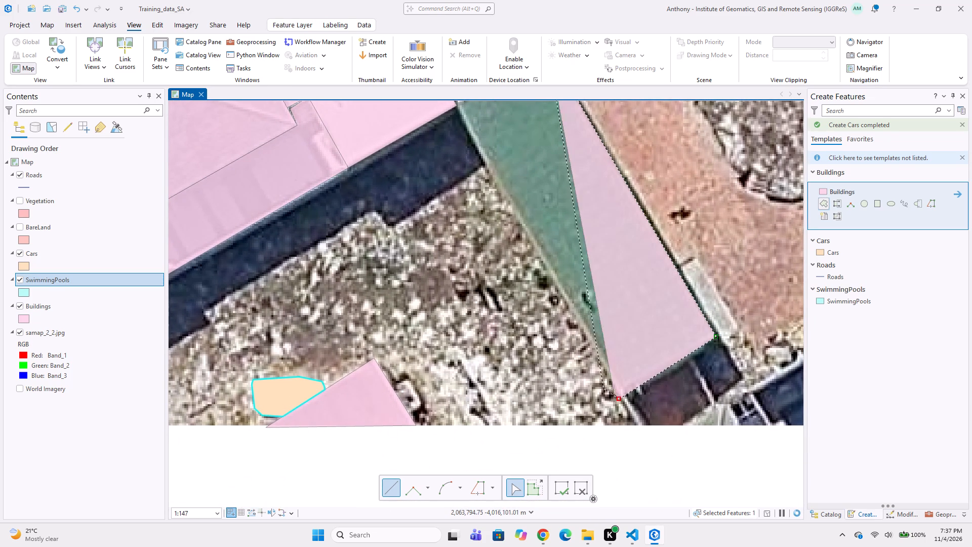
pyautogui.moveTo(557, 340); pyautogui.dragTo(625, 440, button='middle')
pyautogui.moveTo(564, 255); pyautogui.dragTo(591, 324, button='middle')
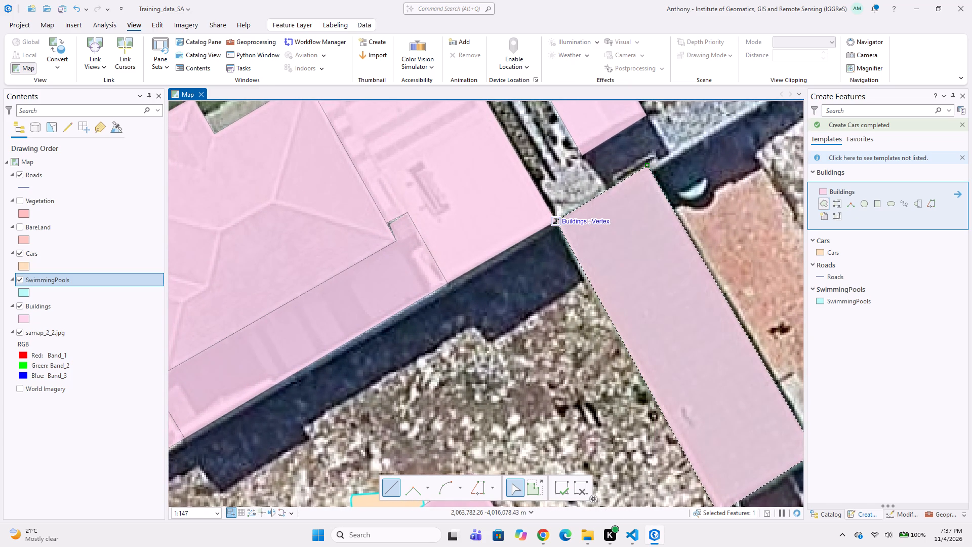
pyautogui.doubleClick(559, 220)
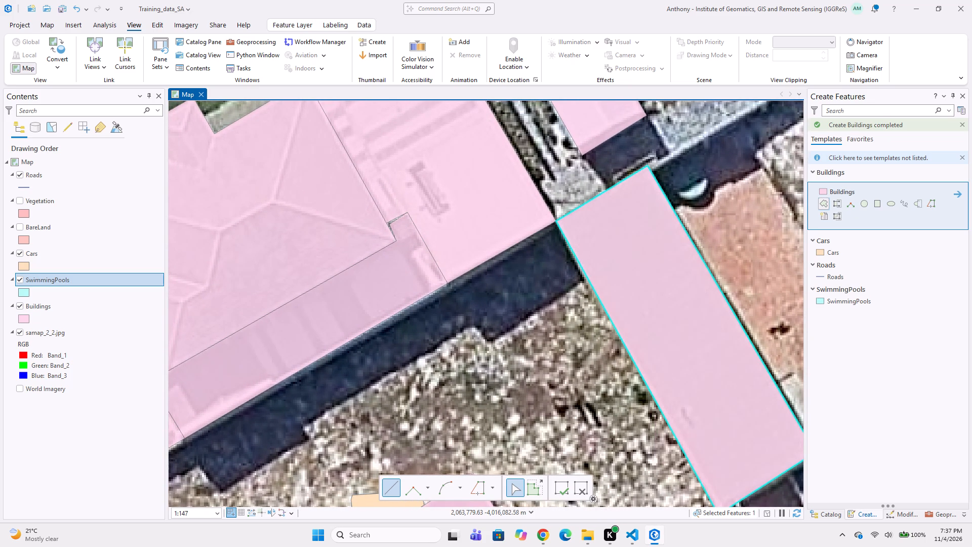
# Digitize the grey-roofed house east of the L-shaped building as a Buildings polygon, following its stepped outline and white roof section.
pyautogui.scroll(-2, 573, 234)
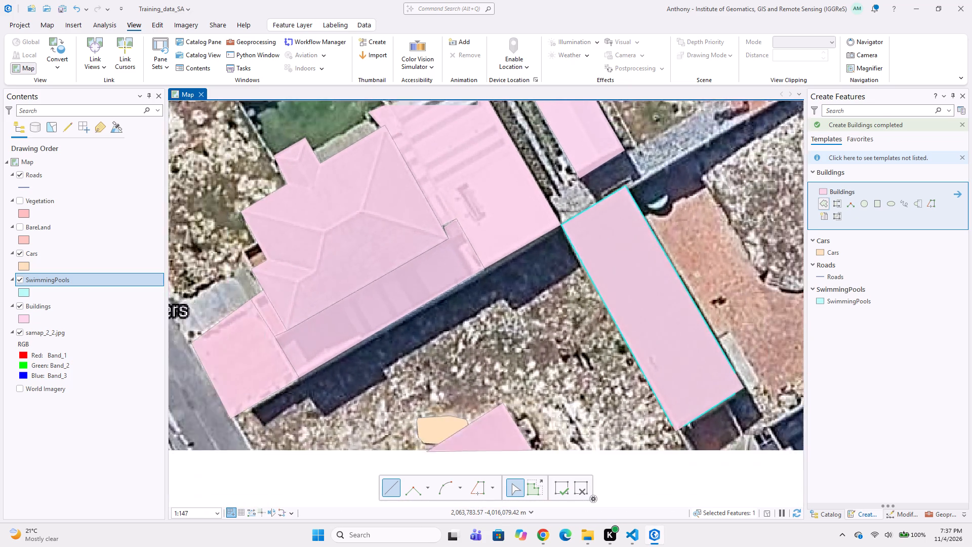
pyautogui.moveTo(584, 255); pyautogui.dragTo(550, 209, button='middle')
pyautogui.moveTo(555, 200); pyautogui.dragTo(509, 296, button='middle')
pyautogui.moveTo(509, 209); pyautogui.dragTo(515, 291, button='middle')
pyautogui.moveTo(484, 213); pyautogui.dragTo(481, 255, button='middle')
pyautogui.scroll(1, 481, 204)
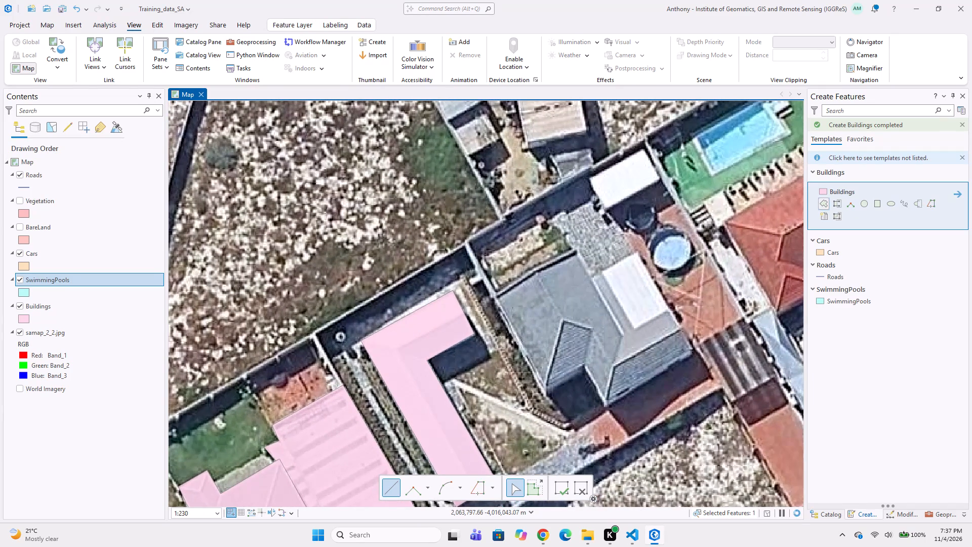
pyautogui.scroll(1, 568, 255)
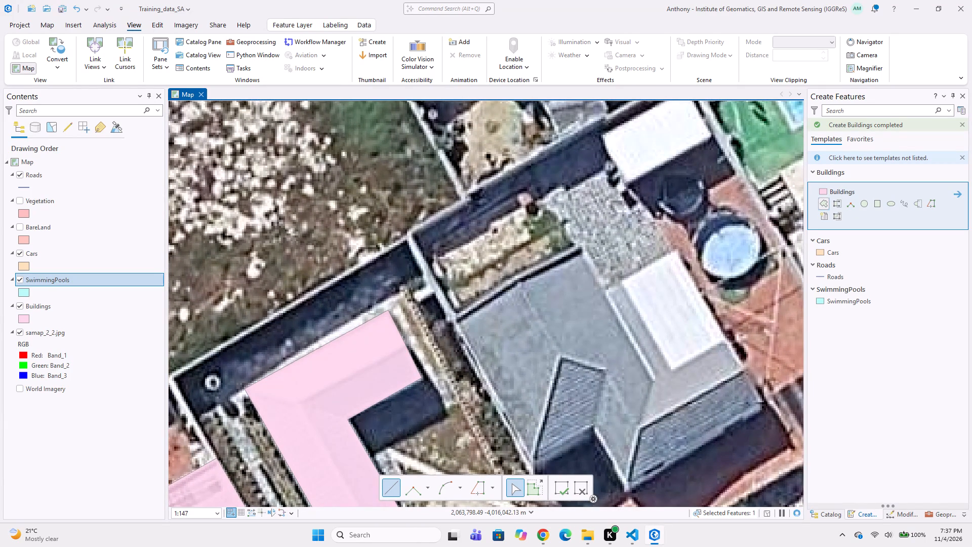
pyautogui.click(578, 243)
pyautogui.click(605, 289)
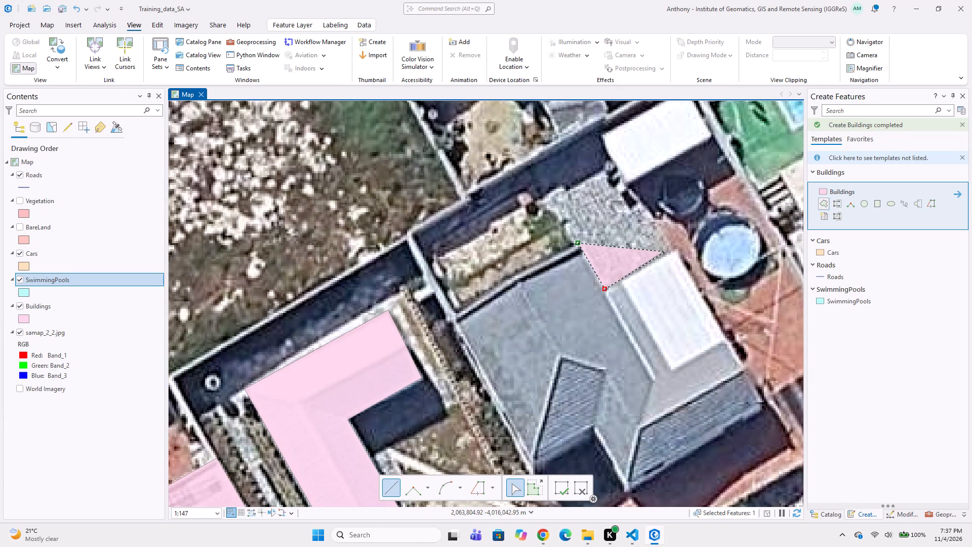
pyautogui.click(672, 250)
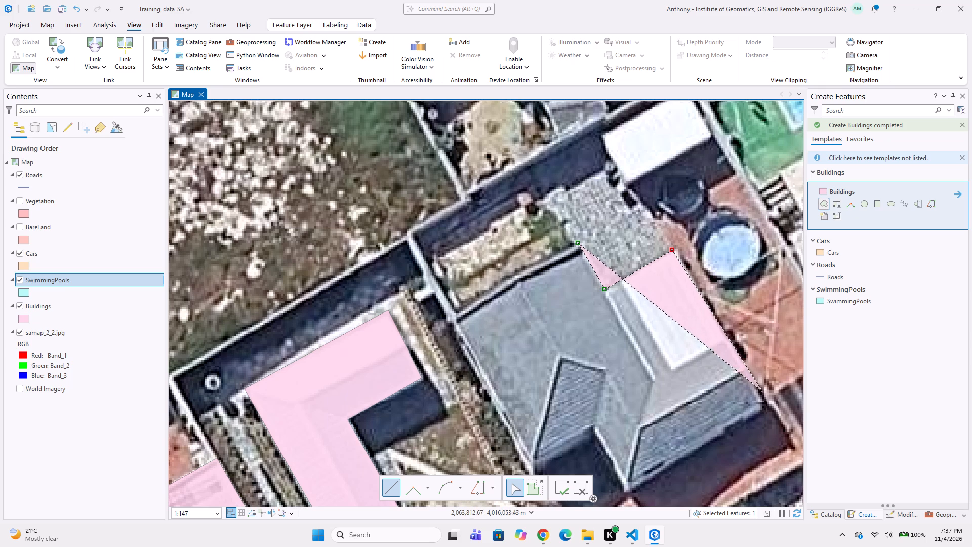
pyautogui.click(764, 401)
pyautogui.click(768, 415)
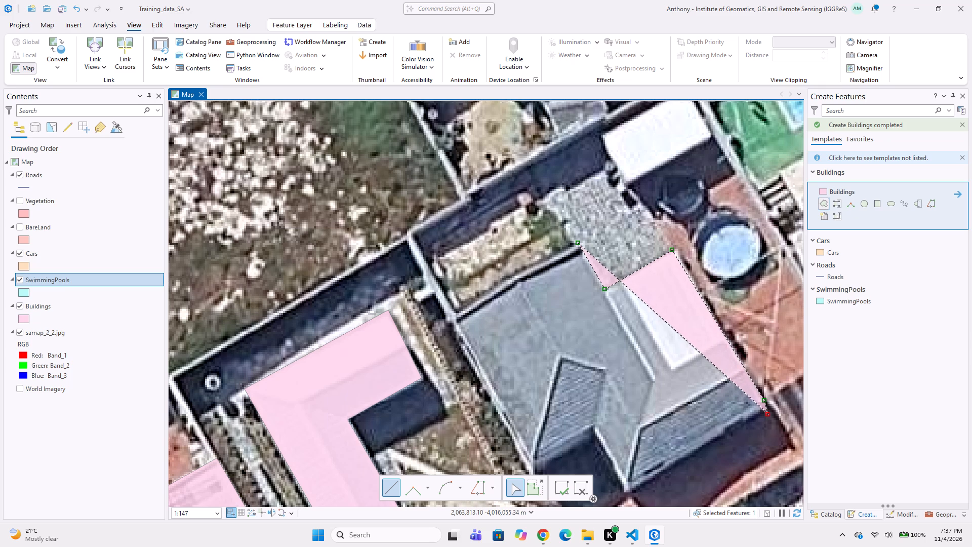
pyautogui.moveTo(757, 415); pyautogui.dragTo(787, 328, button='middle')
pyautogui.click(697, 357)
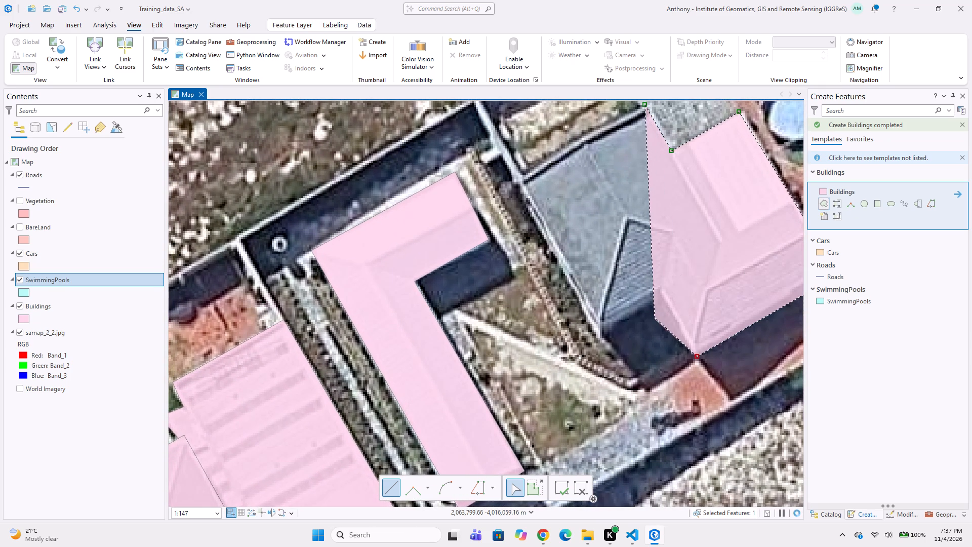
pyautogui.click(662, 298)
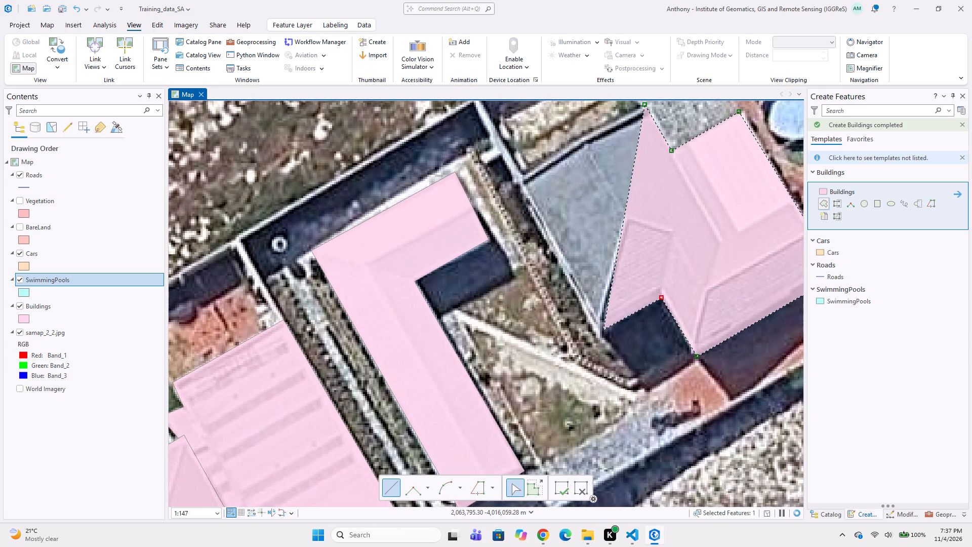
pyautogui.click(600, 337)
pyautogui.moveTo(516, 213); pyautogui.dragTo(536, 269, button='middle')
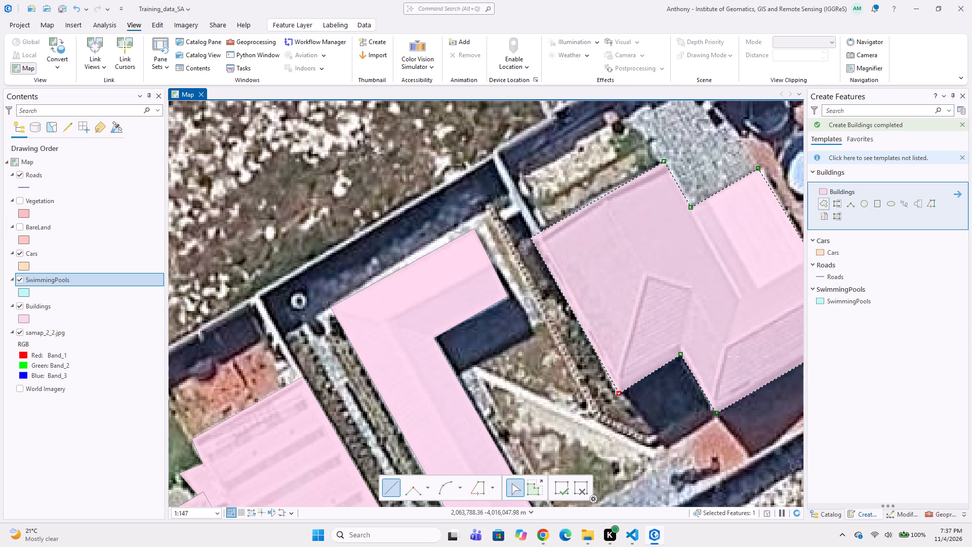
pyautogui.click(534, 236)
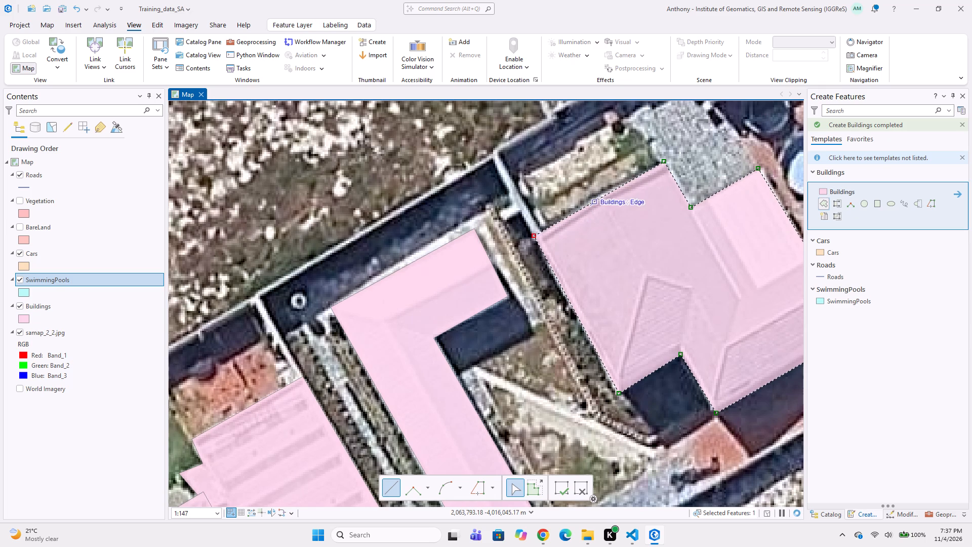
pyautogui.doubleClick(596, 193)
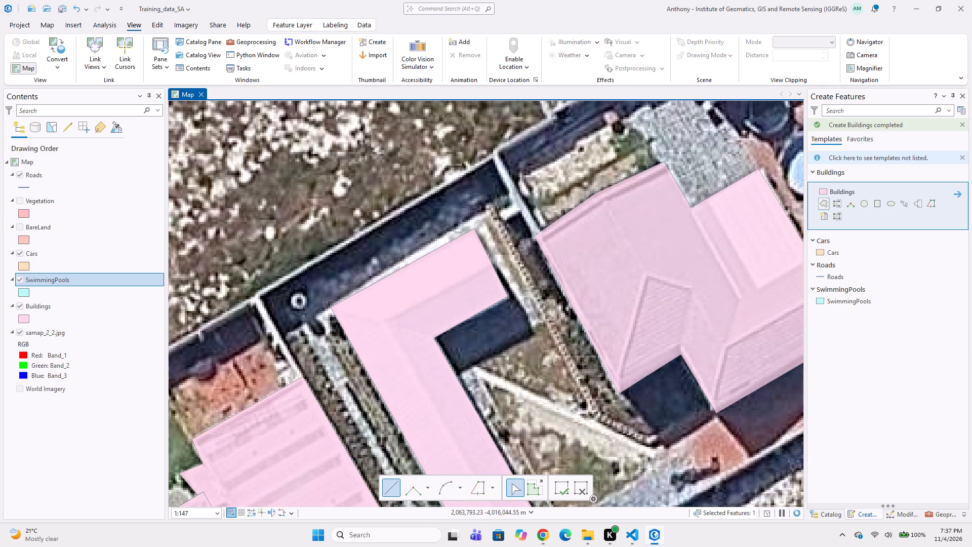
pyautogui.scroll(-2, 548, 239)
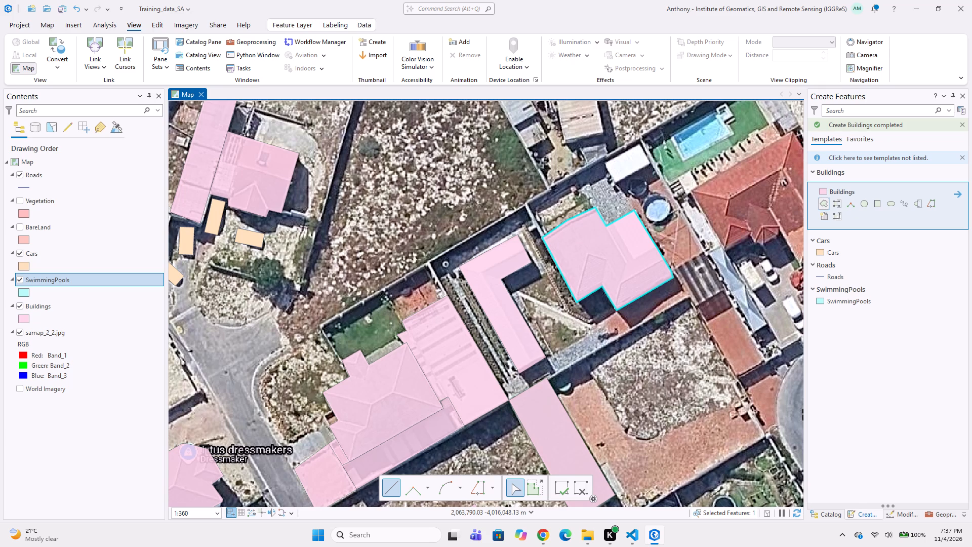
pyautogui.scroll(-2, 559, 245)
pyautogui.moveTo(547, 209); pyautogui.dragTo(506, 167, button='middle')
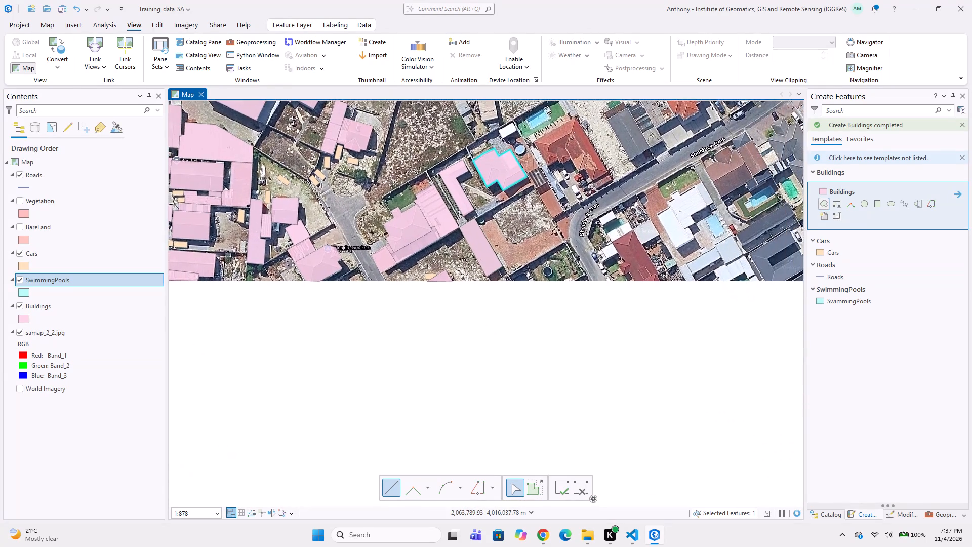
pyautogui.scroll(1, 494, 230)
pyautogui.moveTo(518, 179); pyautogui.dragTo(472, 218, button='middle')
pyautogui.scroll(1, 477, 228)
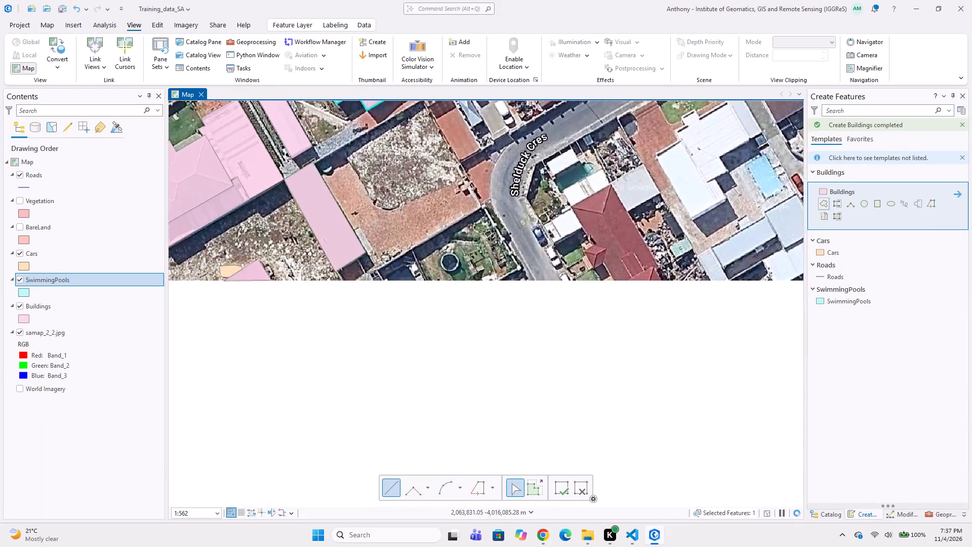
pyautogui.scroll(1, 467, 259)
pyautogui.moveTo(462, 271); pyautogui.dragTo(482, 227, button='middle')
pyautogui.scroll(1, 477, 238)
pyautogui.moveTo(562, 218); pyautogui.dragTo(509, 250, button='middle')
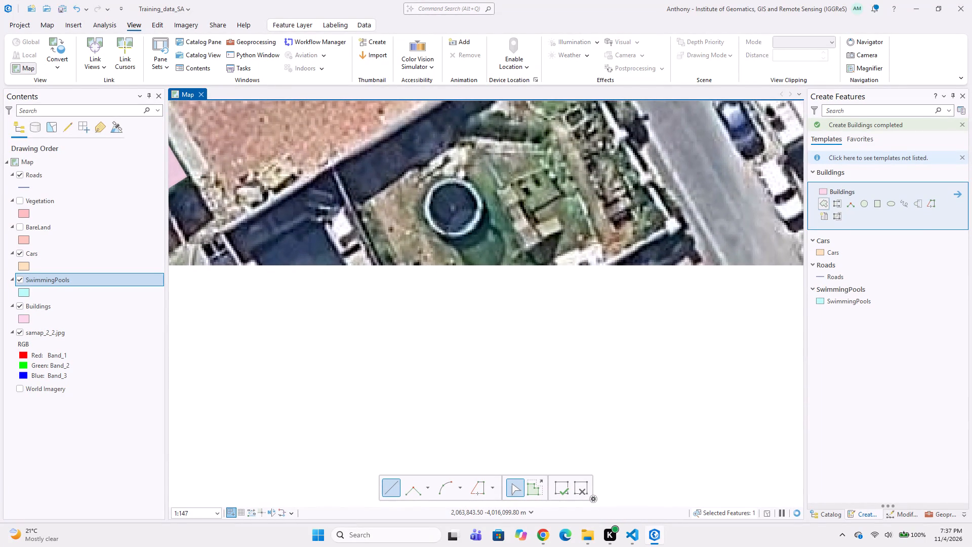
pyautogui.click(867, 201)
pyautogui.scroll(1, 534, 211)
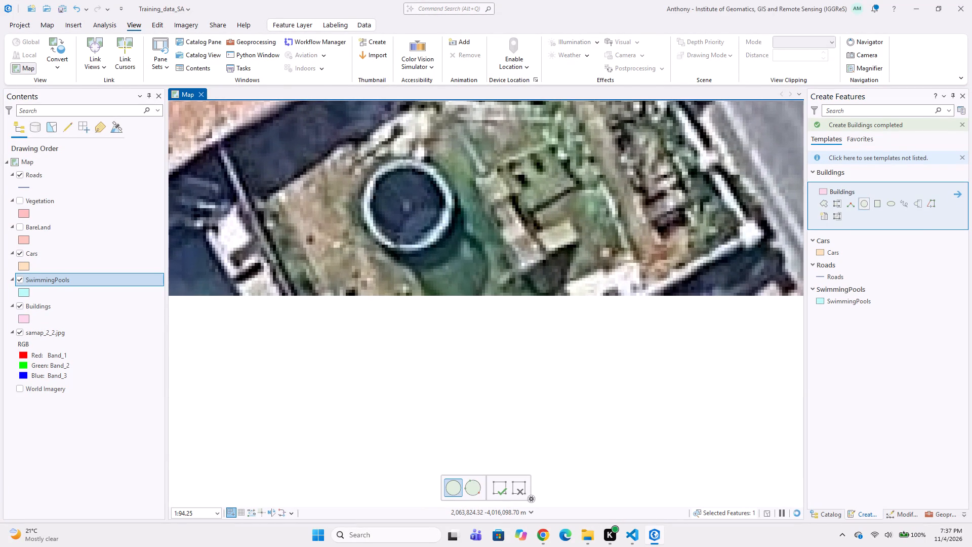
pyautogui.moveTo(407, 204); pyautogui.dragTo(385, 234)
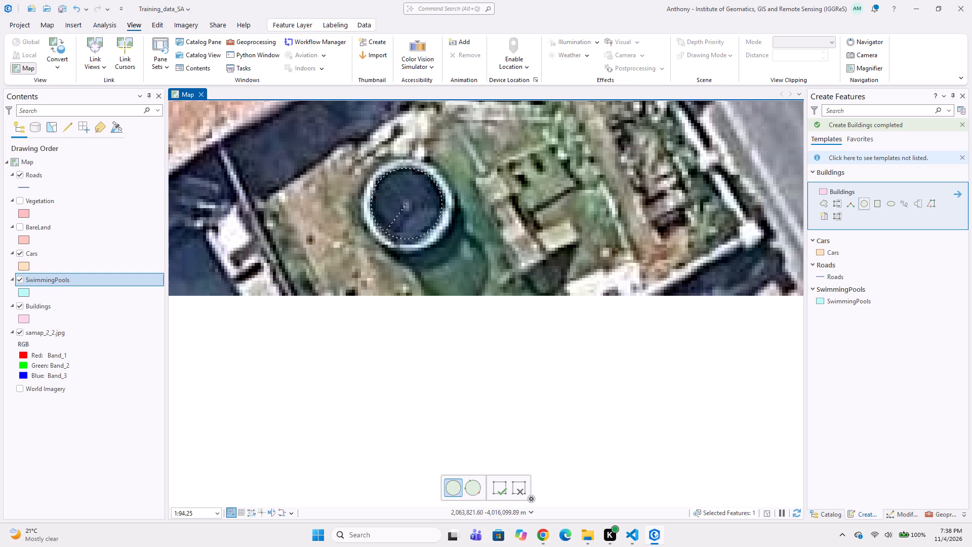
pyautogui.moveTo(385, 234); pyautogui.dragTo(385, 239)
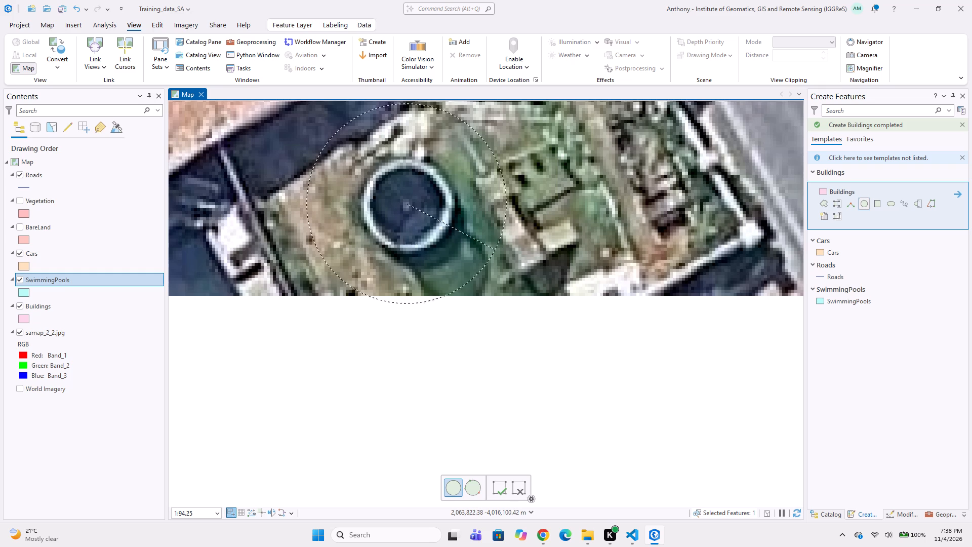
# Digitize the round dark pool in the garden west of Shelduck Cres, near the image's southern edge, as a circular SwimmingPools feature.
pyautogui.click(830, 301)
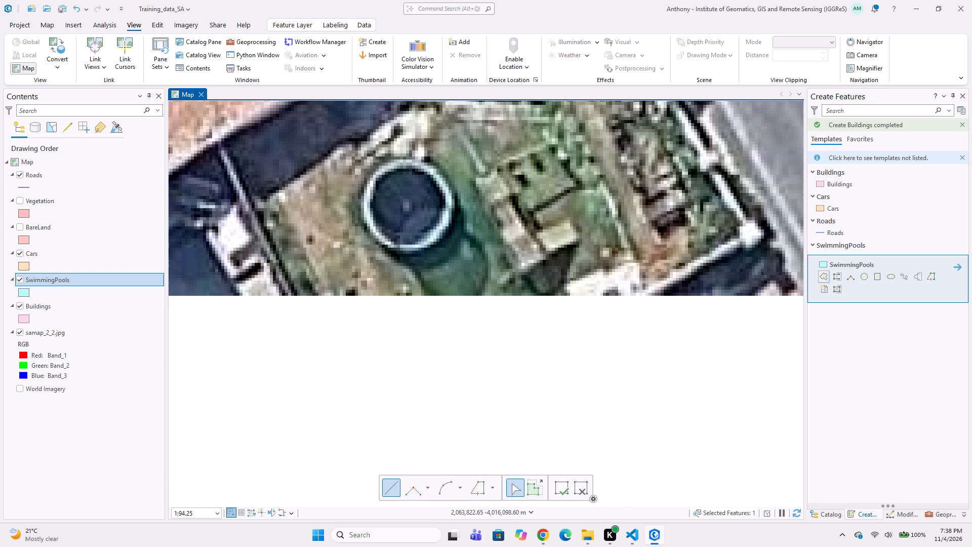
pyautogui.moveTo(407, 206); pyautogui.dragTo(380, 225)
pyautogui.moveTo(380, 225); pyautogui.dragTo(862, 275)
pyautogui.click(862, 275)
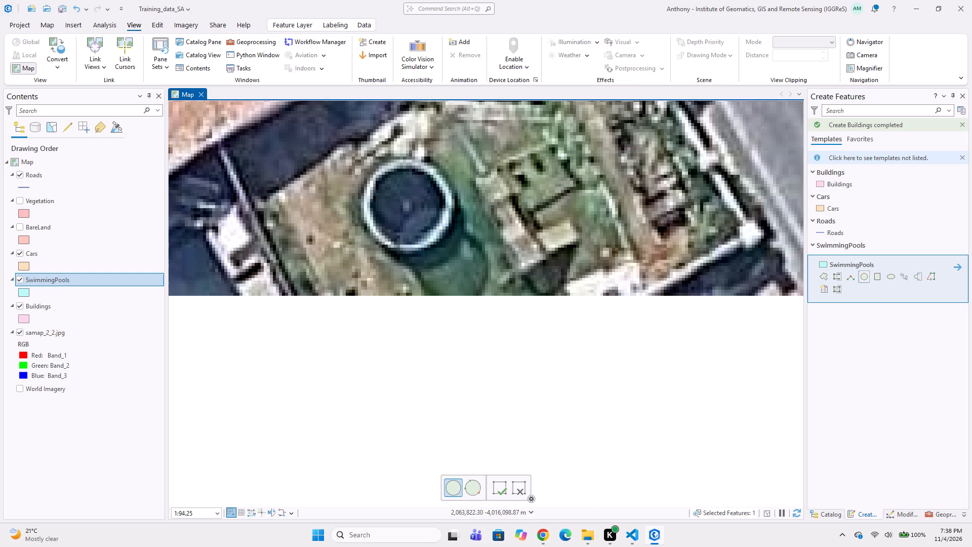
pyautogui.moveTo(407, 208); pyautogui.dragTo(375, 227)
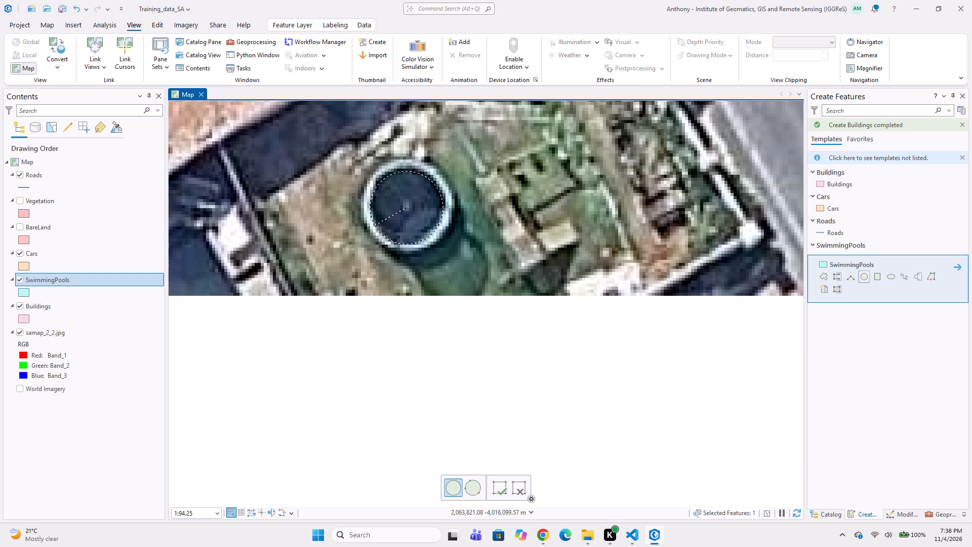
pyautogui.click(375, 225)
# Digitize the dark blue car parked along the east side of Shelduck Cres as a rotated rectangular Cars polygon.
pyautogui.scroll(-1, 331, 236)
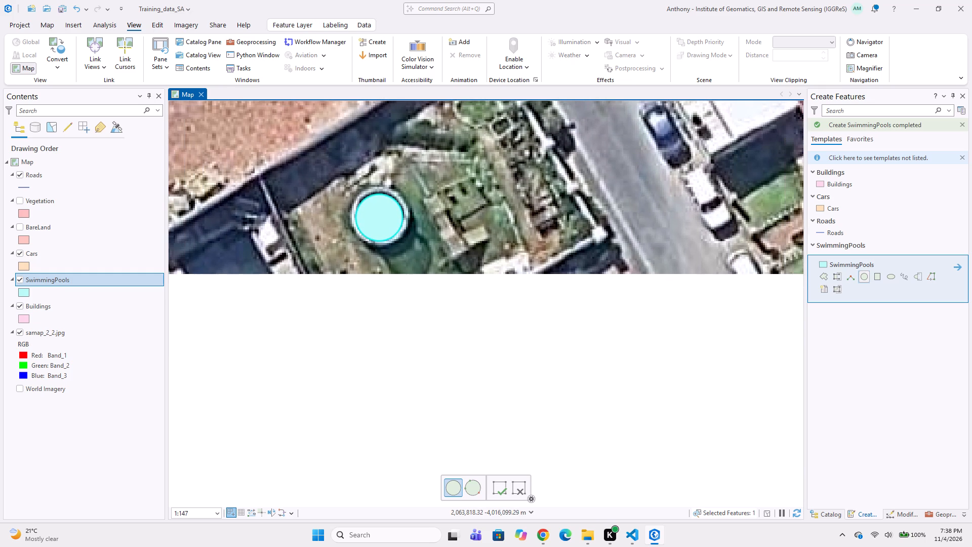
pyautogui.scroll(-2, 397, 197)
pyautogui.moveTo(467, 209); pyautogui.dragTo(463, 264, button='middle')
pyautogui.moveTo(465, 238); pyautogui.dragTo(570, 269, button='middle')
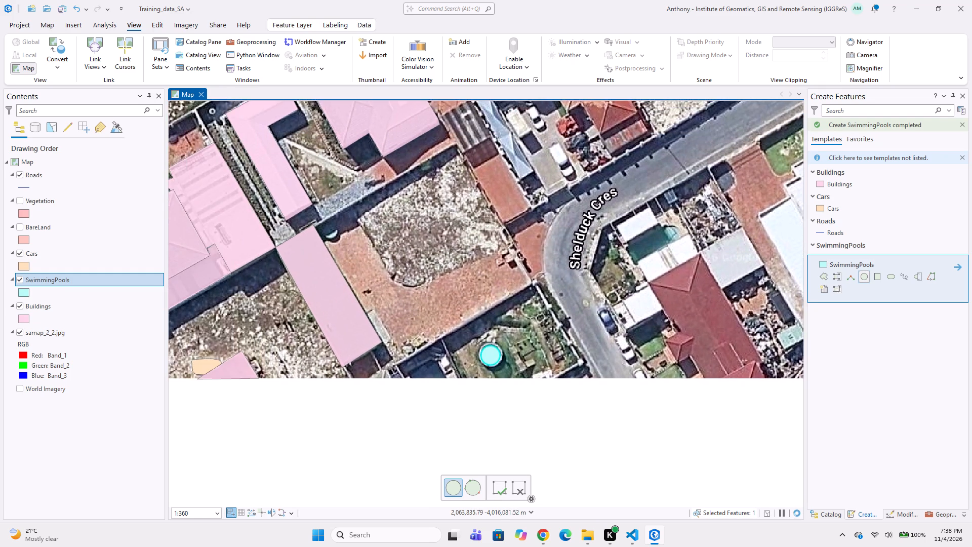
pyautogui.moveTo(547, 262); pyautogui.dragTo(409, 250, button='middle')
pyautogui.scroll(1, 428, 260)
pyautogui.moveTo(442, 275); pyautogui.dragTo(384, 222, button='middle')
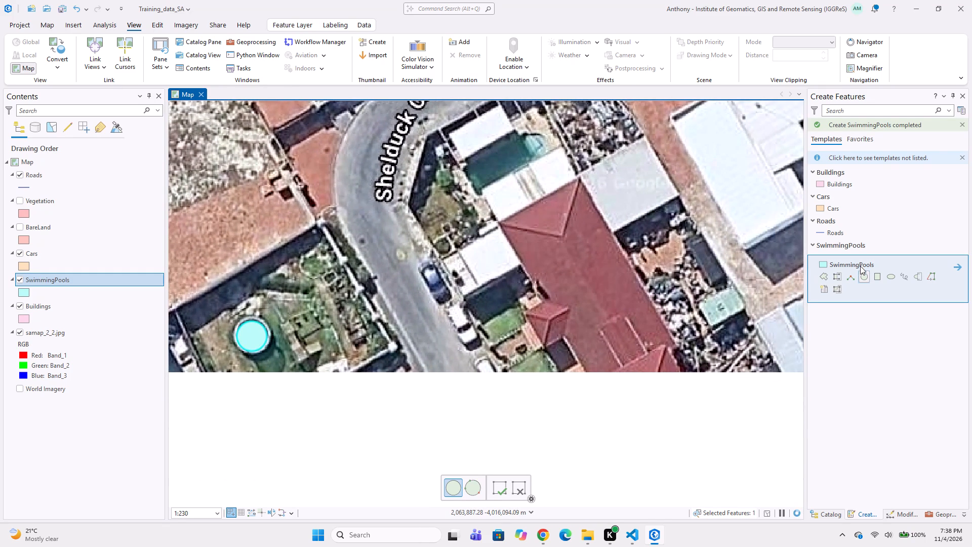
pyautogui.click(821, 213)
pyautogui.click(821, 209)
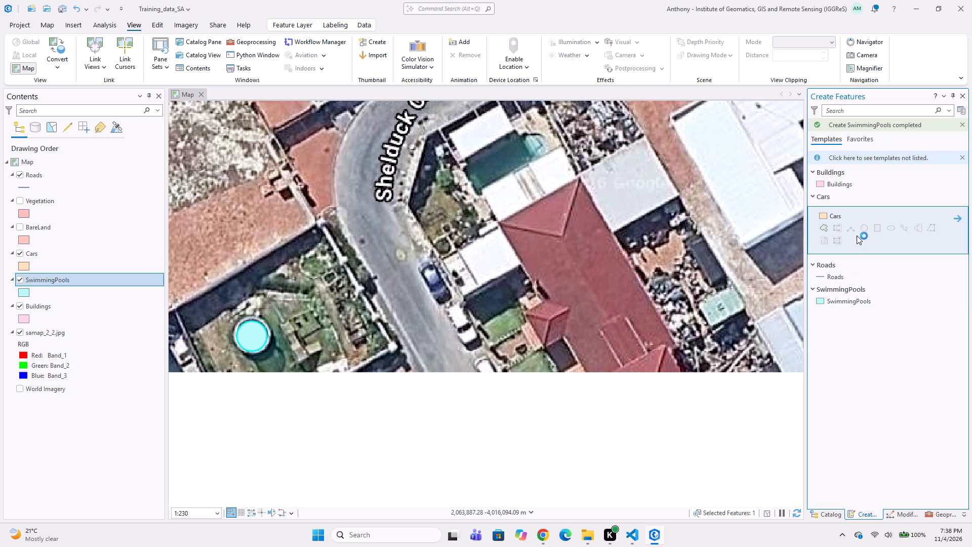
pyautogui.click(879, 229)
pyautogui.scroll(2, 458, 278)
pyautogui.moveTo(396, 289); pyautogui.dragTo(396, 284, button='middle')
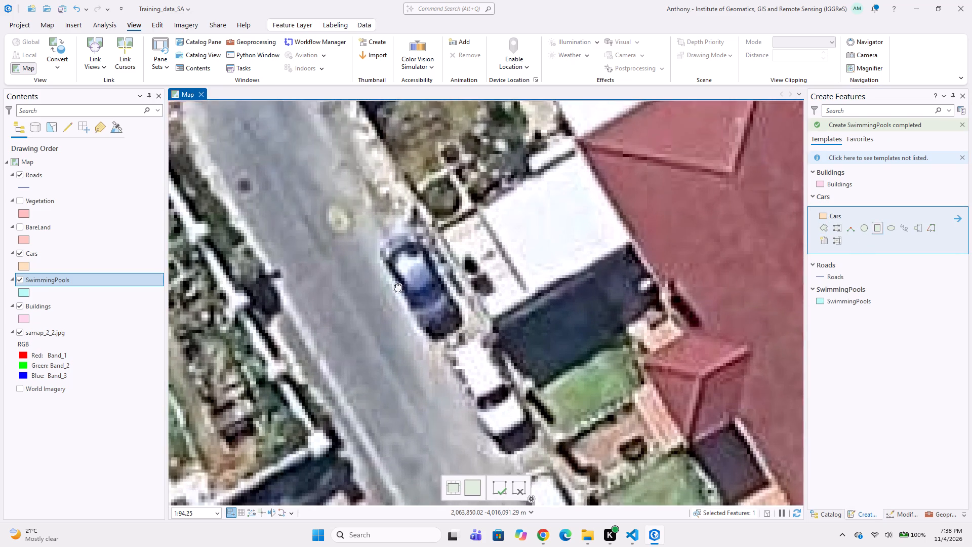
pyautogui.moveTo(396, 284); pyautogui.dragTo(422, 254, button='middle')
pyautogui.moveTo(493, 199); pyautogui.dragTo(467, 228, button='middle')
pyautogui.click(474, 179)
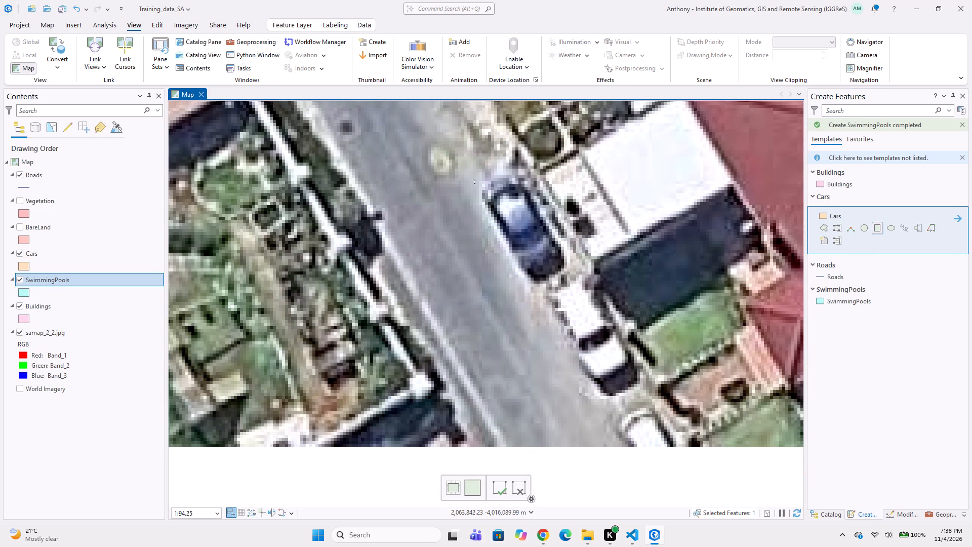
pyautogui.click(522, 273)
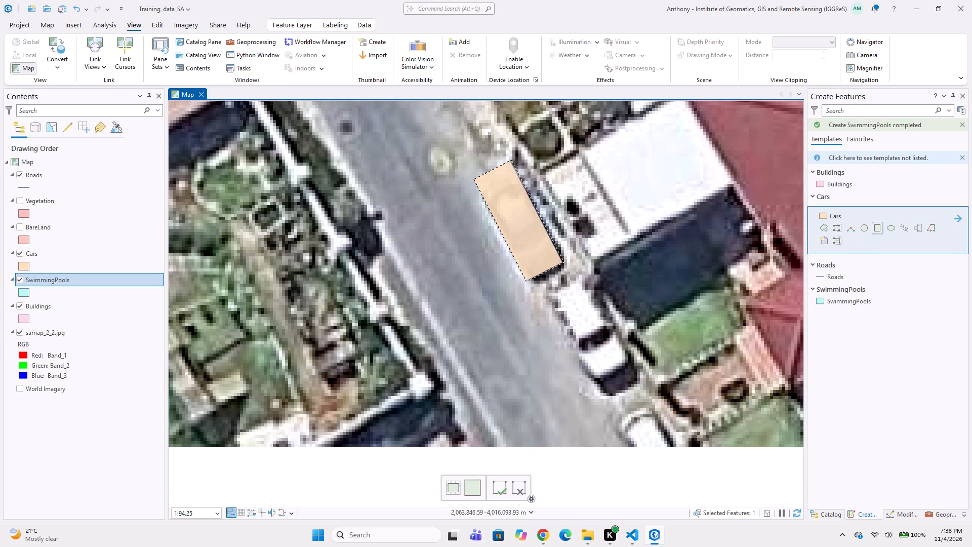
pyautogui.click(568, 259)
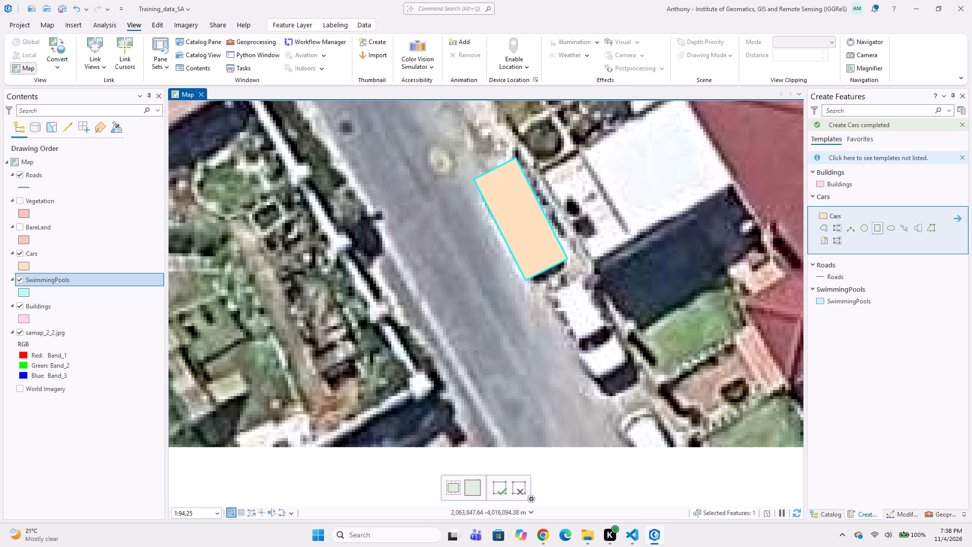
# Digitize the white car parked just south of the blue car as a rotated rectangular Cars polygon.
pyautogui.click(584, 271)
pyautogui.click(635, 362)
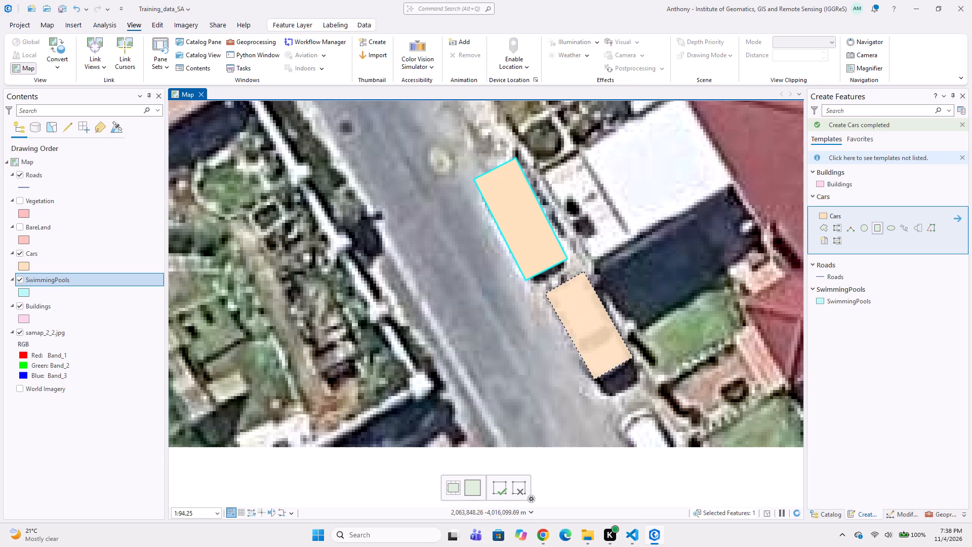
pyautogui.click(599, 394)
# Digitize the partly visible white car at the image's southern edge as a four-corner Cars polygon, ending at the image boundary.
pyautogui.moveTo(601, 394); pyautogui.dragTo(522, 287, button='middle')
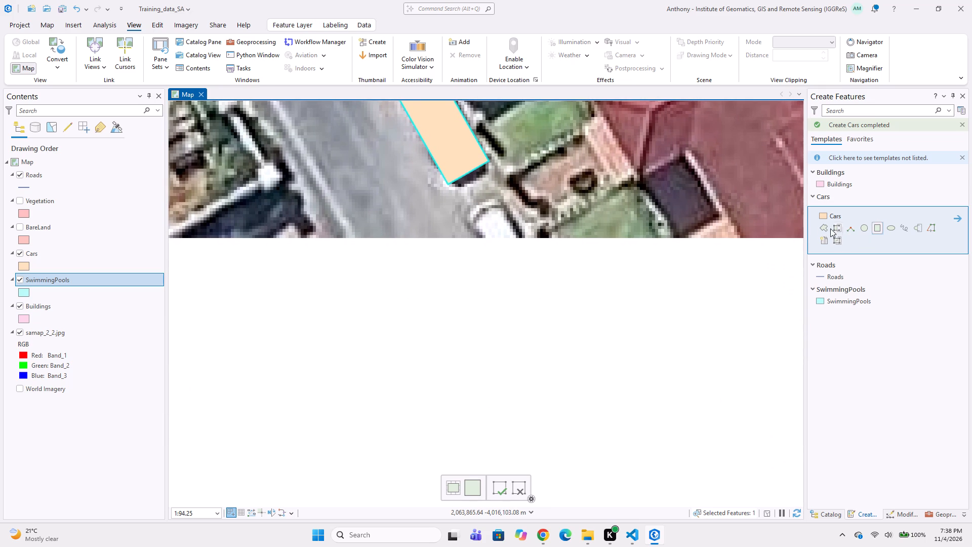
pyautogui.click(823, 230)
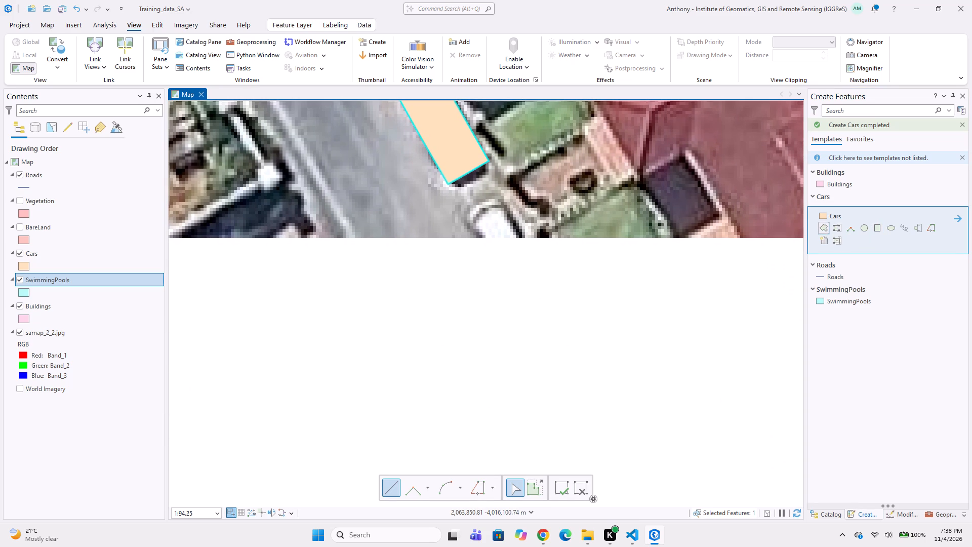
pyautogui.click(497, 191)
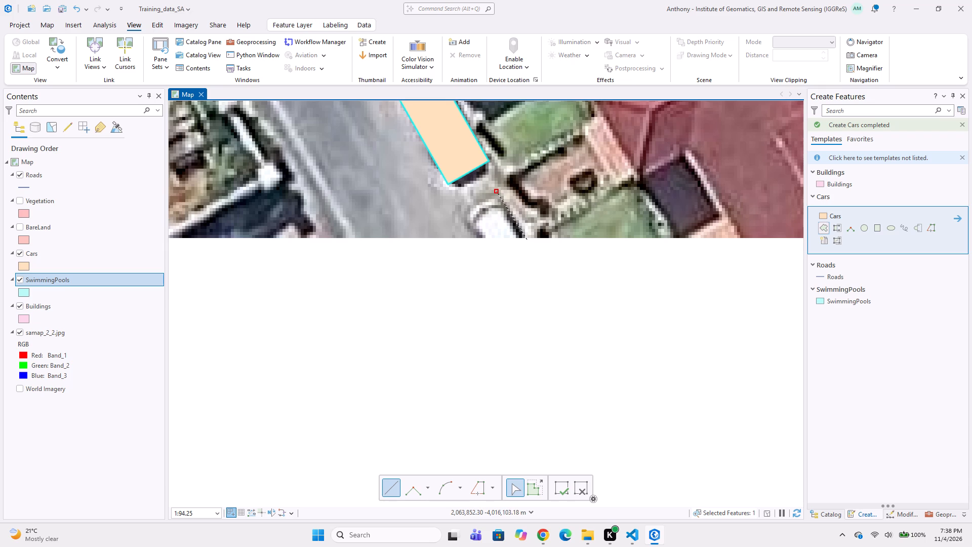
pyautogui.click(525, 240)
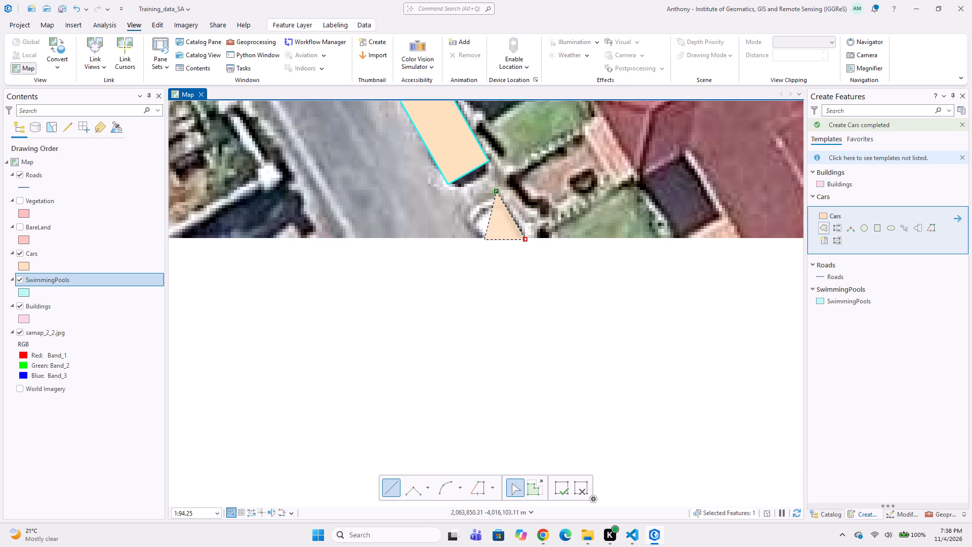
pyautogui.click(483, 238)
pyautogui.doubleClick(461, 216)
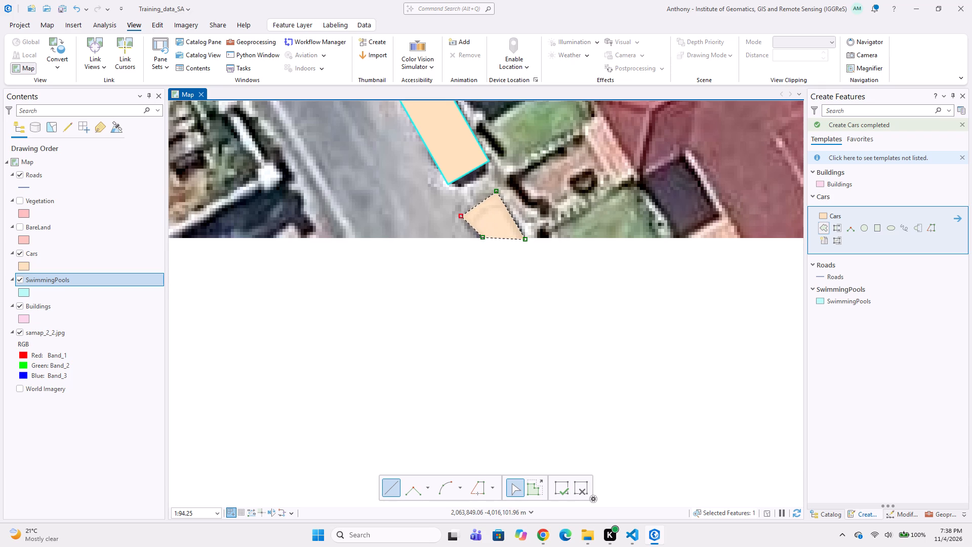
# Digitize the large red-roofed building east of the parked cars as a Buildings polygon following its stepped outline, ending at the image's southern boundary.
pyautogui.scroll(-2, 456, 221)
pyautogui.moveTo(454, 218); pyautogui.dragTo(431, 287, button='middle')
pyautogui.moveTo(502, 218); pyautogui.dragTo(477, 273, button='middle')
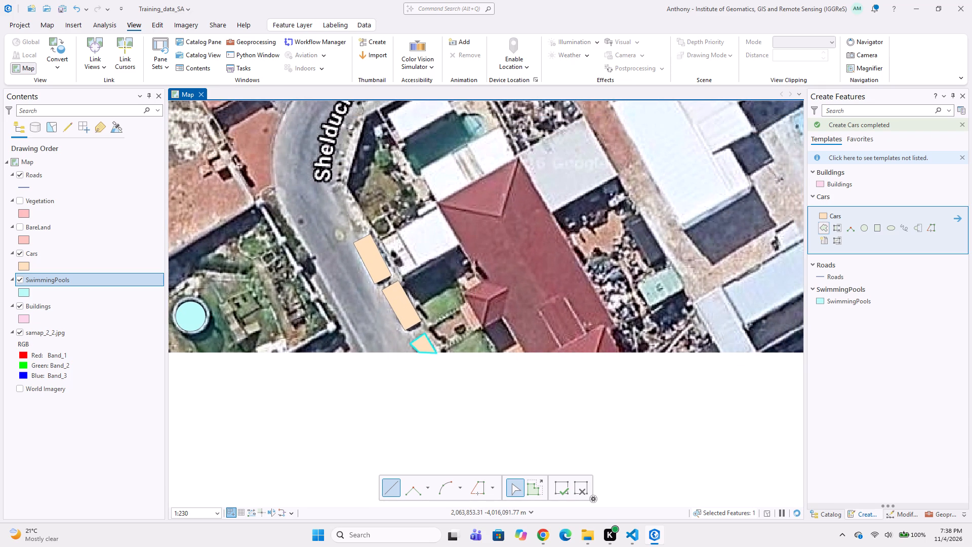
pyautogui.click(840, 186)
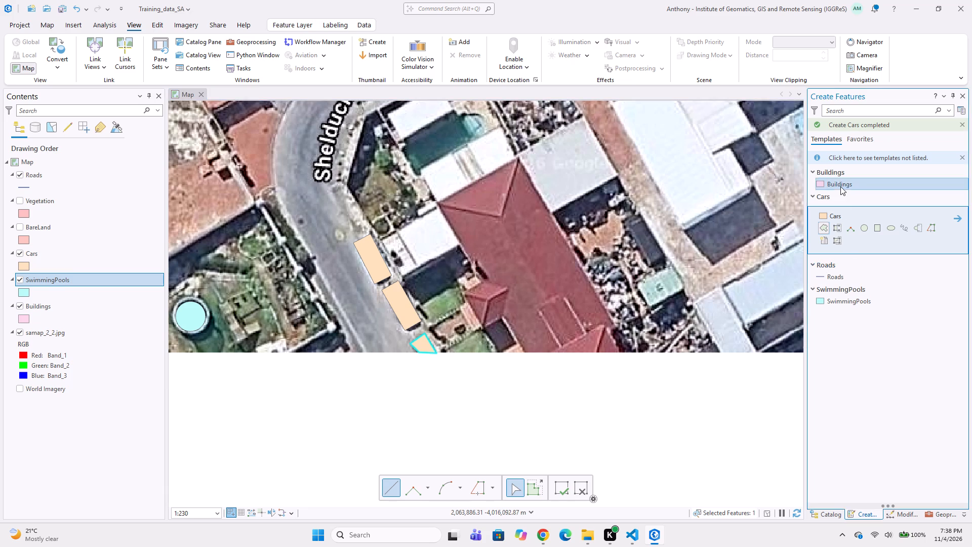
pyautogui.click(520, 154)
pyautogui.moveTo(560, 218); pyautogui.dragTo(504, 154, button='middle')
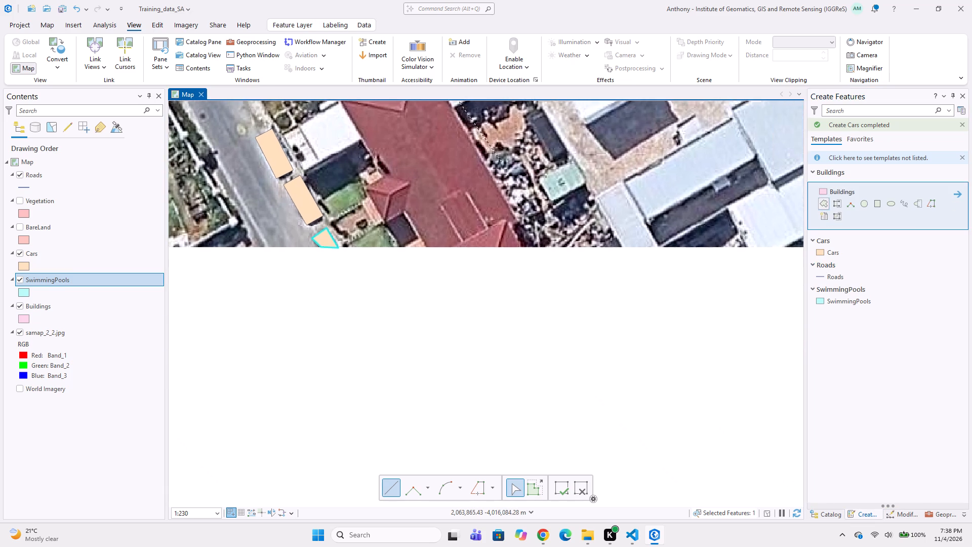
pyautogui.moveTo(506, 221); pyautogui.dragTo(516, 248, button='middle')
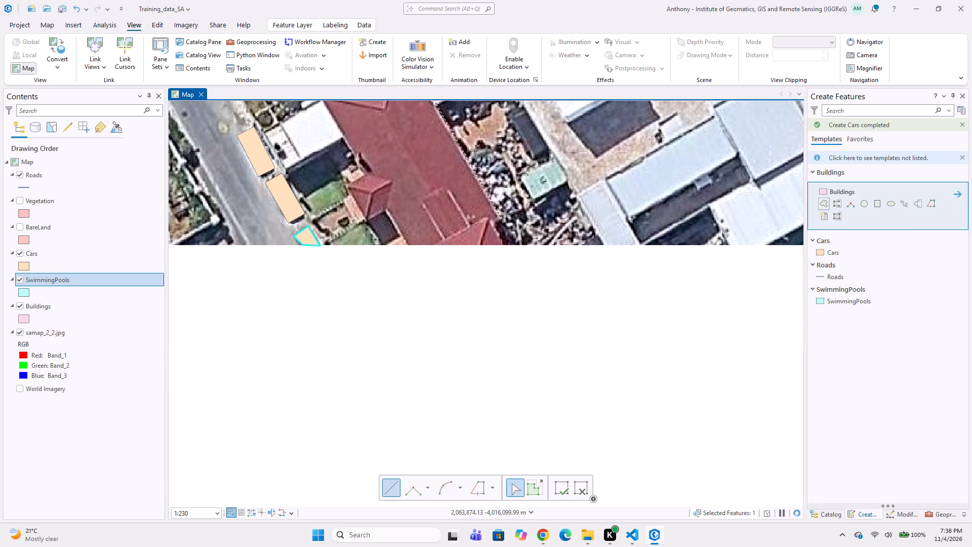
pyautogui.click(502, 218)
pyautogui.click(492, 221)
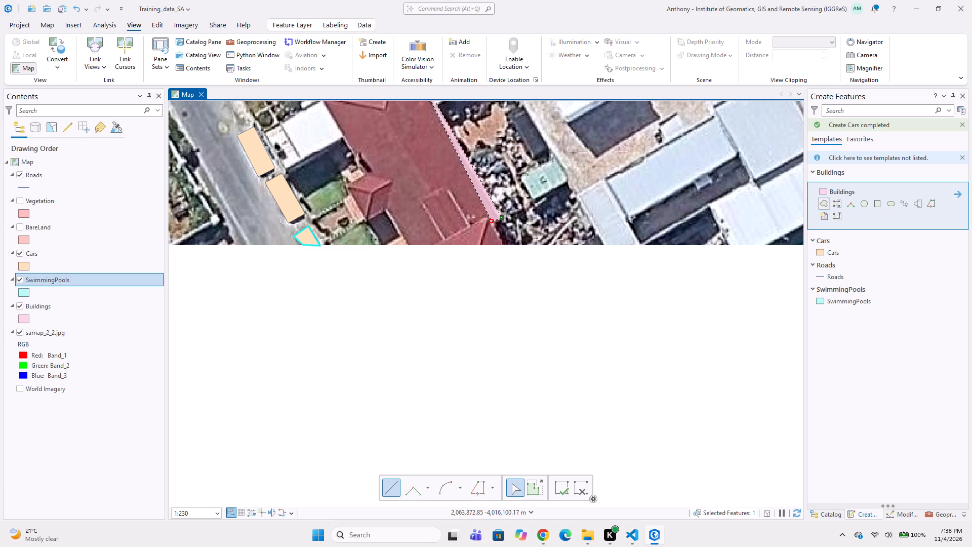
pyautogui.click(504, 243)
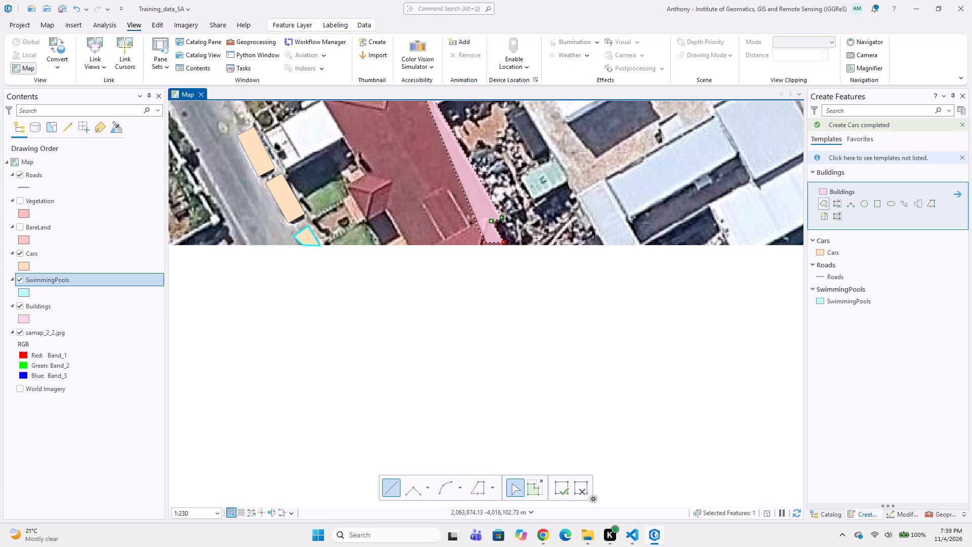
pyautogui.click(407, 246)
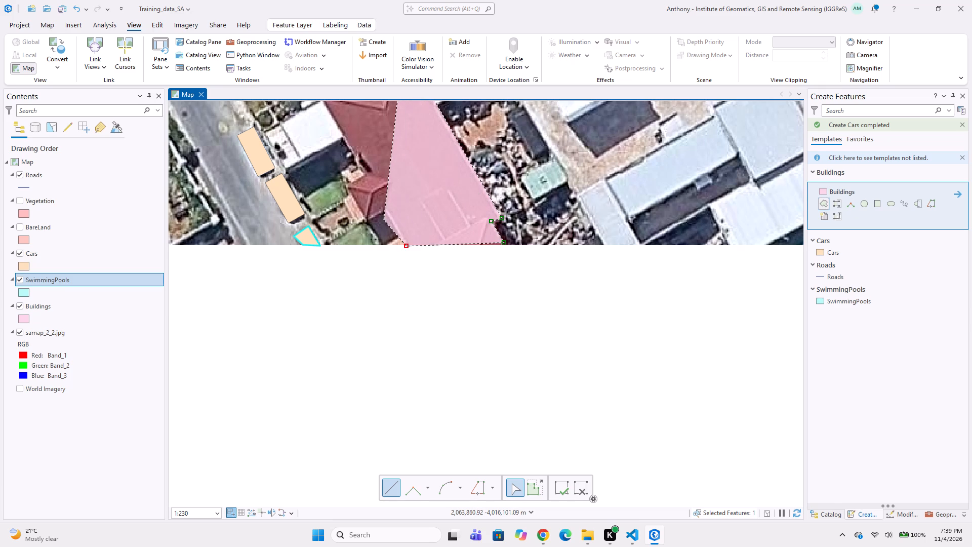
pyautogui.click(385, 213)
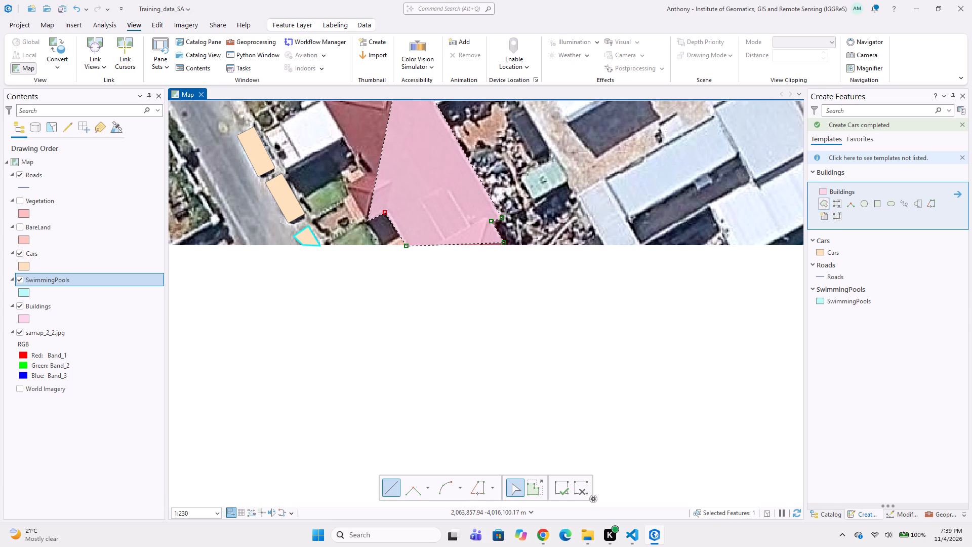
pyautogui.click(368, 221)
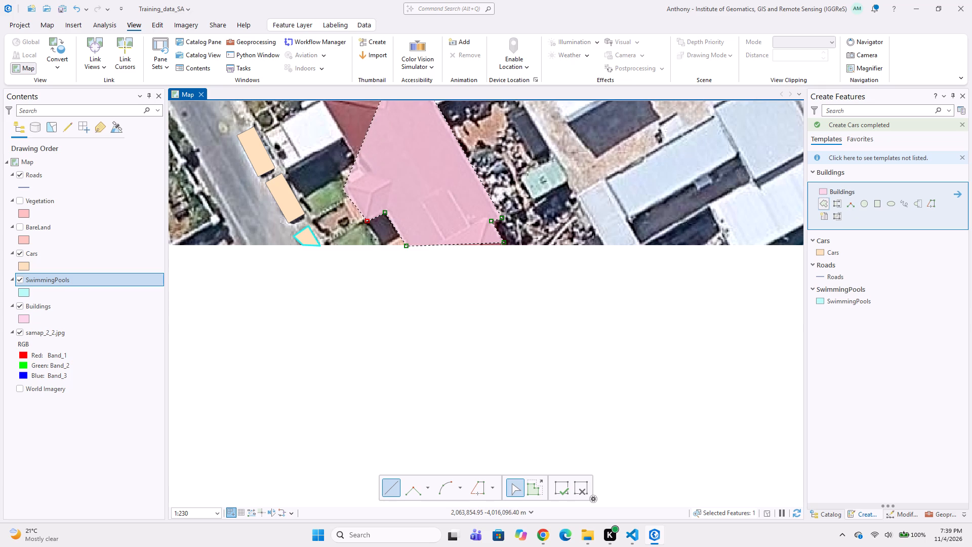
pyautogui.click(346, 188)
pyautogui.moveTo(348, 188); pyautogui.dragTo(325, 234, button='middle')
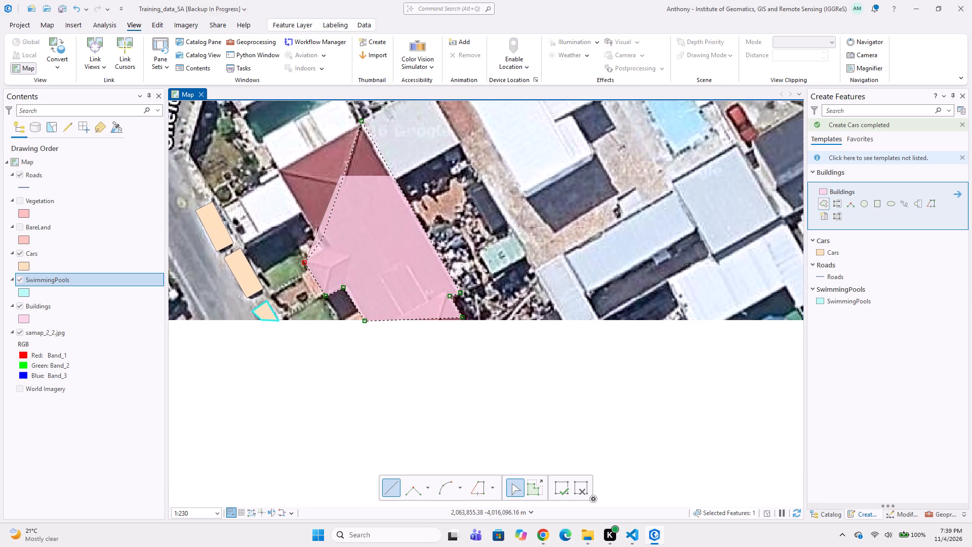
pyautogui.moveTo(316, 236); pyautogui.dragTo(346, 188, button='middle')
pyautogui.scroll(1, 343, 234)
pyautogui.click(327, 230)
pyautogui.moveTo(286, 181); pyautogui.dragTo(304, 248, button='middle')
pyautogui.moveTo(307, 230); pyautogui.dragTo(330, 252, button='middle')
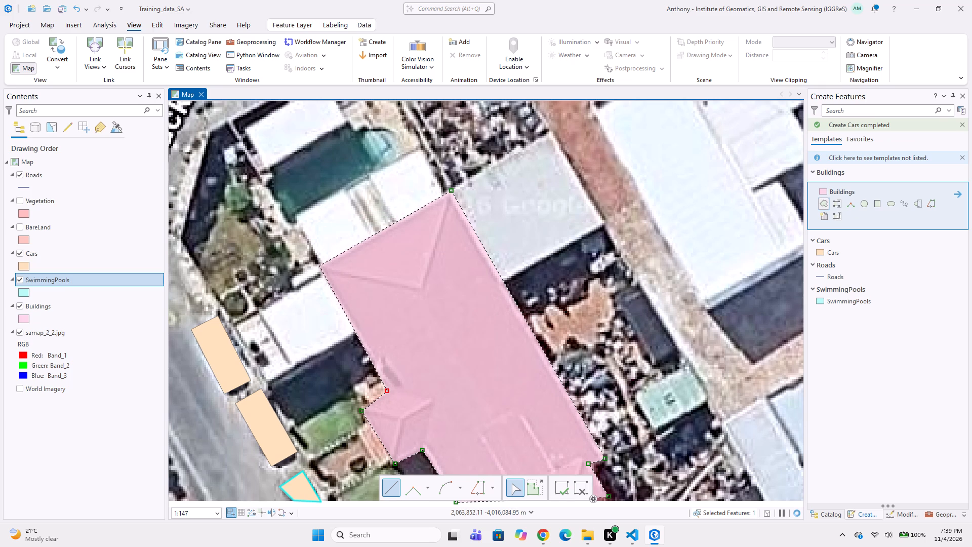
pyautogui.doubleClick(319, 266)
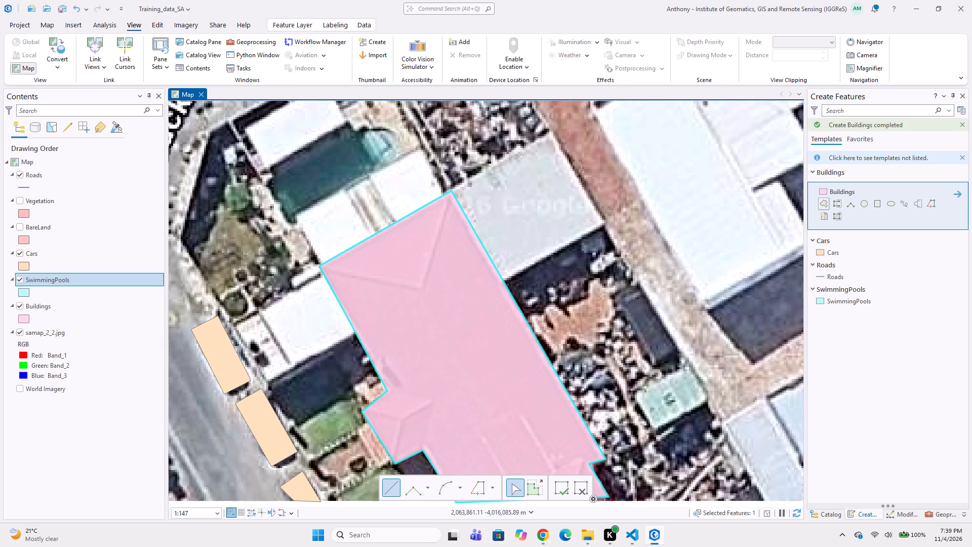
# Digitize the grey flat-roofed building adjoining the red-roofed building's northeast side as a four-corner Buildings polygon, starting from their shared northern corner.
pyautogui.moveTo(486, 280); pyautogui.dragTo(416, 252, button='middle')
pyautogui.moveTo(438, 236); pyautogui.dragTo(419, 278, button='middle')
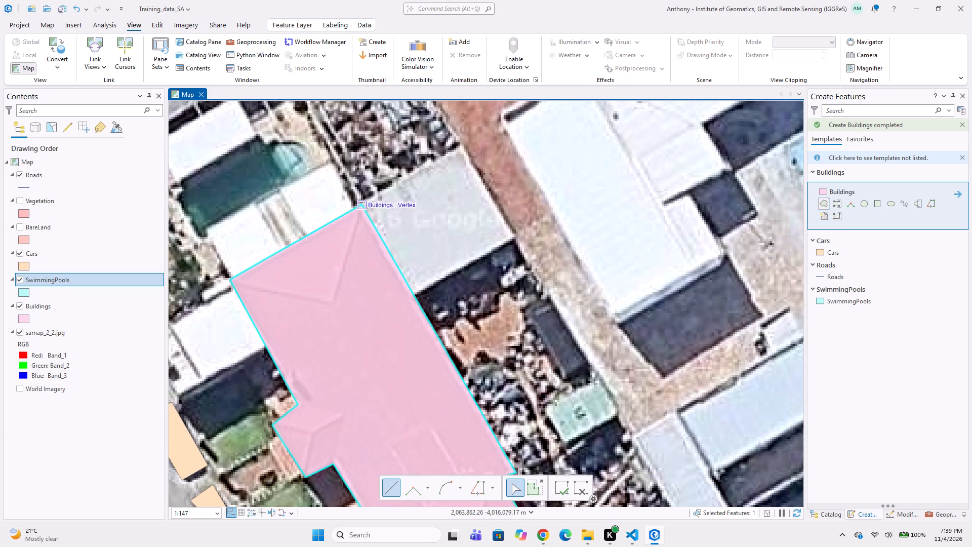
pyautogui.click(362, 202)
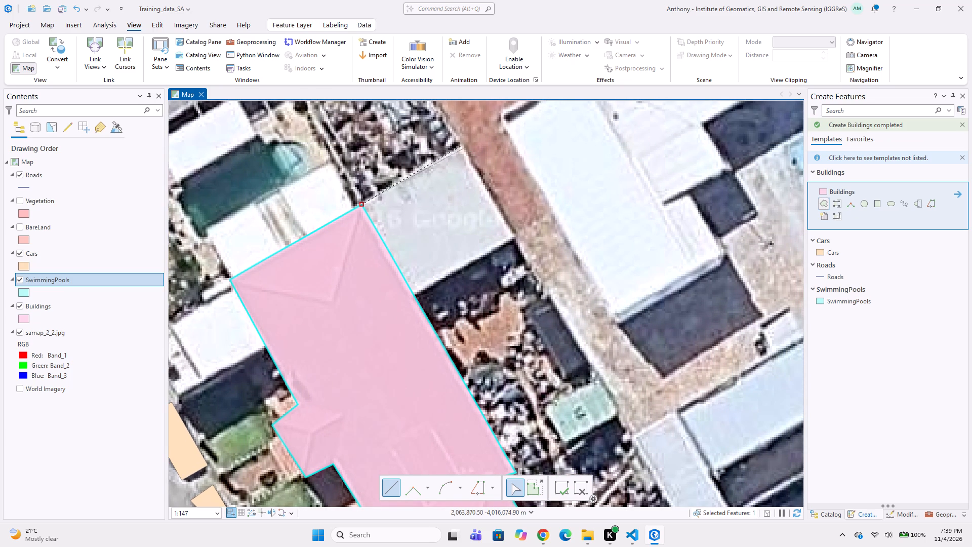
pyautogui.click(462, 144)
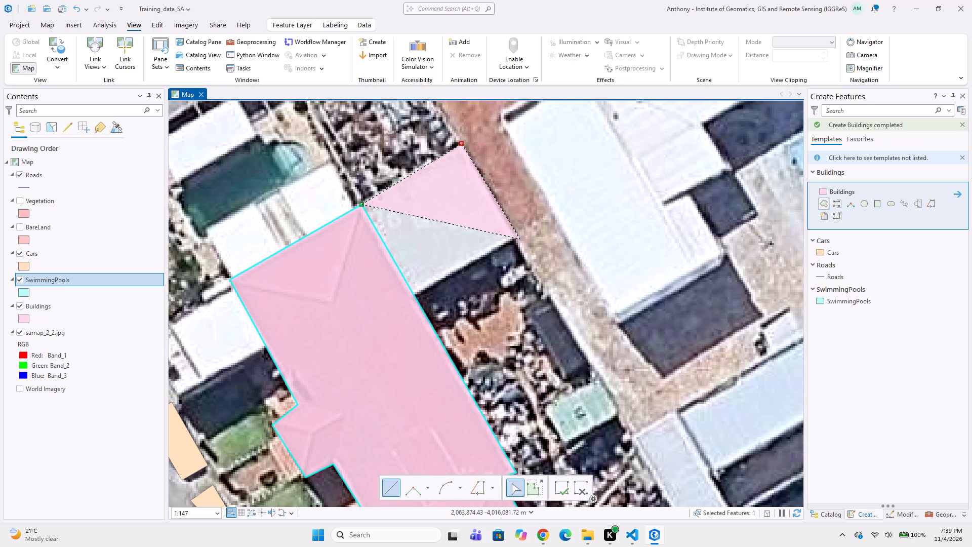
pyautogui.click(520, 239)
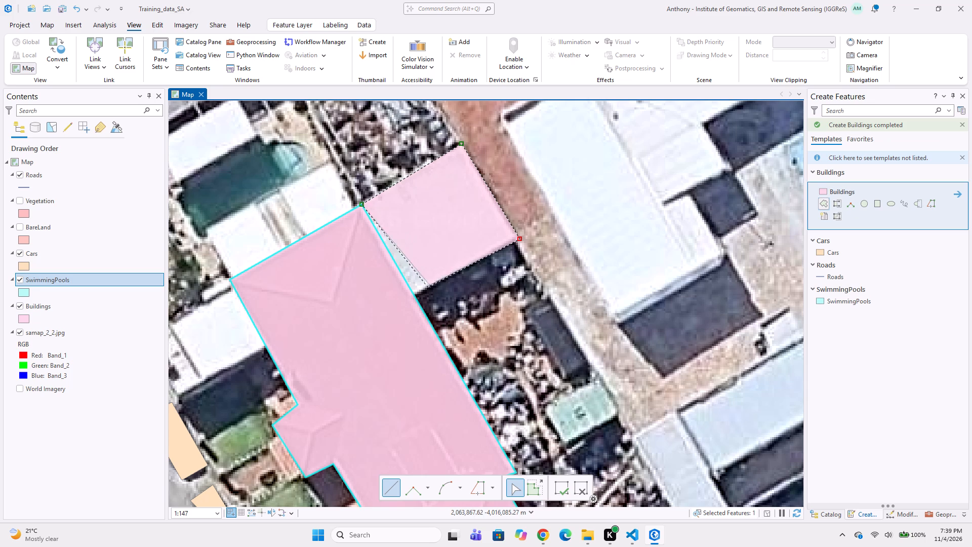
pyautogui.doubleClick(412, 296)
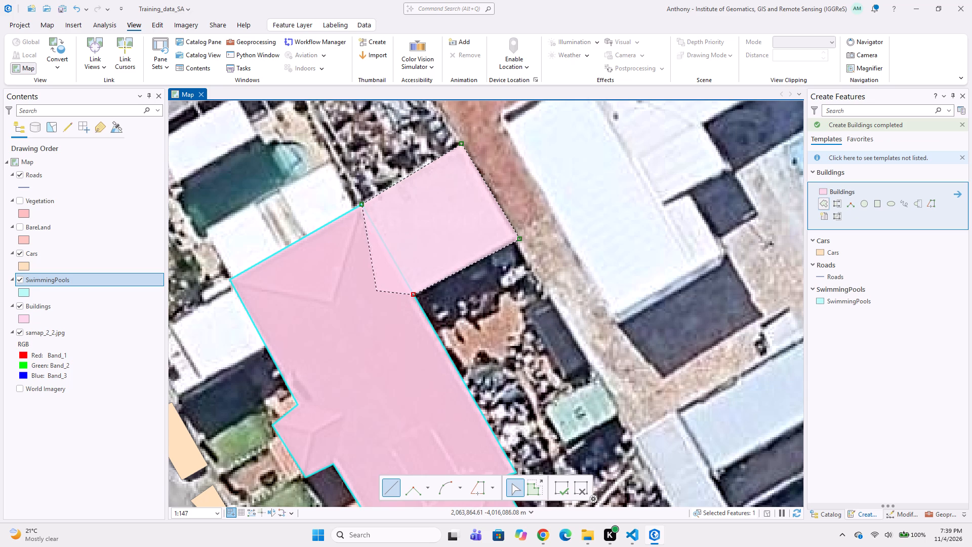
pyautogui.scroll(-1, 370, 291)
pyautogui.moveTo(370, 291); pyautogui.dragTo(407, 252, button='middle')
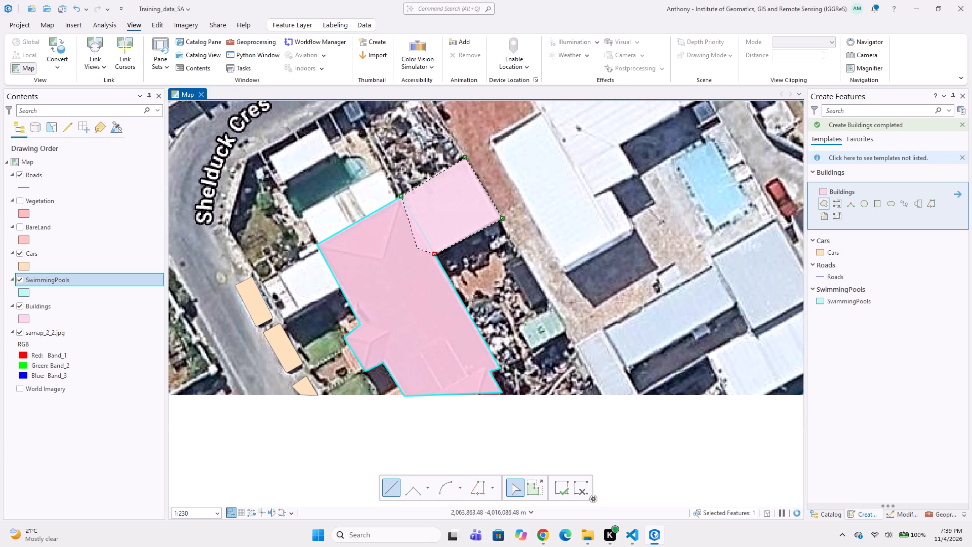
pyautogui.doubleClick(424, 232)
# Digitize the white-roofed structure between the dark green pool and the red-roofed building's north edge as a four-corner Buildings polygon.
pyautogui.moveTo(348, 266); pyautogui.dragTo(383, 289, button='middle')
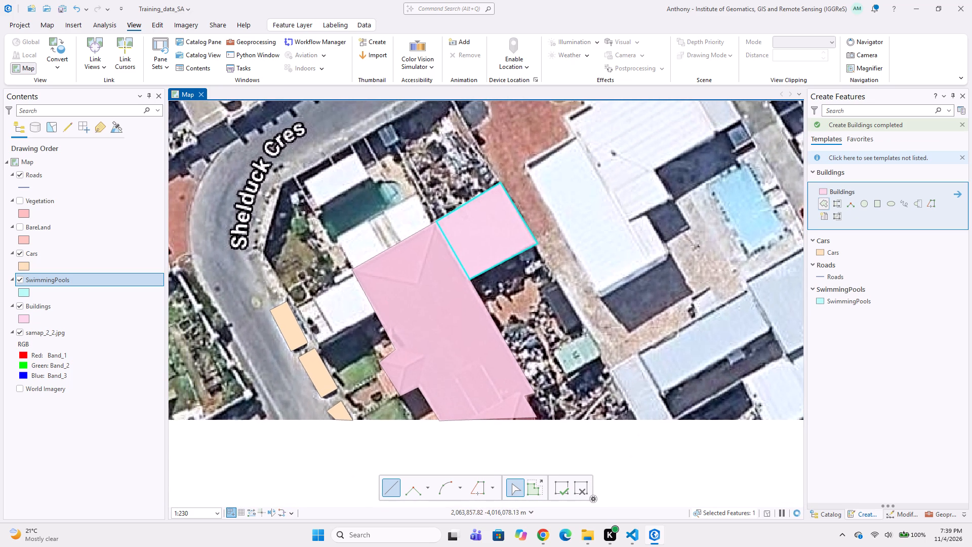
pyautogui.click(419, 193)
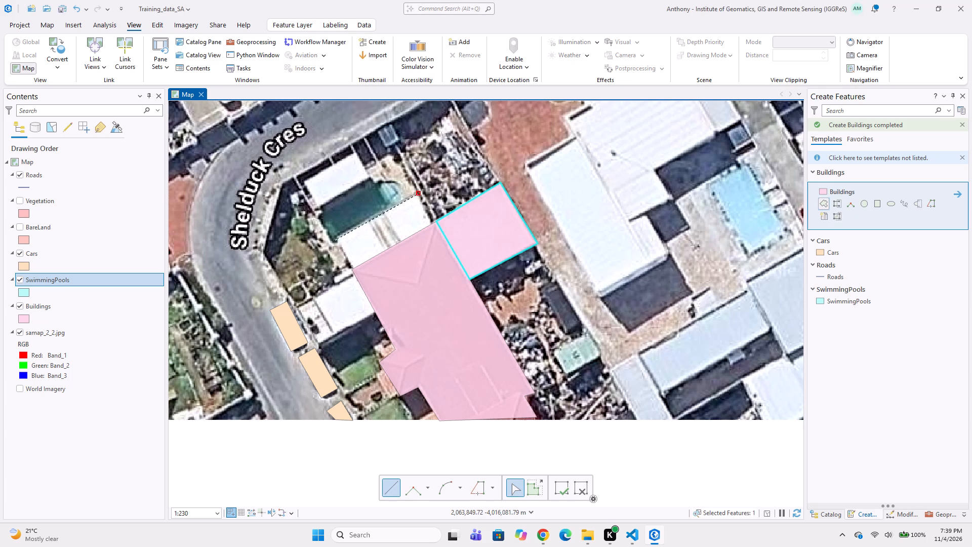
pyautogui.click(336, 236)
pyautogui.moveTo(351, 266); pyautogui.dragTo(357, 266)
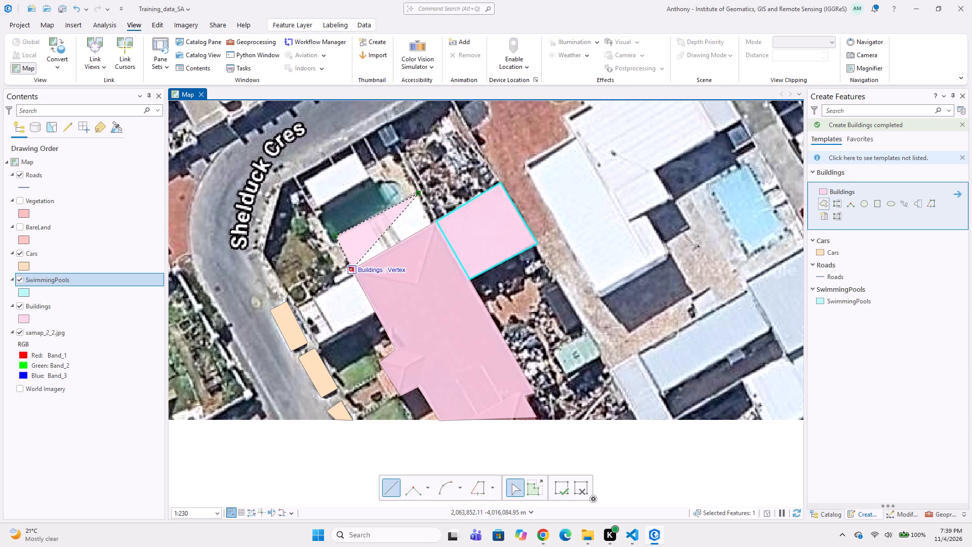
pyautogui.moveTo(357, 266); pyautogui.dragTo(358, 266)
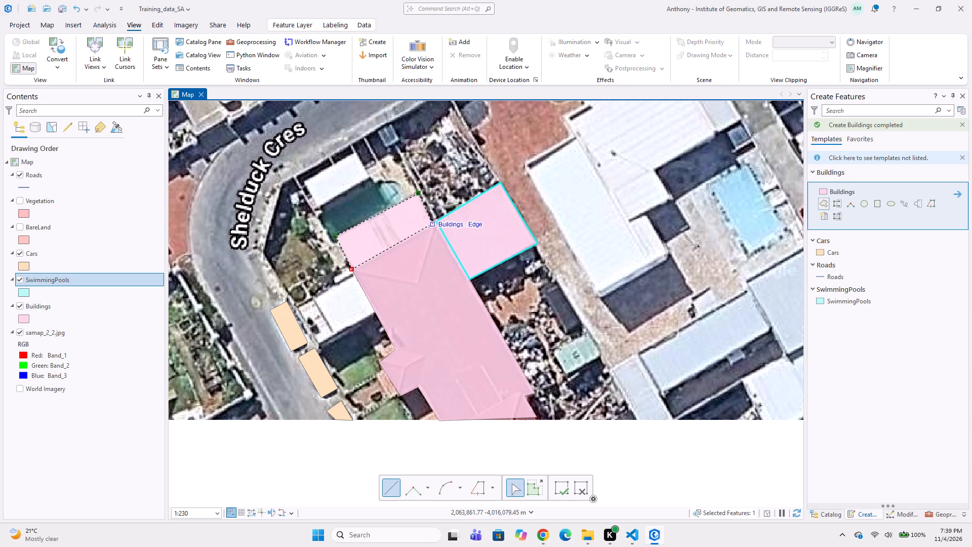
pyautogui.doubleClick(433, 225)
# Digitize the dark green pool north of the newly outlined white-roofed structure as a SwimmingPools polygon, following its rounded eastern end.
pyautogui.moveTo(389, 269); pyautogui.dragTo(465, 291, button='middle')
pyautogui.scroll(1, 460, 241)
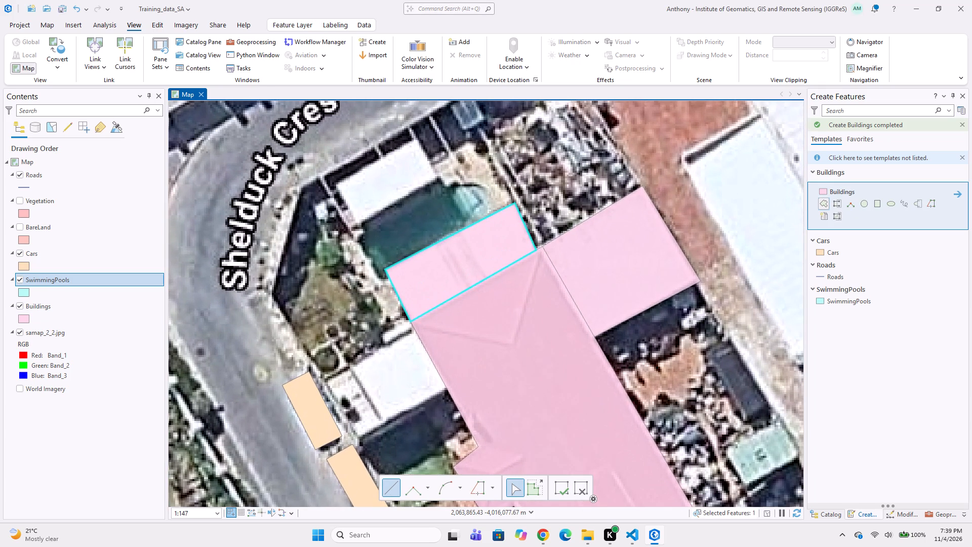
pyautogui.click(839, 298)
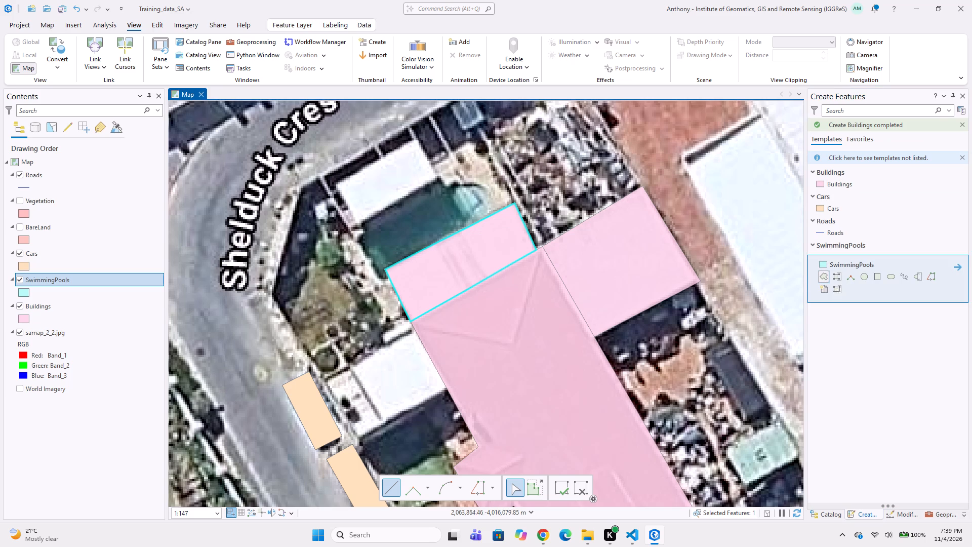
pyautogui.scroll(1, 377, 220)
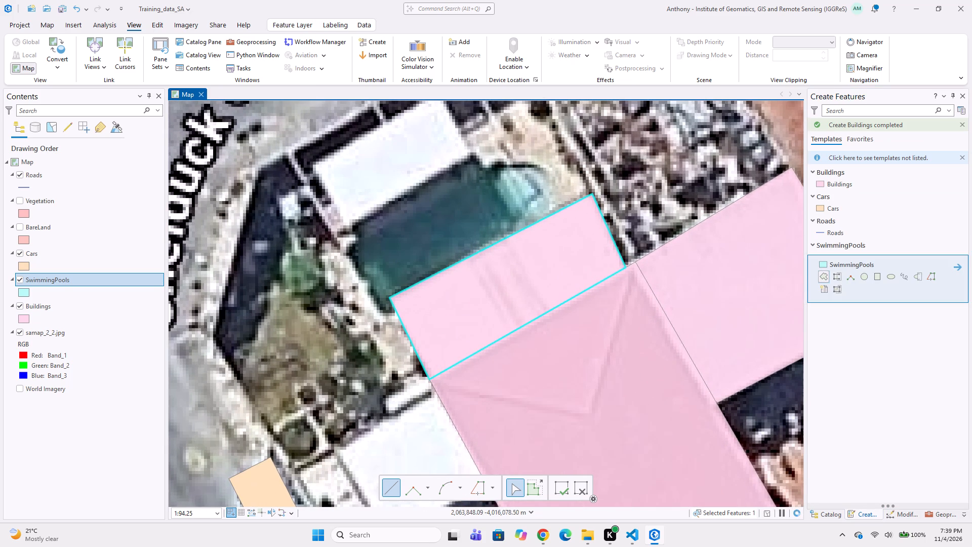
pyautogui.click(352, 248)
pyautogui.click(380, 312)
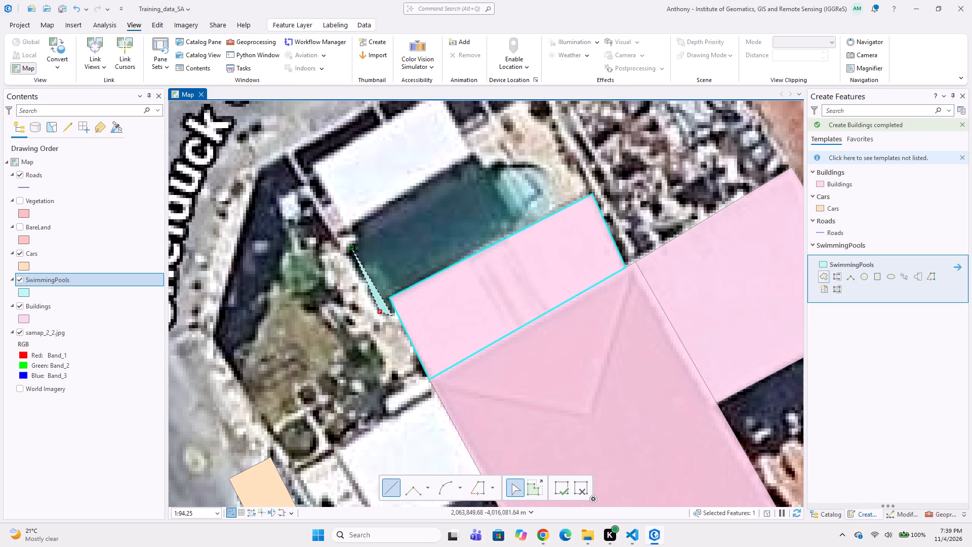
pyautogui.click(394, 316)
pyautogui.click(394, 312)
pyautogui.click(389, 301)
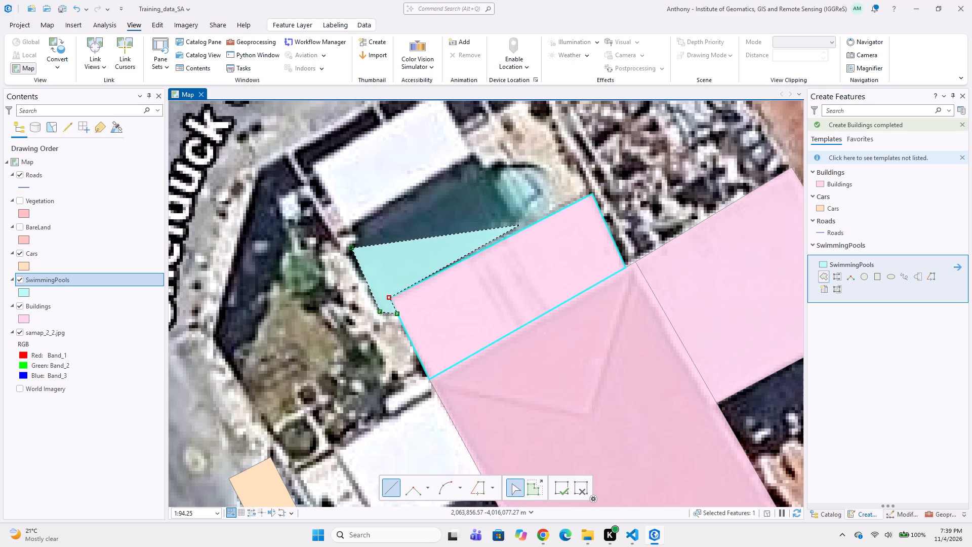
pyautogui.click(515, 227)
pyautogui.click(525, 215)
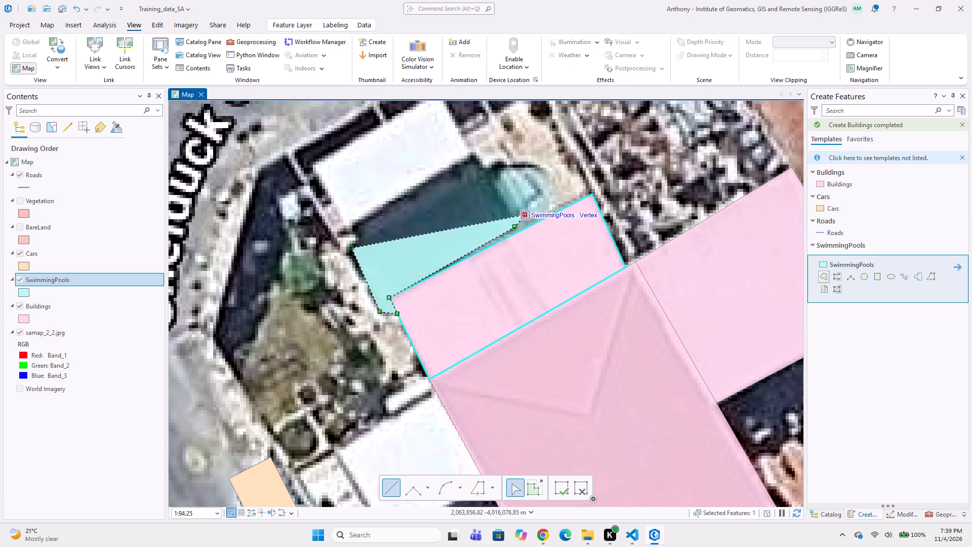
pyautogui.click(538, 206)
pyautogui.moveTo(543, 199); pyautogui.dragTo(543, 193)
pyautogui.click(543, 188)
pyautogui.click(540, 181)
pyautogui.click(531, 172)
pyautogui.moveTo(522, 169); pyautogui.dragTo(513, 167)
pyautogui.moveTo(502, 168); pyautogui.dragTo(495, 172)
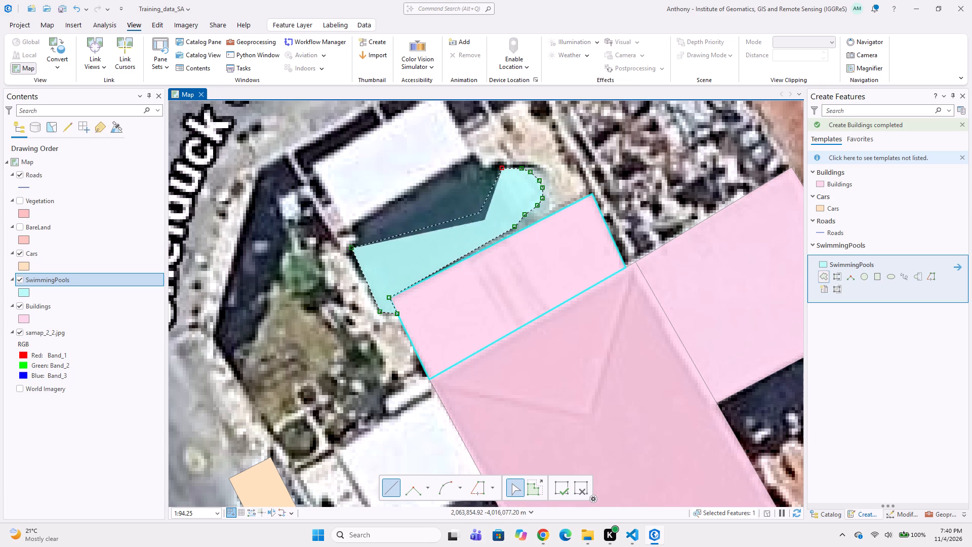
pyautogui.doubleClick(424, 204)
# Digitize the white-roofed structure between the parked cars and the large red-roofed building's west edge as a Buildings polygon.
pyautogui.scroll(-2, 394, 257)
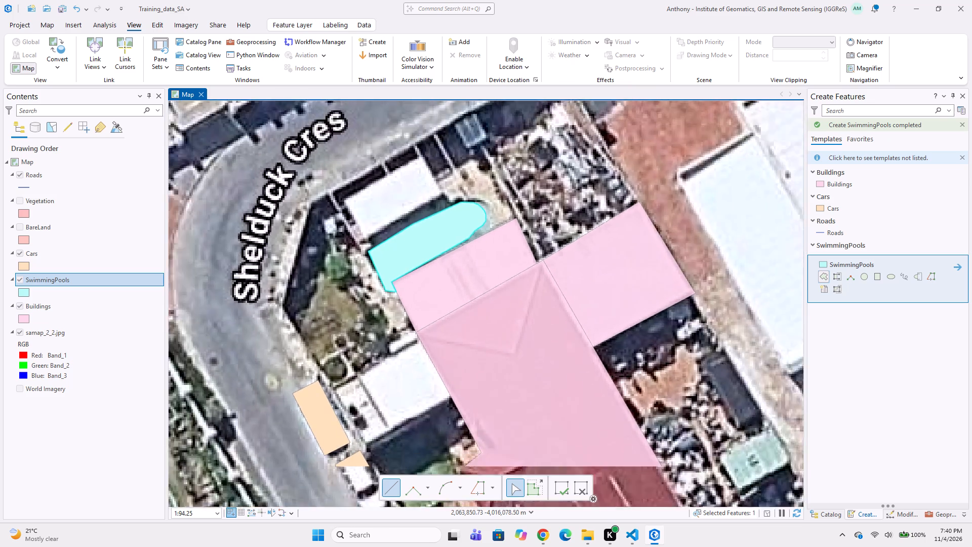
pyautogui.moveTo(378, 273); pyautogui.dragTo(421, 206, button='middle')
pyautogui.scroll(1, 436, 238)
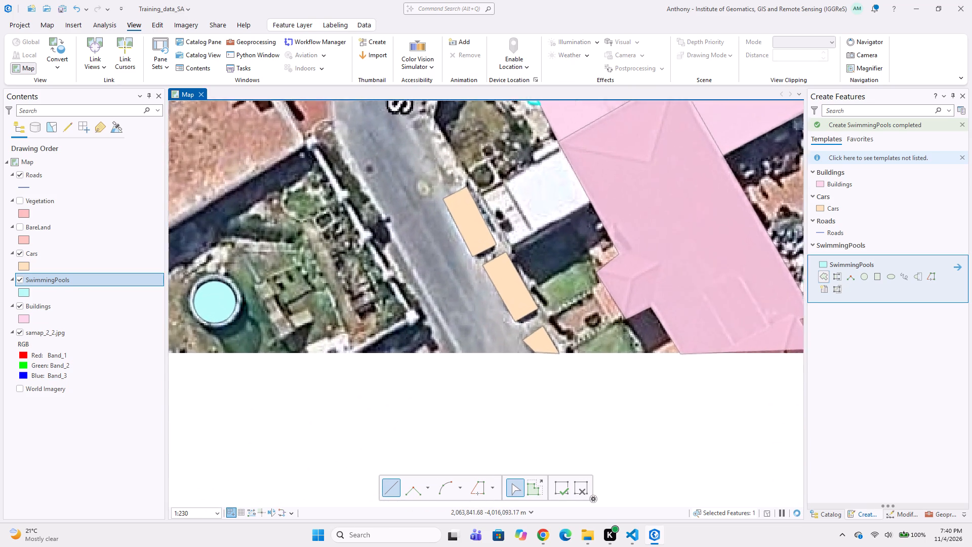
pyautogui.moveTo(495, 238); pyautogui.dragTo(401, 238, button='middle')
pyautogui.moveTo(468, 227); pyautogui.dragTo(409, 285, button='middle')
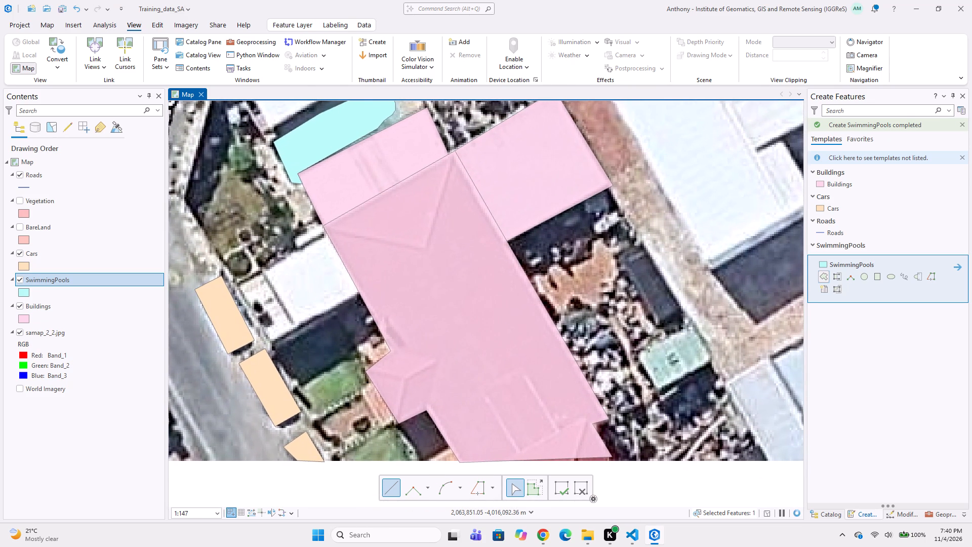
pyautogui.click(844, 209)
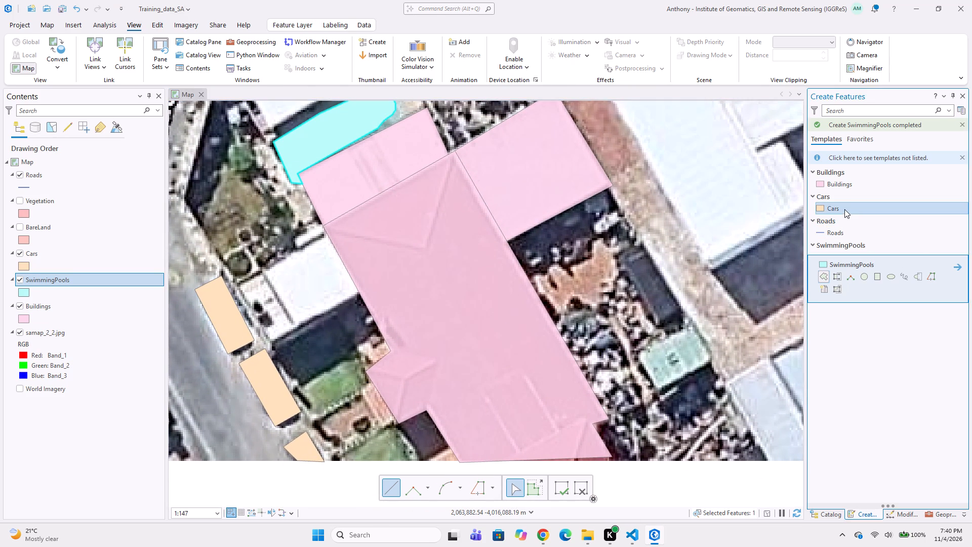
pyautogui.click(851, 183)
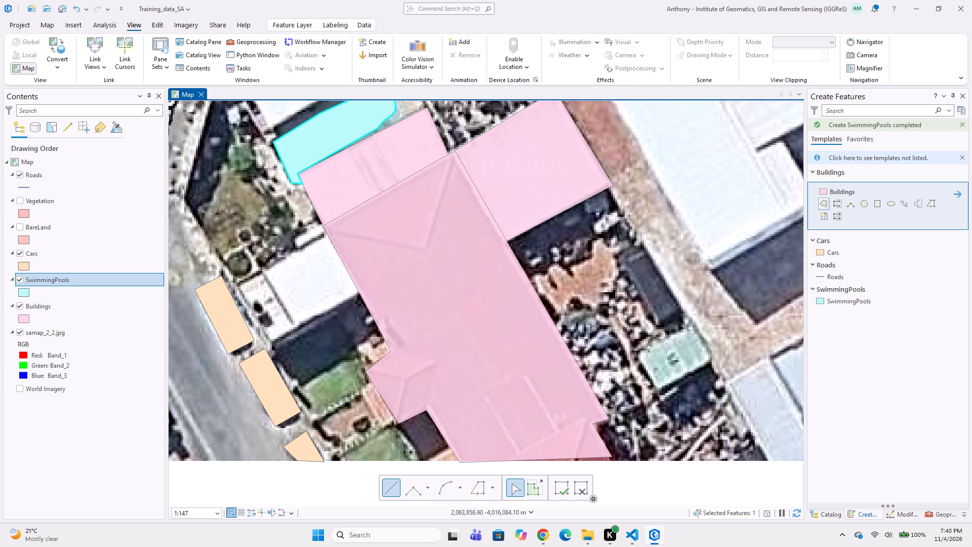
pyautogui.scroll(1, 314, 234)
pyautogui.click(336, 232)
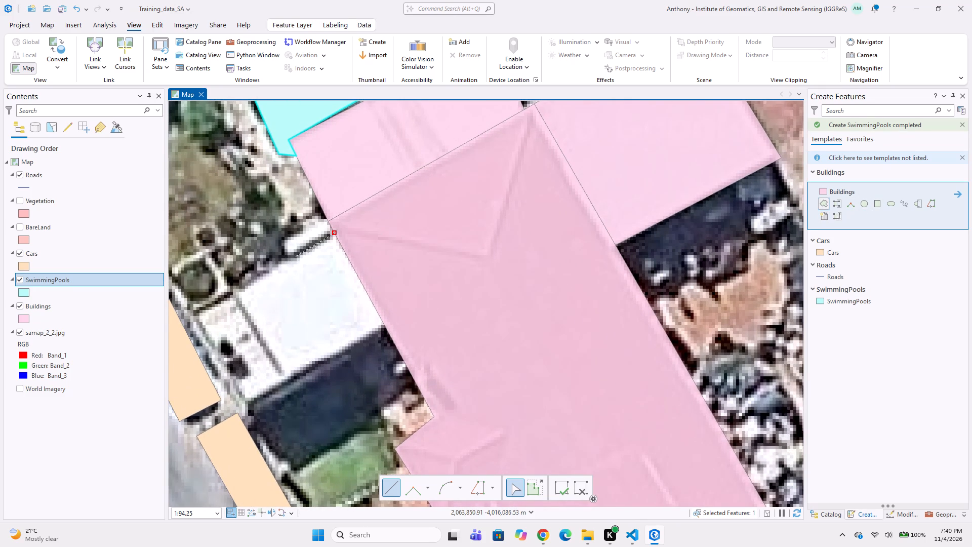
pyautogui.click(238, 291)
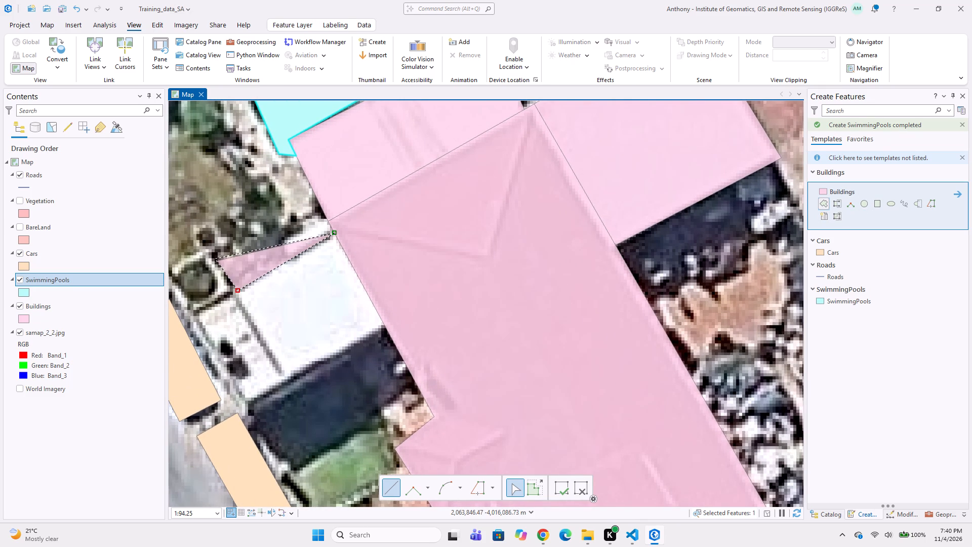
pyautogui.click(196, 314)
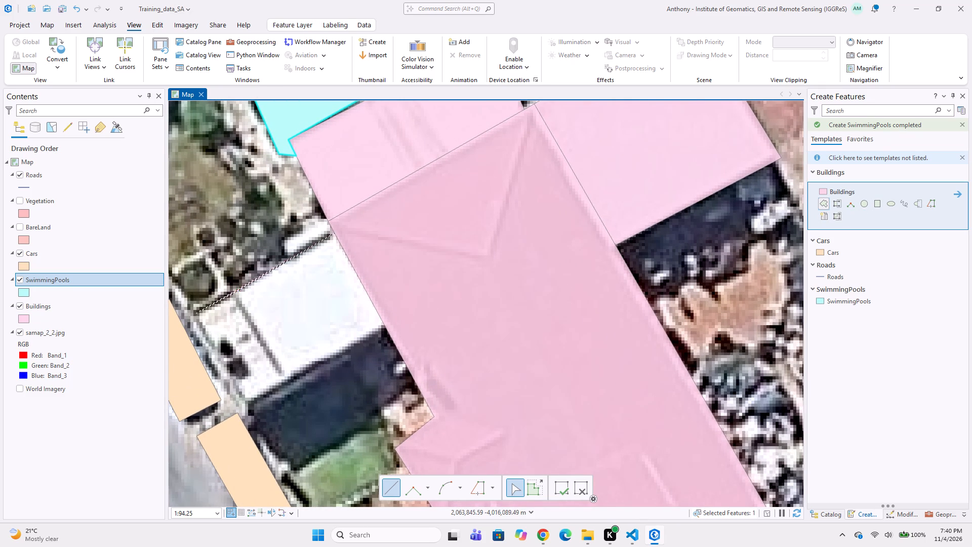
pyautogui.moveTo(201, 331); pyautogui.dragTo(175, 259, button='middle')
pyautogui.click(219, 335)
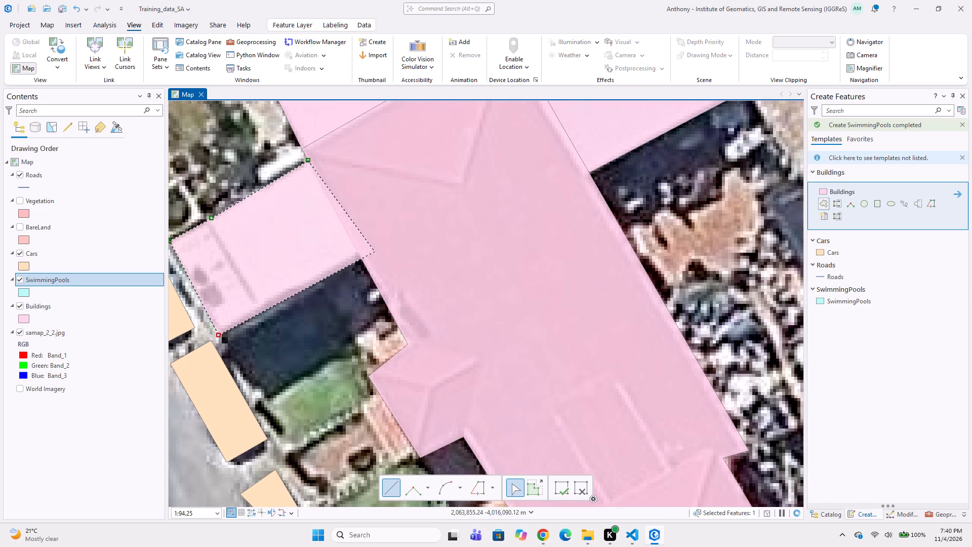
pyautogui.doubleClick(360, 257)
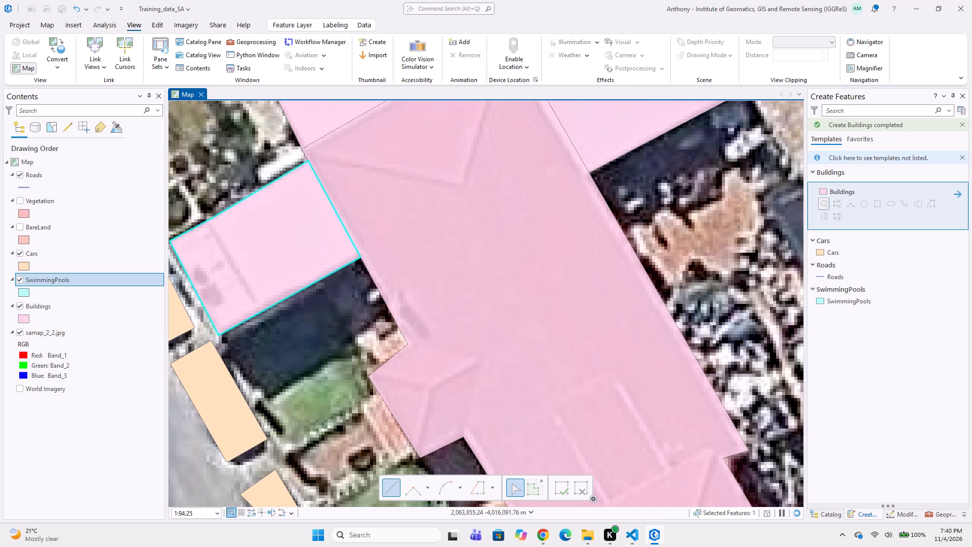
# Digitize the small white-roofed structure north of the dark green pool, beside Shelduck Cres, as a Buildings polygon, starting from its northeast corner.
pyautogui.scroll(-3, 338, 328)
pyautogui.moveTo(295, 355); pyautogui.dragTo(341, 301, button='middle')
pyautogui.moveTo(408, 252); pyautogui.dragTo(375, 308, button='middle')
pyautogui.scroll(1, 488, 279)
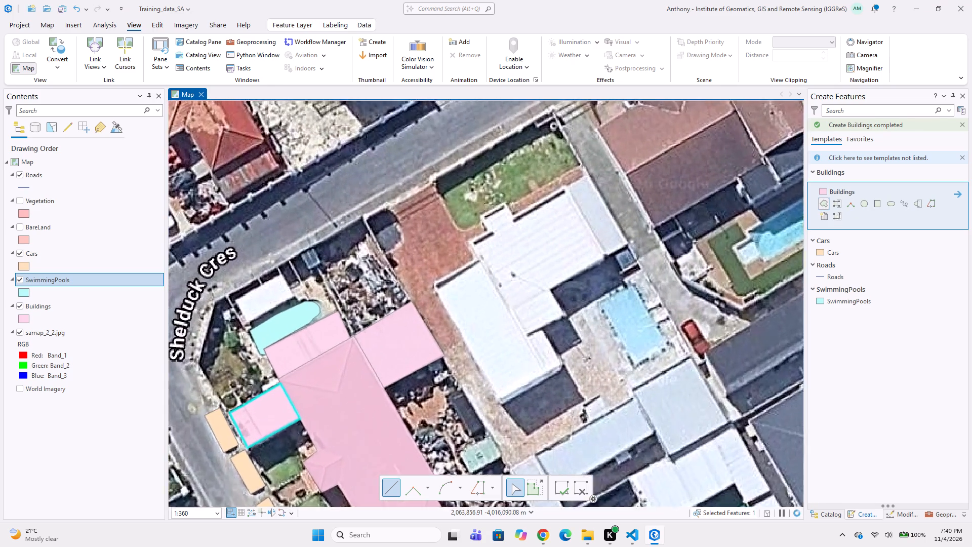
pyautogui.moveTo(481, 291); pyautogui.dragTo(538, 247, button='middle')
pyautogui.moveTo(479, 229); pyautogui.dragTo(509, 275, button='middle')
pyautogui.scroll(1, 394, 316)
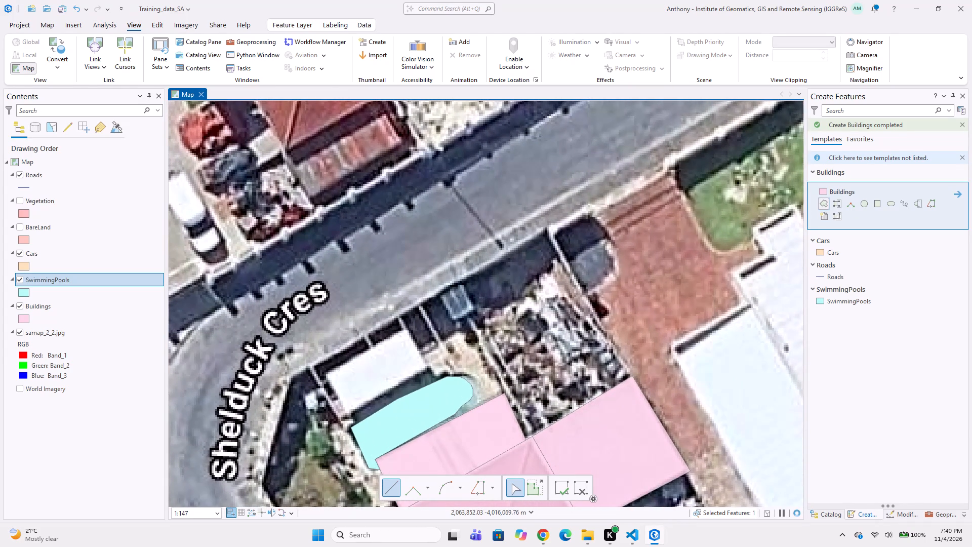
pyautogui.click(398, 312)
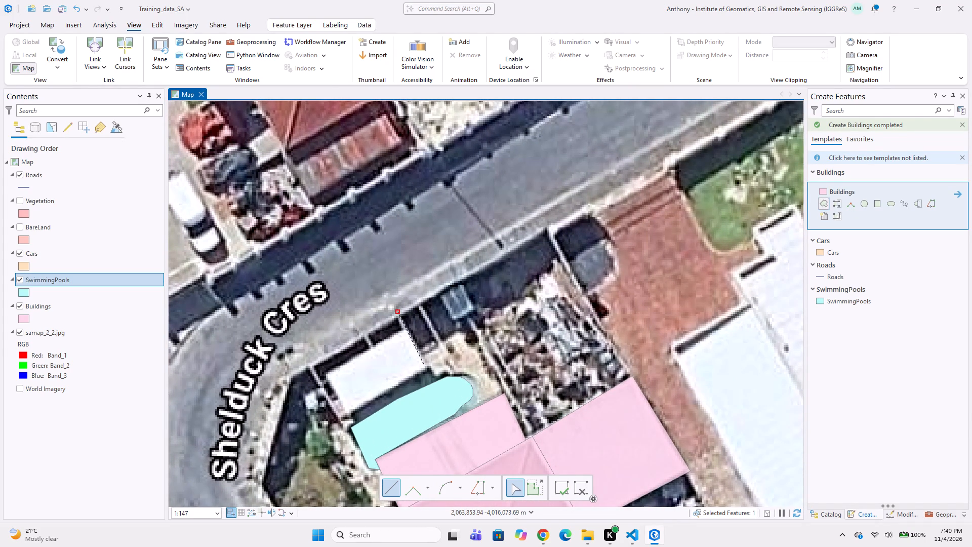
pyautogui.click(426, 365)
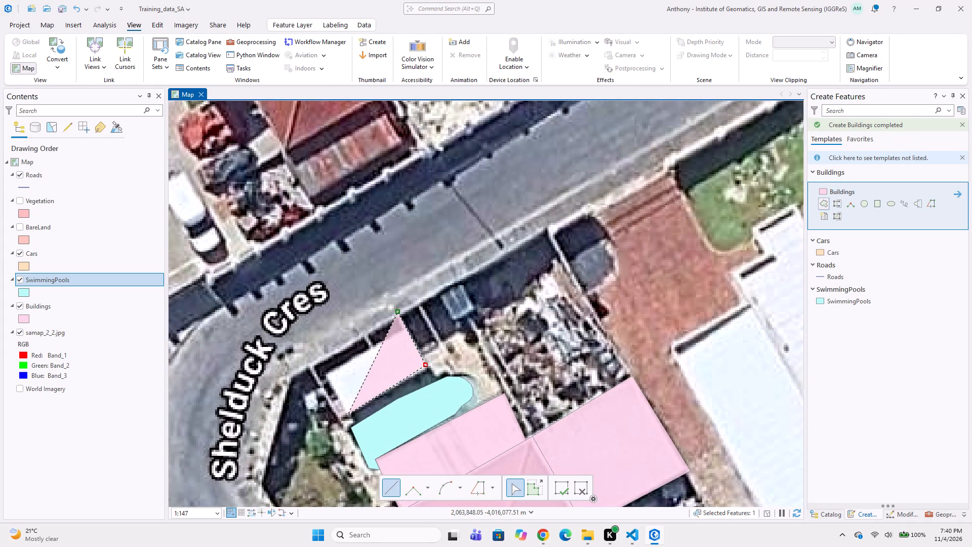
pyautogui.click(350, 415)
pyautogui.click(325, 377)
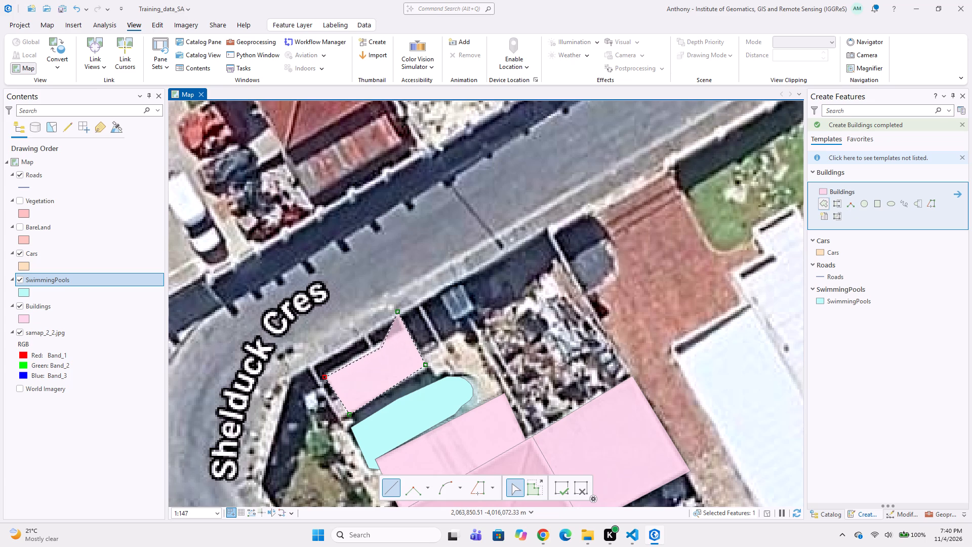
pyautogui.click(387, 339)
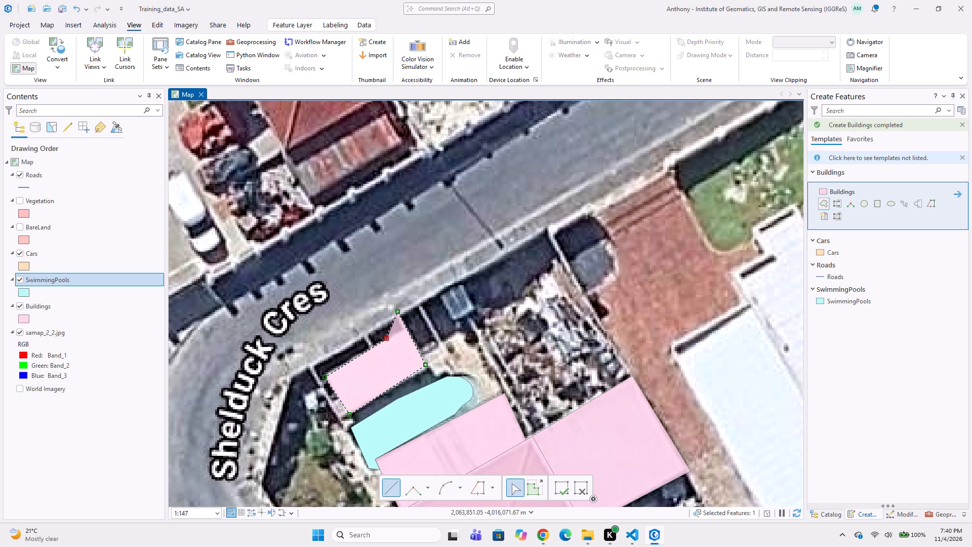
pyautogui.doubleClick(391, 340)
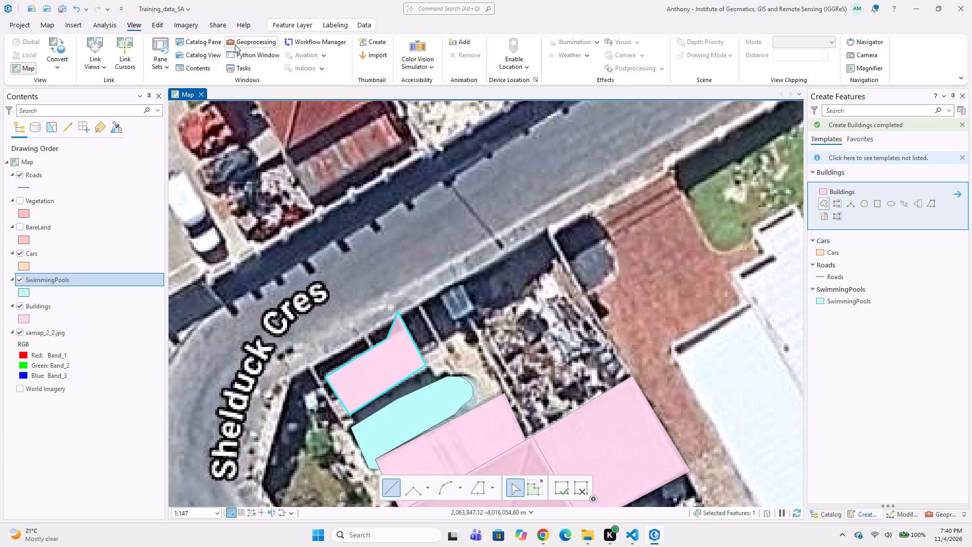
# Edit the vertices of the small Buildings polygon north of the pool, moving its protruding northeast vertex inward to the white roof's corner.
pyautogui.click(104, 25)
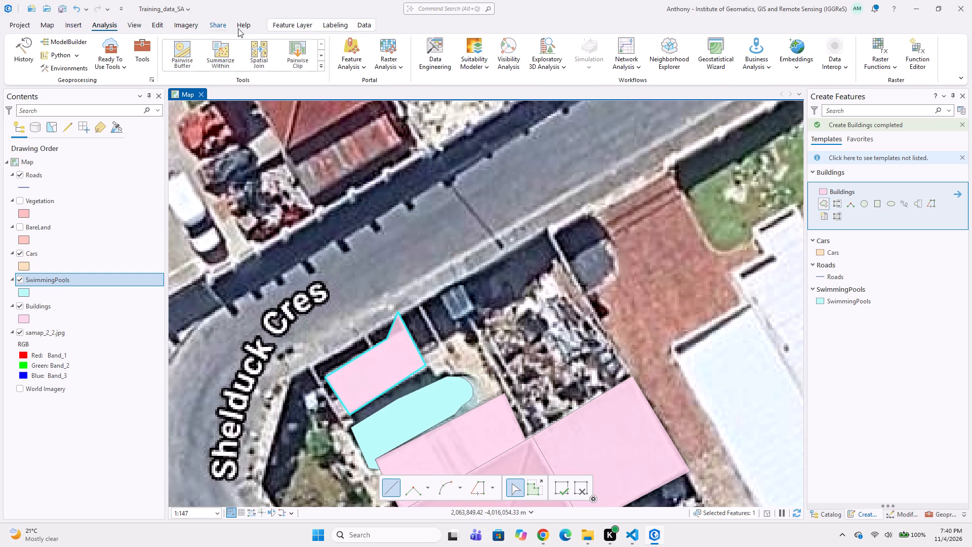
pyautogui.click(291, 25)
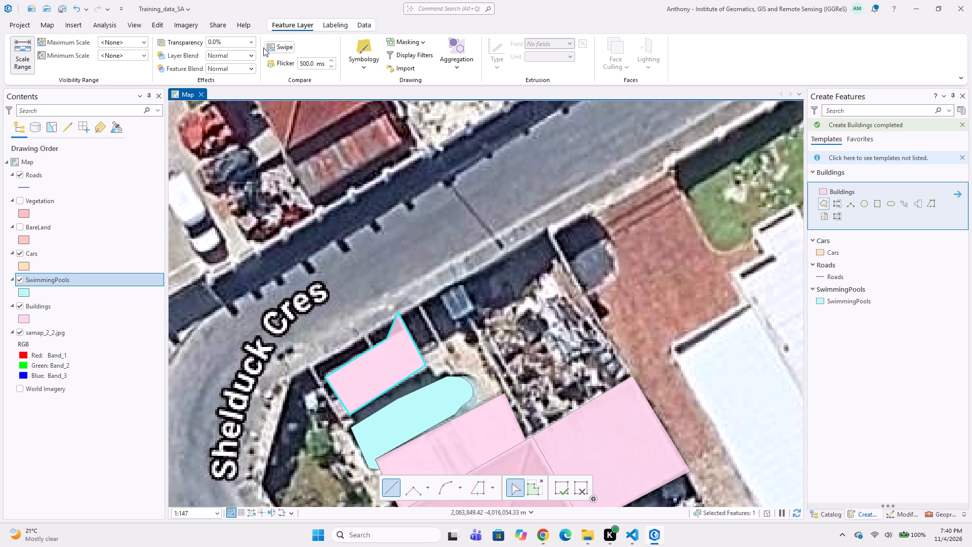
pyautogui.click(155, 23)
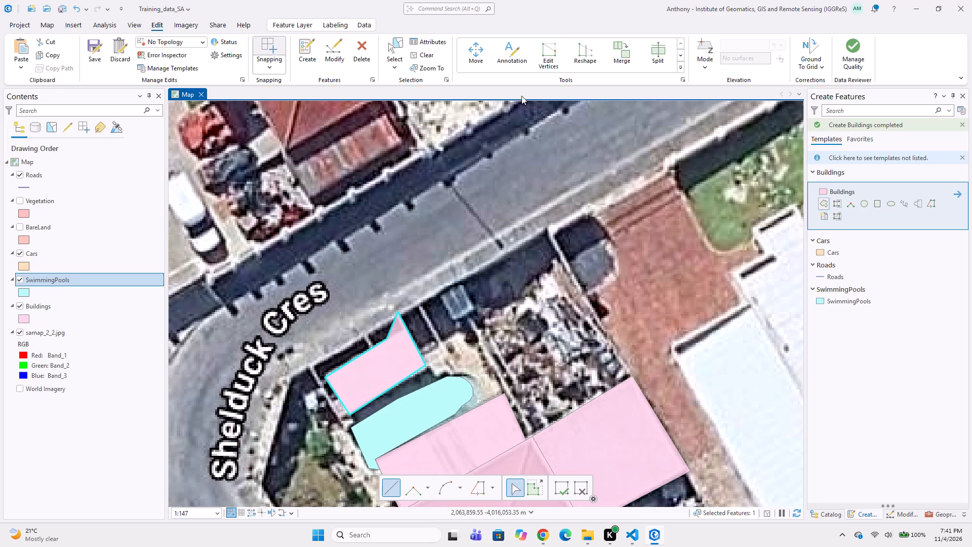
pyautogui.click(554, 59)
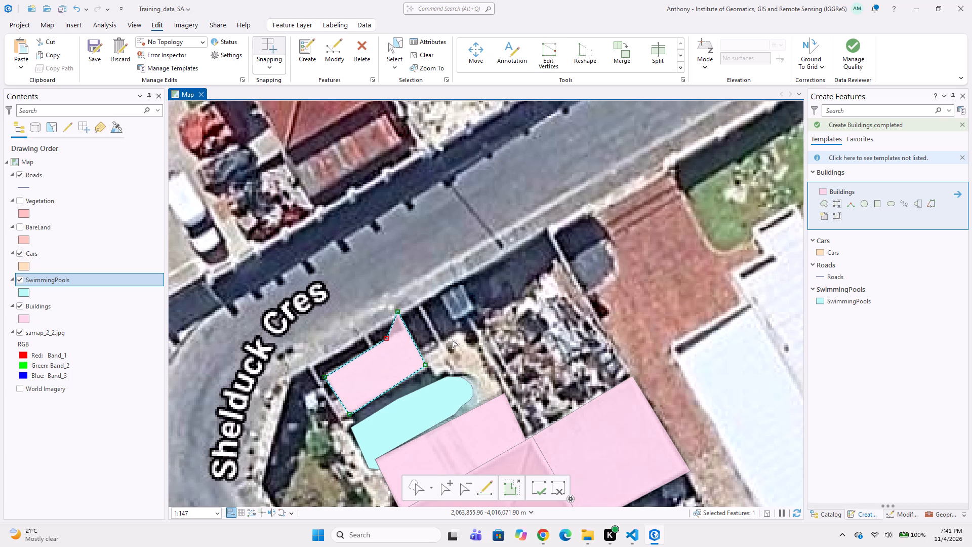
pyautogui.moveTo(401, 312); pyautogui.dragTo(404, 333)
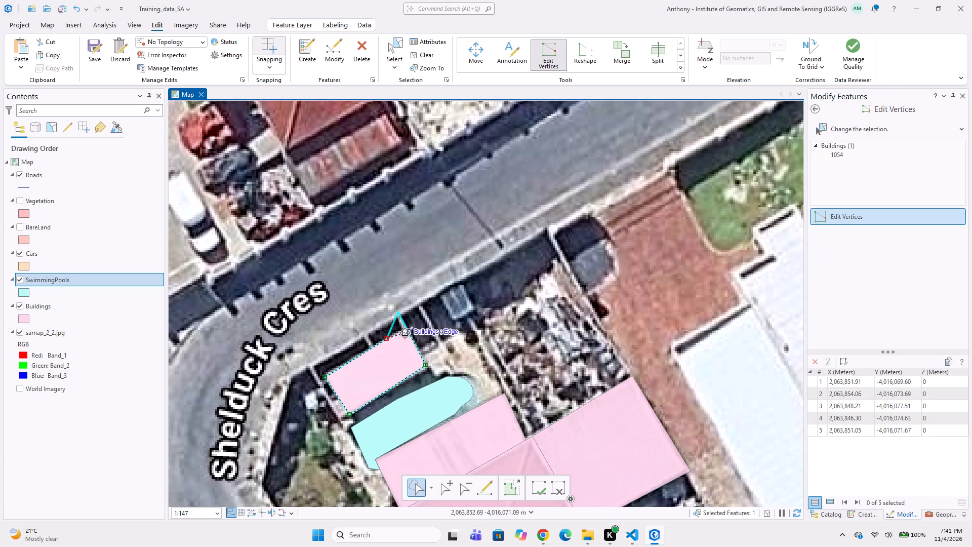
pyautogui.moveTo(404, 333); pyautogui.dragTo(403, 330)
pyautogui.click(431, 333)
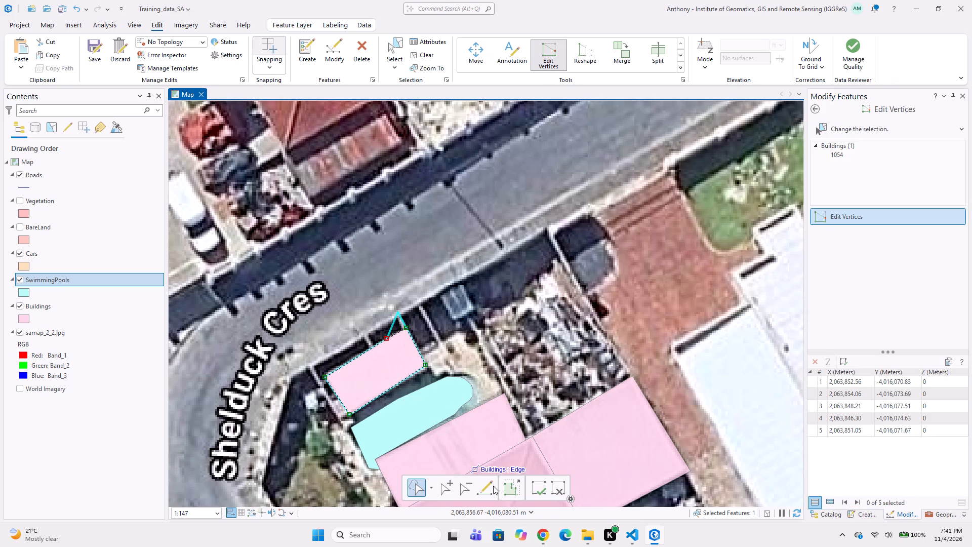
pyautogui.click(539, 488)
pyautogui.scroll(-2, 396, 353)
pyautogui.moveTo(397, 356); pyautogui.dragTo(364, 383, button='middle')
pyautogui.scroll(1, 408, 367)
pyautogui.moveTo(419, 363); pyautogui.dragTo(438, 319, button='middle')
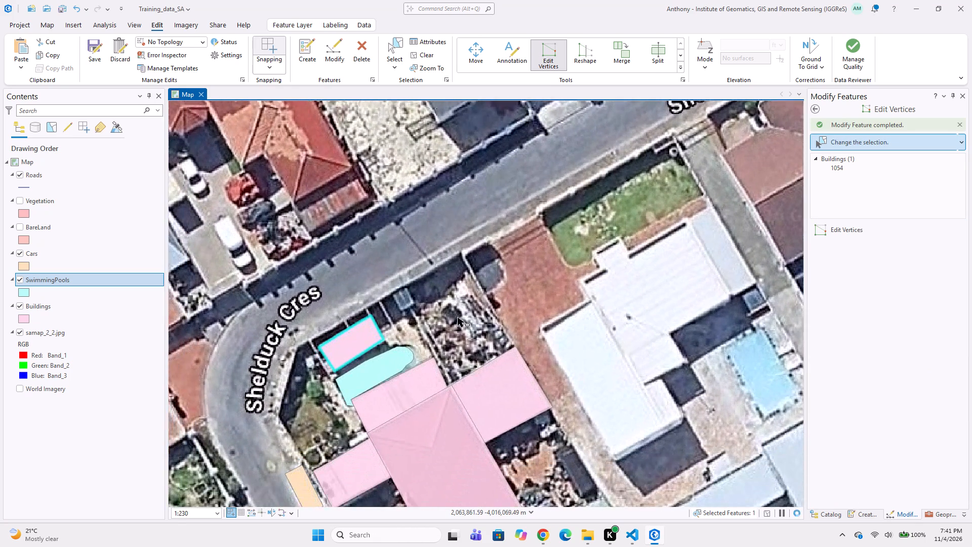
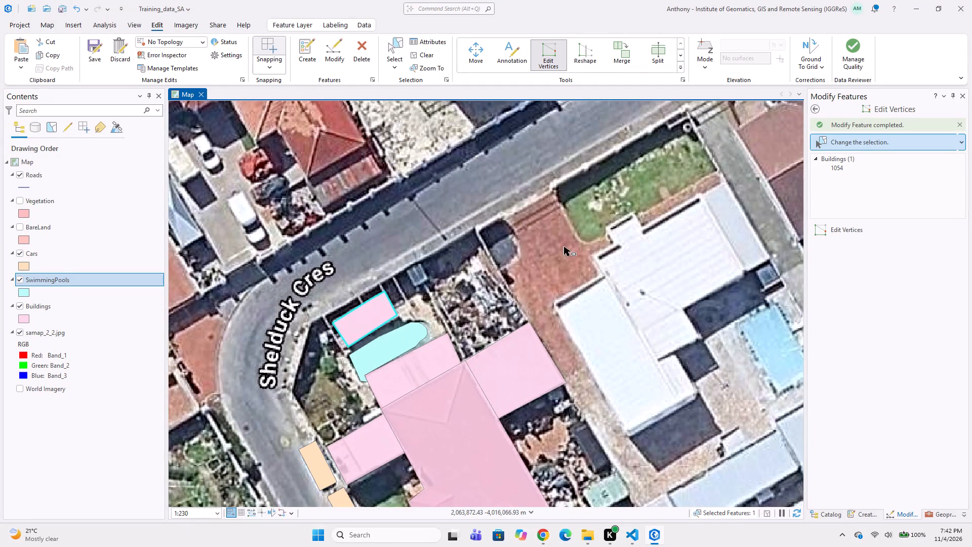
# Save all pending edits to the digitized features.
pyautogui.moveTo(561, 253); pyautogui.dragTo(476, 372, button='middle')
pyautogui.moveTo(460, 330); pyautogui.dragTo(461, 275, button='middle')
pyautogui.scroll(-2, 438, 358)
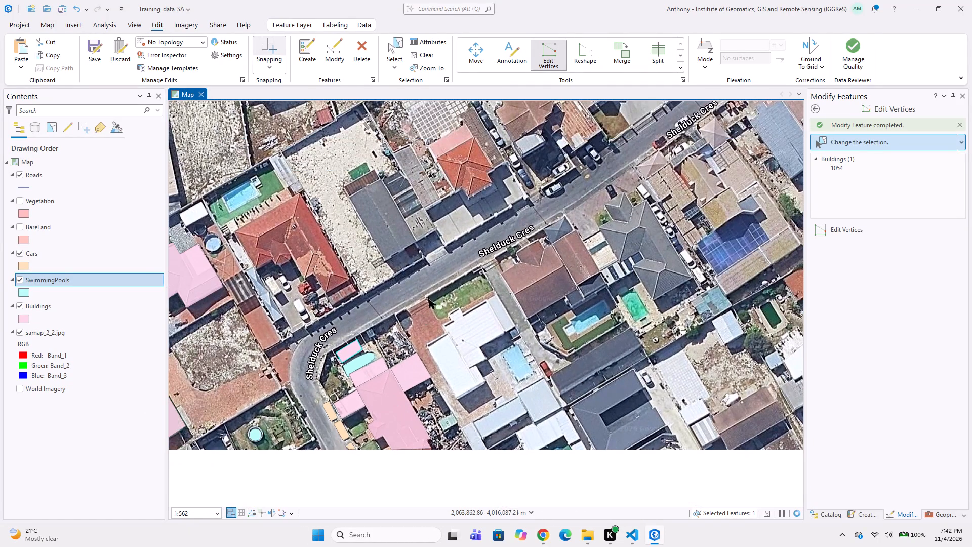
pyautogui.moveTo(399, 338); pyautogui.dragTo(447, 294, button='middle')
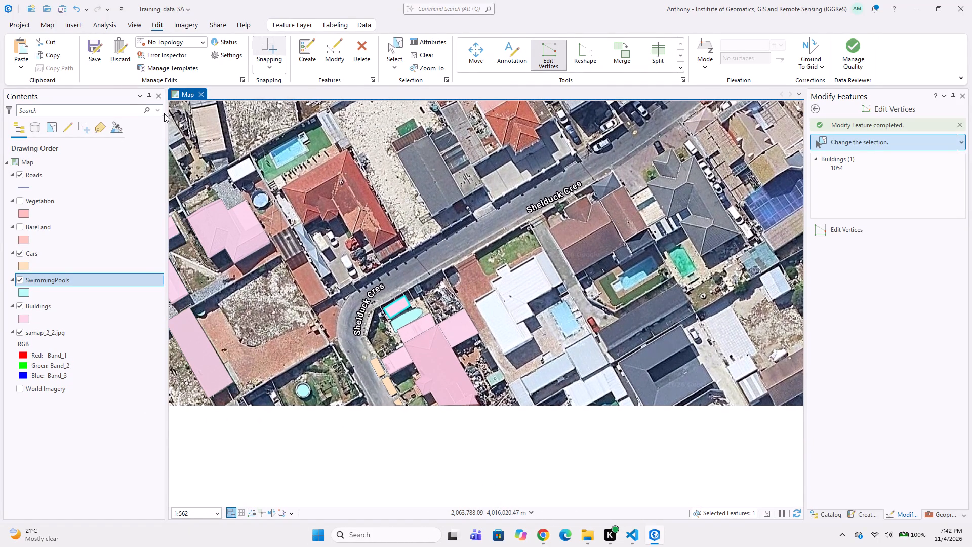
pyautogui.click(95, 53)
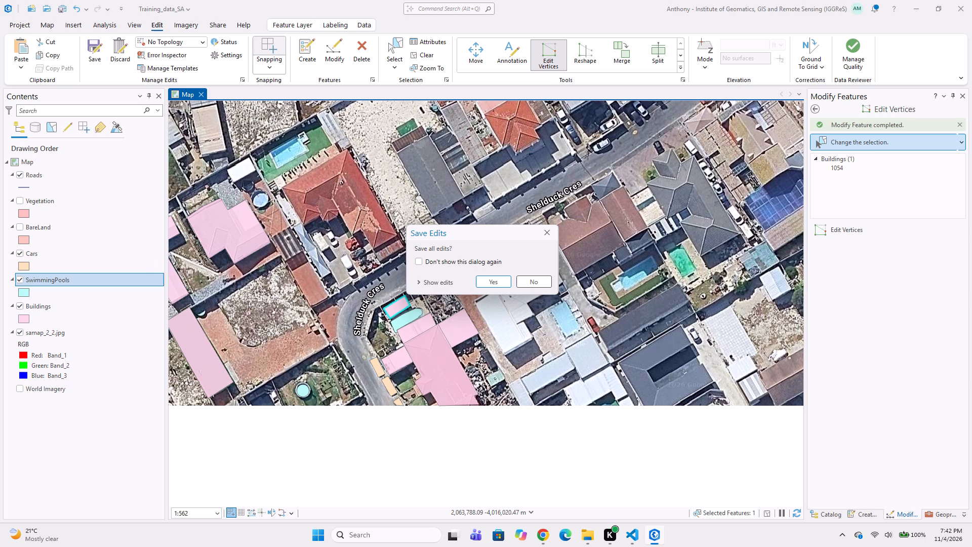
pyautogui.click(488, 285)
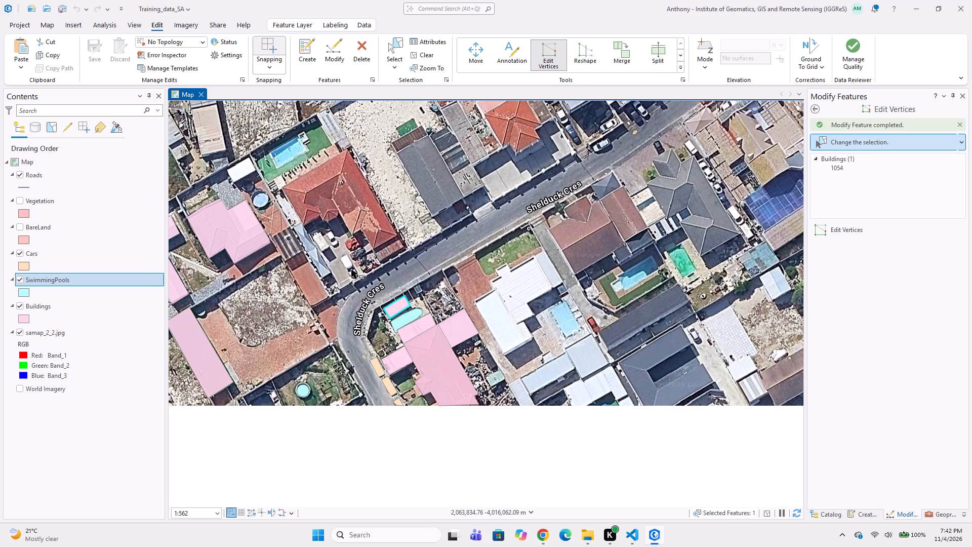
# Digitize the large white-roofed building east of the brick driveway as a Buildings polygon, following its southwest wing, stepped southeast side and stepped north front.
pyautogui.moveTo(318, 246); pyautogui.dragTo(380, 289, button='middle')
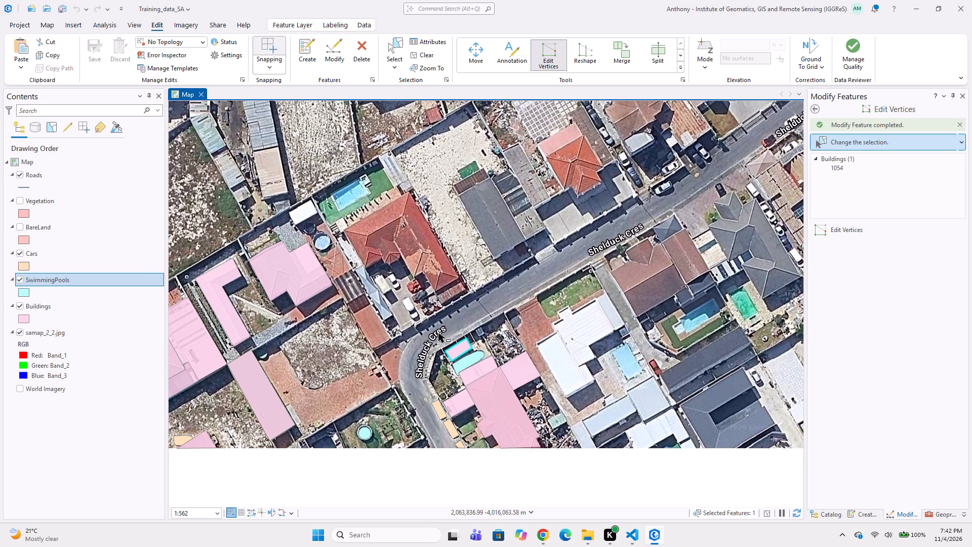
pyautogui.moveTo(474, 376); pyautogui.dragTo(445, 308, button='middle')
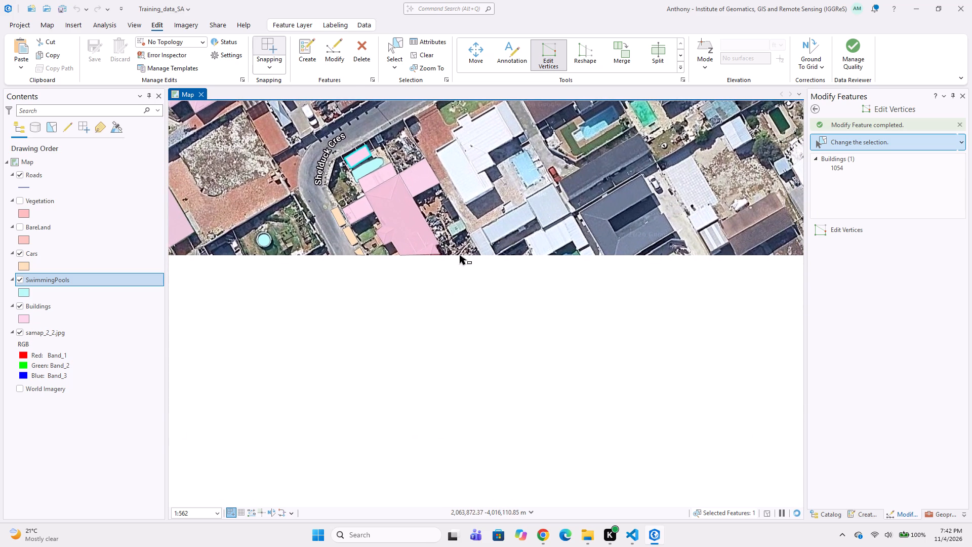
pyautogui.click(860, 511)
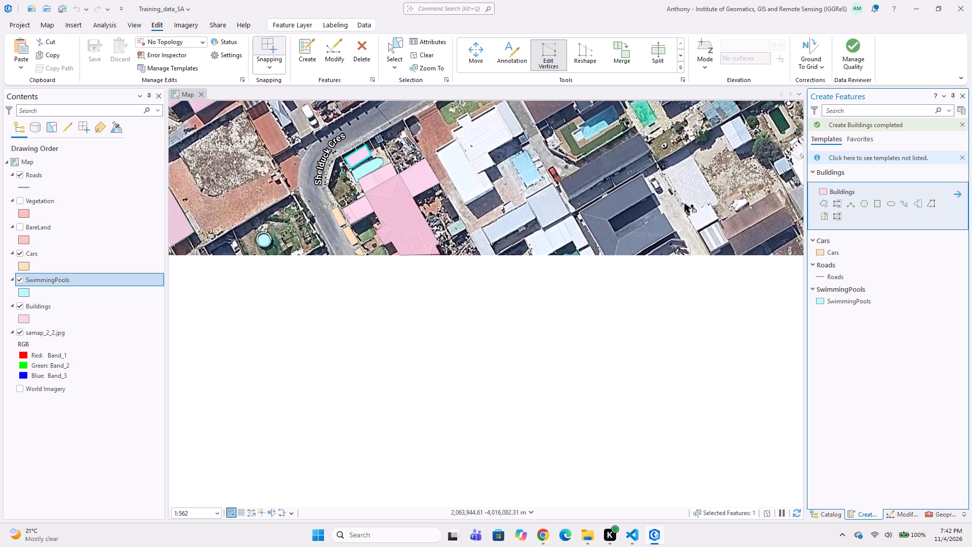
pyautogui.moveTo(495, 228); pyautogui.dragTo(472, 321, button='middle')
pyautogui.scroll(2, 417, 271)
pyautogui.moveTo(443, 257); pyautogui.dragTo(445, 269, button='middle')
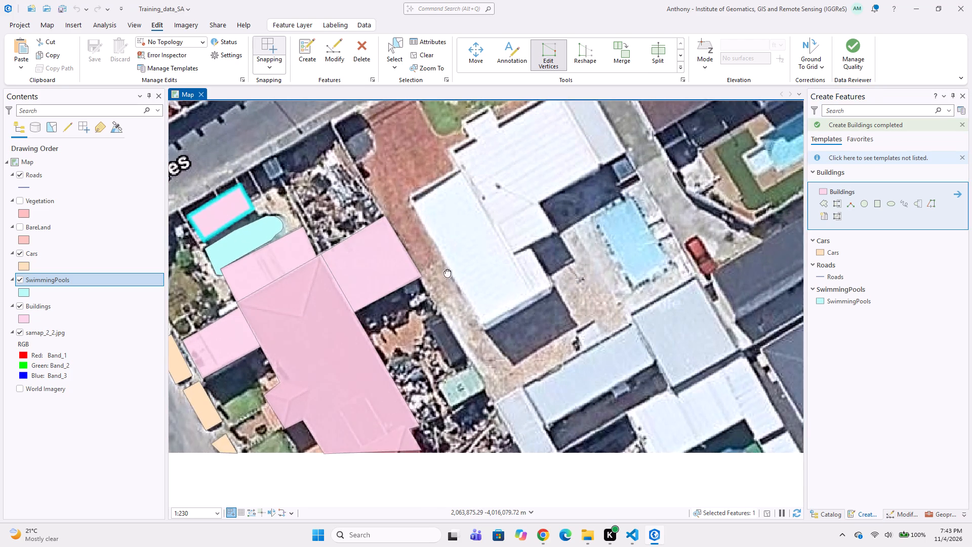
pyautogui.moveTo(445, 269); pyautogui.dragTo(486, 325, button='middle')
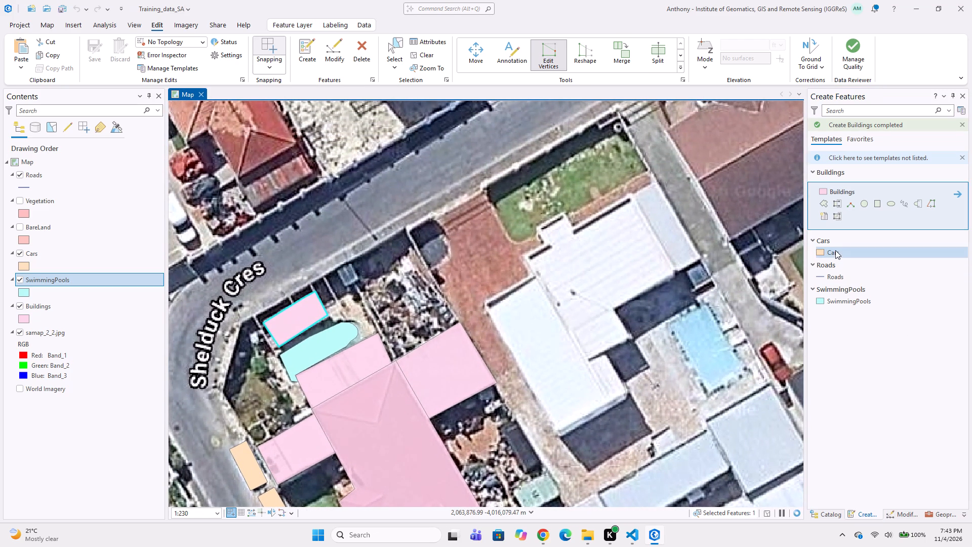
pyautogui.click(825, 209)
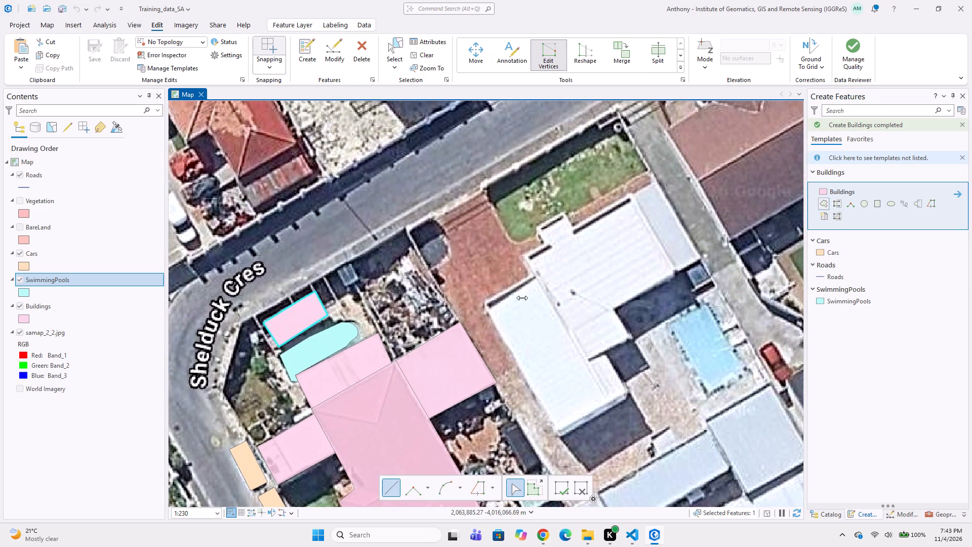
pyautogui.scroll(1, 511, 286)
pyautogui.click(543, 266)
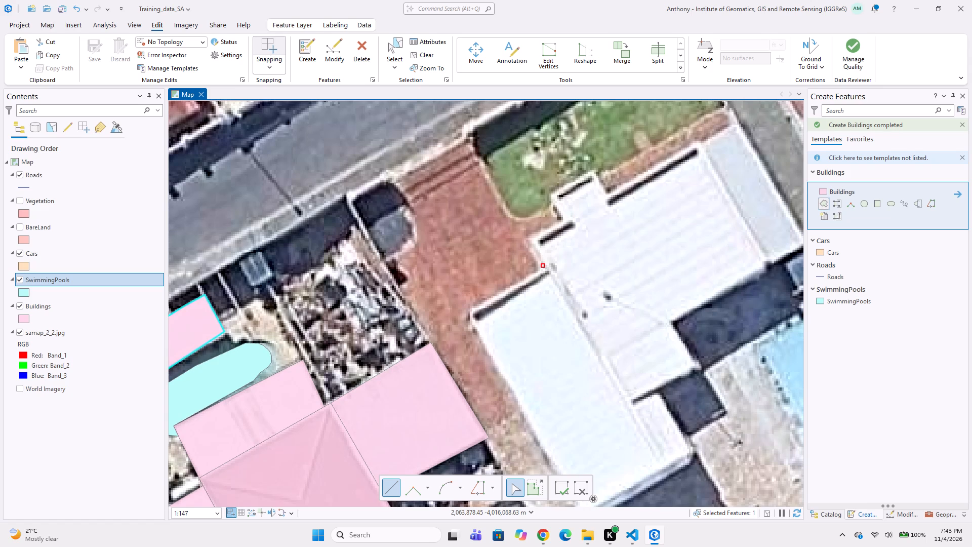
pyautogui.click(460, 312)
pyautogui.moveTo(477, 360); pyautogui.dragTo(467, 305, button='middle')
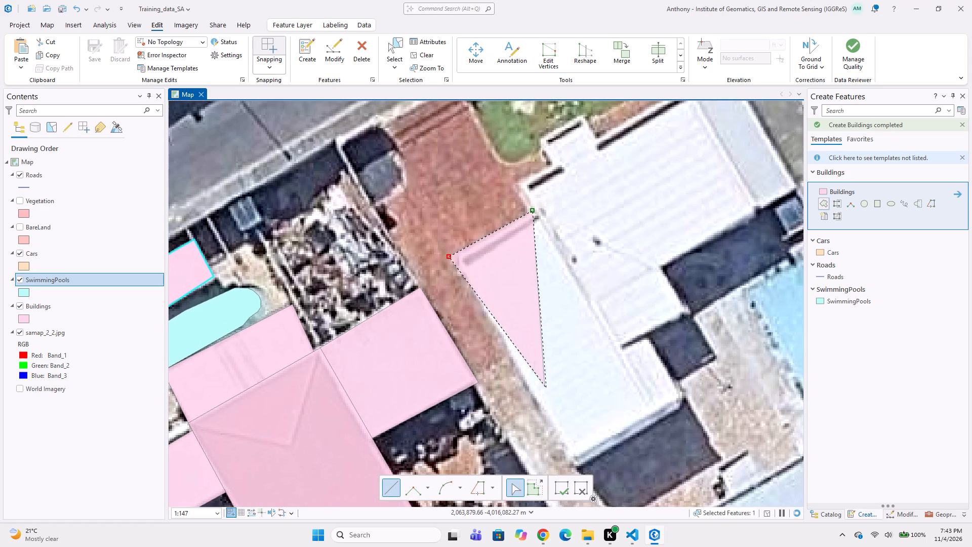
pyautogui.moveTo(575, 466); pyautogui.dragTo(577, 461)
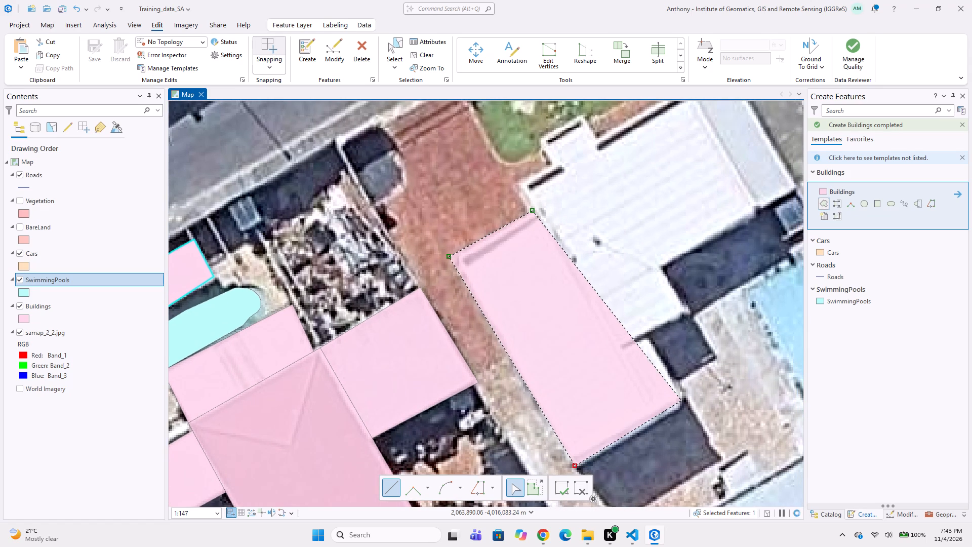
pyautogui.click(681, 408)
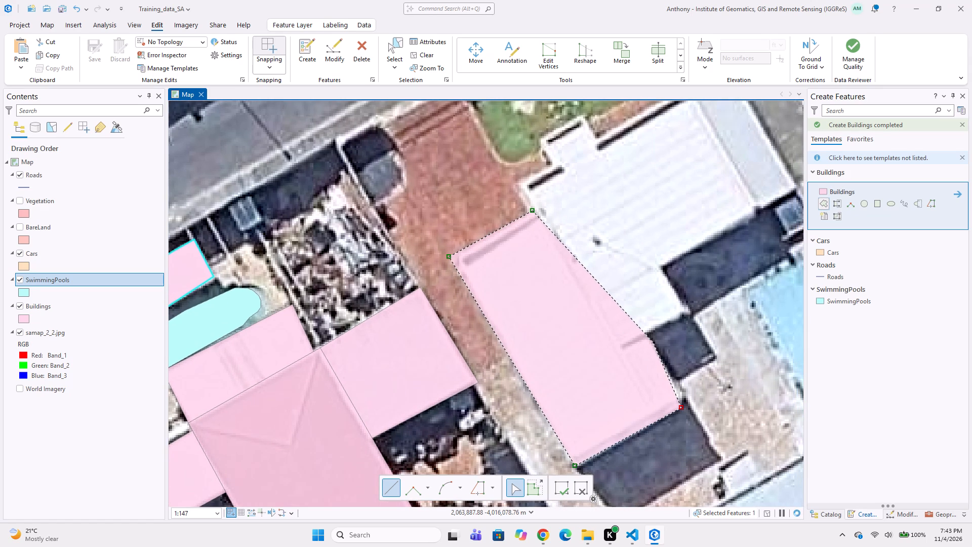
pyautogui.click(650, 342)
pyautogui.click(692, 316)
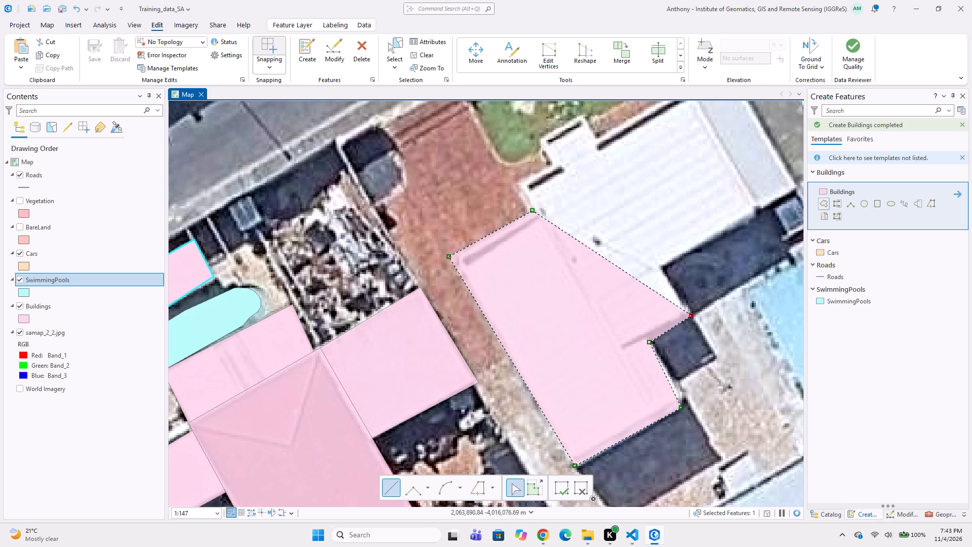
pyautogui.click(663, 269)
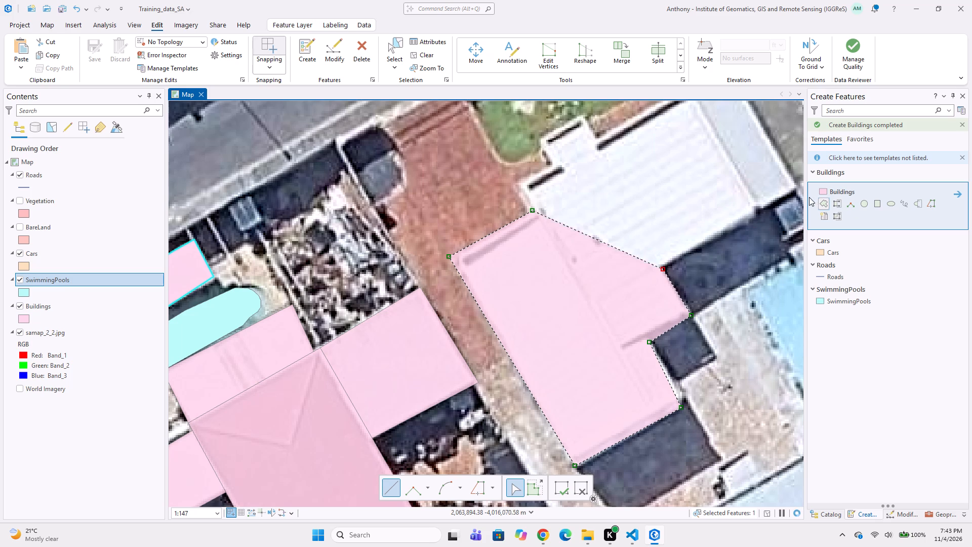
pyautogui.moveTo(766, 221); pyautogui.dragTo(697, 296, button='middle')
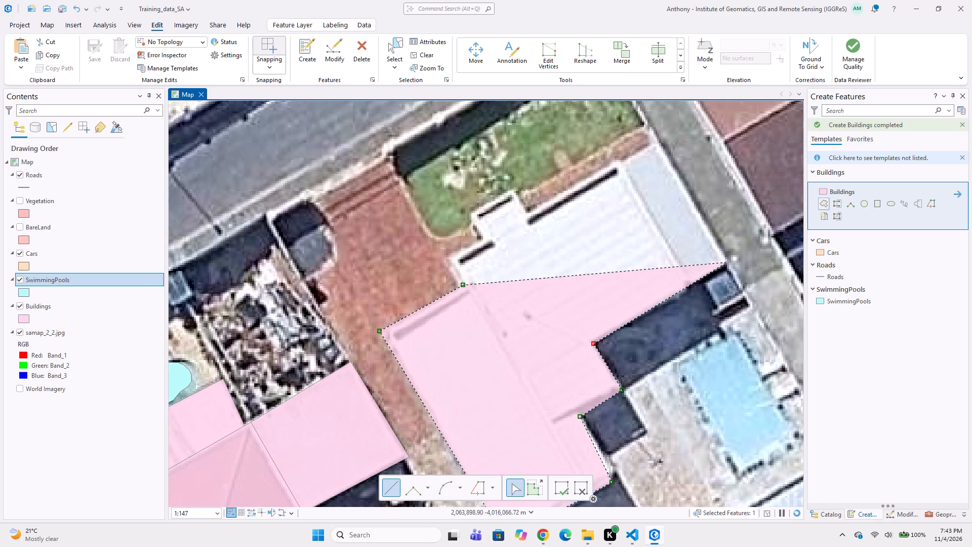
pyautogui.click(729, 264)
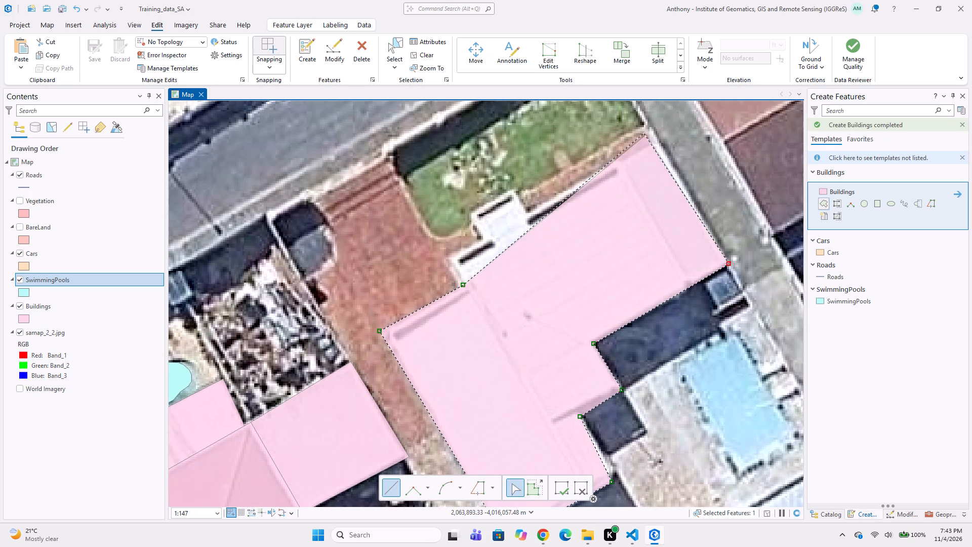
pyautogui.click(658, 138)
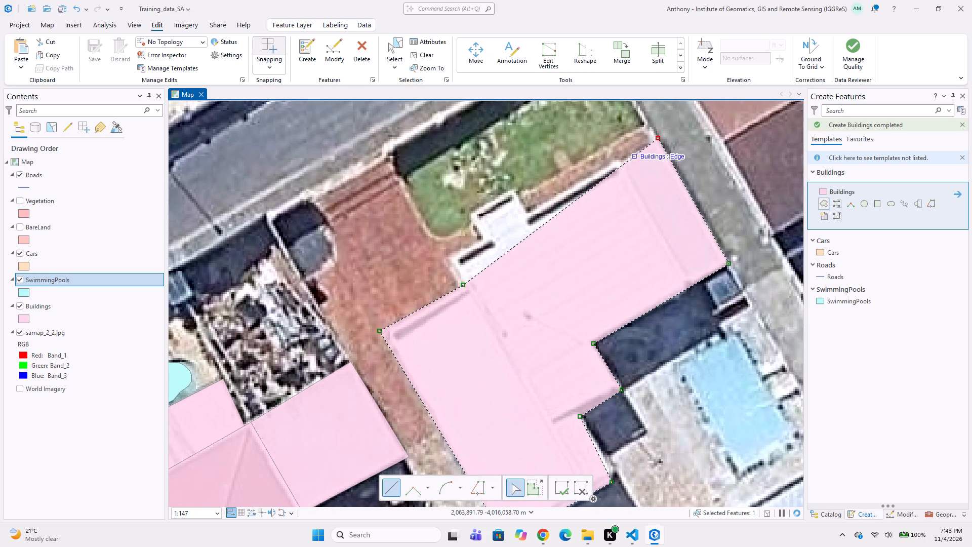
pyautogui.click(618, 158)
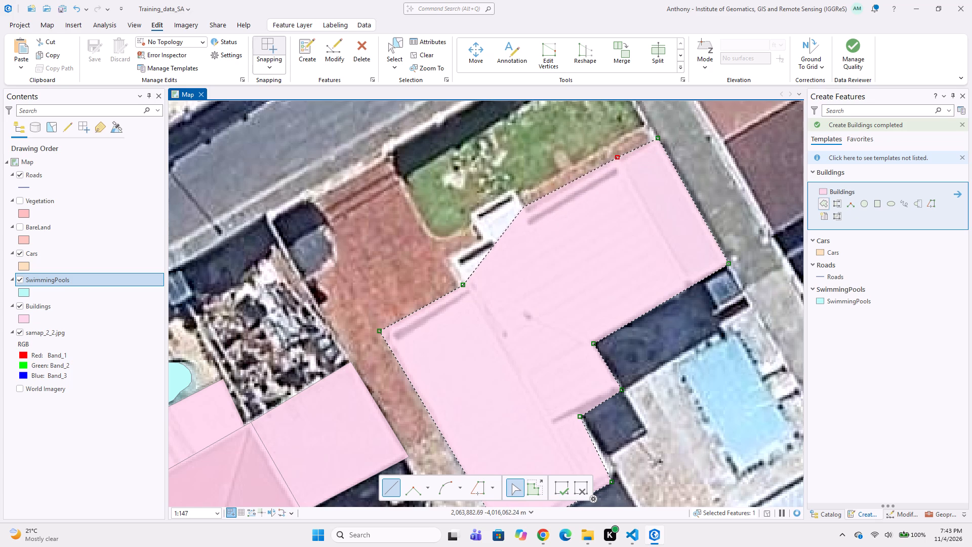
pyautogui.moveTo(527, 215); pyautogui.dragTo(527, 209)
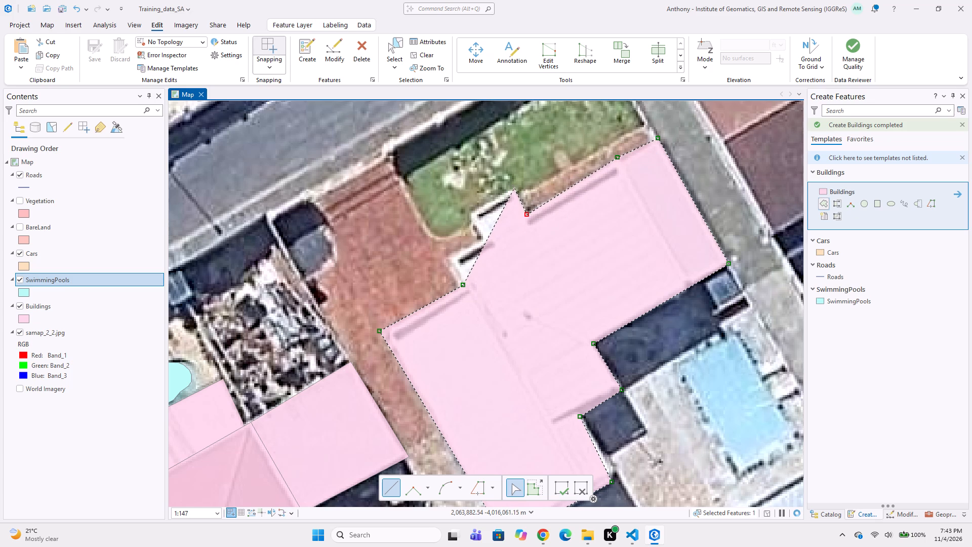
pyautogui.click(514, 188)
pyautogui.click(465, 213)
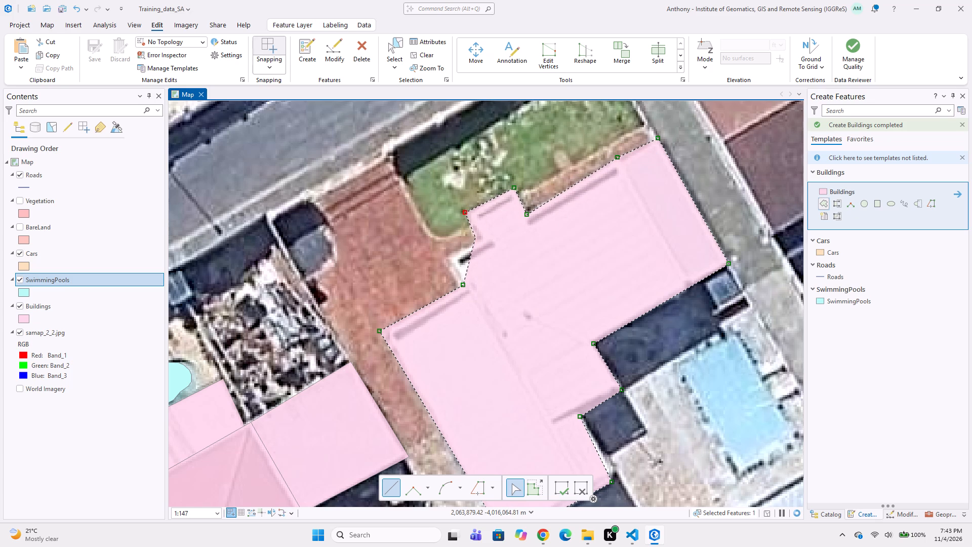
pyautogui.click(475, 239)
pyautogui.doubleClick(449, 261)
pyautogui.doubleClick(456, 271)
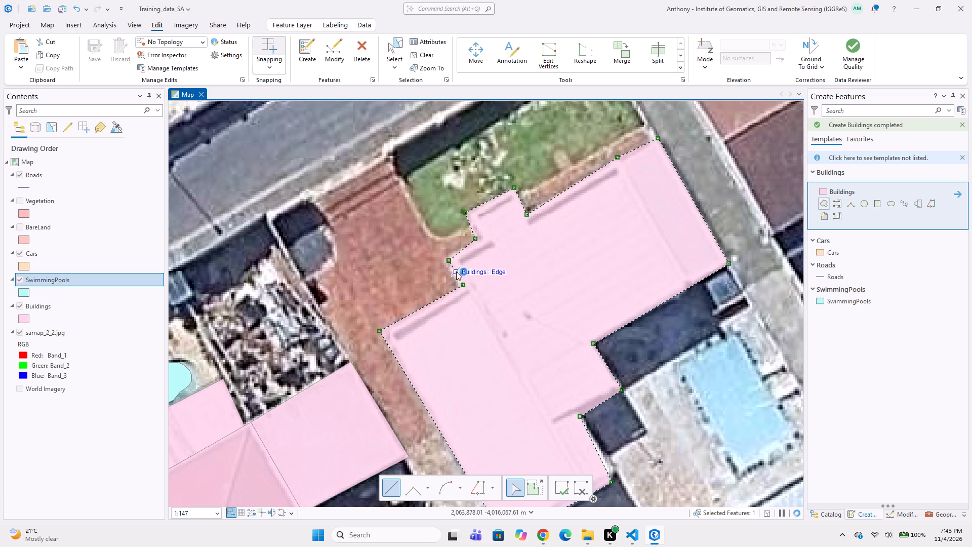
# Digitize the rectangular light-blue pool east of the newly outlined white-roofed building as a four-corner SwimmingPools polygon.
pyautogui.moveTo(474, 289); pyautogui.dragTo(467, 220, button='middle')
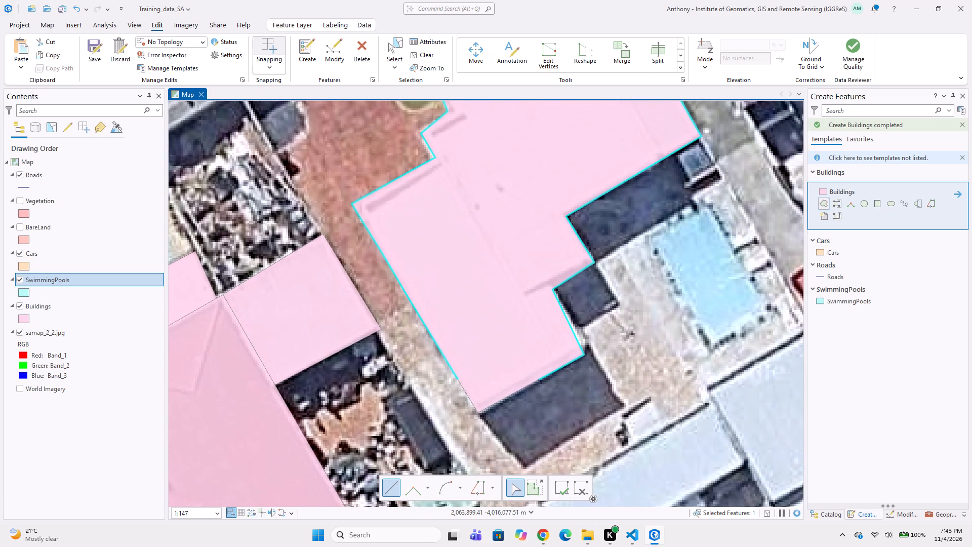
pyautogui.click(871, 307)
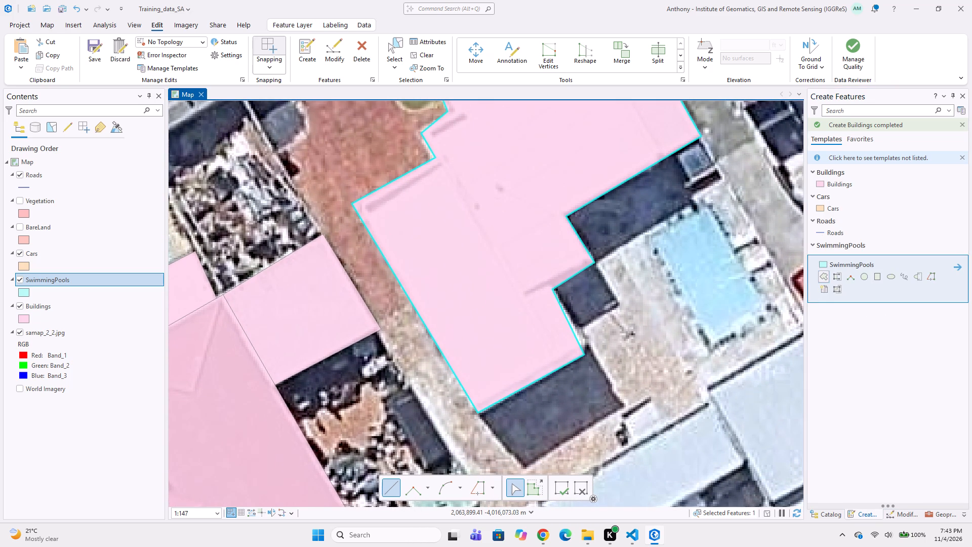
pyautogui.click(708, 208)
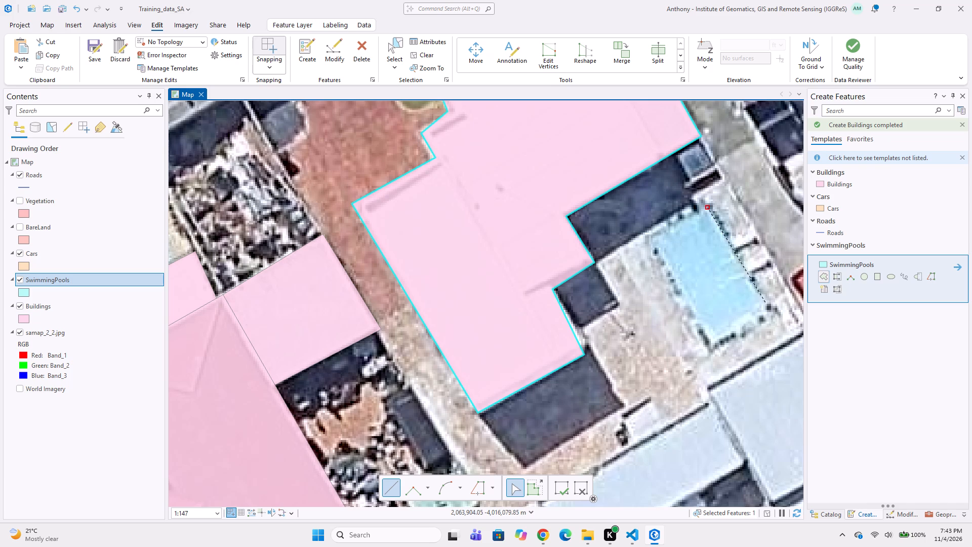
pyautogui.click(766, 303)
pyautogui.click(711, 338)
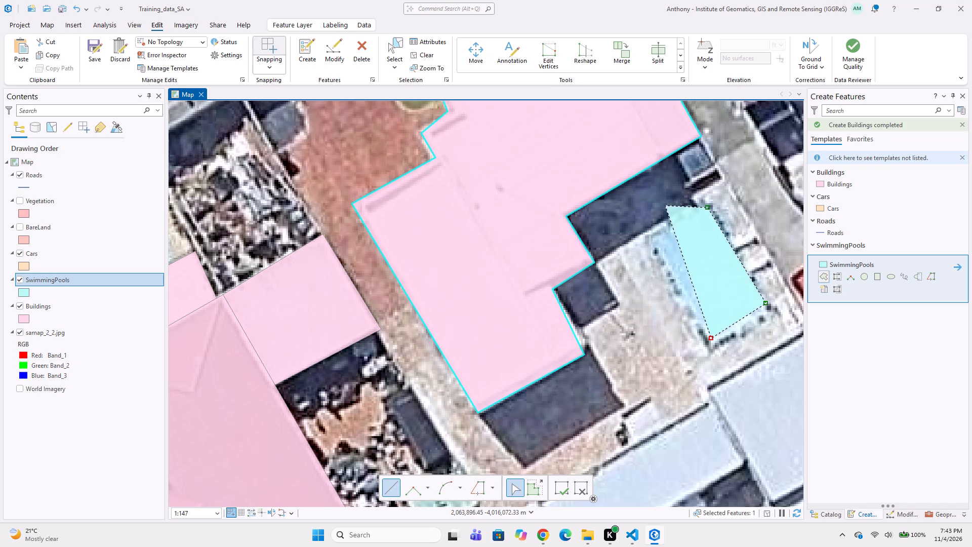
pyautogui.doubleClick(655, 238)
# Digitize the long, narrow light-blue roof southwest of the square roof below the pool as a four-corner Buildings polygon.
pyautogui.moveTo(612, 308); pyautogui.dragTo(570, 248, button='middle')
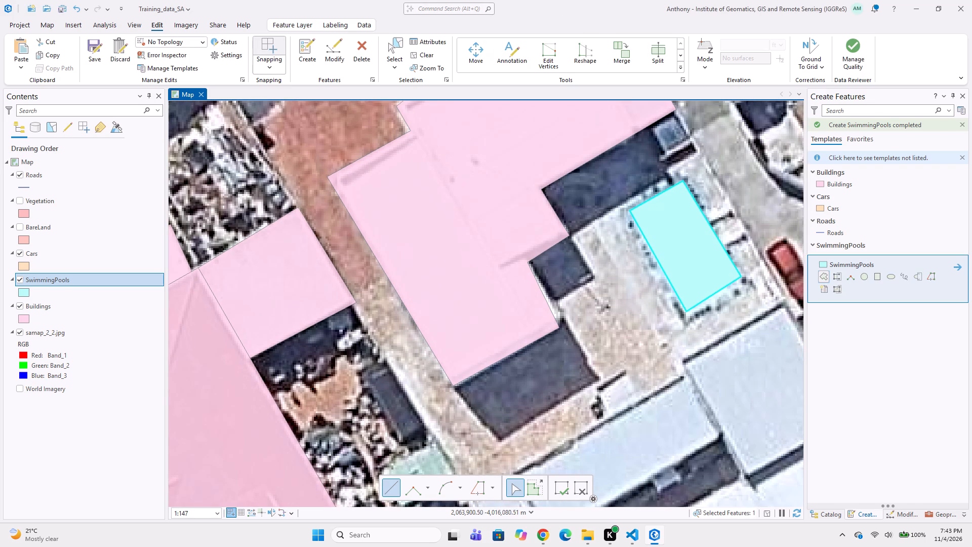
pyautogui.moveTo(729, 338); pyautogui.dragTo(704, 316, button='middle')
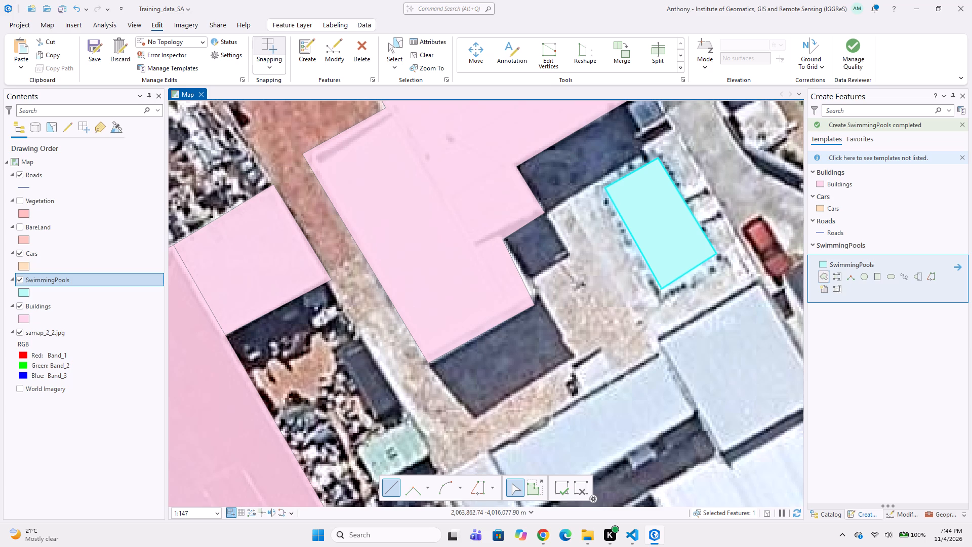
pyautogui.moveTo(486, 335); pyautogui.dragTo(387, 277, button='middle')
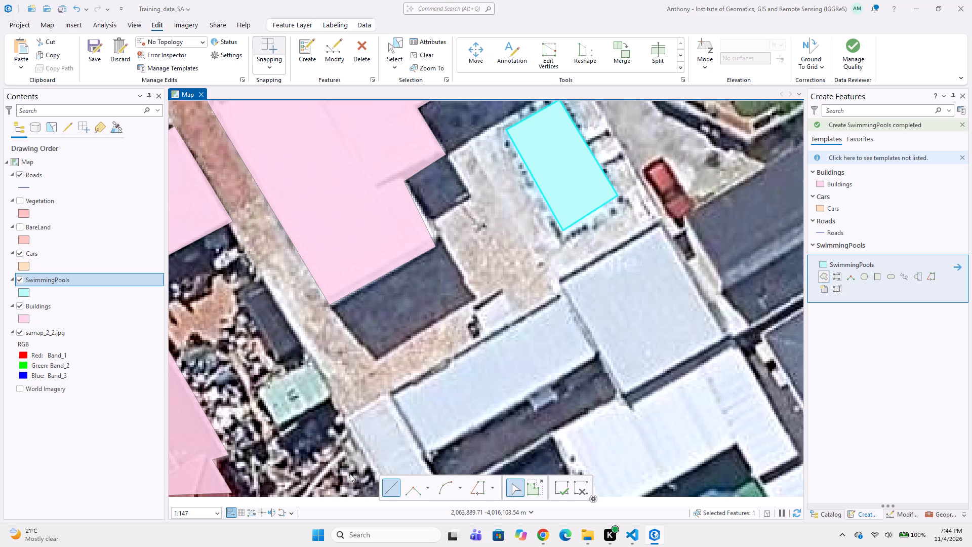
pyautogui.moveTo(396, 435); pyautogui.dragTo(384, 330, button='middle')
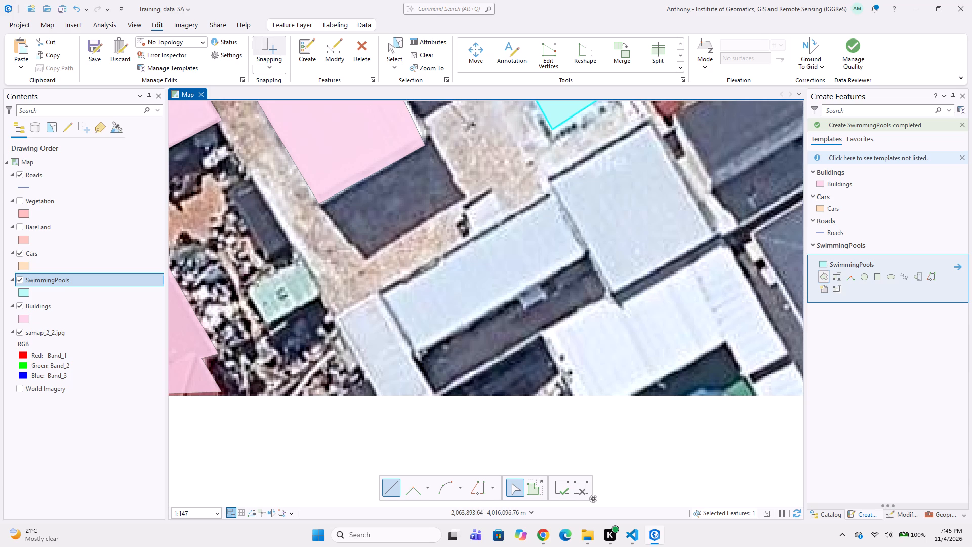
pyautogui.rightClick(504, 291)
pyautogui.click(448, 262)
pyautogui.click(833, 183)
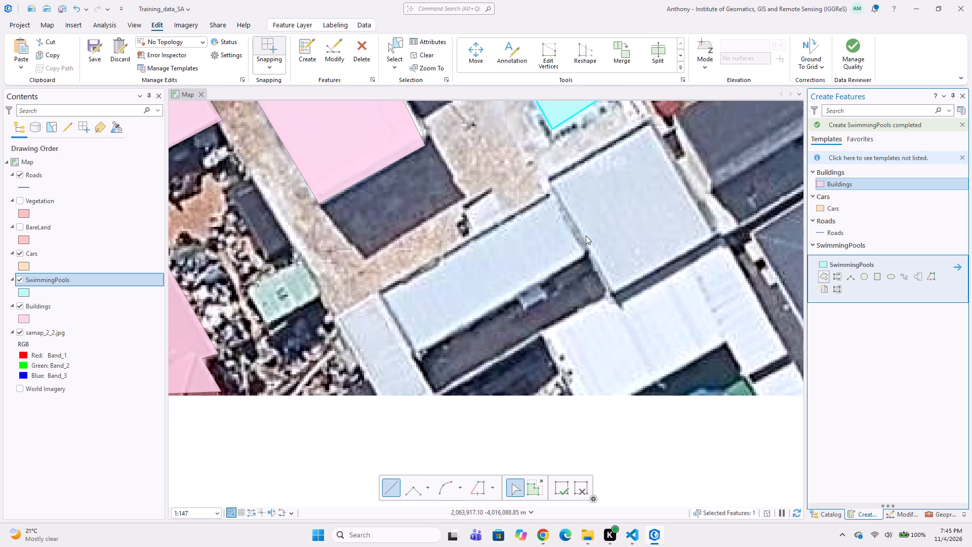
pyautogui.click(547, 197)
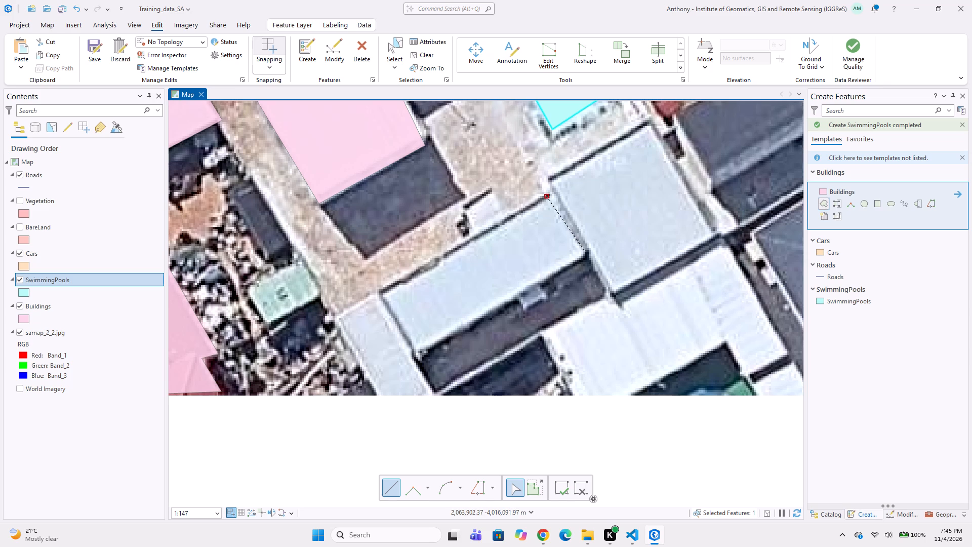
pyautogui.click(585, 252)
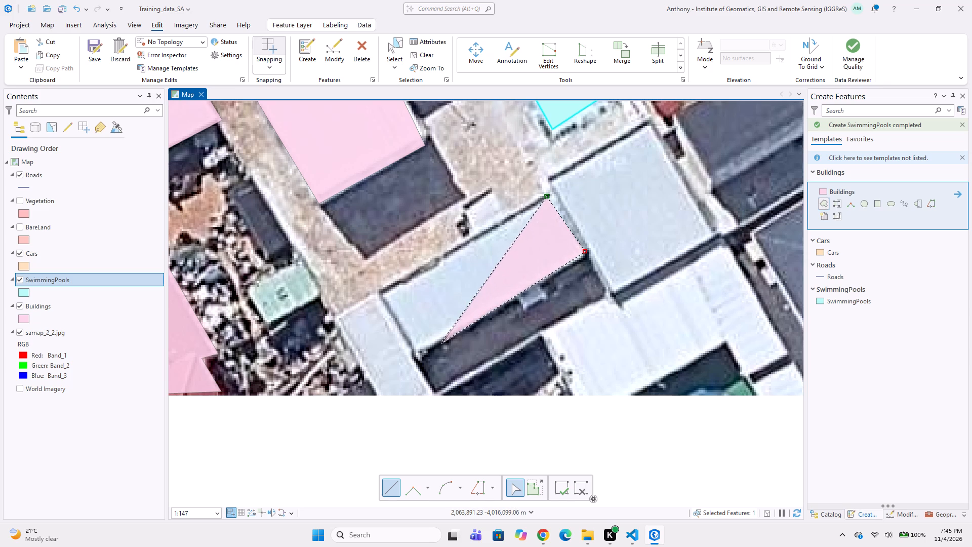
pyautogui.click(416, 355)
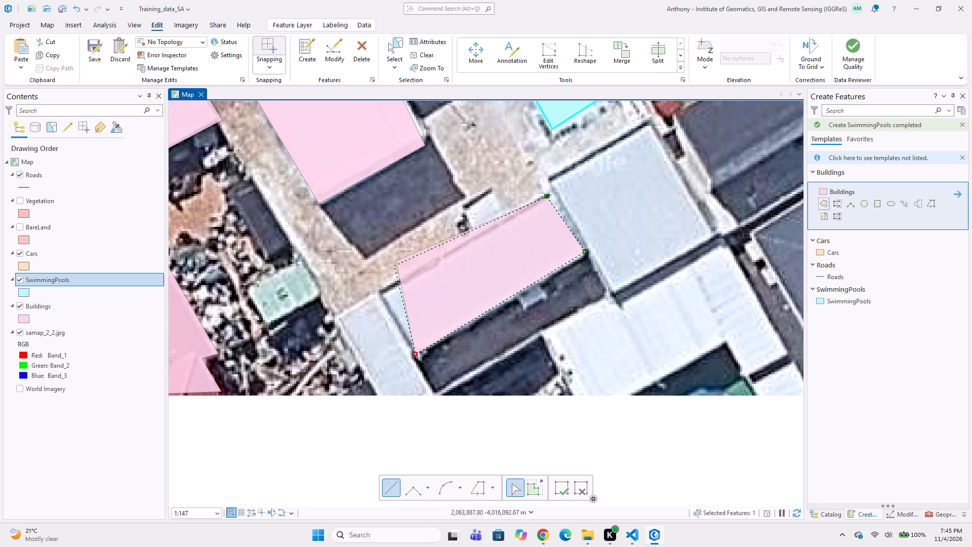
pyautogui.doubleClick(380, 296)
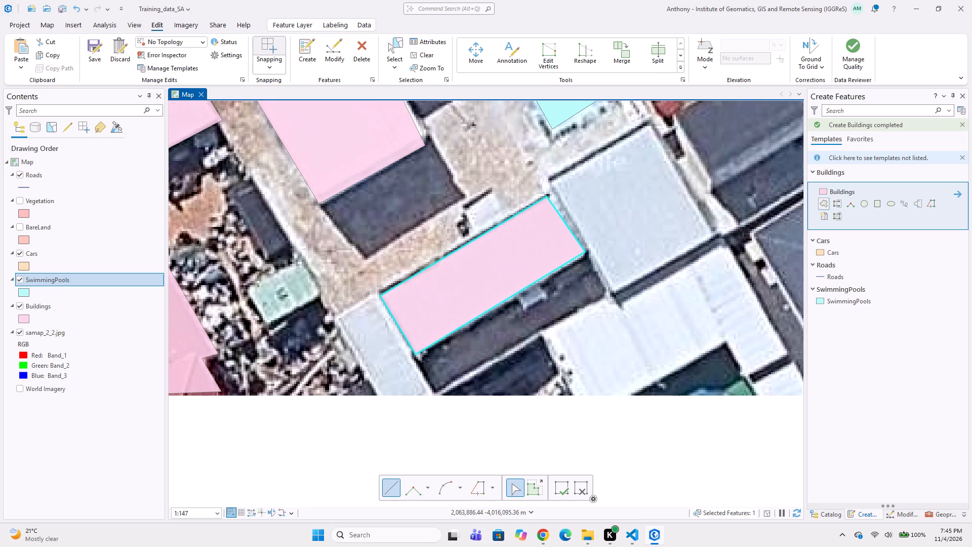
# Digitize the narrow light roof adjoining the long roof's southwest end as a Buildings polygon, ending it at the aerial image's southern edge.
pyautogui.click(380, 298)
pyautogui.click(368, 294)
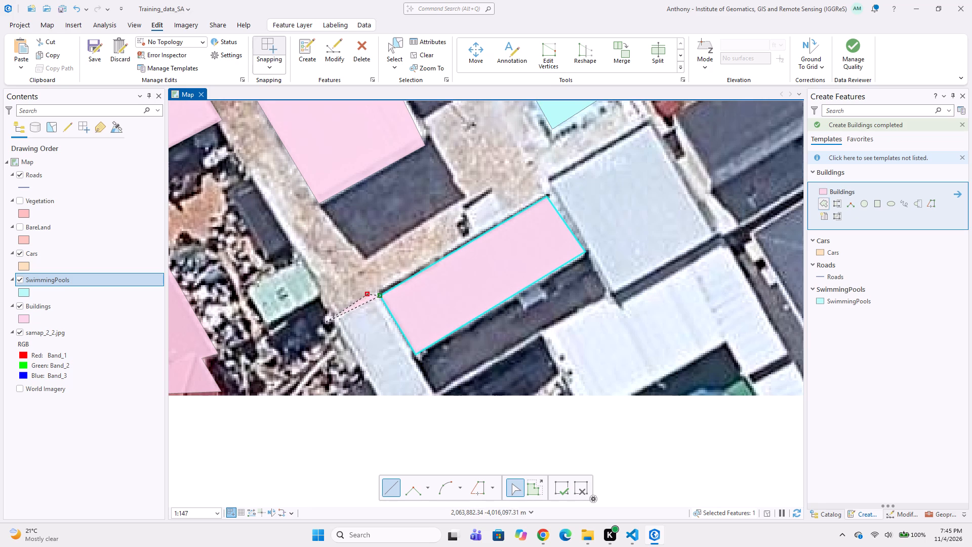
pyautogui.click(334, 319)
pyautogui.moveTo(341, 340); pyautogui.dragTo(275, 230, button='middle')
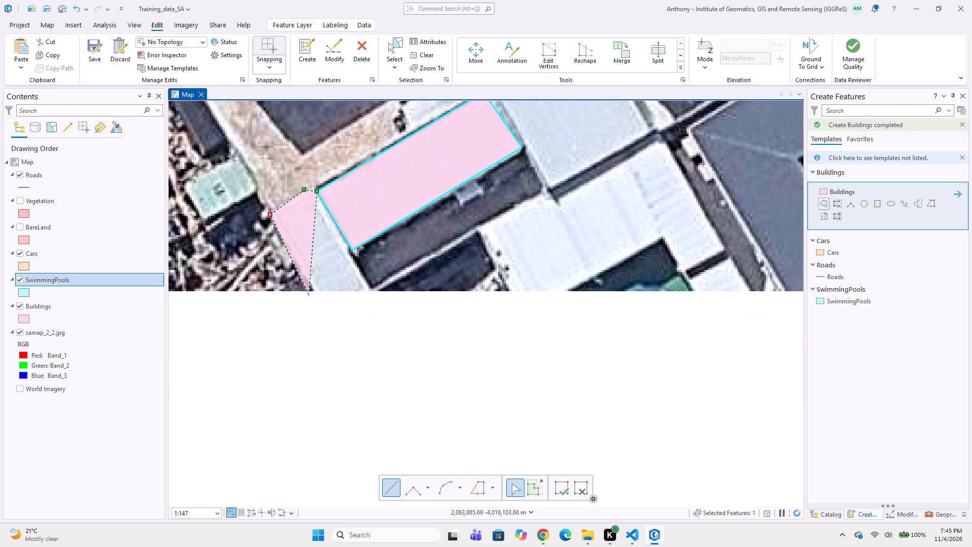
pyautogui.click(314, 291)
pyautogui.click(371, 291)
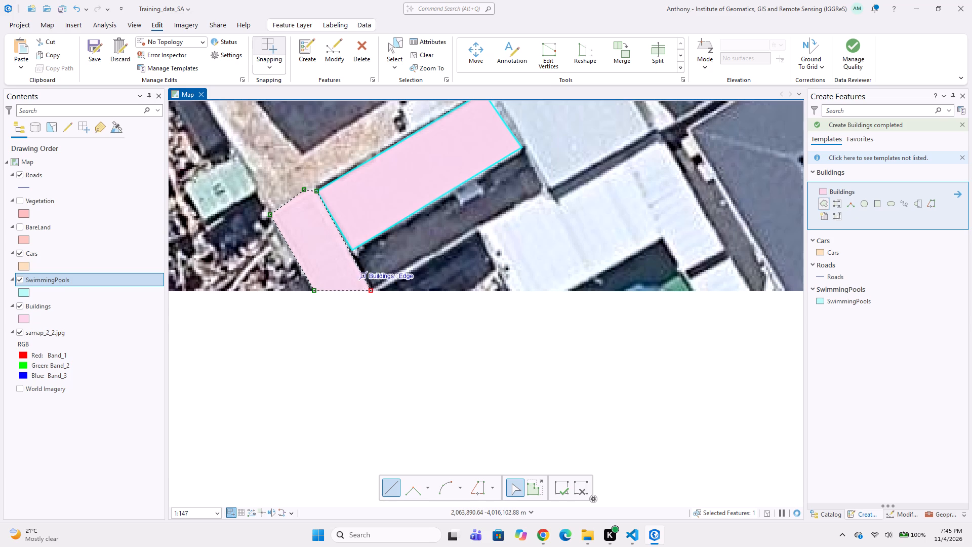
pyautogui.doubleClick(350, 255)
# Digitize the white L-shaped roof southeast of the long roof as a Buildings polygon, following its southern notch and the image's southern edge.
pyautogui.moveTo(412, 234); pyautogui.dragTo(314, 260, button='middle')
pyautogui.click(380, 254)
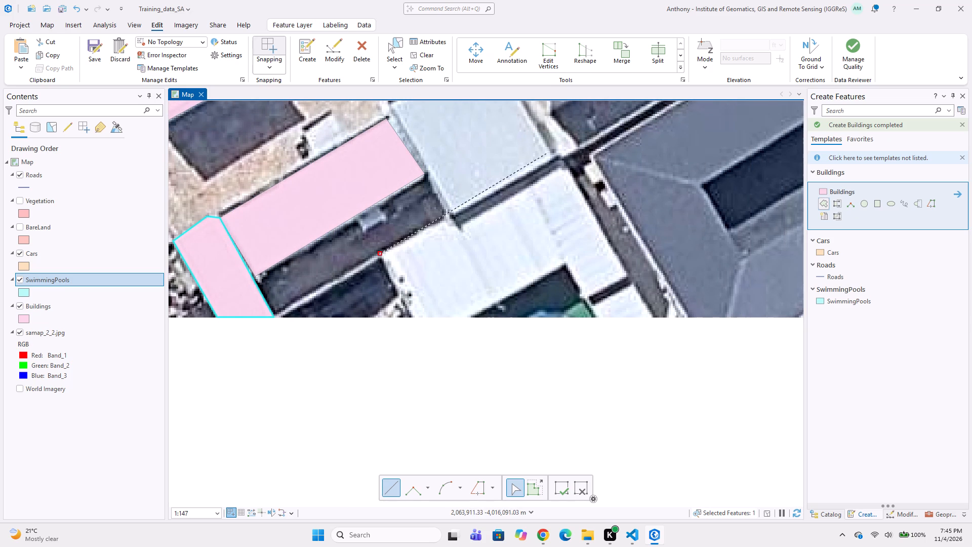
pyautogui.click(560, 158)
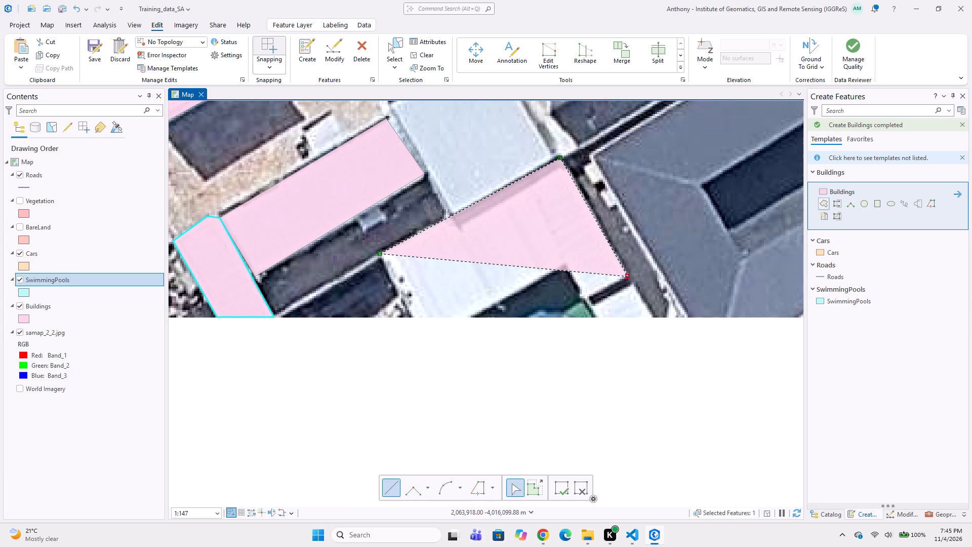
pyautogui.click(628, 277)
pyautogui.click(589, 298)
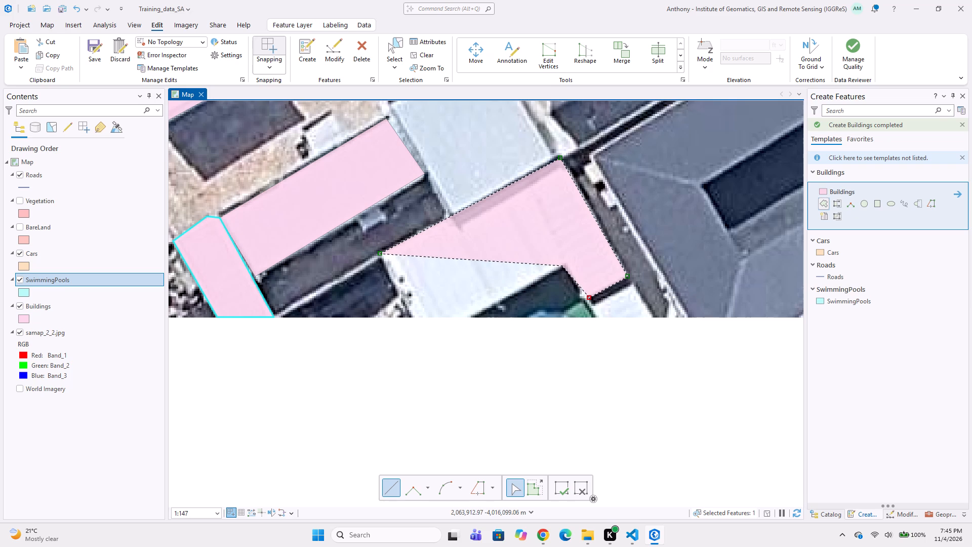
pyautogui.click(564, 266)
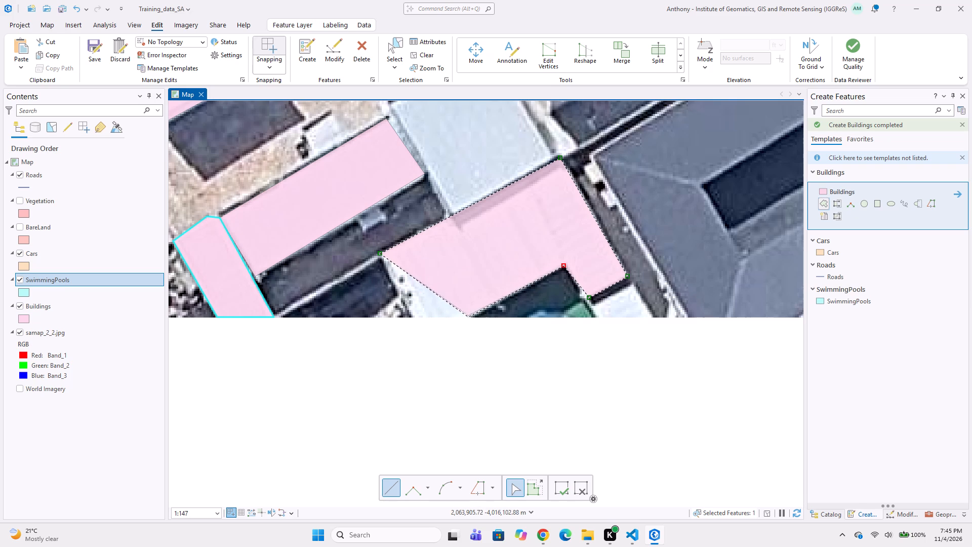
pyautogui.click(470, 319)
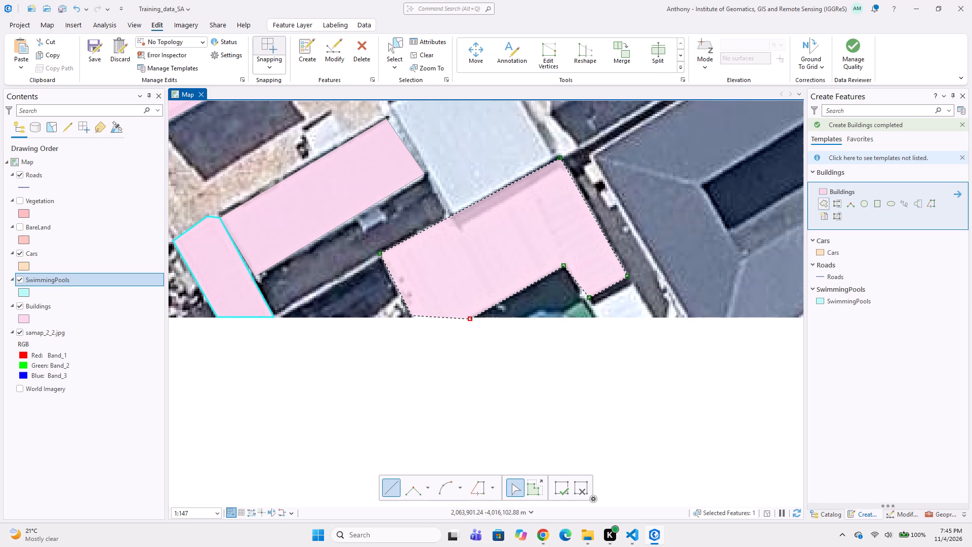
pyautogui.doubleClick(412, 316)
# Digitize the small white roof just southeast of the L-shaped building, at the image's southern edge, as a four-corner Buildings polygon.
pyautogui.moveTo(547, 303); pyautogui.dragTo(460, 306, button='middle')
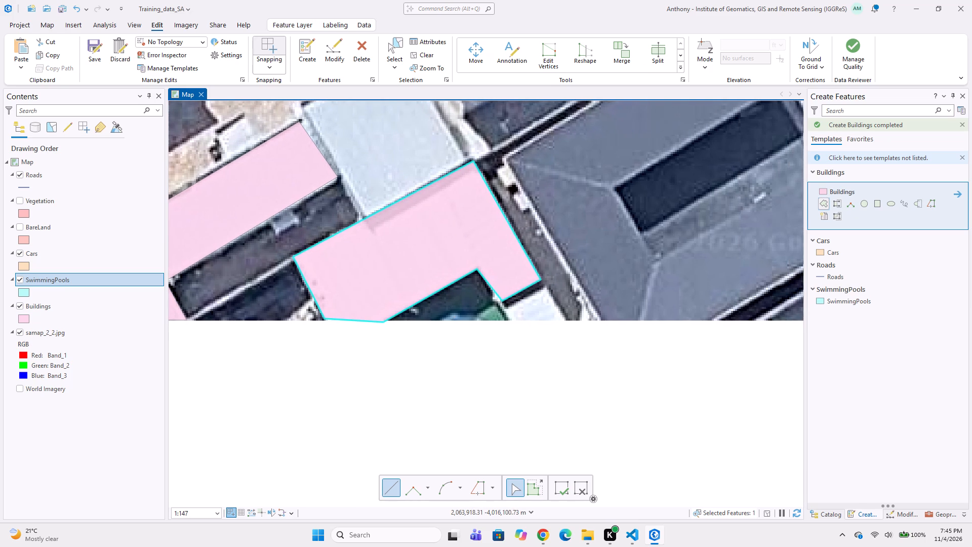
pyautogui.click(546, 287)
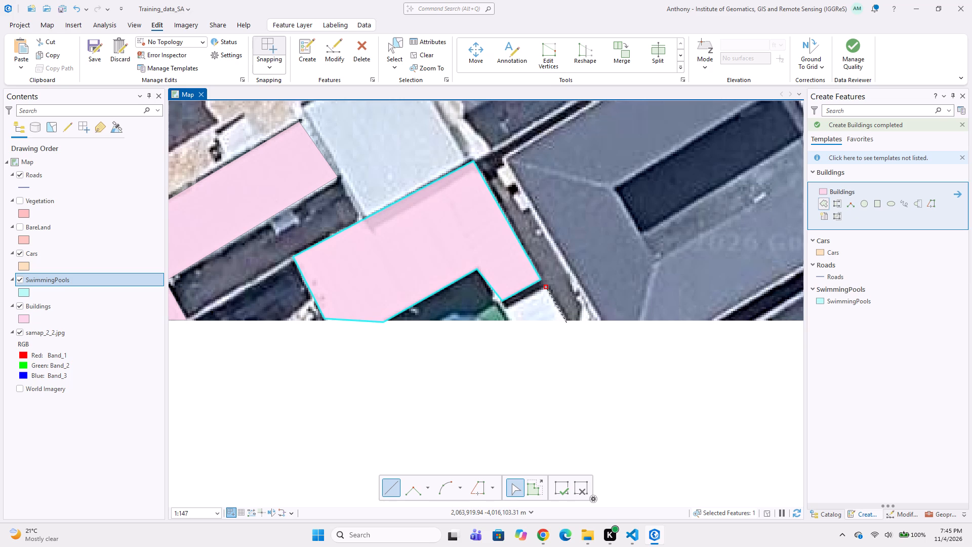
pyautogui.click(566, 319)
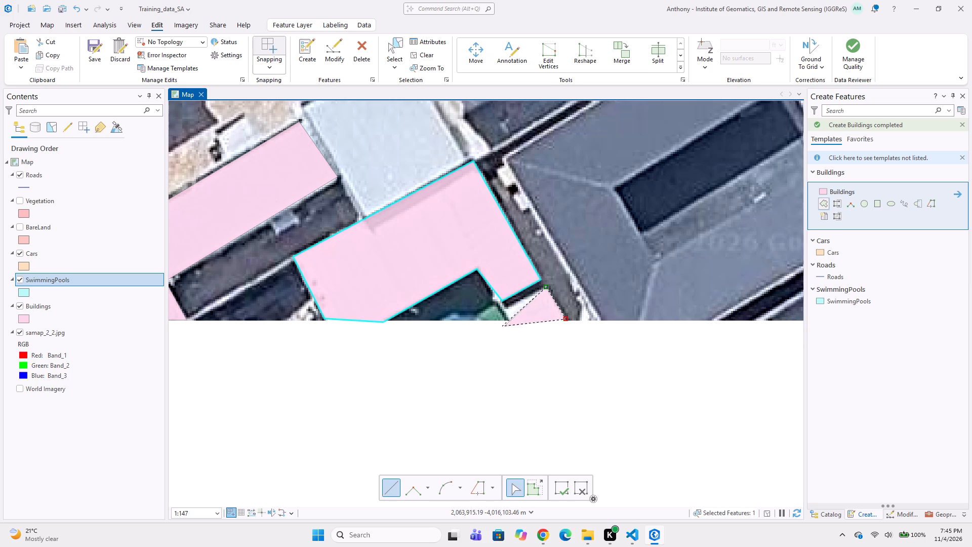
pyautogui.click(511, 319)
pyautogui.doubleClick(502, 308)
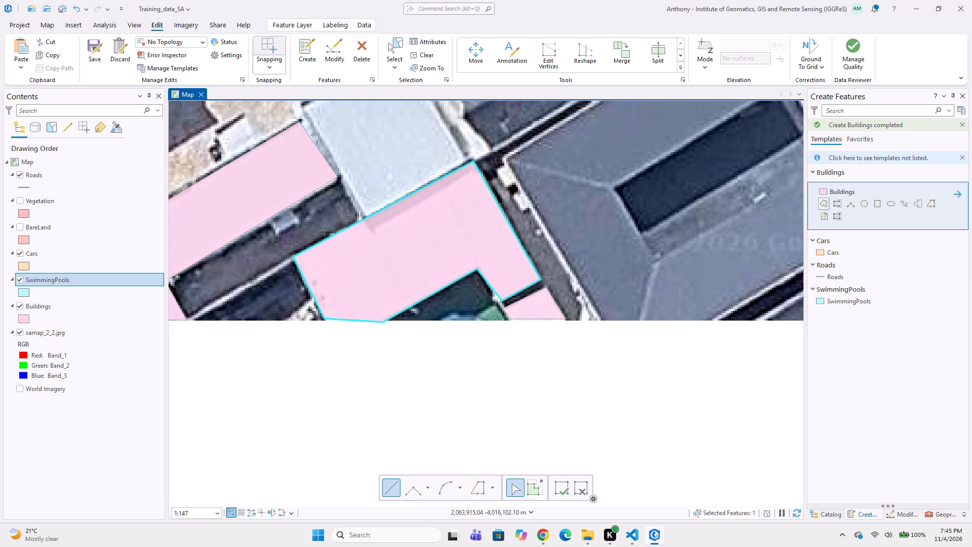
# Digitize the square light-blue roof between the pool and the white L-shaped building as a four-corner Buildings polygon.
pyautogui.scroll(-2, 453, 287)
pyautogui.moveTo(410, 279); pyautogui.dragTo(429, 308, button='middle')
pyautogui.scroll(1, 442, 218)
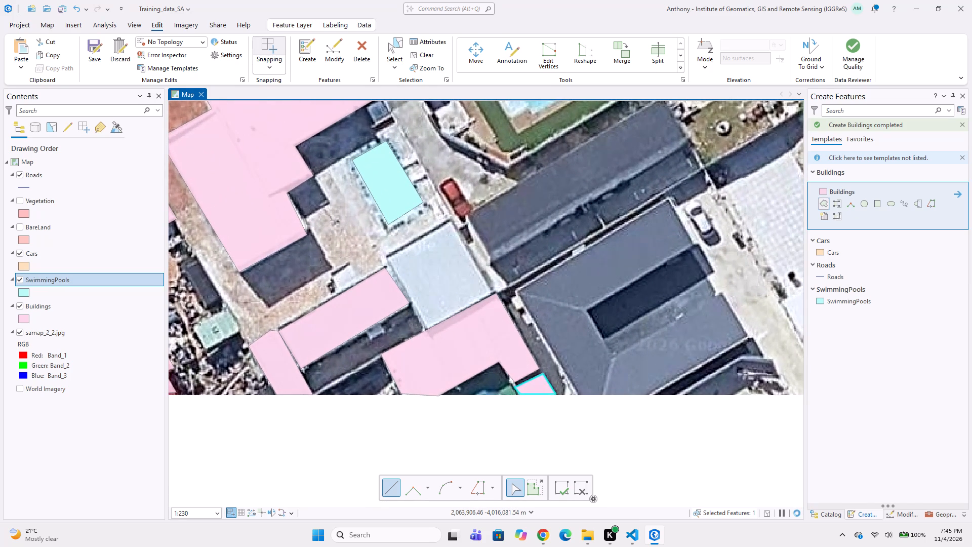
pyautogui.click(451, 215)
pyautogui.click(493, 293)
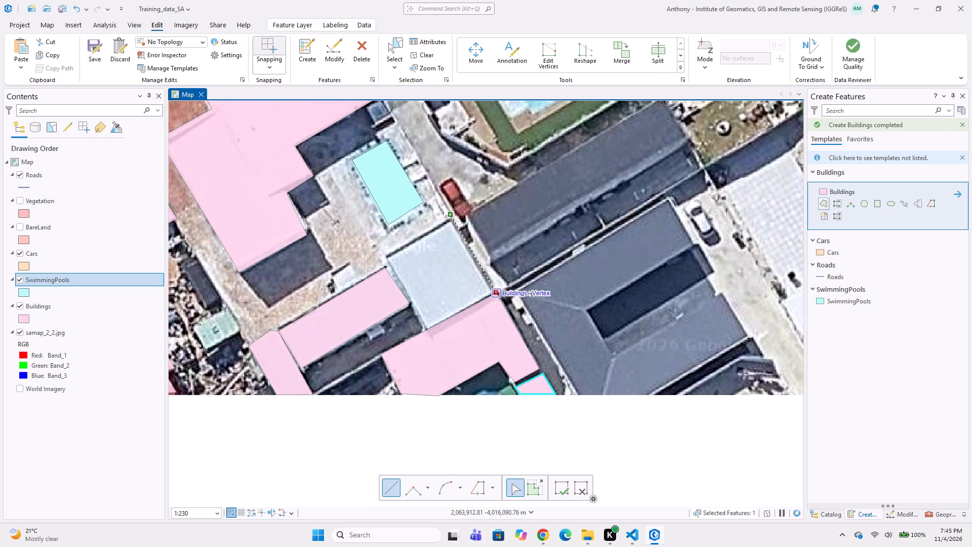
pyautogui.click(426, 326)
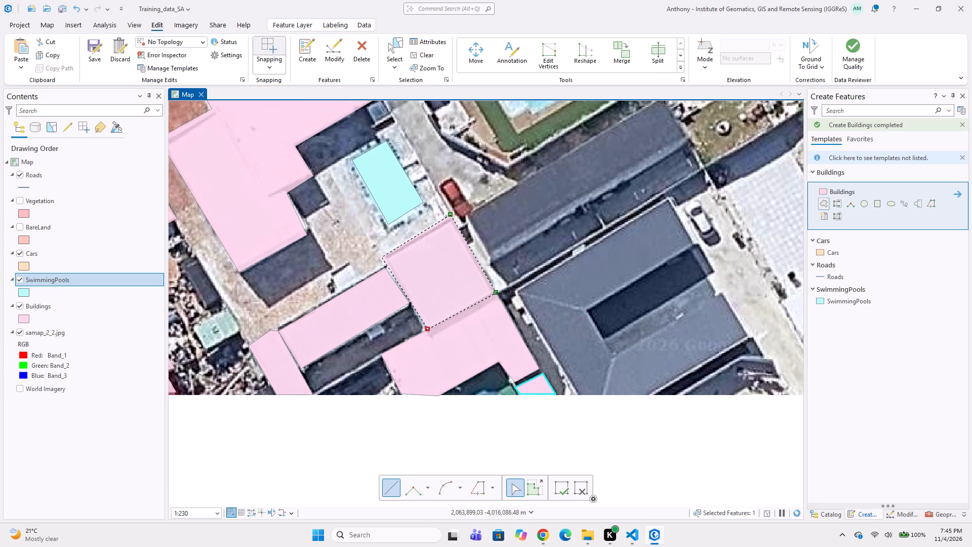
pyautogui.doubleClick(385, 257)
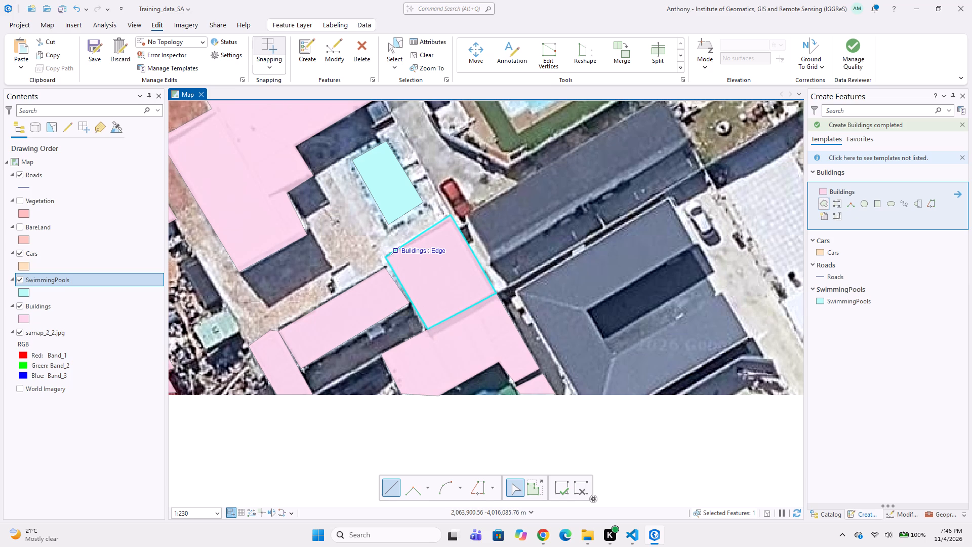
# Digitize the long dark-grey roof east of the red car as a Buildings polygon, including the small cut at its southwest corner.
pyautogui.moveTo(570, 182); pyautogui.dragTo(477, 241, button='middle')
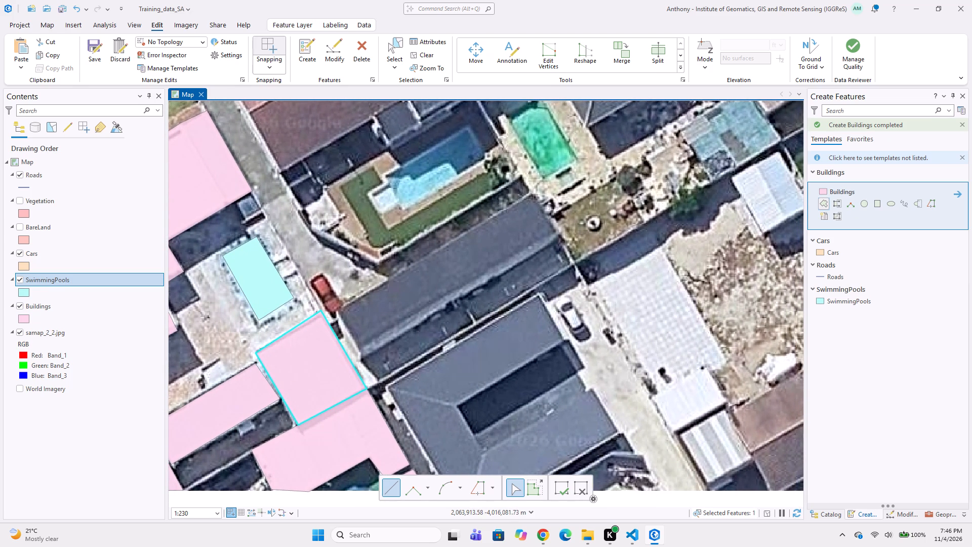
pyautogui.click(338, 312)
pyautogui.click(531, 191)
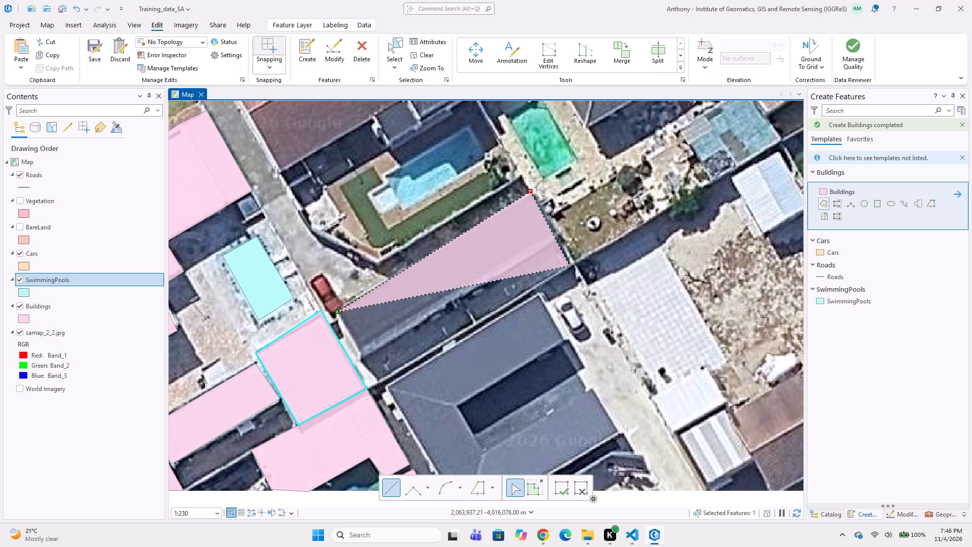
pyautogui.click(573, 266)
pyautogui.click(377, 383)
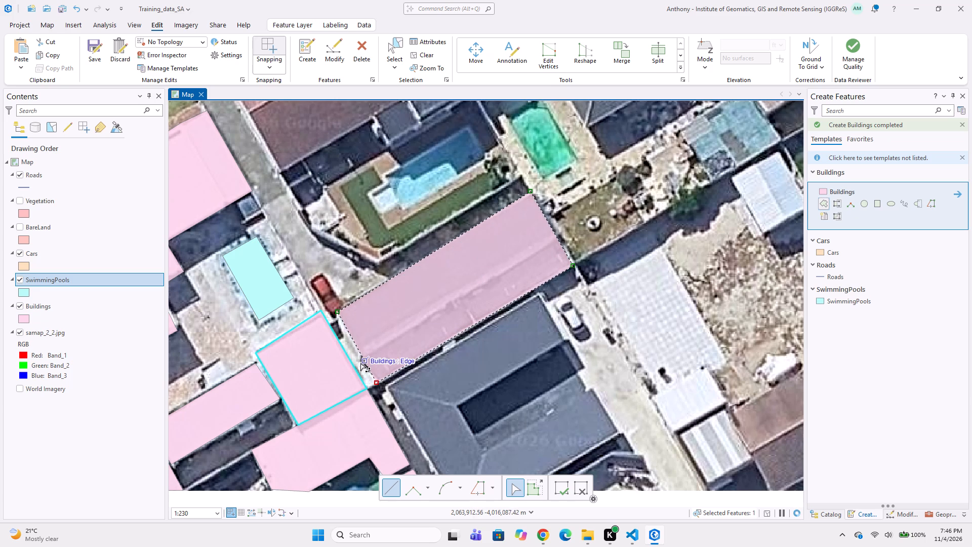
pyautogui.click(360, 365)
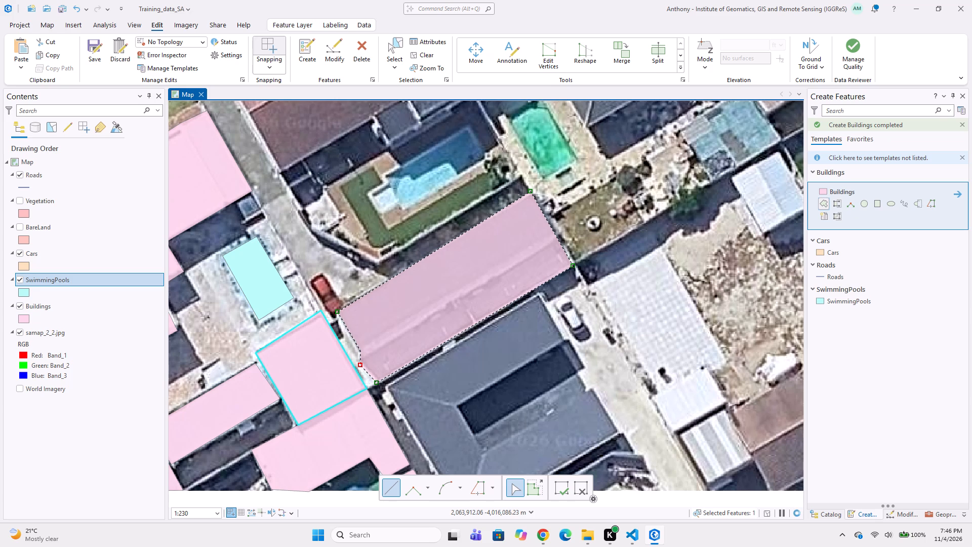
pyautogui.doubleClick(360, 351)
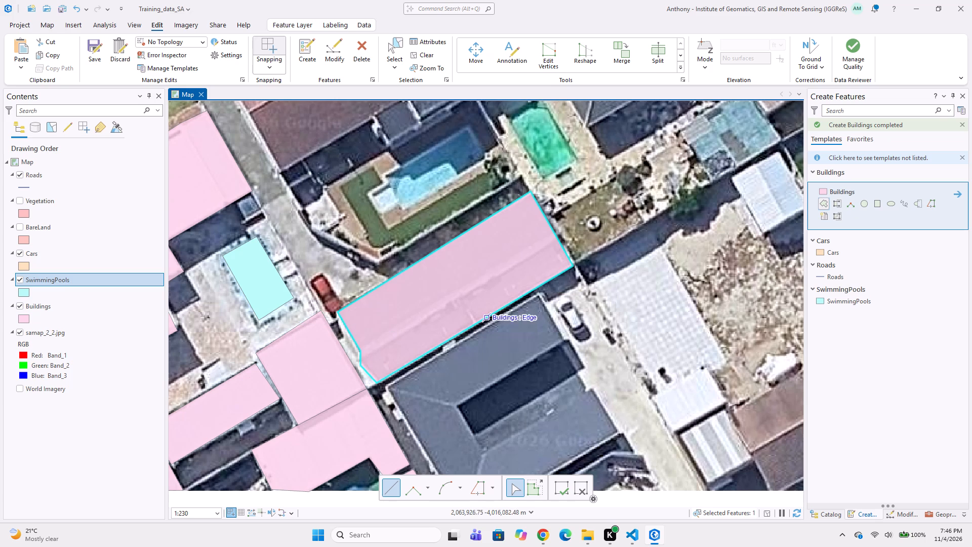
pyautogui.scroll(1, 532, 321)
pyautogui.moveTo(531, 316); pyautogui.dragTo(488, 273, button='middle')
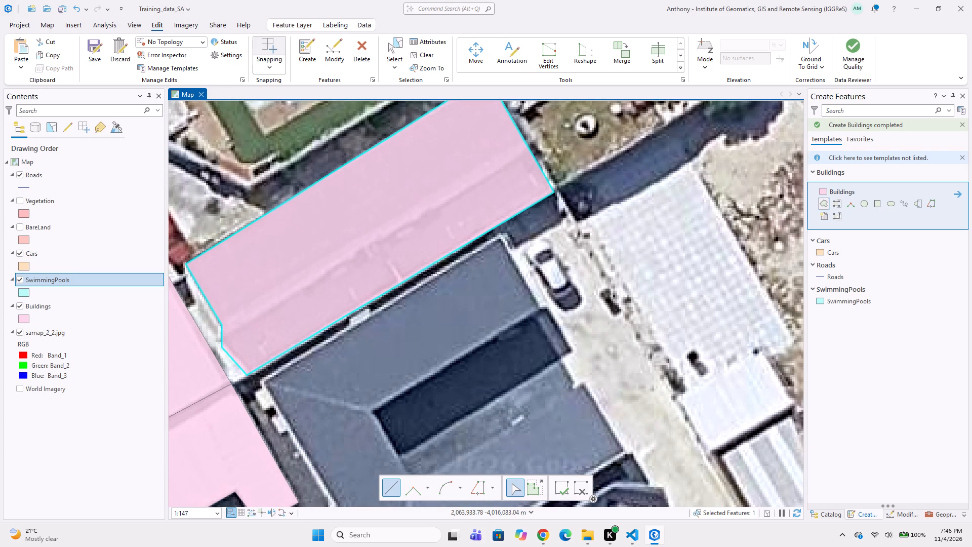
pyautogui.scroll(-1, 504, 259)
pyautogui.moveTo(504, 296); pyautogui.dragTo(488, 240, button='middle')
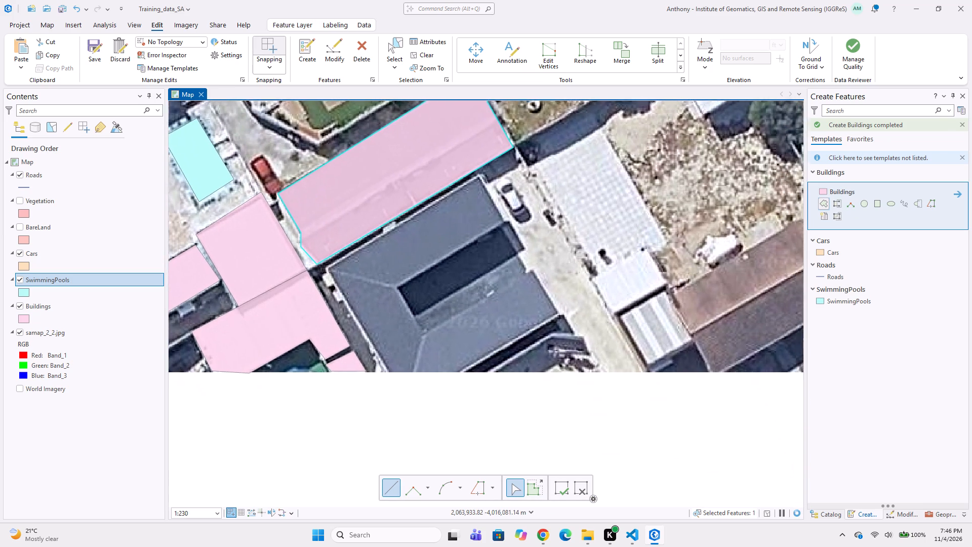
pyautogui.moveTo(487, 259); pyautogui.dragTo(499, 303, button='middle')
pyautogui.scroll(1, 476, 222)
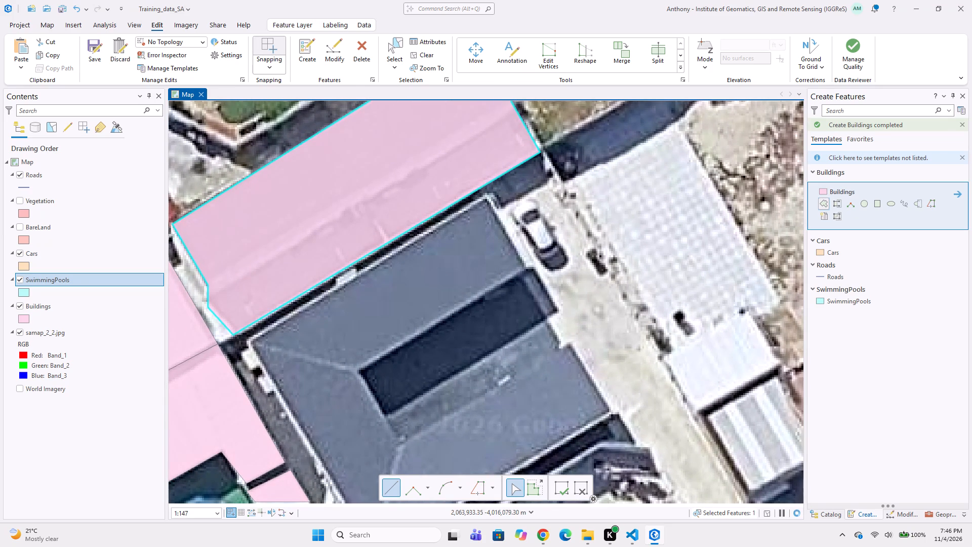
# Digitize the large dark-grey roof west of the white car as a five-corner Buildings polygon, cut off along the image's southern edge.
pyautogui.click(487, 193)
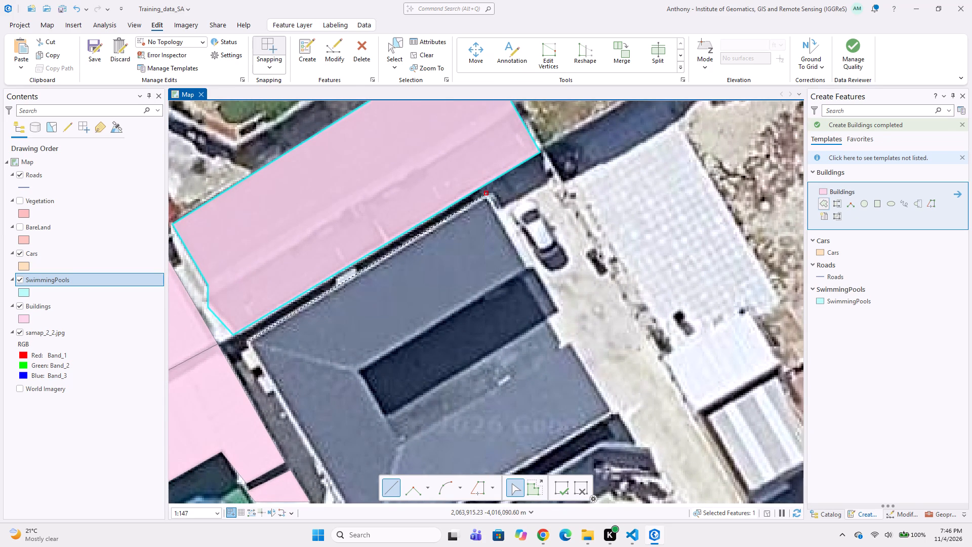
pyautogui.click(246, 340)
pyautogui.moveTo(263, 386); pyautogui.dragTo(224, 294, button='middle')
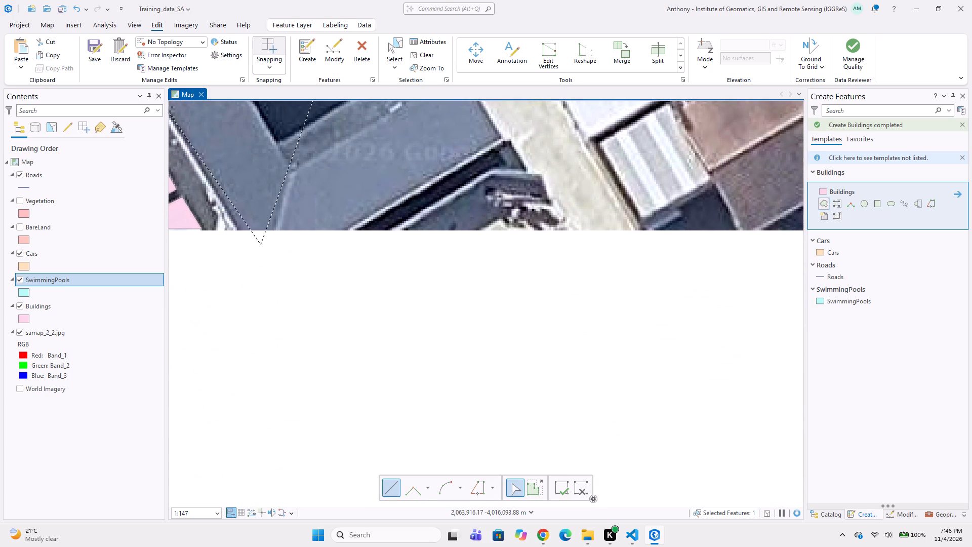
pyautogui.click(234, 225)
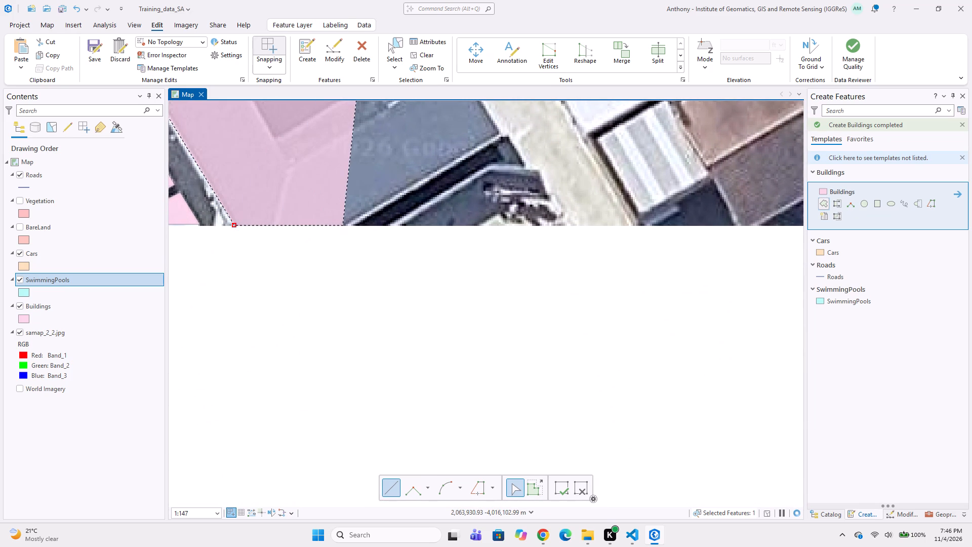
pyautogui.click(348, 225)
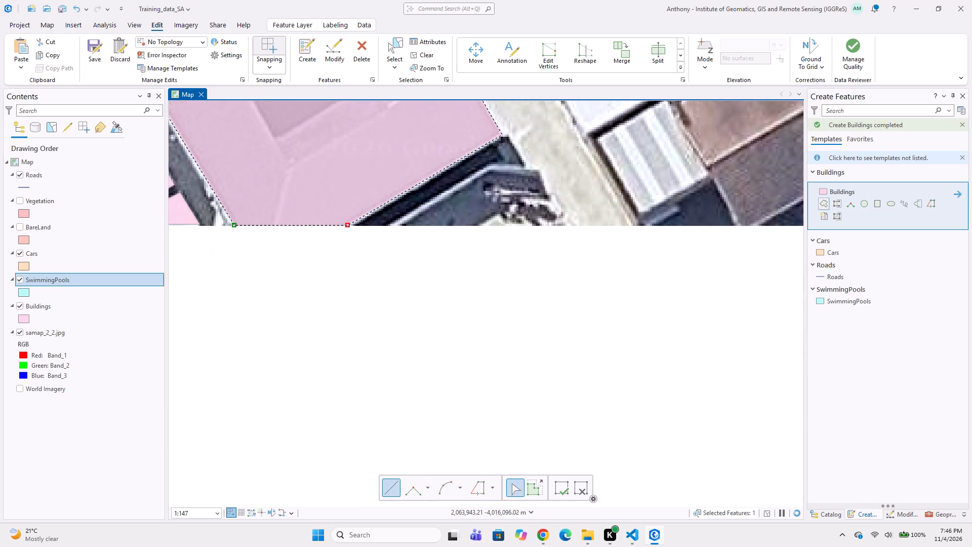
pyautogui.doubleClick(502, 135)
# Digitize the small grey roof just southeast of the large dark-grey building as a six-corner Buildings polygon reaching the image's southern edge.
pyautogui.click(484, 165)
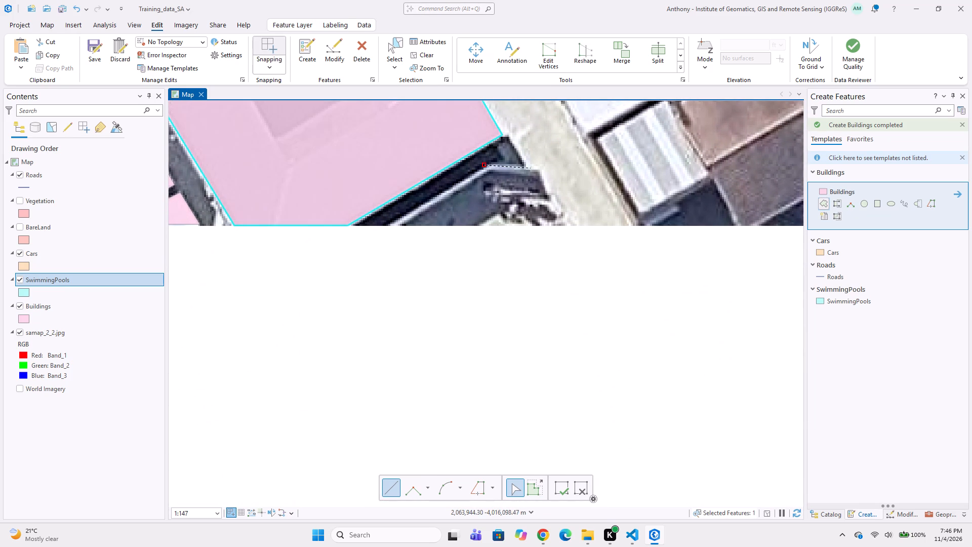
pyautogui.click(539, 168)
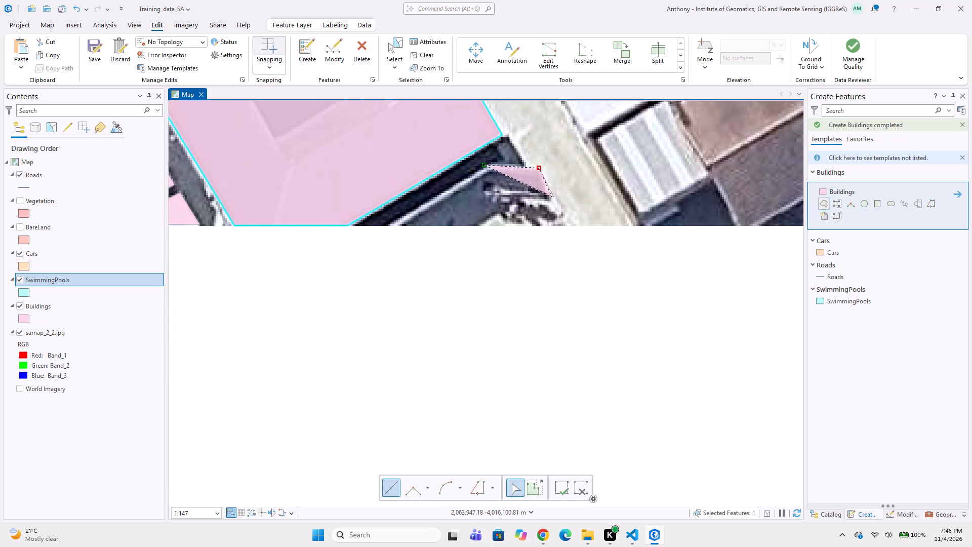
pyautogui.click(552, 197)
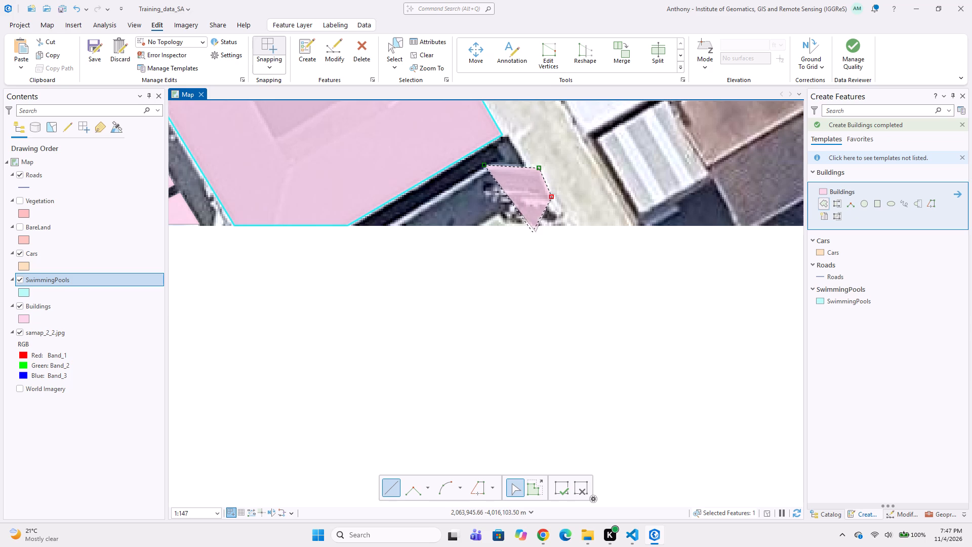
pyautogui.click(499, 215)
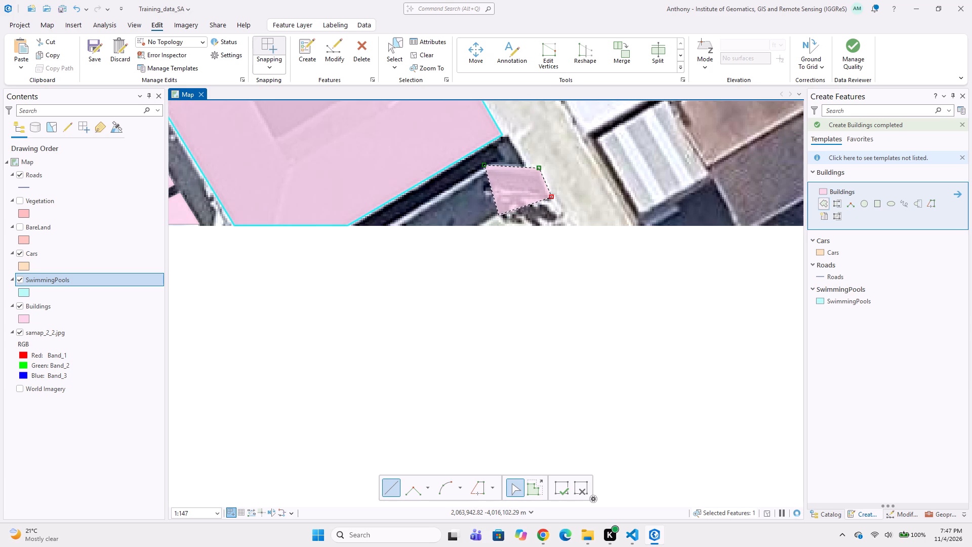
pyautogui.click(477, 227)
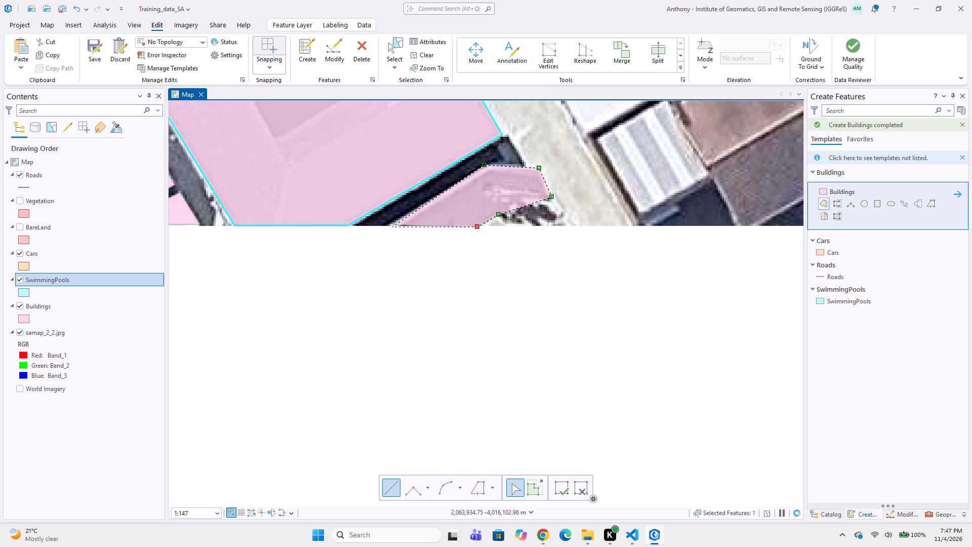
pyautogui.doubleClick(392, 227)
# Digitize the small plain white roof at the southern end of the white grid-patterned surface as a four-corner Buildings polygon.
pyautogui.scroll(-2, 401, 262)
pyautogui.moveTo(389, 285); pyautogui.dragTo(421, 356, button='middle')
pyautogui.moveTo(520, 264); pyautogui.dragTo(509, 278, button='middle')
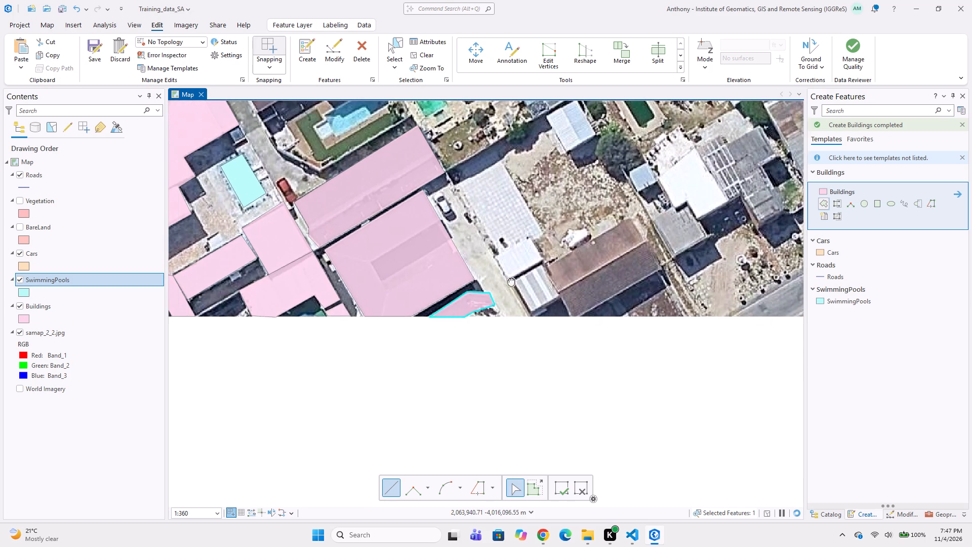
pyautogui.moveTo(509, 278); pyautogui.dragTo(448, 316, button='middle')
pyautogui.scroll(1, 487, 321)
pyautogui.click(438, 269)
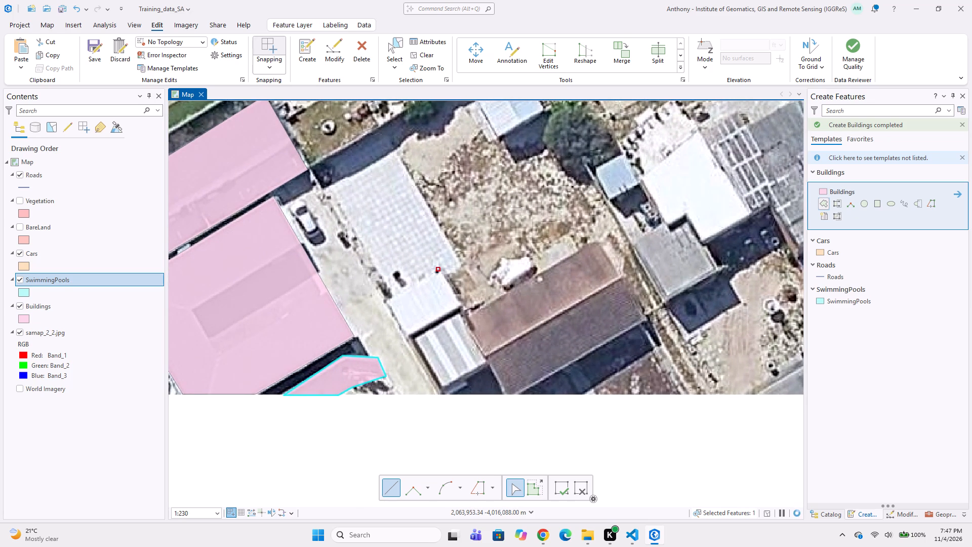
pyautogui.click(461, 305)
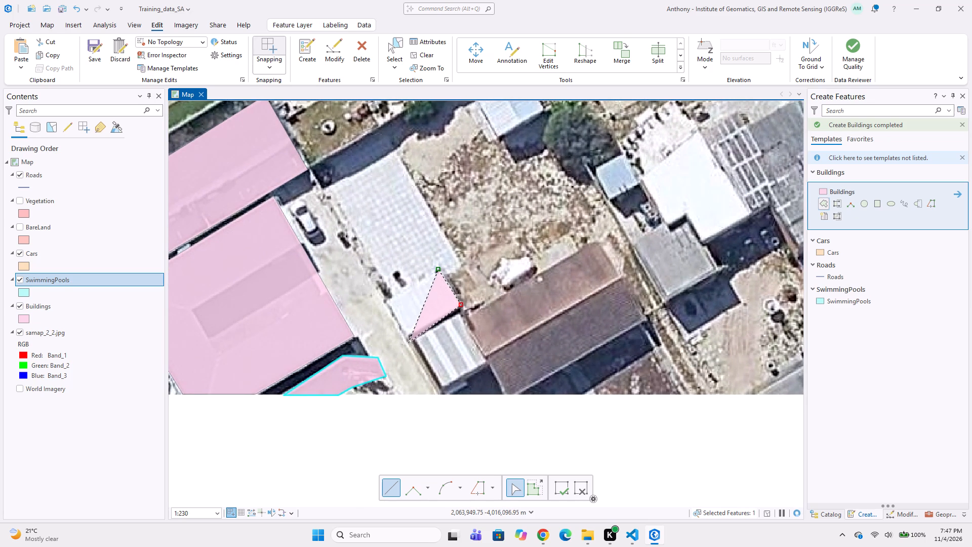
pyautogui.click(405, 342)
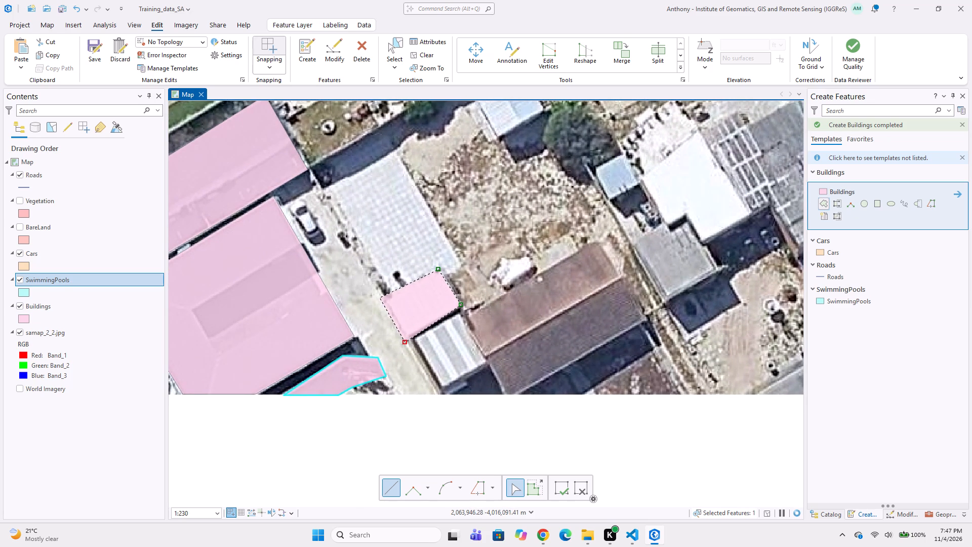
pyautogui.doubleClick(387, 300)
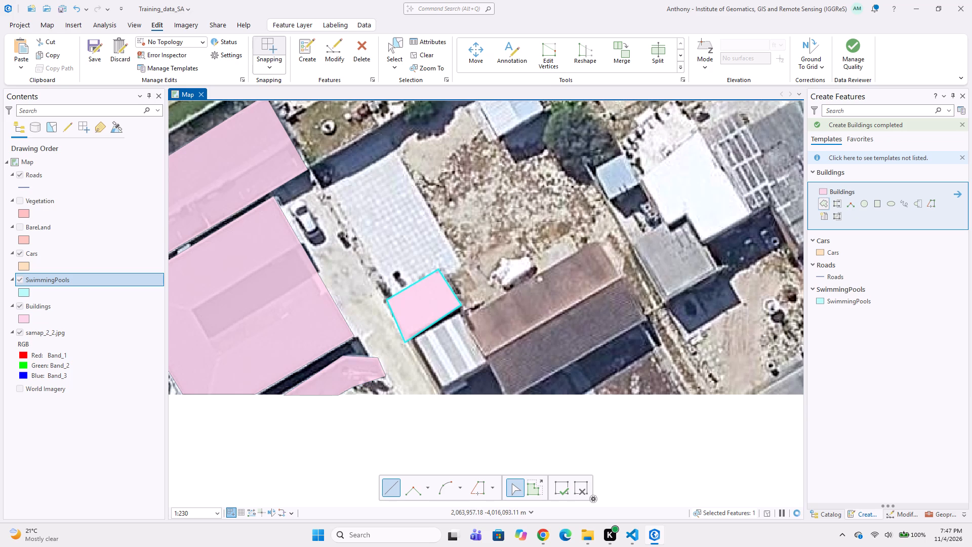
# Digitize the white-and-grey striped roof directly south of the small white roof as a four-corner Buildings polygon.
pyautogui.click(463, 314)
pyautogui.click(490, 362)
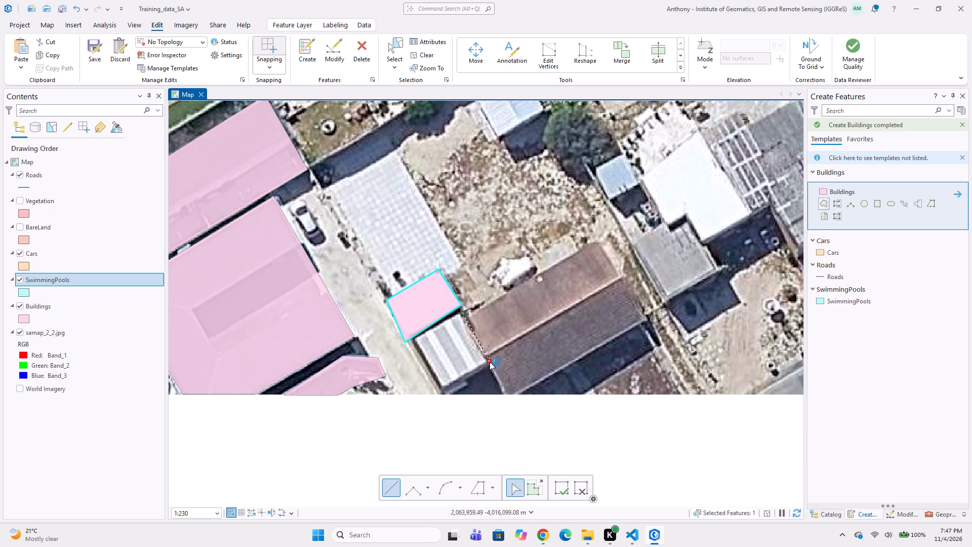
pyautogui.click(442, 390)
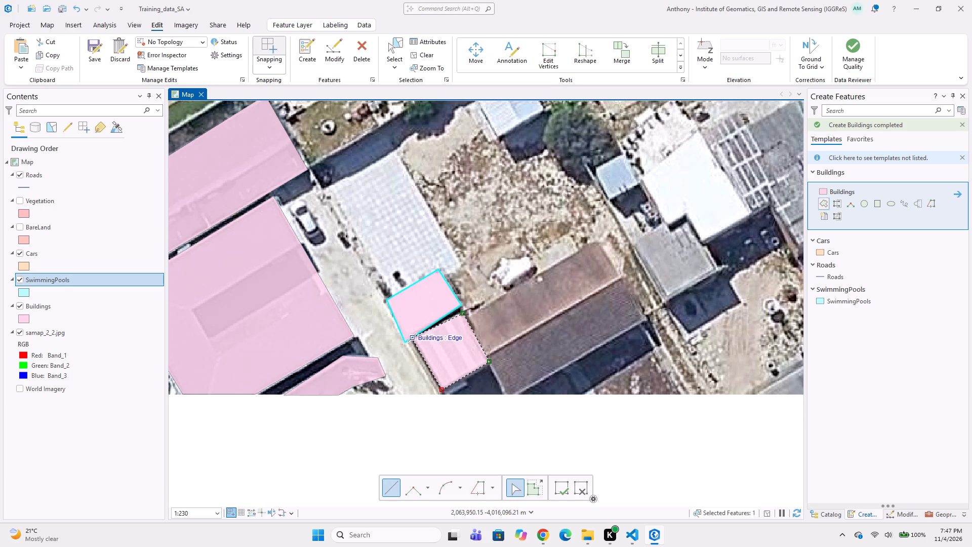
pyautogui.click(414, 340)
pyautogui.click(414, 340)
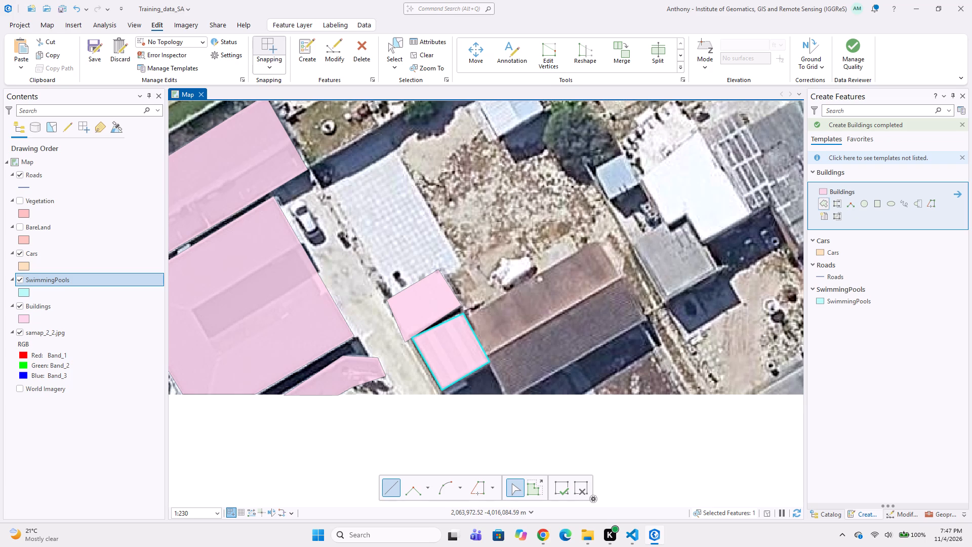
# Digitize the large brown ridged roof east of the striped roof as a Buildings polygon, with its southern corner along the image edge.
pyautogui.click(598, 241)
pyautogui.click(469, 316)
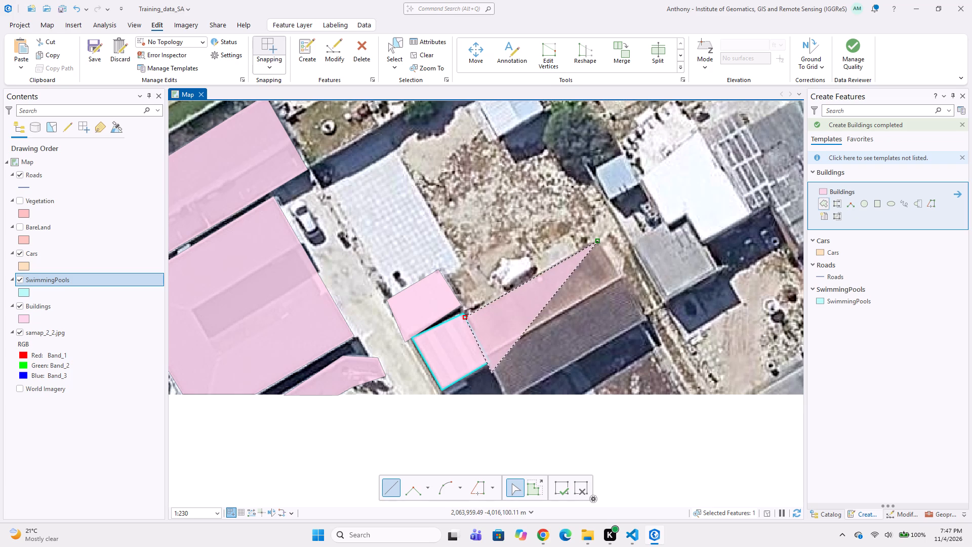
pyautogui.click(492, 364)
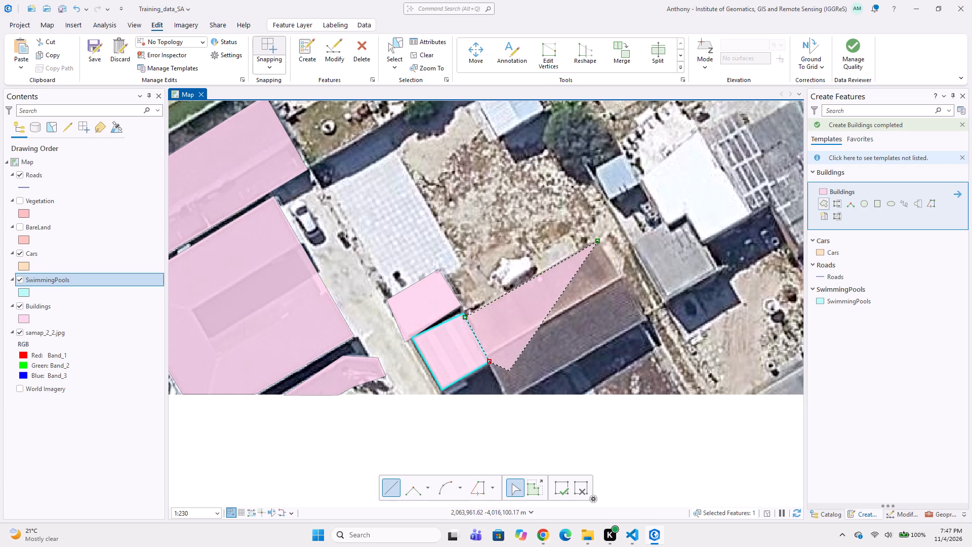
pyautogui.moveTo(531, 374); pyautogui.dragTo(508, 312, button='middle')
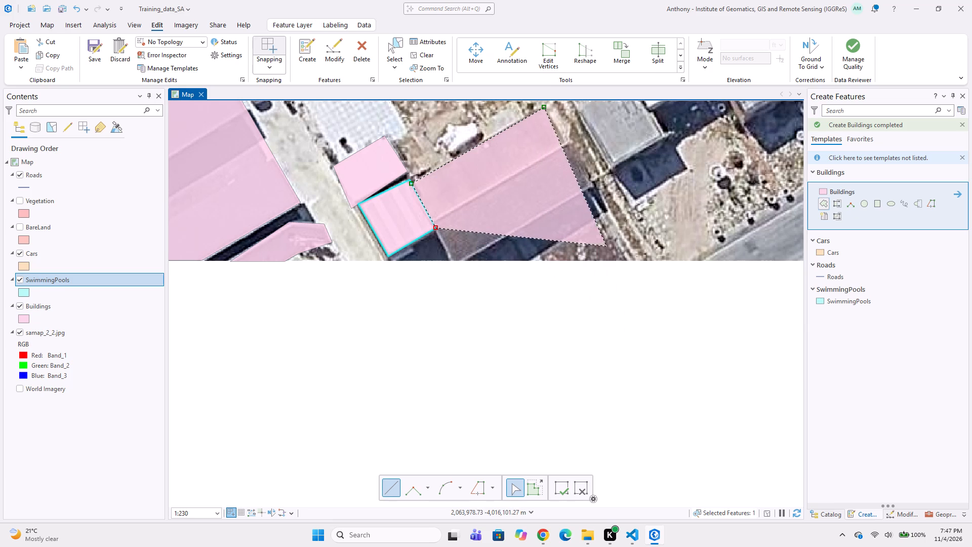
pyautogui.click(594, 184)
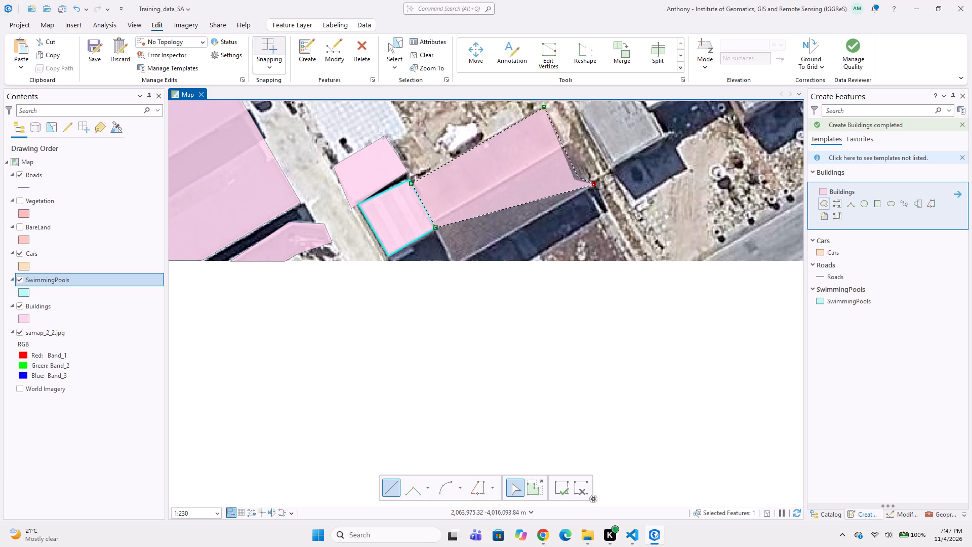
pyautogui.hotkey('ctrl', 'z')
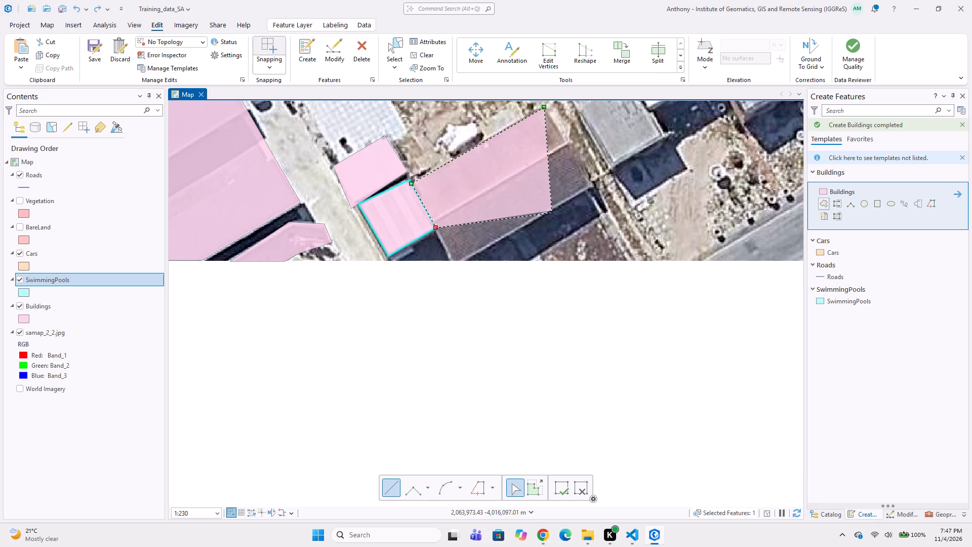
pyautogui.moveTo(474, 240); pyautogui.dragTo(486, 211, button='middle')
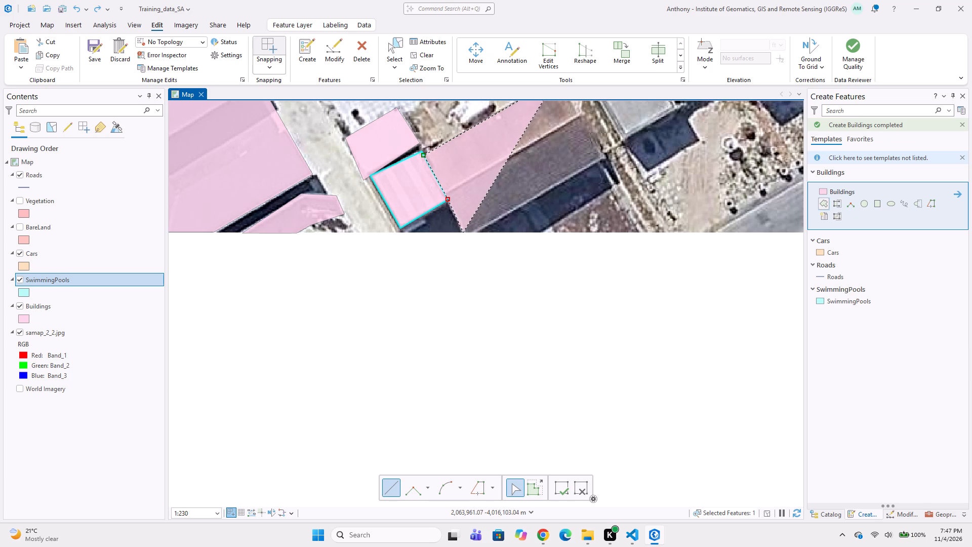
pyautogui.click(463, 232)
pyautogui.click(477, 230)
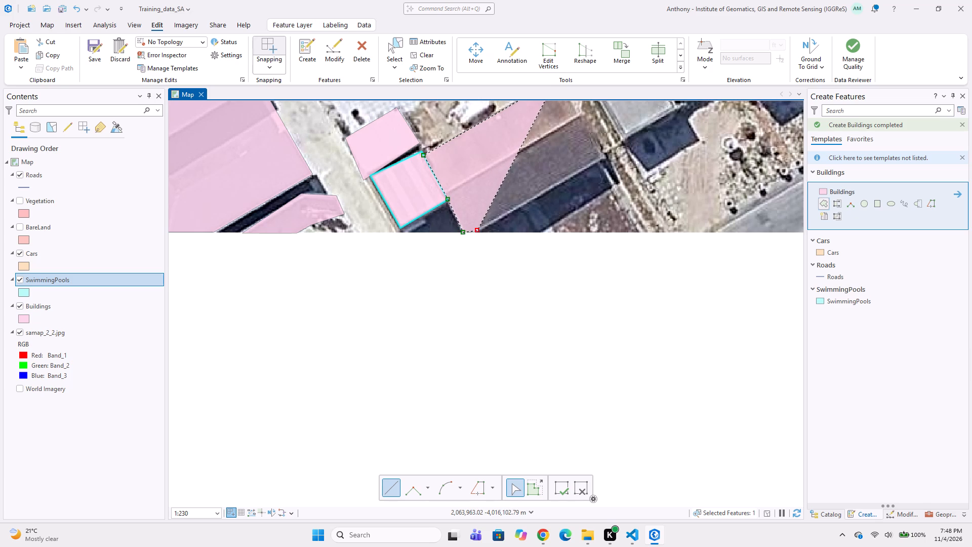
pyautogui.doubleClick(606, 158)
# Digitize the grey roof northeast of the brown roof as a Buildings polygon, following the notches where it meets the bright white roof.
pyautogui.scroll(-2, 529, 238)
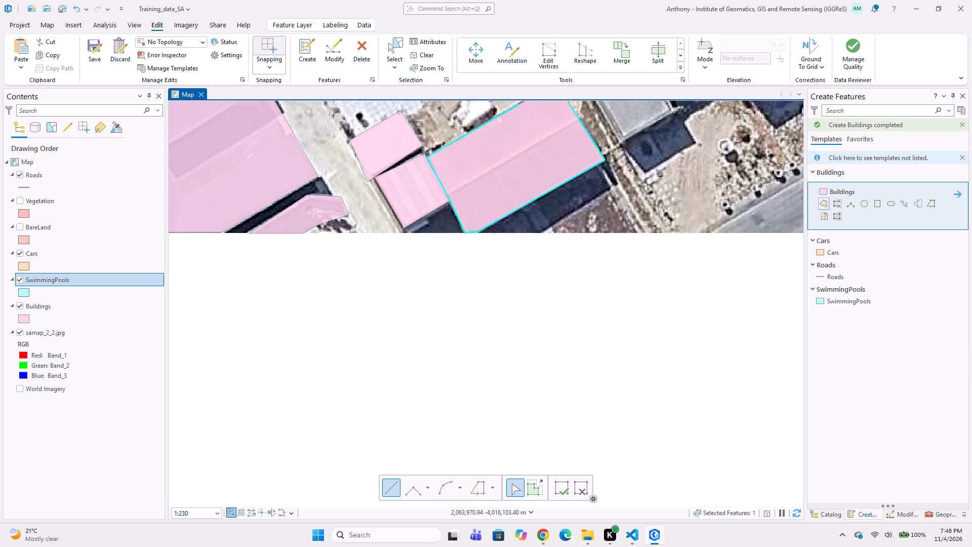
pyautogui.moveTo(550, 167); pyautogui.dragTo(483, 252, button='middle')
pyautogui.scroll(2, 515, 264)
pyautogui.moveTo(509, 294); pyautogui.dragTo(514, 225, button='middle')
pyautogui.moveTo(495, 314); pyautogui.dragTo(543, 230, button='middle')
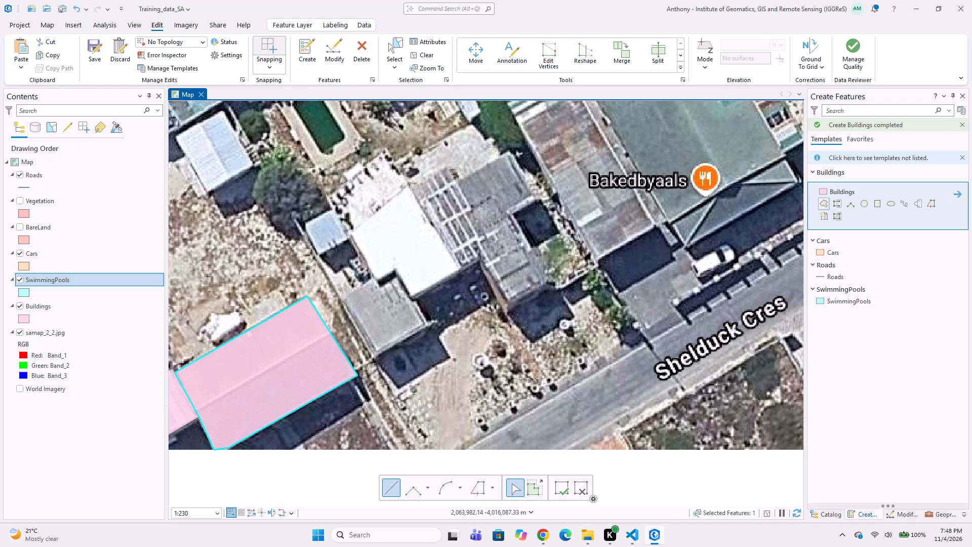
pyautogui.click(341, 300)
pyautogui.click(373, 277)
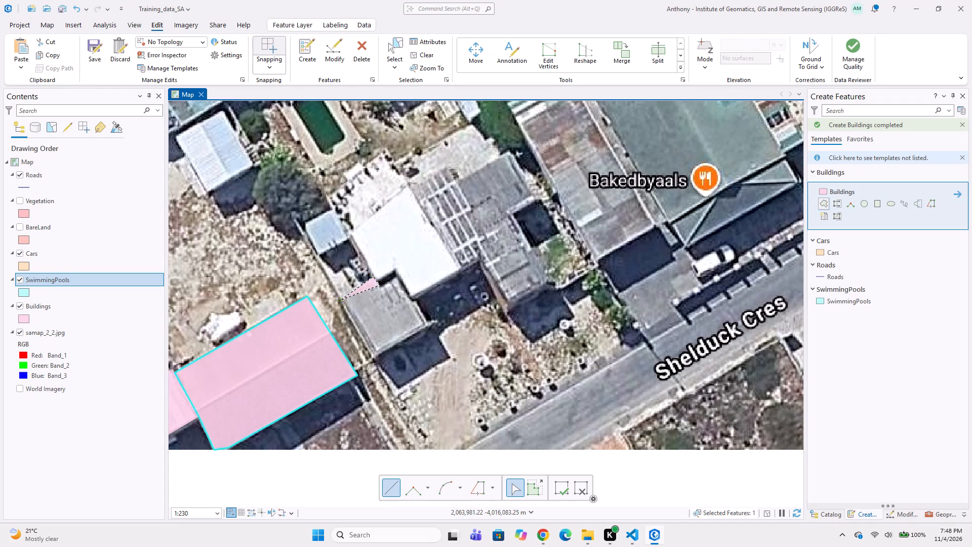
pyautogui.click(380, 285)
pyautogui.click(396, 275)
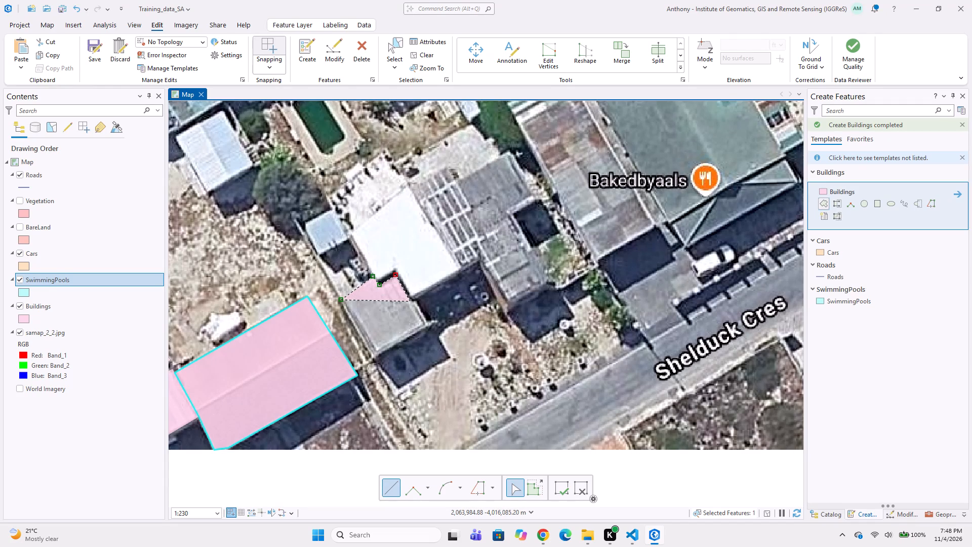
pyautogui.click(410, 301)
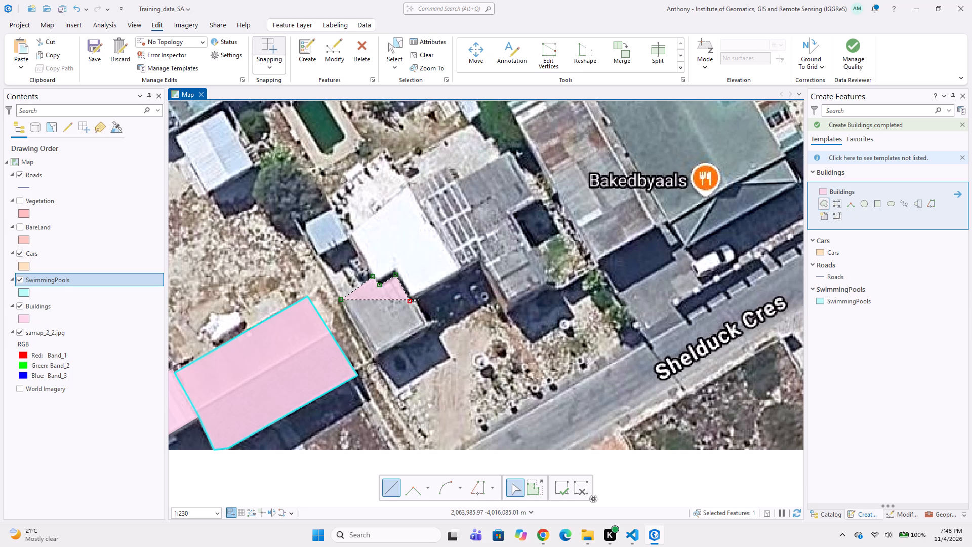
pyautogui.click(417, 300)
pyautogui.click(433, 324)
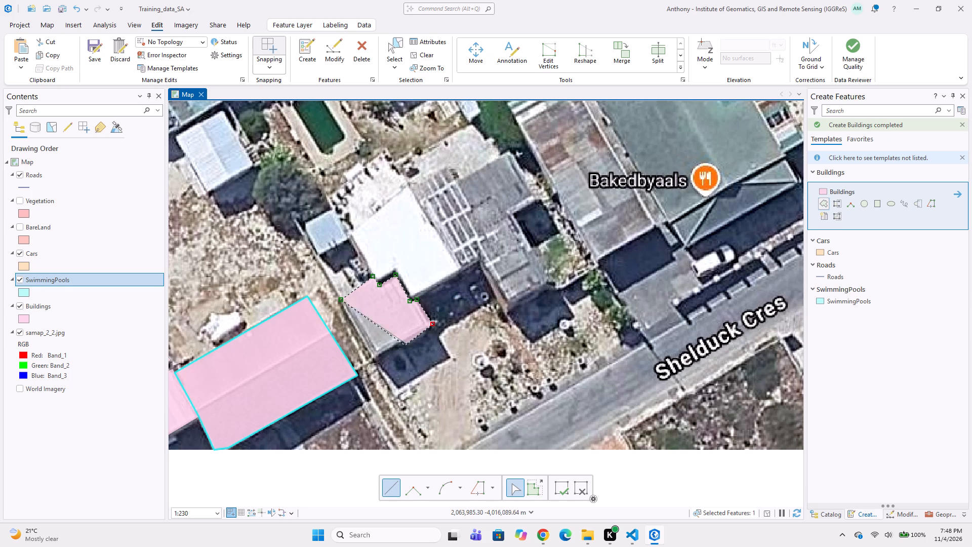
pyautogui.doubleClick(375, 362)
# Digitize the bright white roof north of the notched grey roof as a Buildings polygon, following the stepped boundary shared with that grey roof.
pyautogui.moveTo(422, 314); pyautogui.dragTo(405, 369, button='middle')
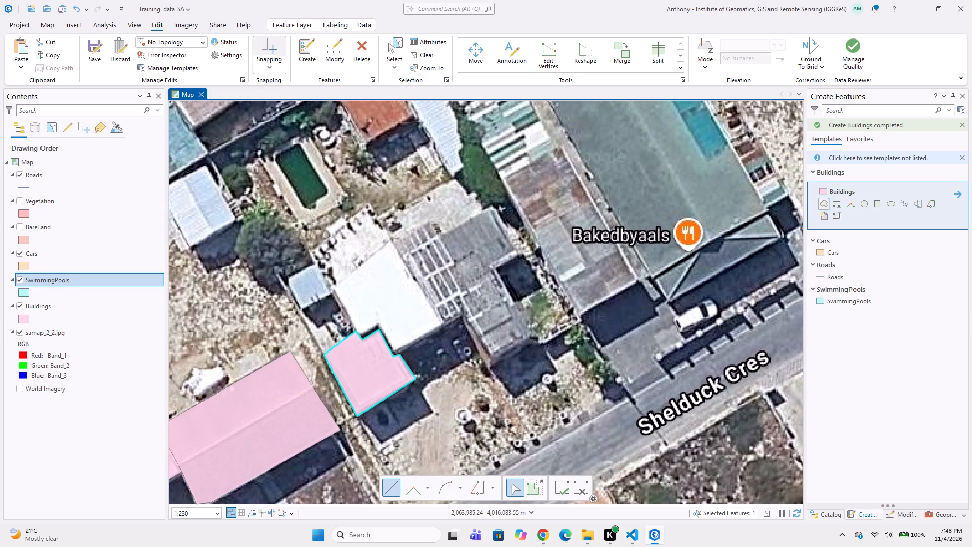
pyautogui.moveTo(389, 236); pyautogui.dragTo(389, 241)
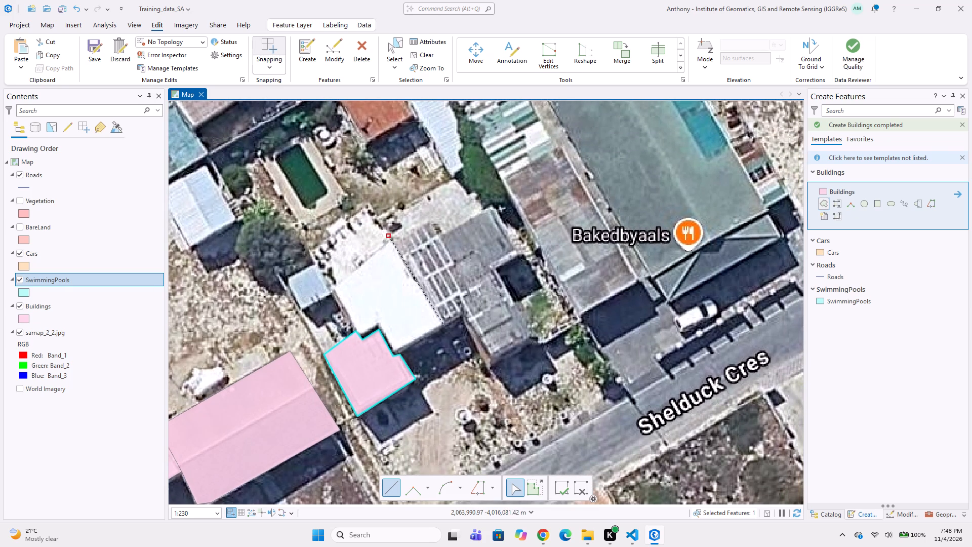
pyautogui.click(443, 321)
pyautogui.click(401, 357)
pyautogui.click(392, 357)
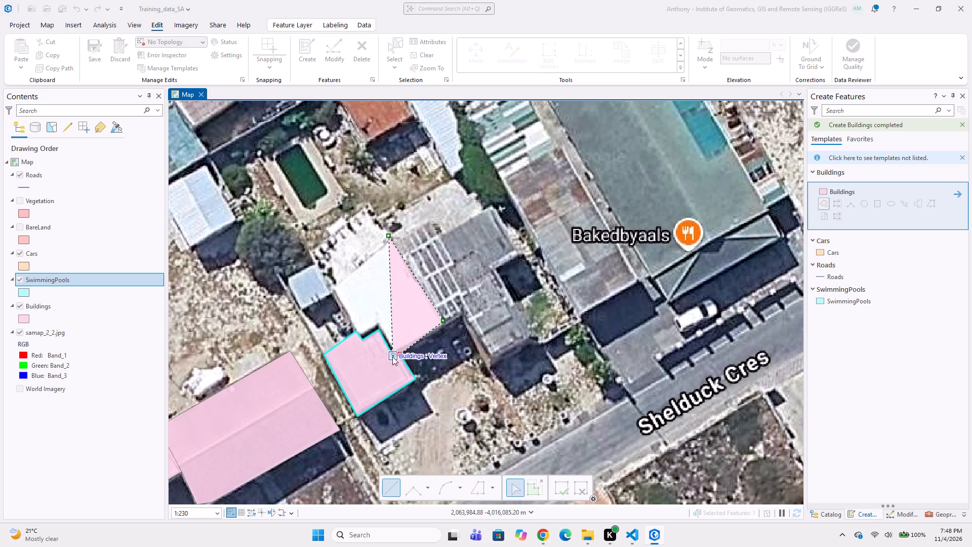
pyautogui.click(380, 328)
pyautogui.click(364, 340)
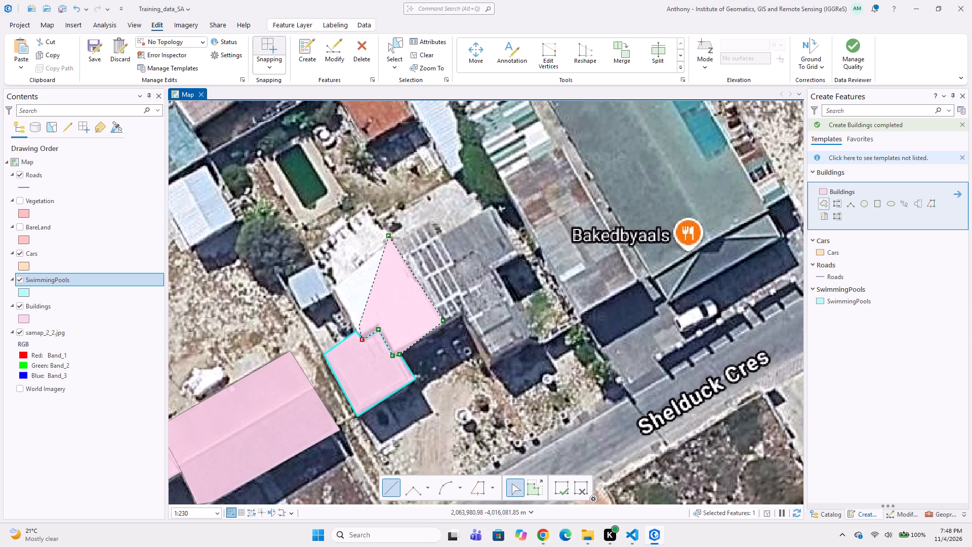
pyautogui.click(359, 326)
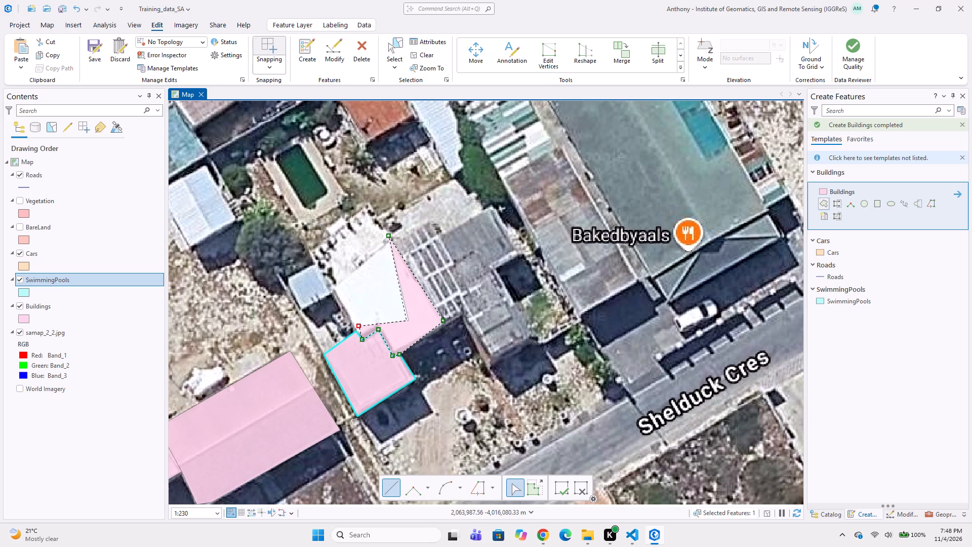
pyautogui.hotkey('ctrl', 'z')
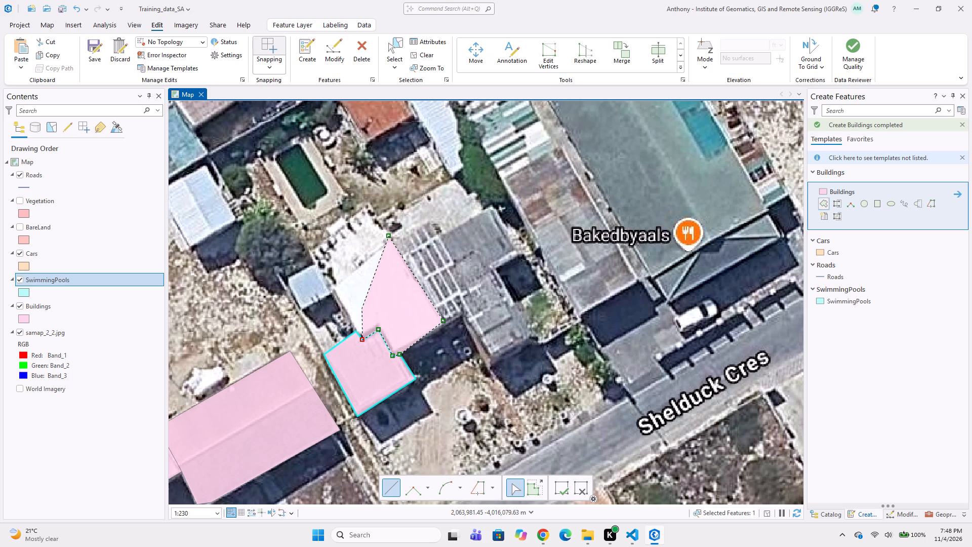
pyautogui.click(355, 328)
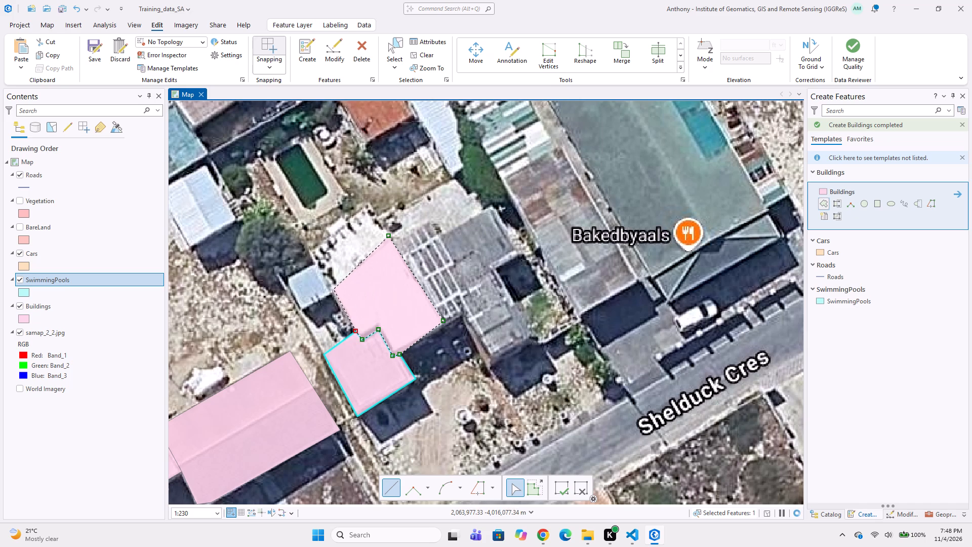
pyautogui.doubleClick(334, 289)
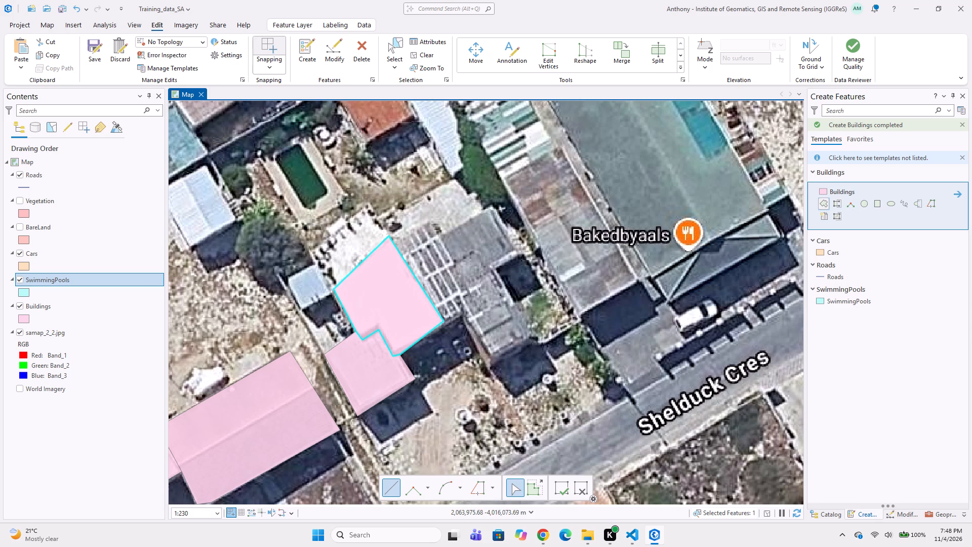
# Digitize the small light-blue roof just west of the bright white roof as a four-corner Buildings polygon.
pyautogui.click(318, 262)
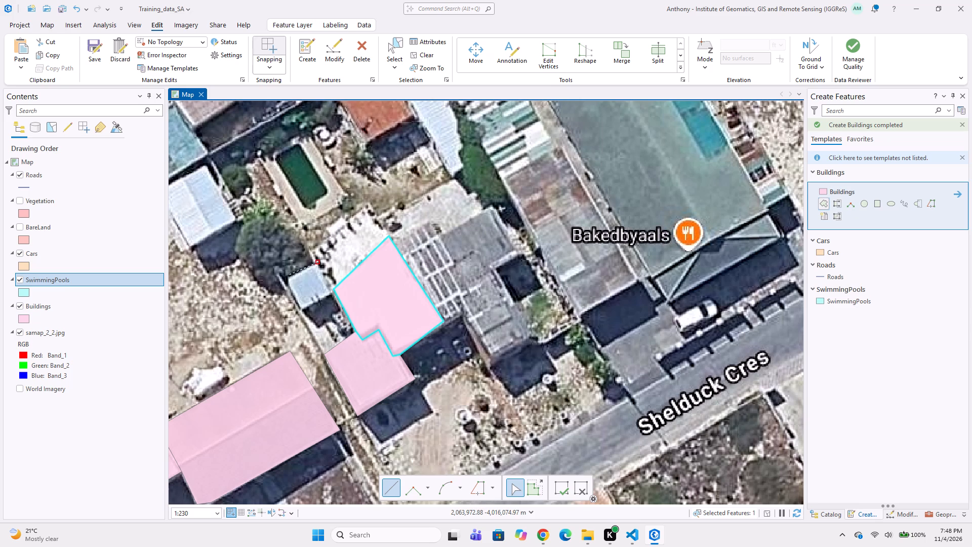
pyautogui.click(288, 277)
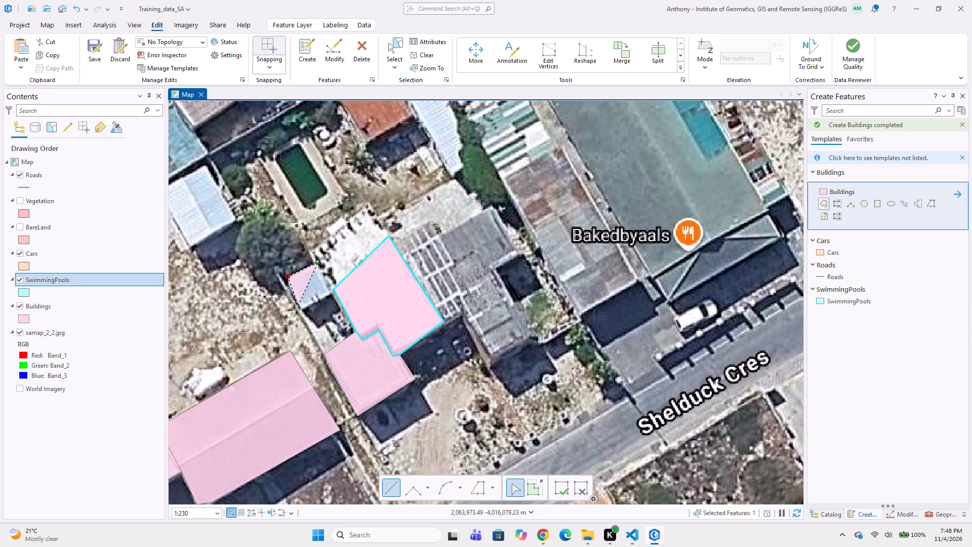
pyautogui.click(300, 310)
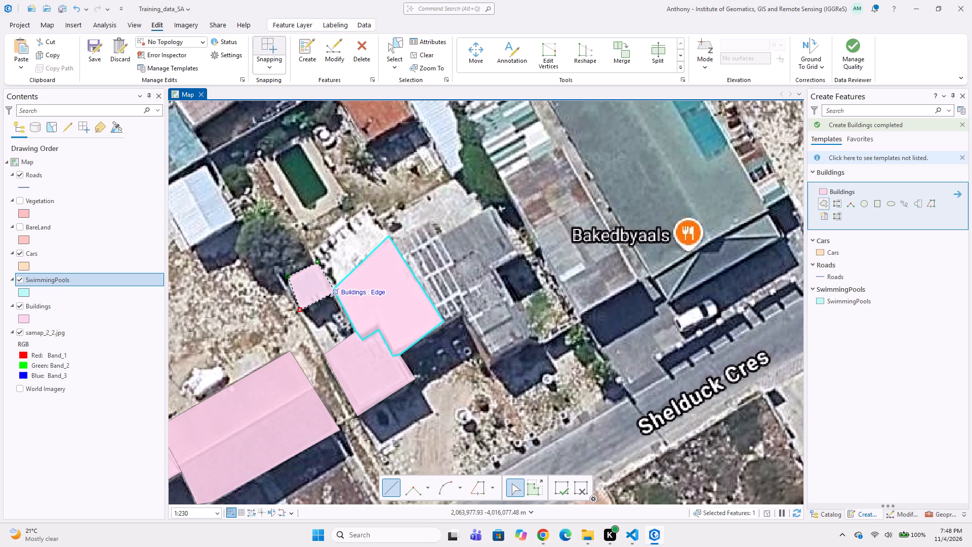
pyautogui.doubleClick(331, 294)
# Digitize the dark green pool north of the small light-blue roof as a SwimmingPools polygon, tracing its rounded corners.
pyautogui.moveTo(304, 294); pyautogui.dragTo(309, 317, button='middle')
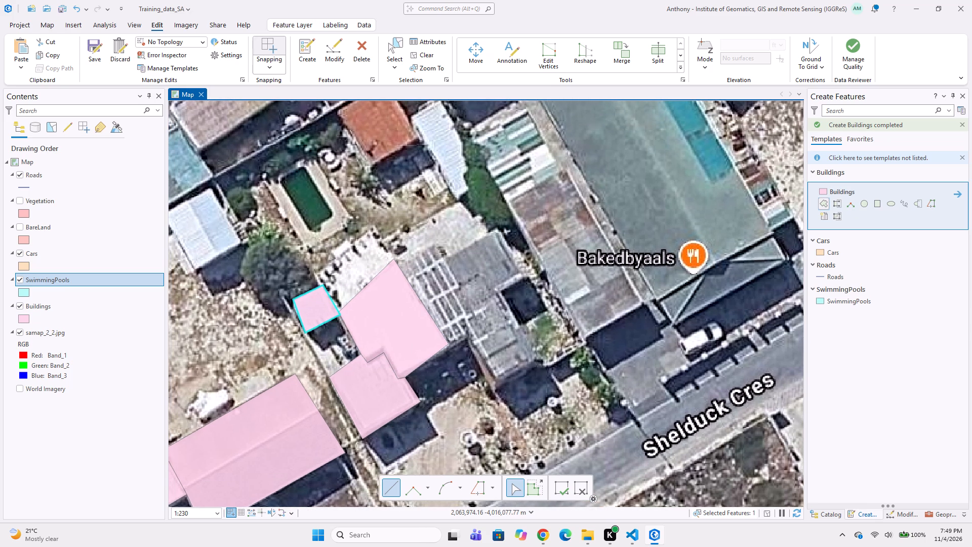
pyautogui.moveTo(357, 262); pyautogui.dragTo(339, 299, button='middle')
pyautogui.moveTo(309, 271); pyautogui.dragTo(357, 275, button='middle')
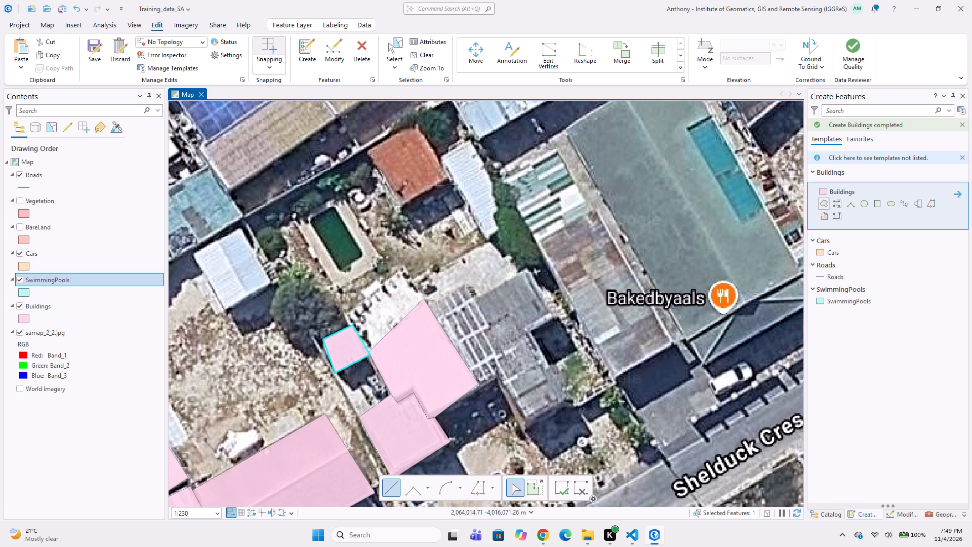
pyautogui.click(837, 298)
pyautogui.scroll(1, 318, 222)
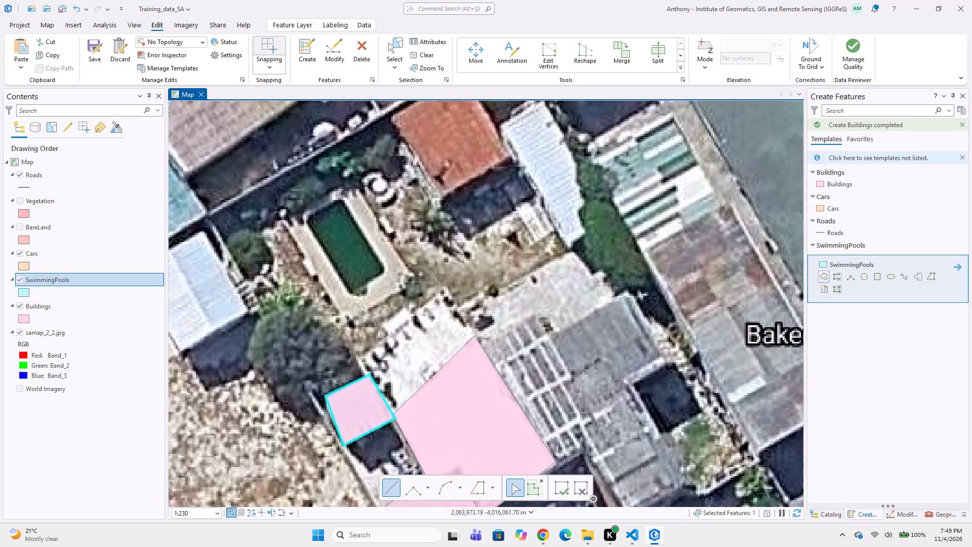
pyautogui.scroll(1, 329, 208)
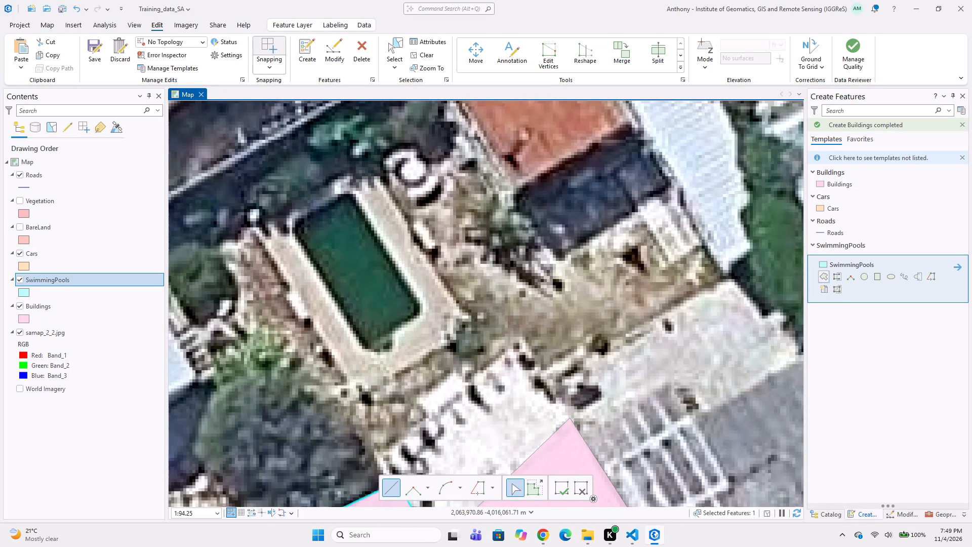
pyautogui.click(295, 239)
pyautogui.click(293, 230)
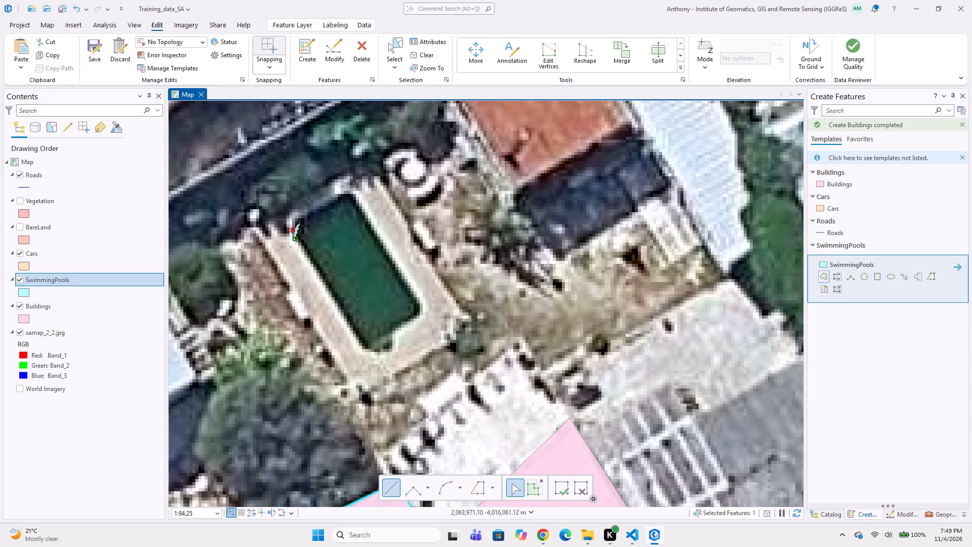
pyautogui.click(299, 222)
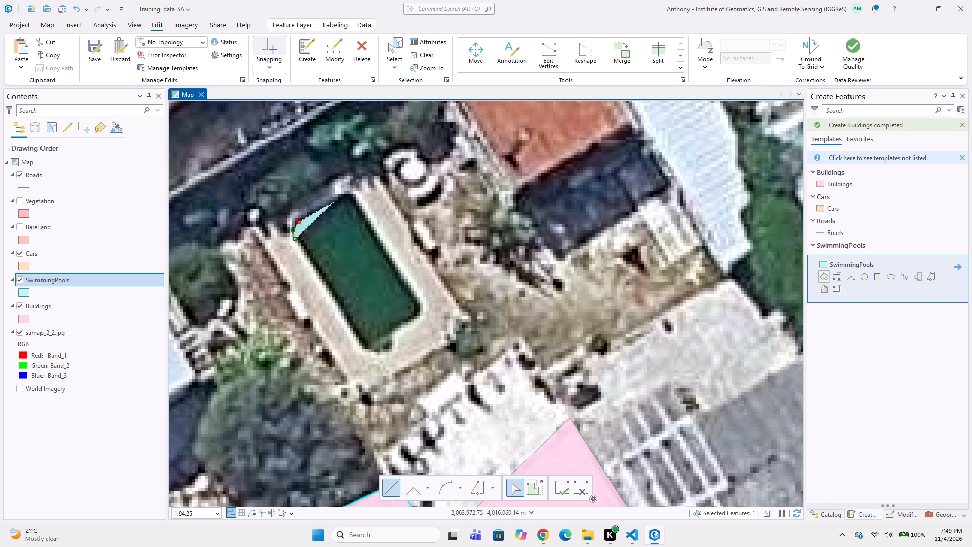
pyautogui.click(334, 202)
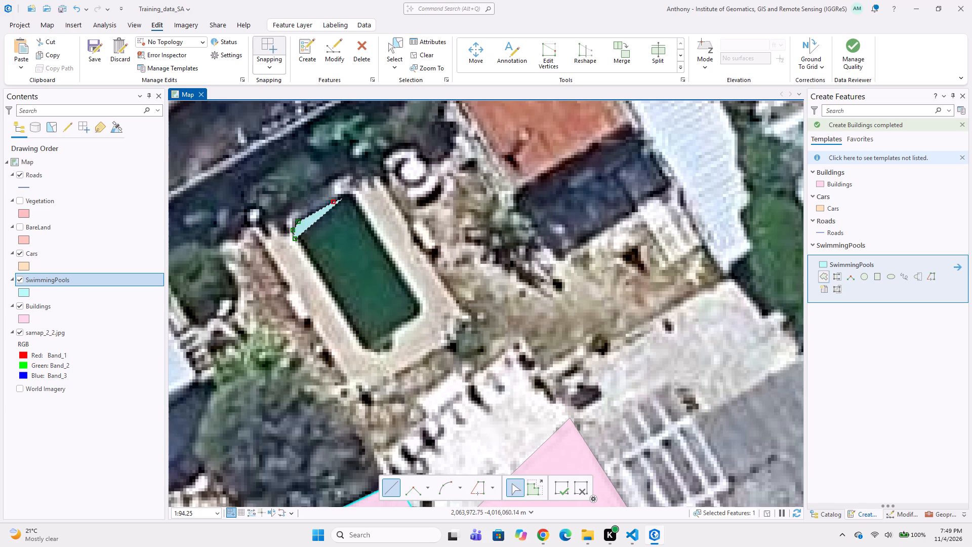
pyautogui.click(341, 195)
pyautogui.click(350, 195)
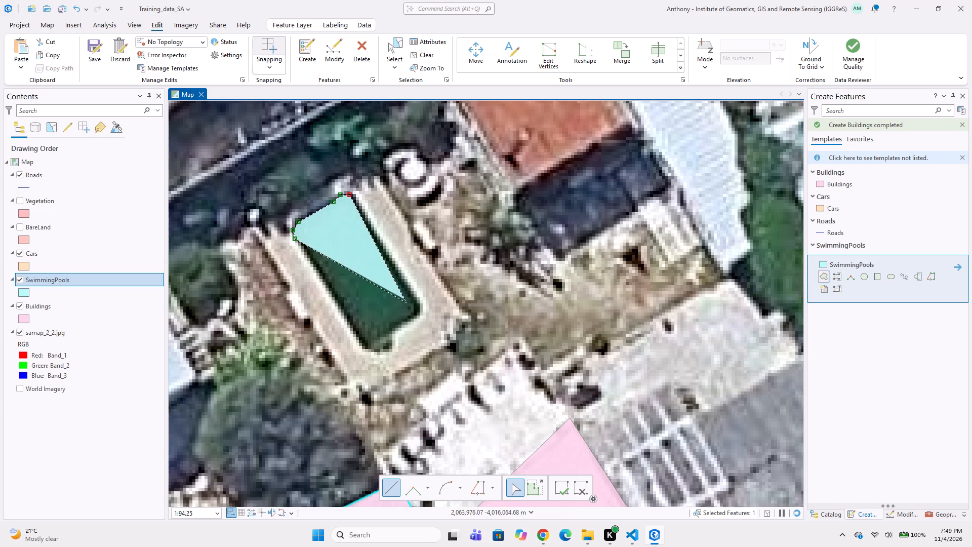
pyautogui.click(421, 307)
pyautogui.click(422, 314)
pyautogui.moveTo(414, 326); pyautogui.dragTo(403, 328)
pyautogui.doubleClick(364, 351)
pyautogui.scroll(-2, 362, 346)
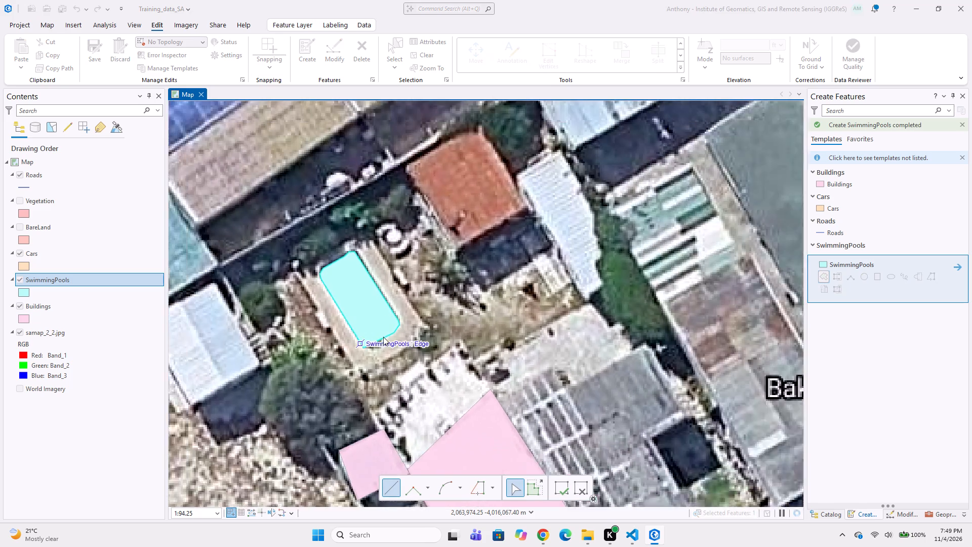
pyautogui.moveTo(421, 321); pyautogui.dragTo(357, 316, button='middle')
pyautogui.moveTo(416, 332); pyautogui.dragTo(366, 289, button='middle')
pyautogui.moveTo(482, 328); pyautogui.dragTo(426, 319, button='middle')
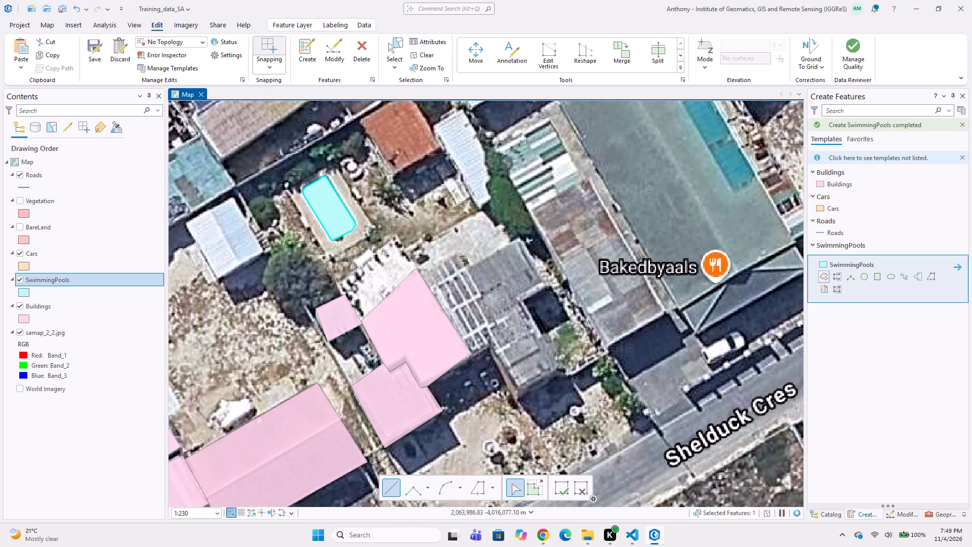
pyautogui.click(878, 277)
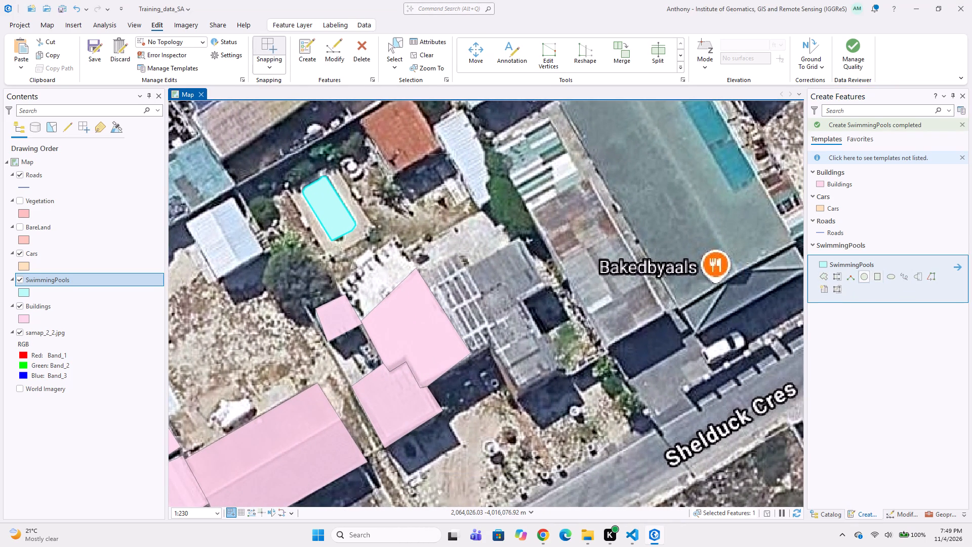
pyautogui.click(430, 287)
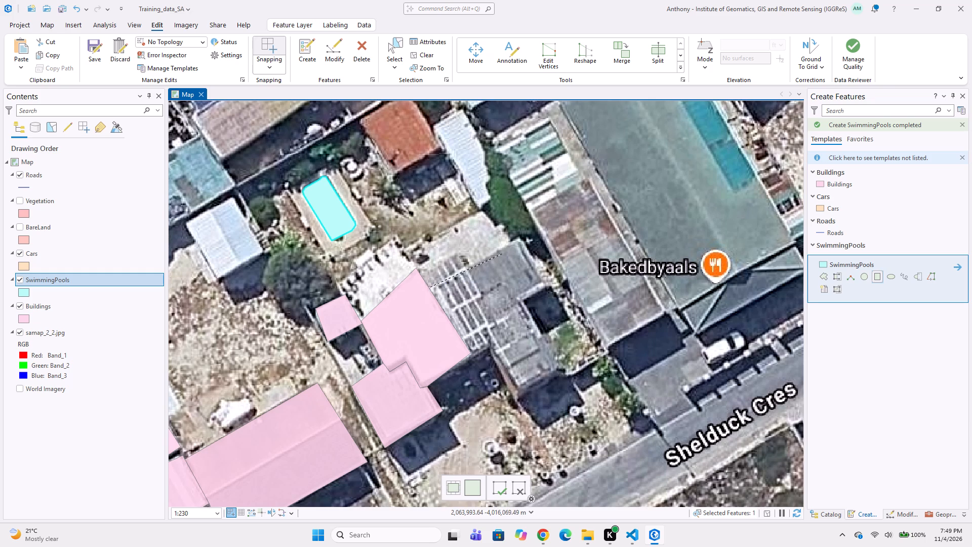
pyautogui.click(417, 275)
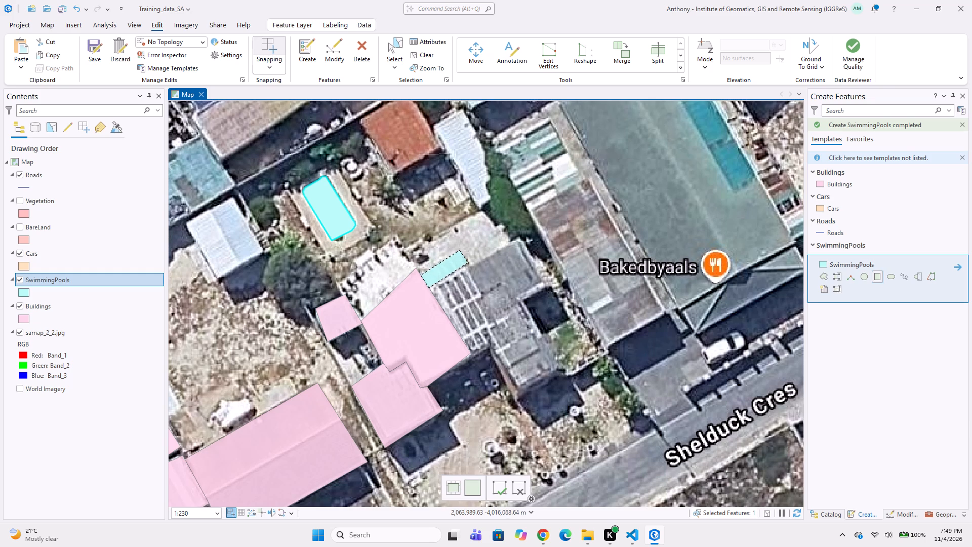
# Digitize the grey roof and white lattice section east of the bright white roof as one Buildings polygon, following the notch around the dark courtyard.
pyautogui.click(842, 186)
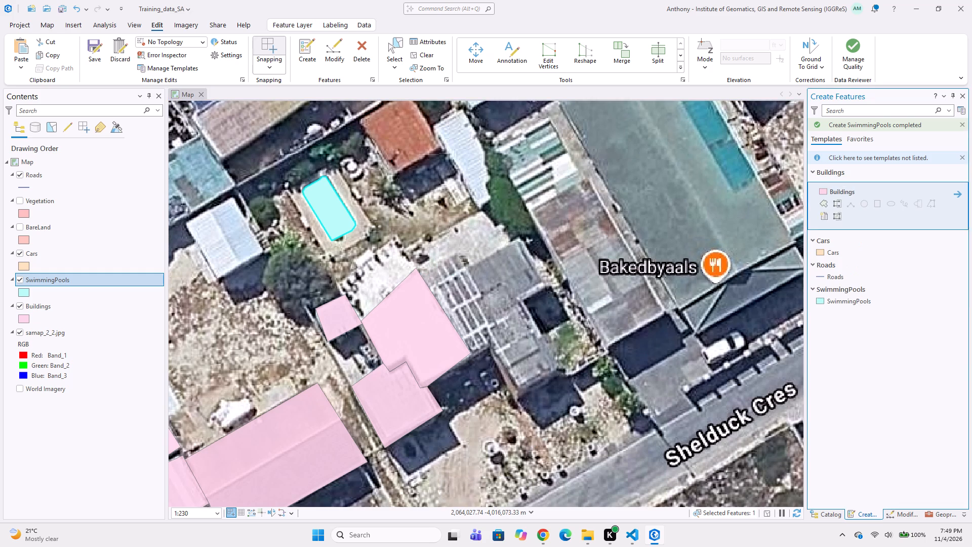
pyautogui.click(421, 271)
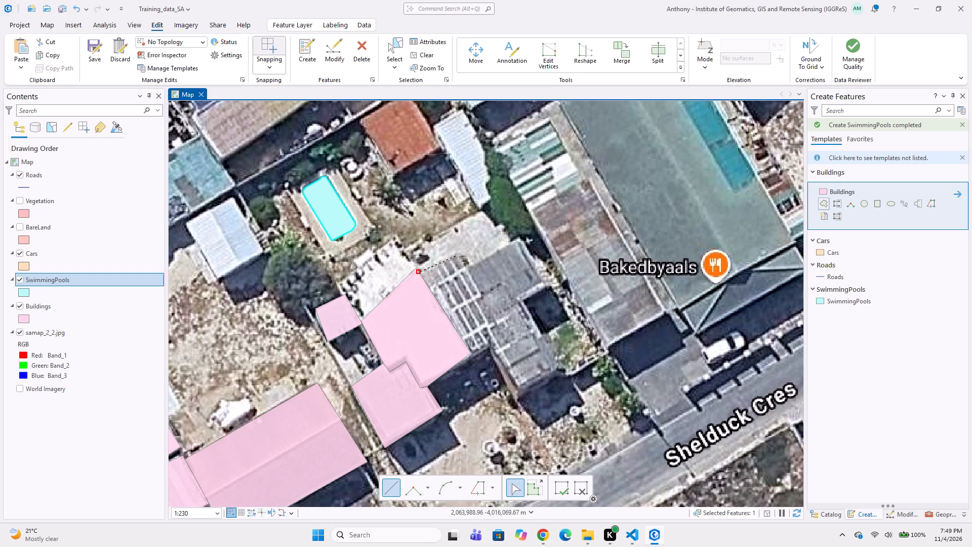
pyautogui.click(458, 252)
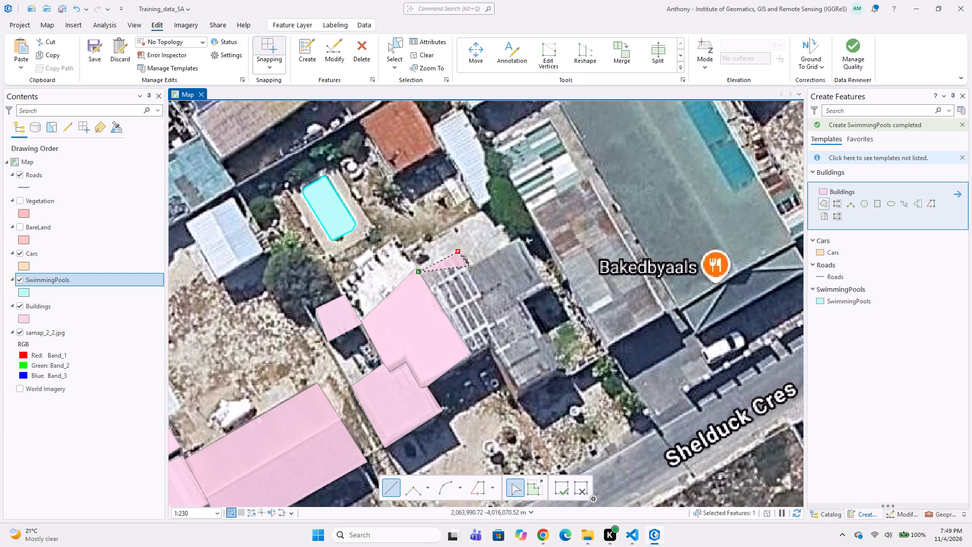
pyautogui.click(469, 266)
pyautogui.click(522, 238)
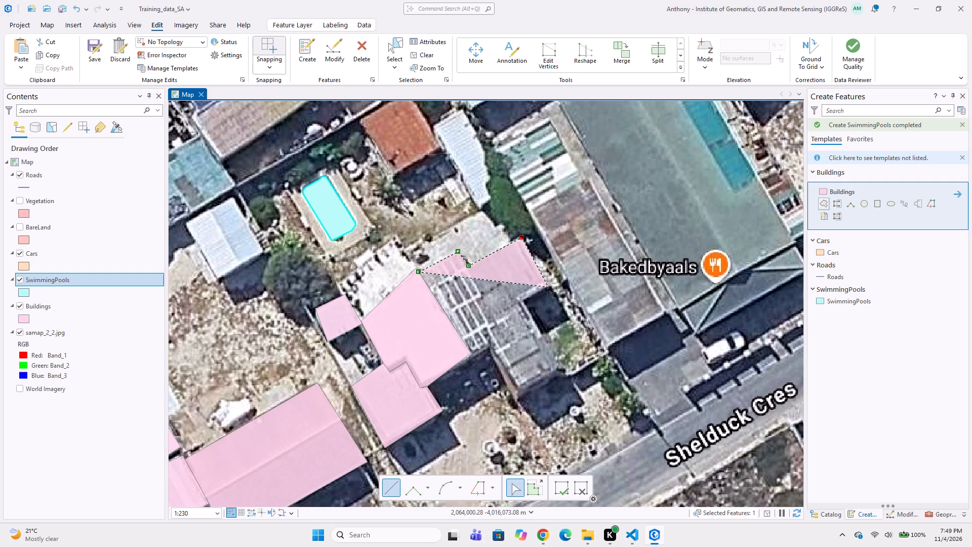
pyautogui.click(548, 287)
pyautogui.click(523, 298)
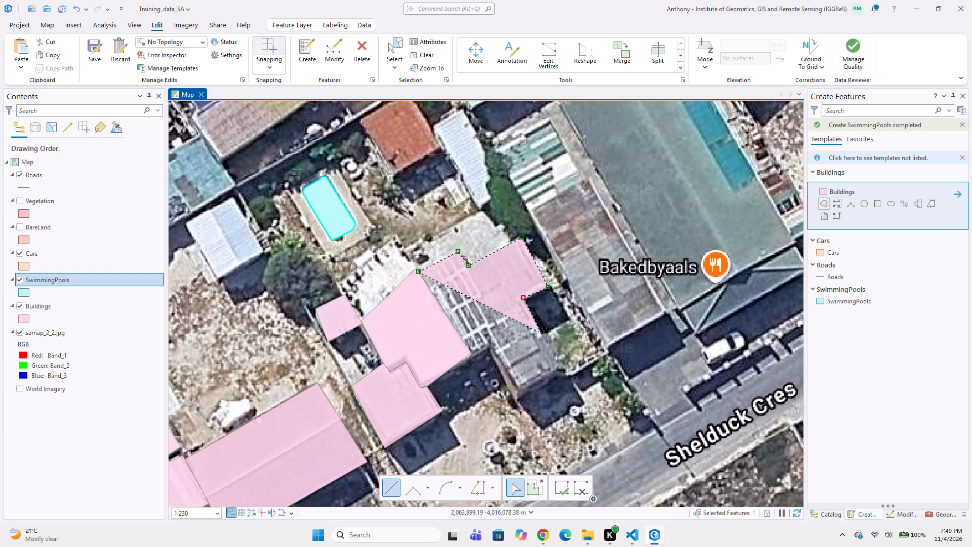
pyautogui.click(541, 333)
pyautogui.click(577, 314)
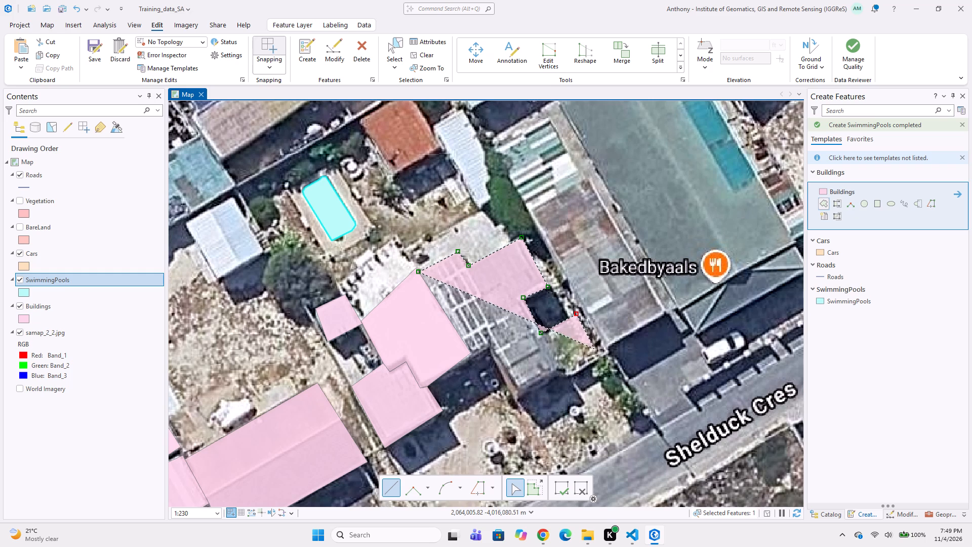
pyautogui.click(596, 353)
pyautogui.click(514, 401)
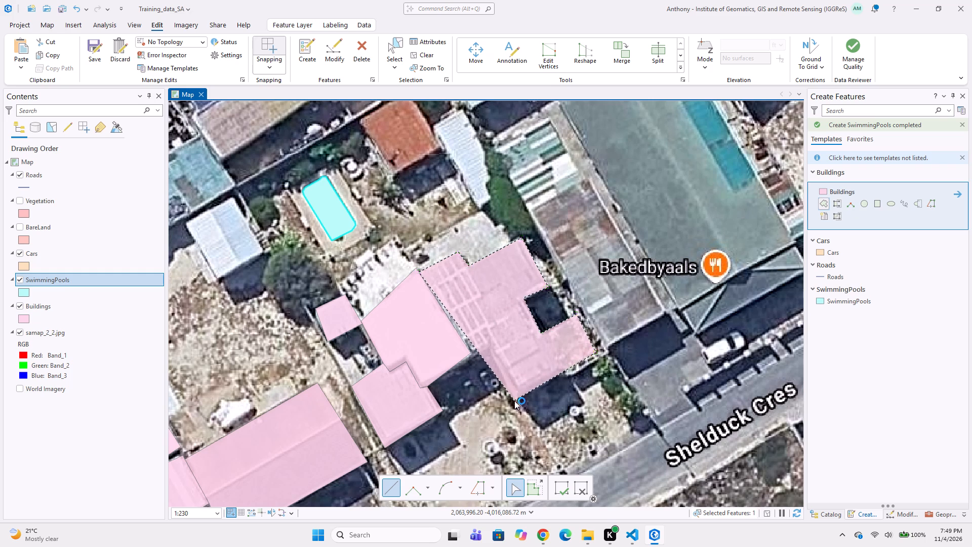
pyautogui.click(486, 345)
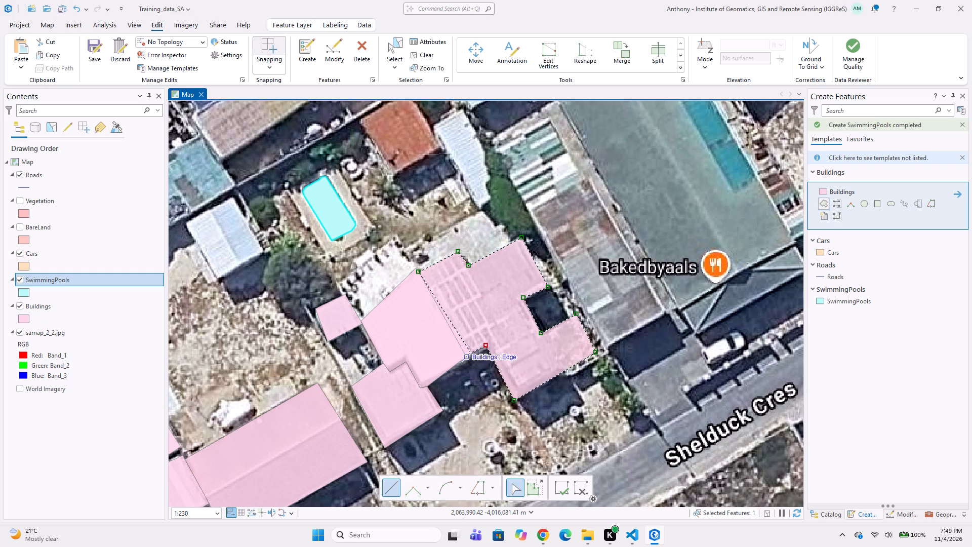
pyautogui.doubleClick(472, 355)
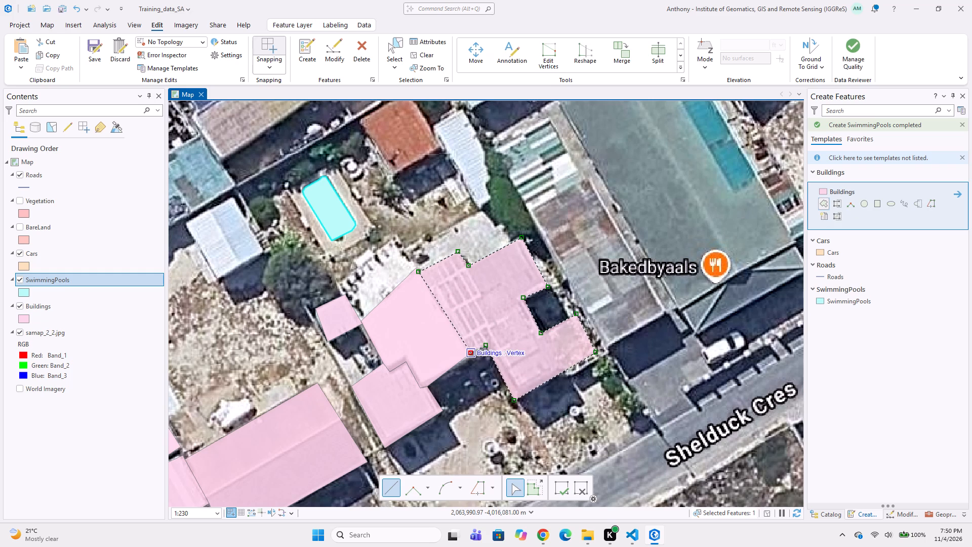
pyautogui.doubleClick(472, 351)
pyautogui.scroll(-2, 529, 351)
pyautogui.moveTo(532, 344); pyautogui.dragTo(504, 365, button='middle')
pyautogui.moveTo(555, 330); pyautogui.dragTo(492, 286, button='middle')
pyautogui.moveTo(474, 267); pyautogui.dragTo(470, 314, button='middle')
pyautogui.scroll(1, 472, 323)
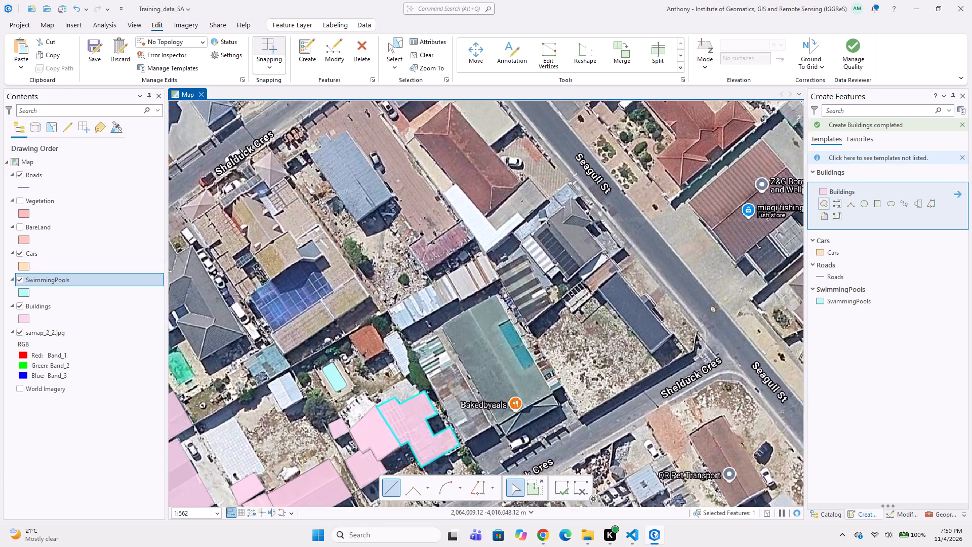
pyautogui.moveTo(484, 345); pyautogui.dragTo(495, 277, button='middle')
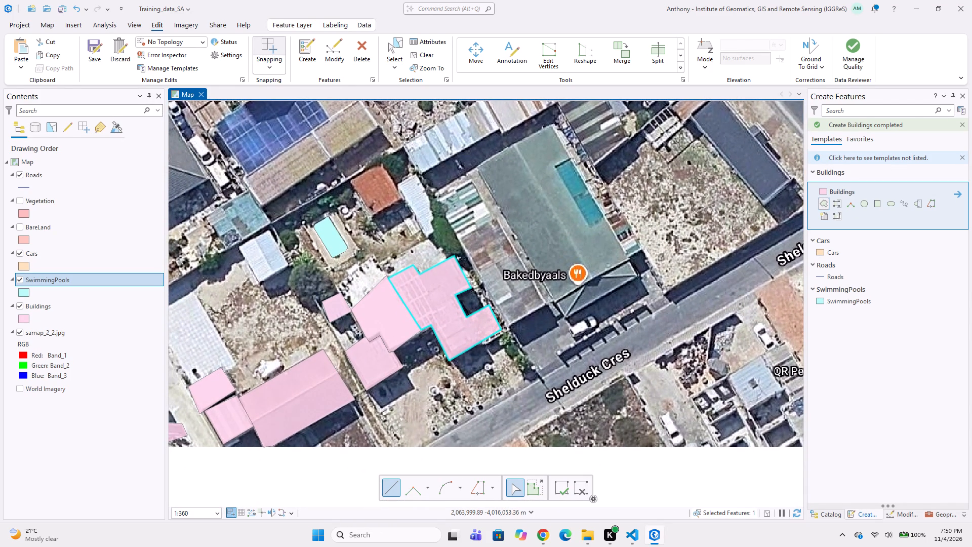
# Digitize the long, narrow patchwork roof between the courtyard building and the large green Bakedbyaals roof as a four-corner Buildings polygon.
pyautogui.click(469, 179)
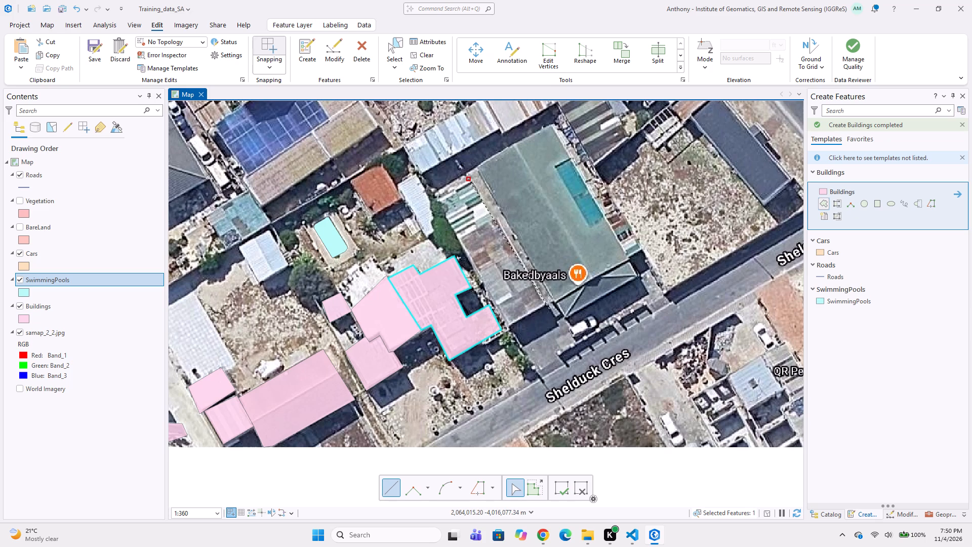
pyautogui.click(548, 305)
pyautogui.click(506, 328)
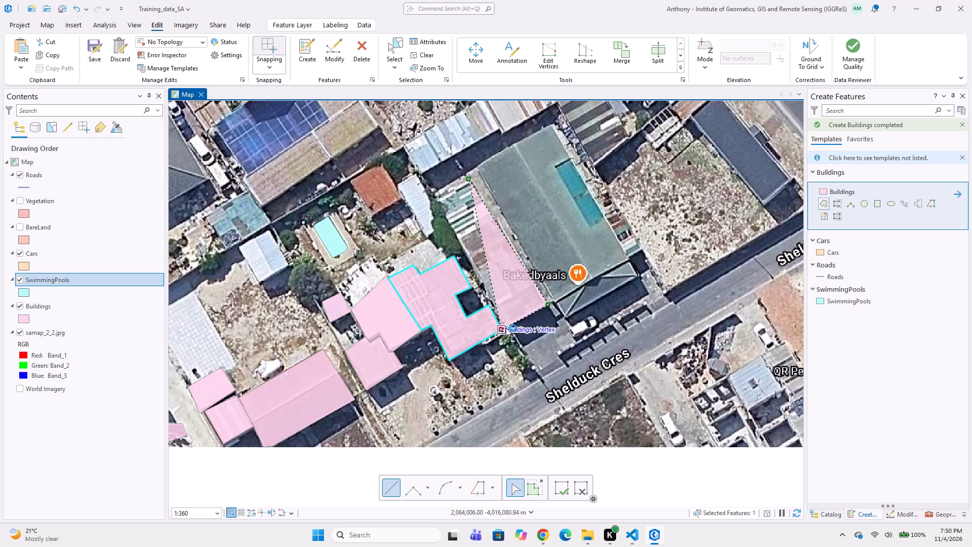
pyautogui.doubleClick(437, 197)
# Digitize the large green Bakedbyaals roof as one Buildings polygon, including the small stepped extension on its eastern side.
pyautogui.moveTo(507, 215); pyautogui.dragTo(472, 228, button='middle')
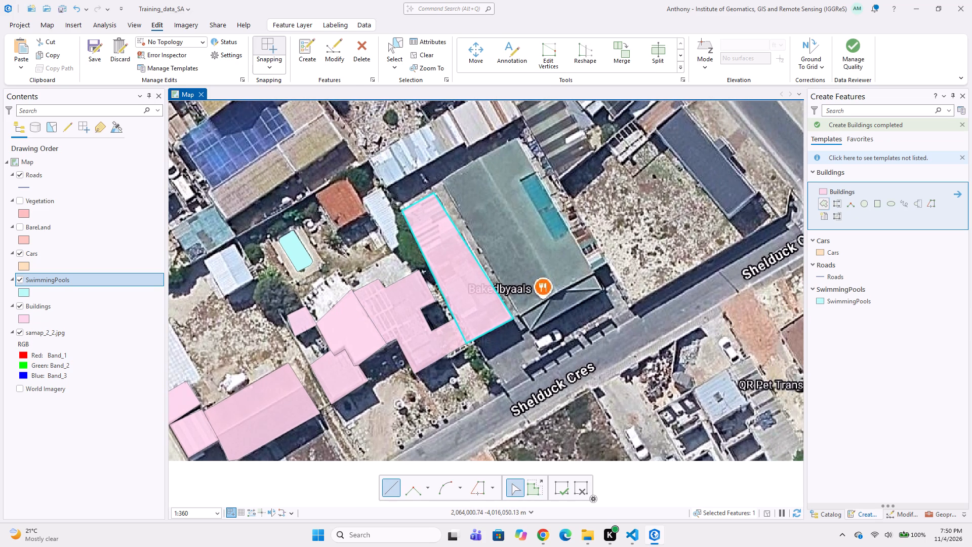
pyautogui.click(440, 179)
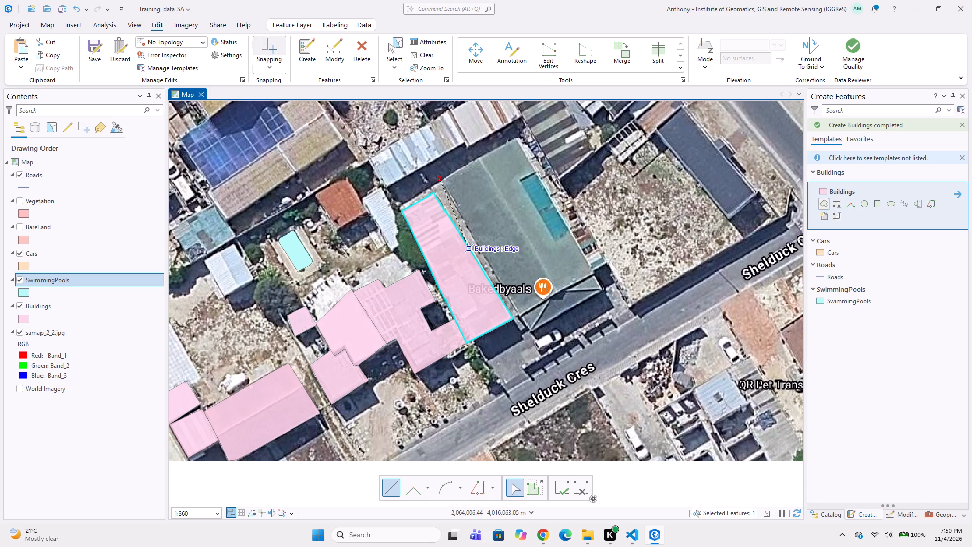
pyautogui.click(522, 318)
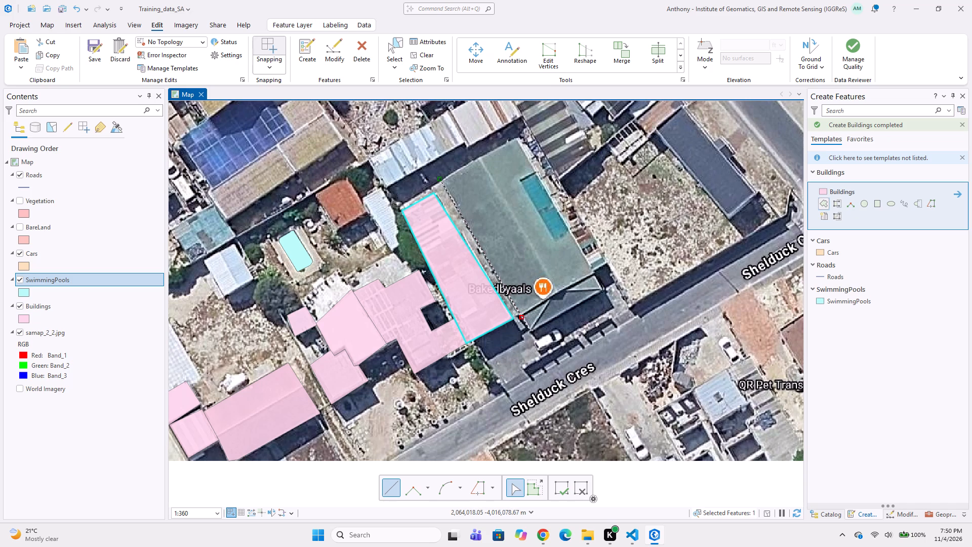
pyautogui.click(531, 331)
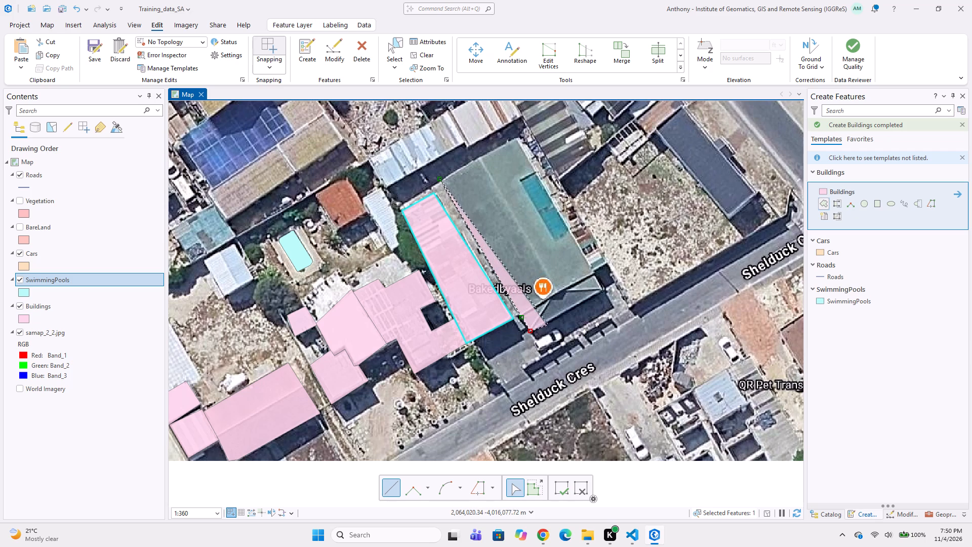
pyautogui.click(601, 293)
pyautogui.click(593, 275)
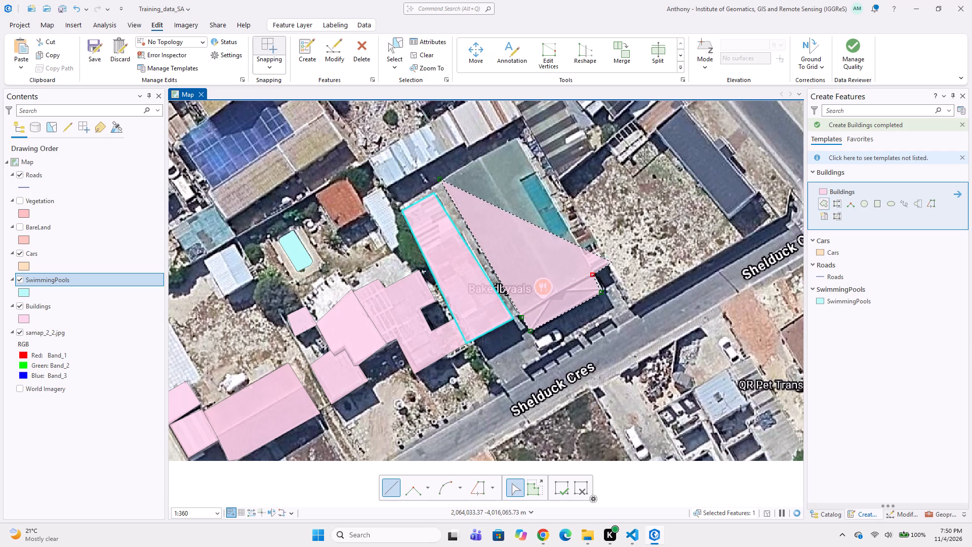
pyautogui.click(612, 262)
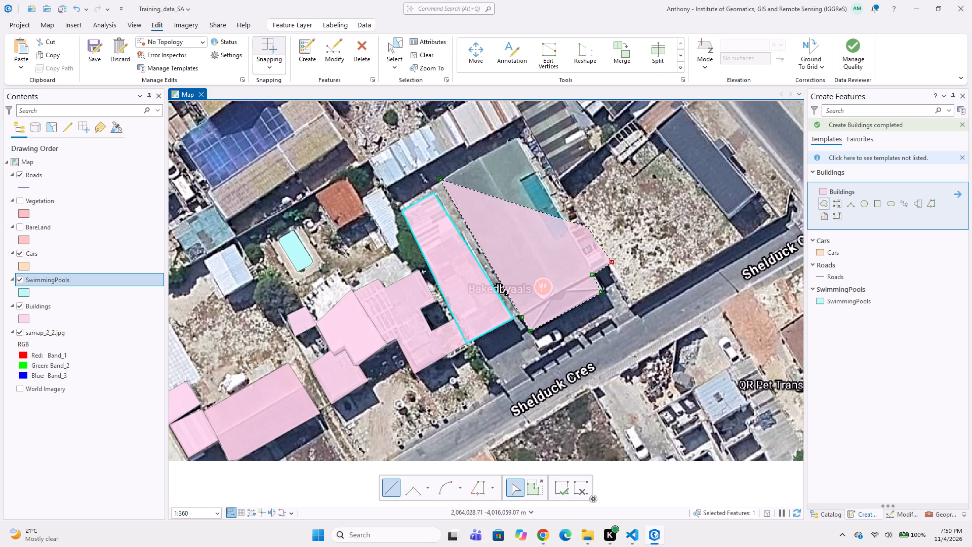
pyautogui.click(589, 223)
pyautogui.click(570, 230)
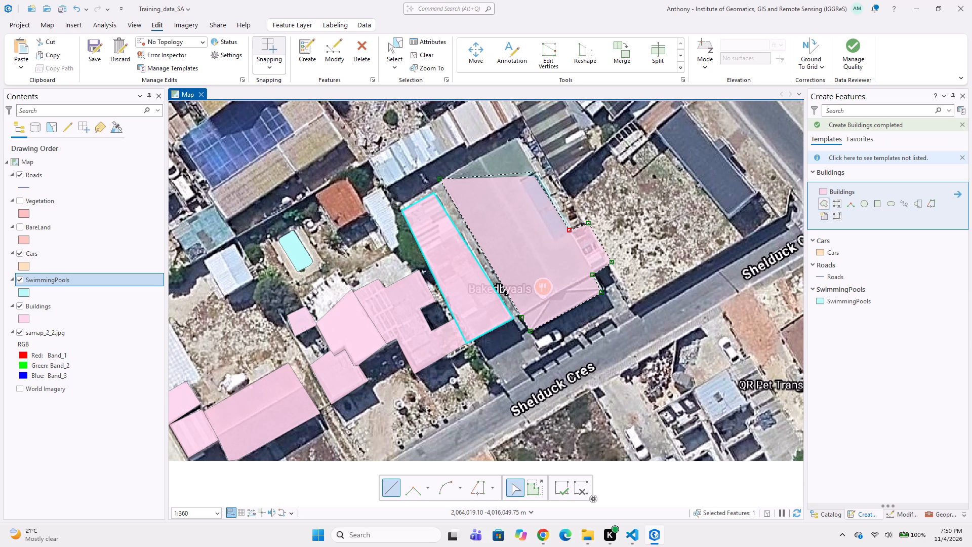
pyautogui.doubleClick(516, 137)
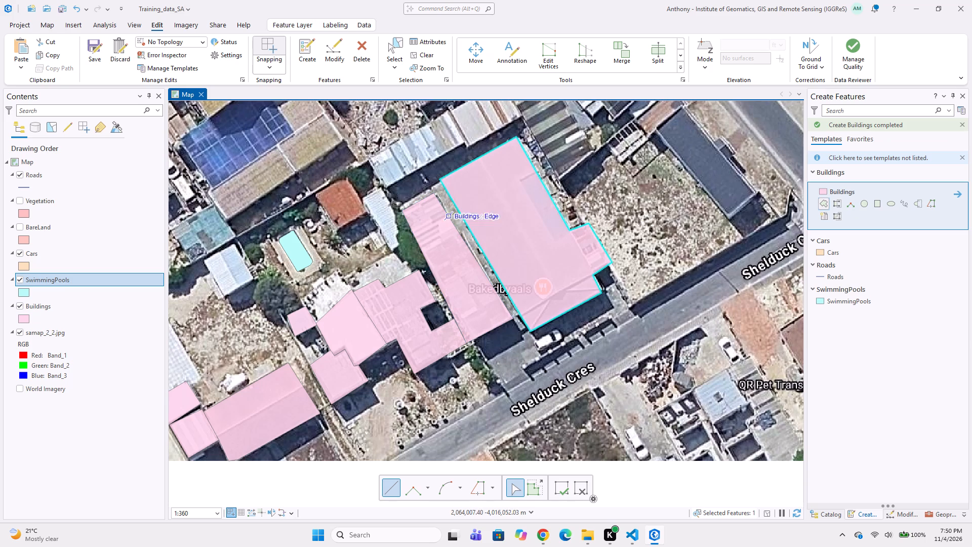
# Digitize the light blue-white corrugated roof northwest of the Bakedbyaals building as a four-corner Buildings polygon.
pyautogui.moveTo(468, 308); pyautogui.dragTo(472, 317, button='middle')
pyautogui.moveTo(460, 259); pyautogui.dragTo(472, 324, button='middle')
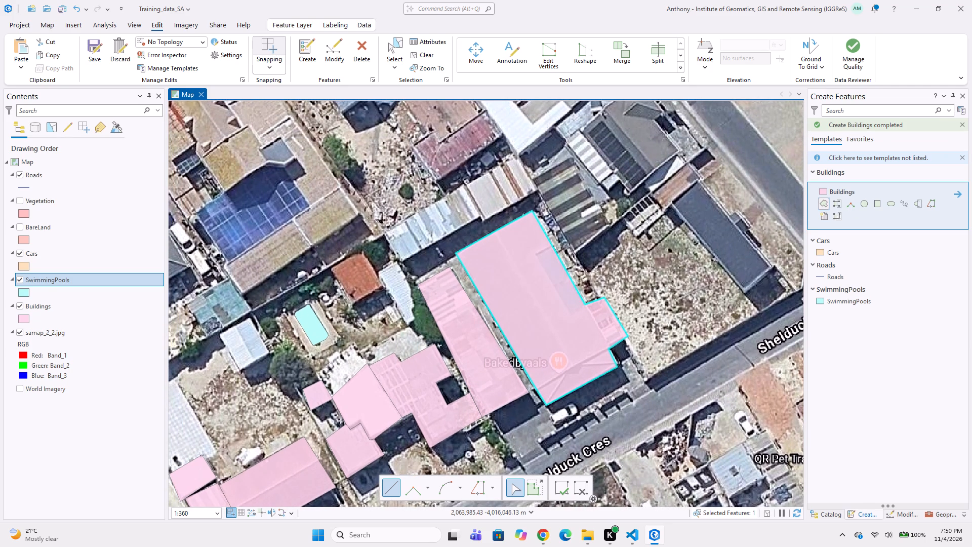
pyautogui.click(382, 230)
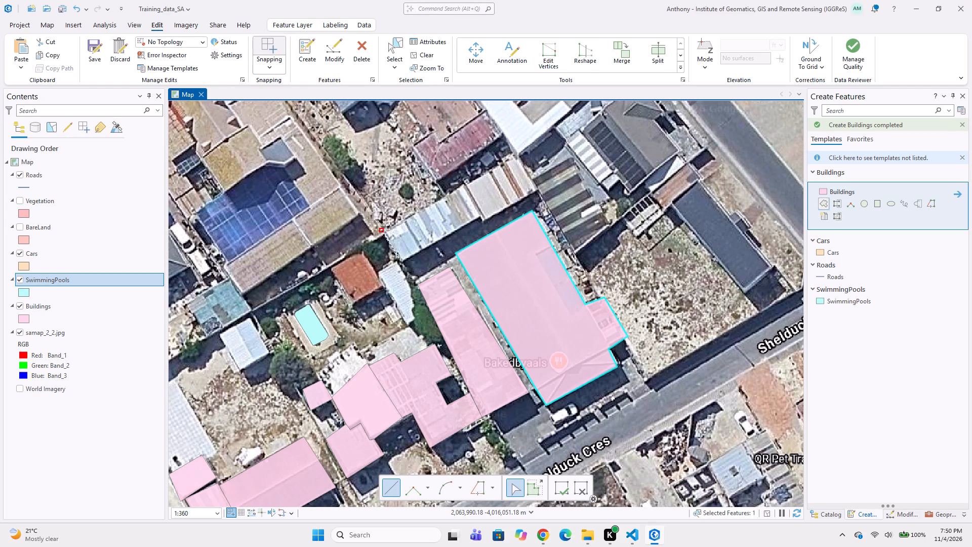
pyautogui.click(401, 260)
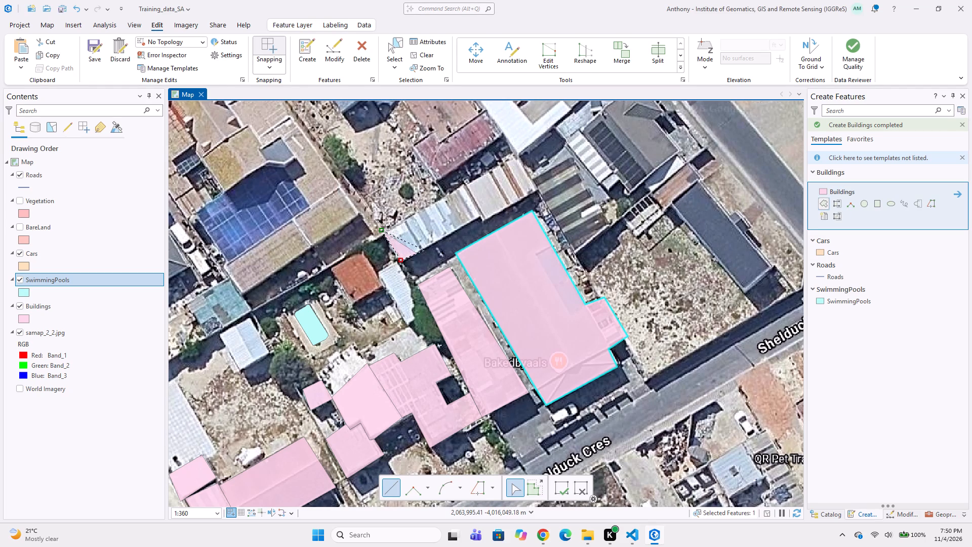
pyautogui.click(481, 215)
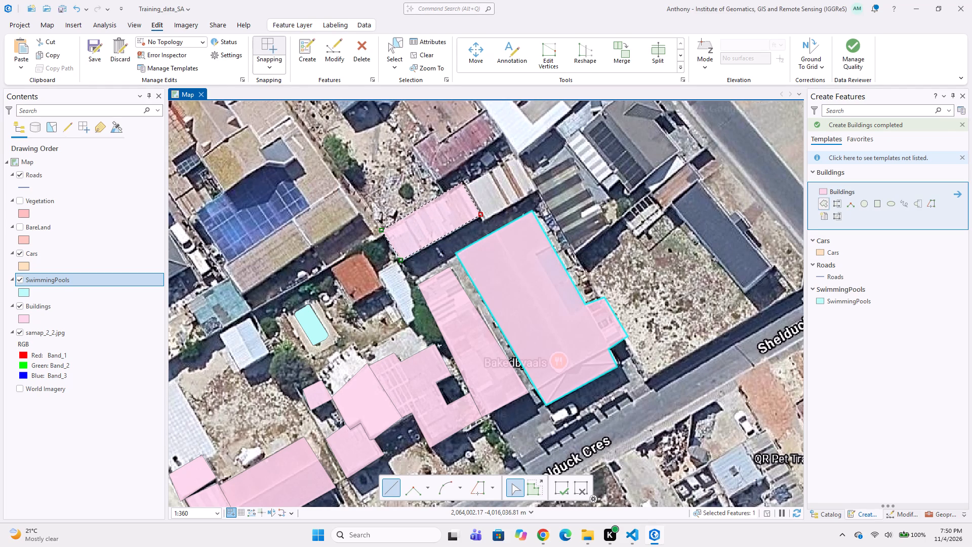
pyautogui.doubleClick(463, 184)
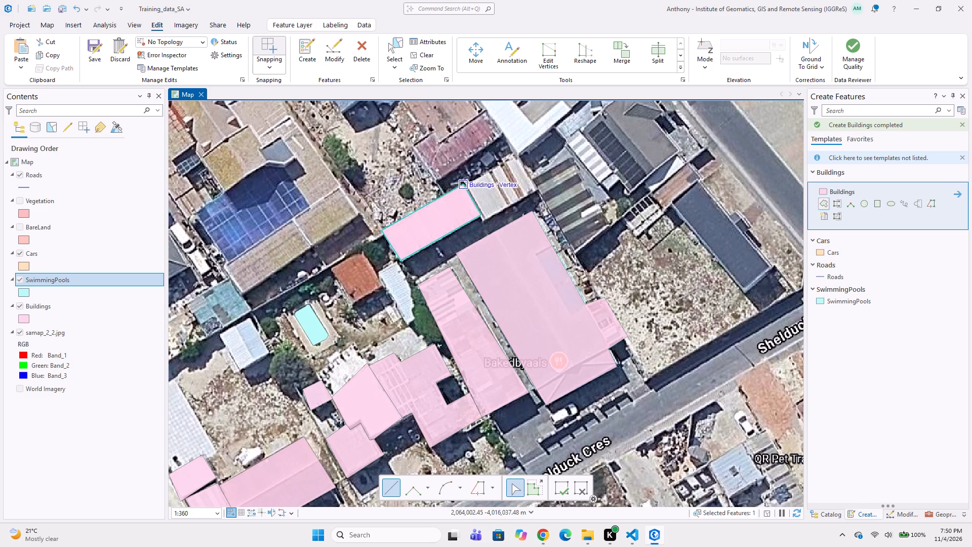
# Digitize the adjoining white roof with brown stripes as a Buildings polygon, starting at the corrugated roof's southeast corner and following its small protruding corner.
pyautogui.moveTo(474, 207); pyautogui.dragTo(426, 246, button='middle')
pyautogui.scroll(2, 447, 271)
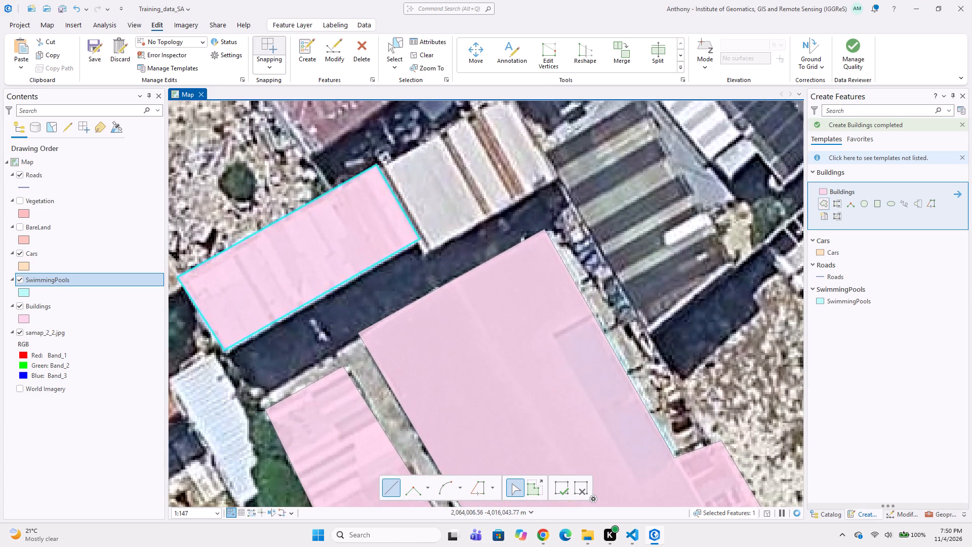
pyautogui.click(422, 240)
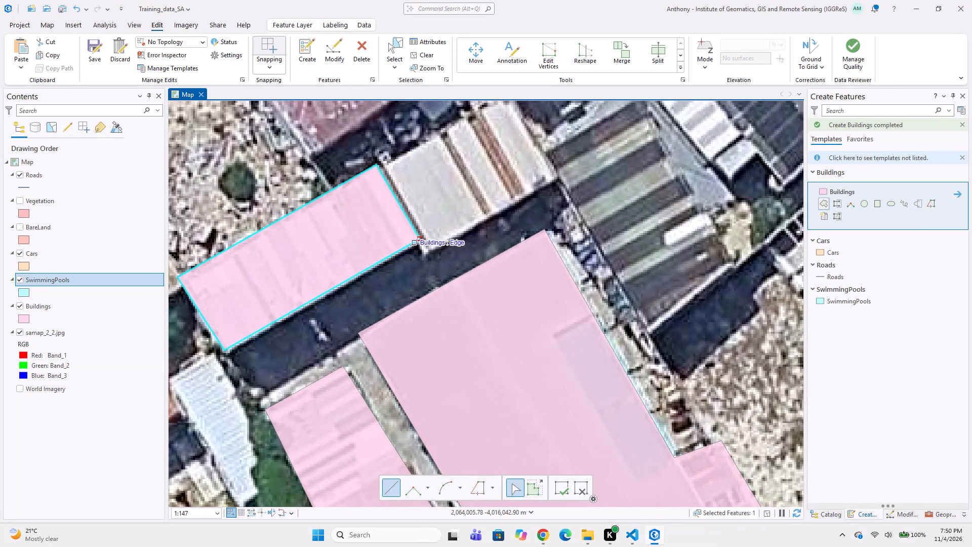
pyautogui.scroll(2, 414, 250)
pyautogui.click(421, 230)
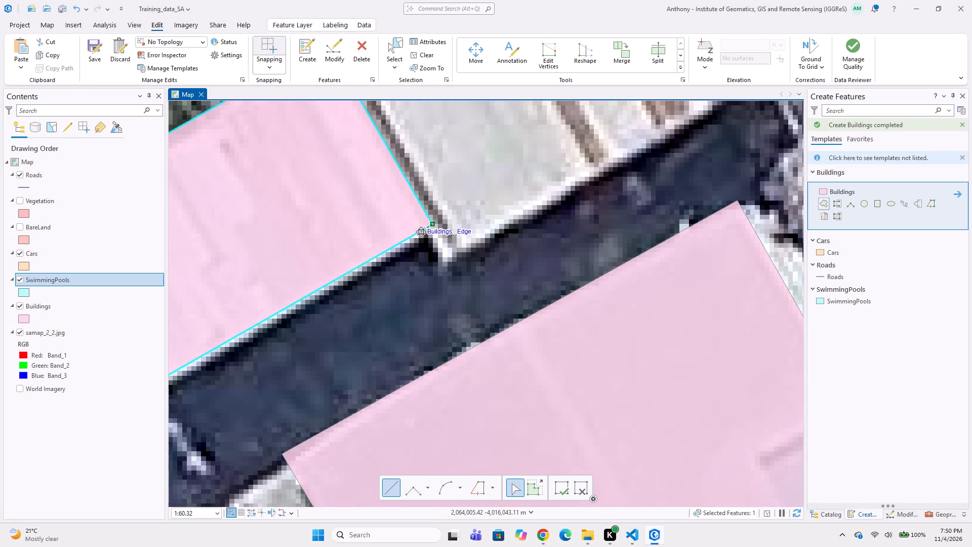
pyautogui.click(444, 266)
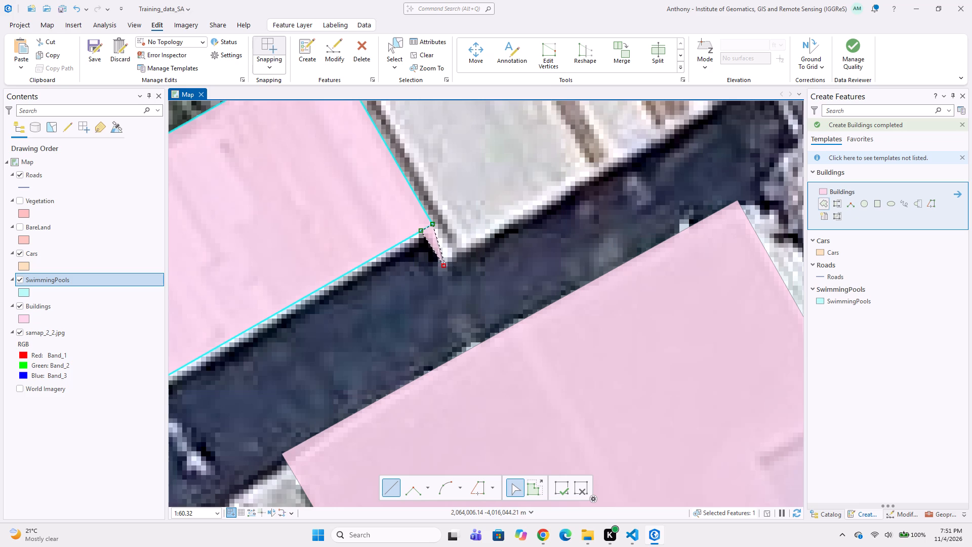
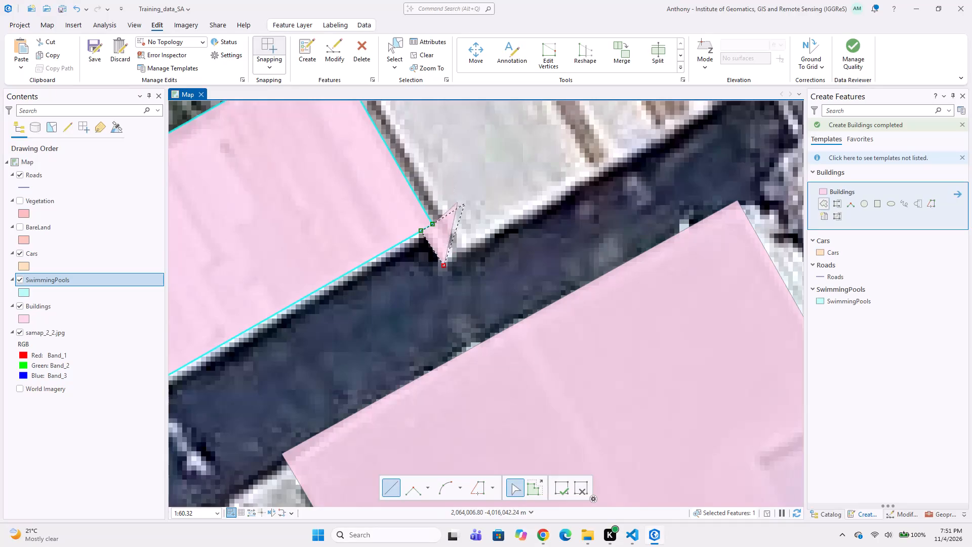
# Finish the Buildings polygon over the white roof with brown stripes, following its southern and eastern edges, short clipped northeastern end and northwest corner.
pyautogui.moveTo(548, 202); pyautogui.dragTo(474, 321, button='middle')
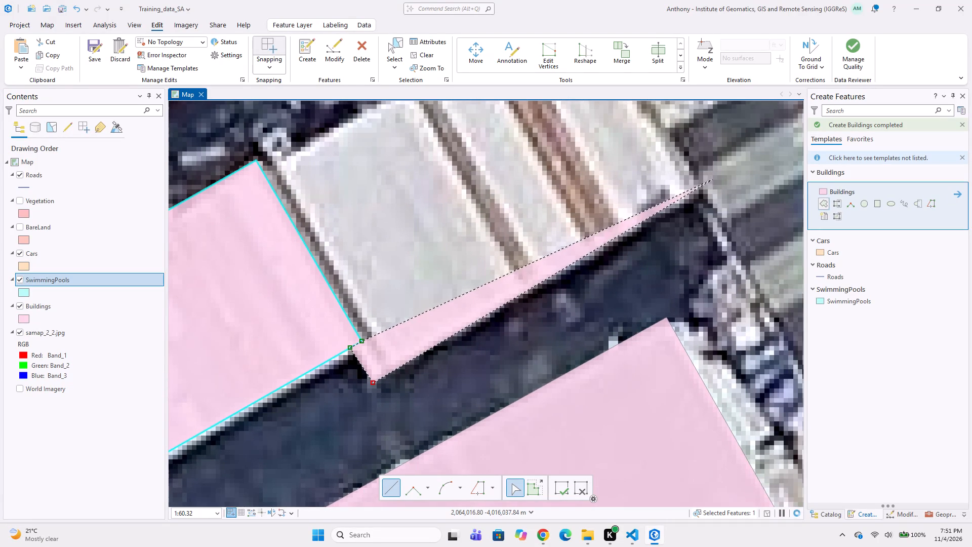
pyautogui.click(704, 191)
pyautogui.moveTo(703, 191); pyautogui.dragTo(704, 321, button='middle')
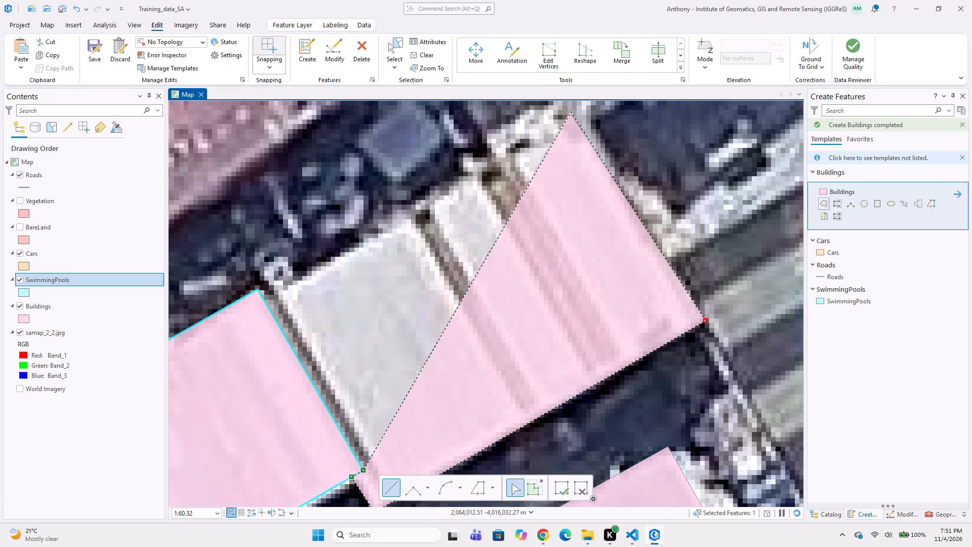
pyautogui.moveTo(594, 163); pyautogui.dragTo(609, 245, button='middle')
pyautogui.click(616, 257)
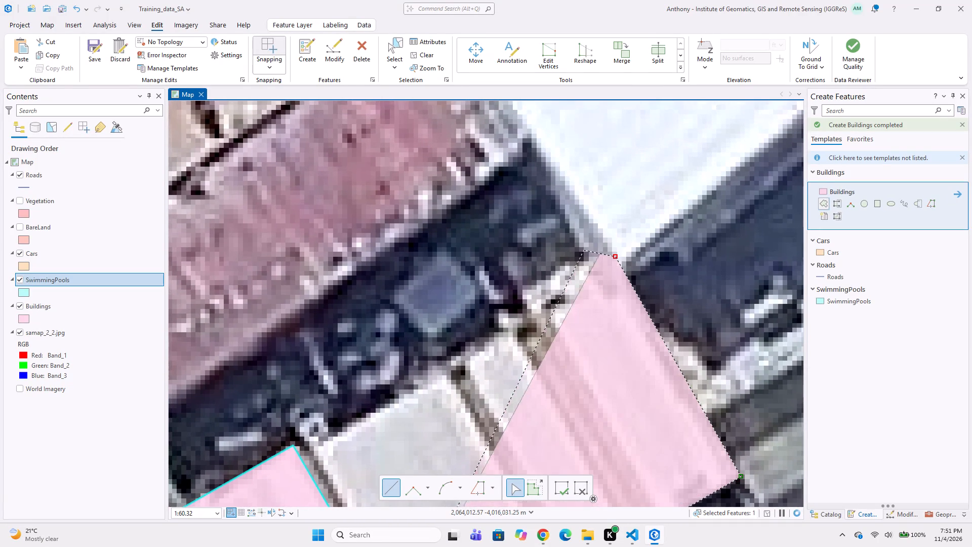
pyautogui.click(582, 250)
pyautogui.moveTo(502, 323); pyautogui.dragTo(571, 277, button='middle')
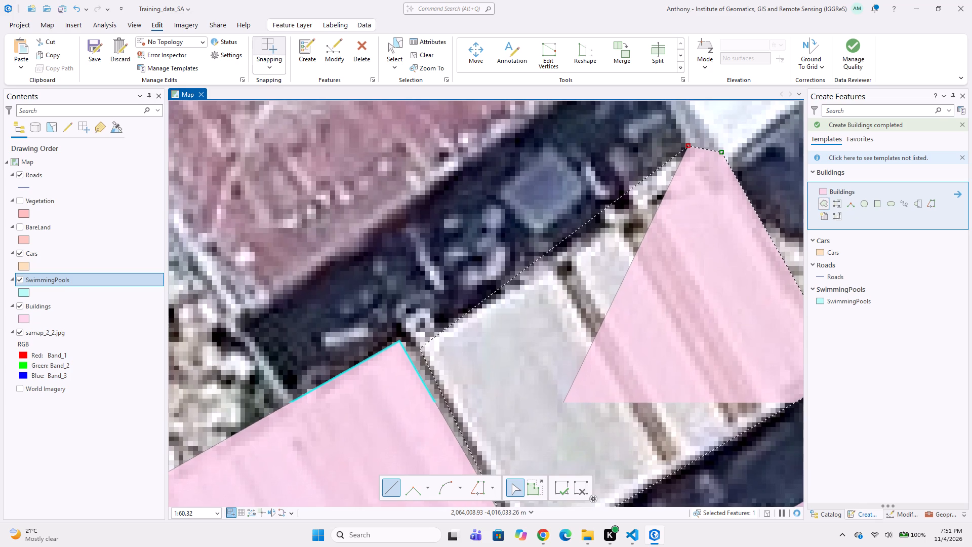
pyautogui.doubleClick(417, 344)
# Digitize the bright white L-shaped roof just north of the brown-striped roof as a Buildings polygon, including its inner corner.
pyautogui.scroll(-2, 467, 305)
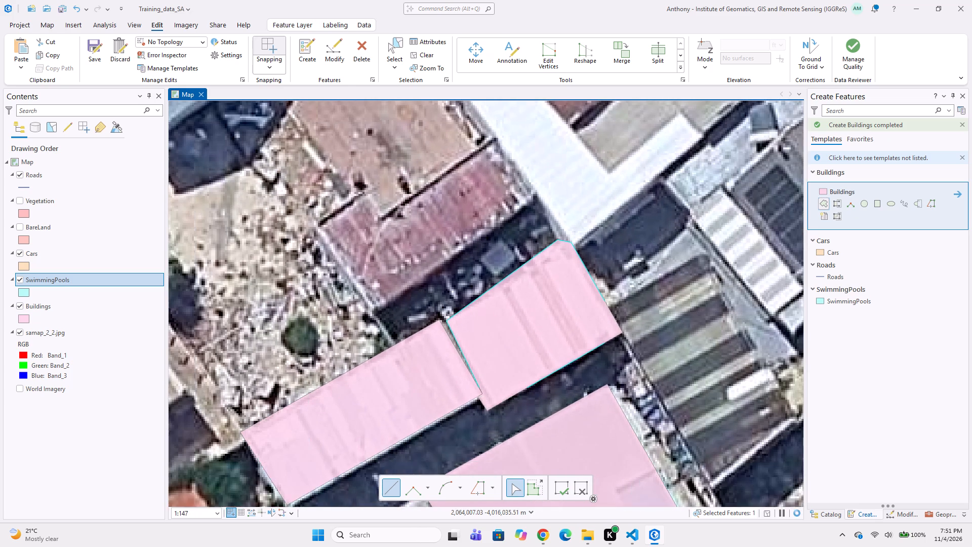
pyautogui.moveTo(499, 299); pyautogui.dragTo(494, 344, button='middle')
pyautogui.moveTo(589, 257); pyautogui.dragTo(548, 321, button='middle')
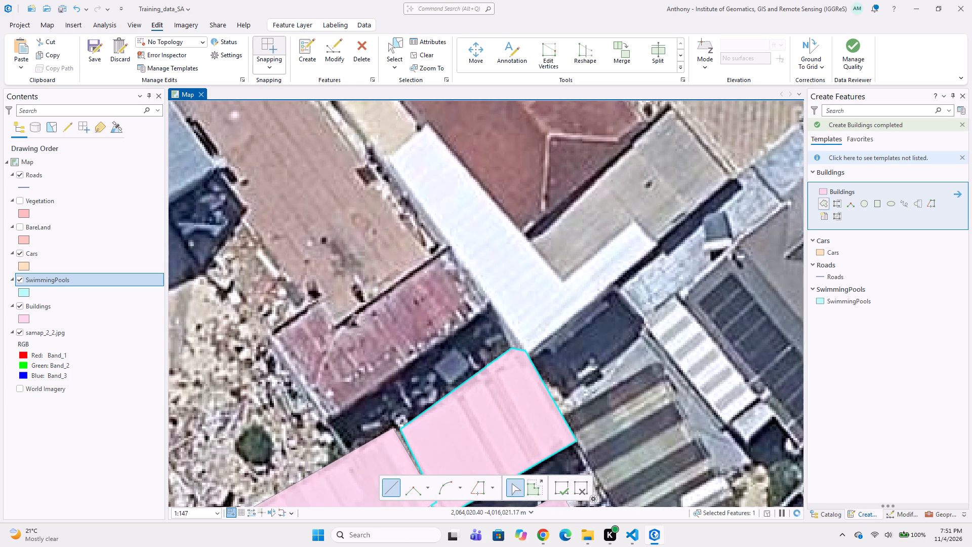
pyautogui.click(633, 216)
pyautogui.click(662, 245)
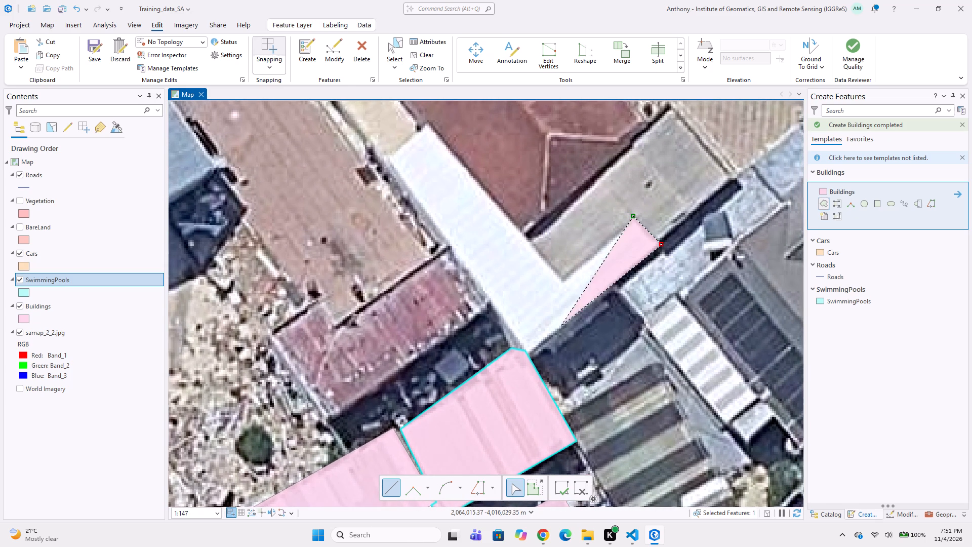
pyautogui.click(529, 353)
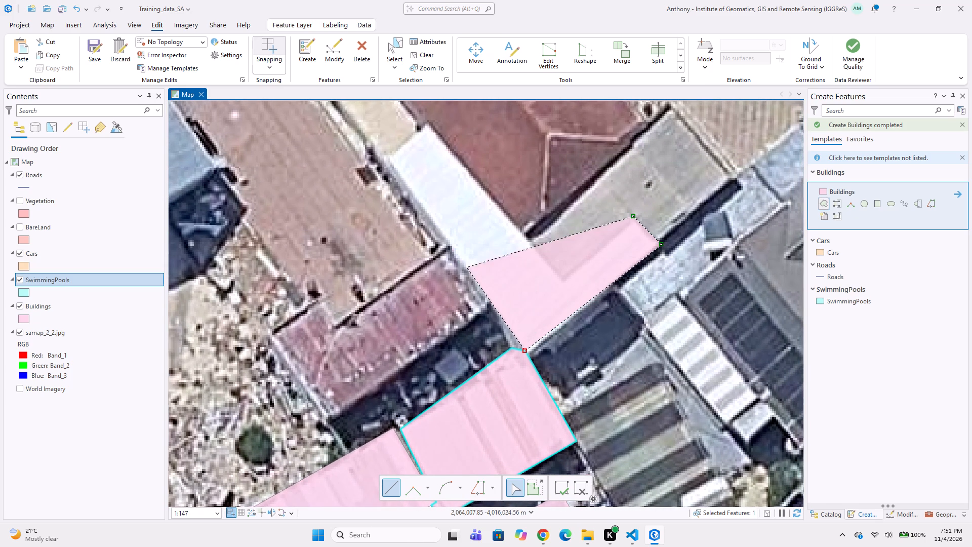
pyautogui.hotkey('ctrl', 'z')
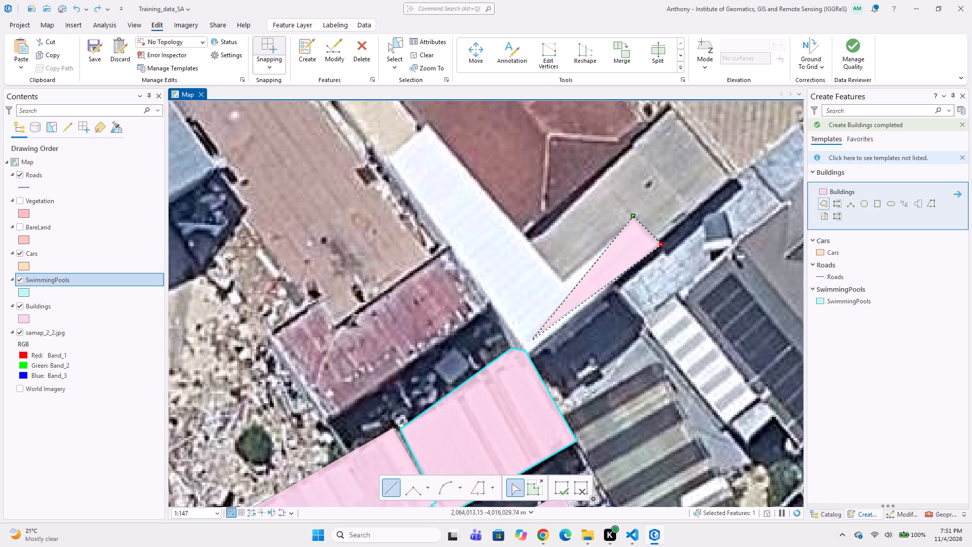
pyautogui.click(529, 355)
pyautogui.click(523, 353)
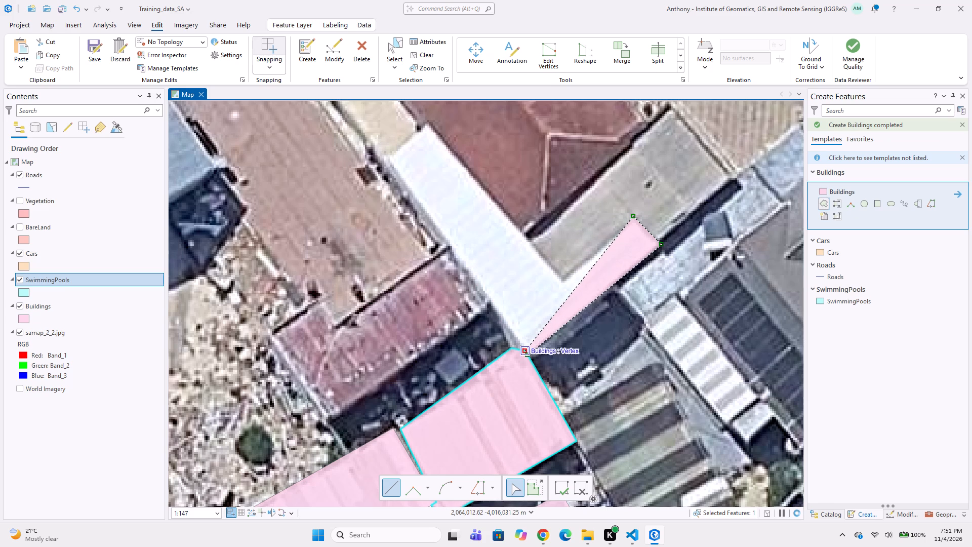
pyautogui.click(383, 156)
pyautogui.click(428, 121)
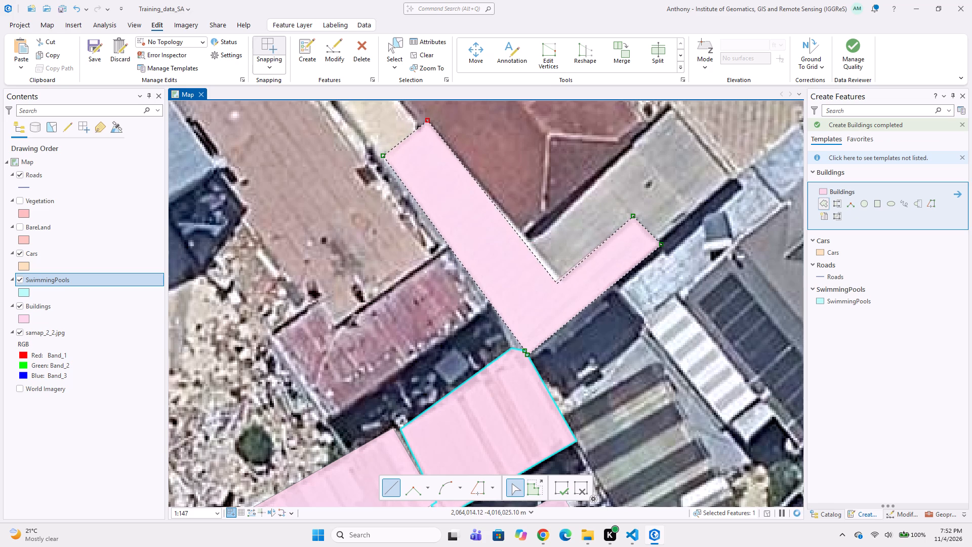
pyautogui.doubleClick(564, 280)
# Digitize the grey roof nested in the white L-shaped roof as a Buildings polygon that follows the L-shape's inner edges.
pyautogui.scroll(-3, 559, 280)
pyautogui.moveTo(552, 277); pyautogui.dragTo(508, 305, button='middle')
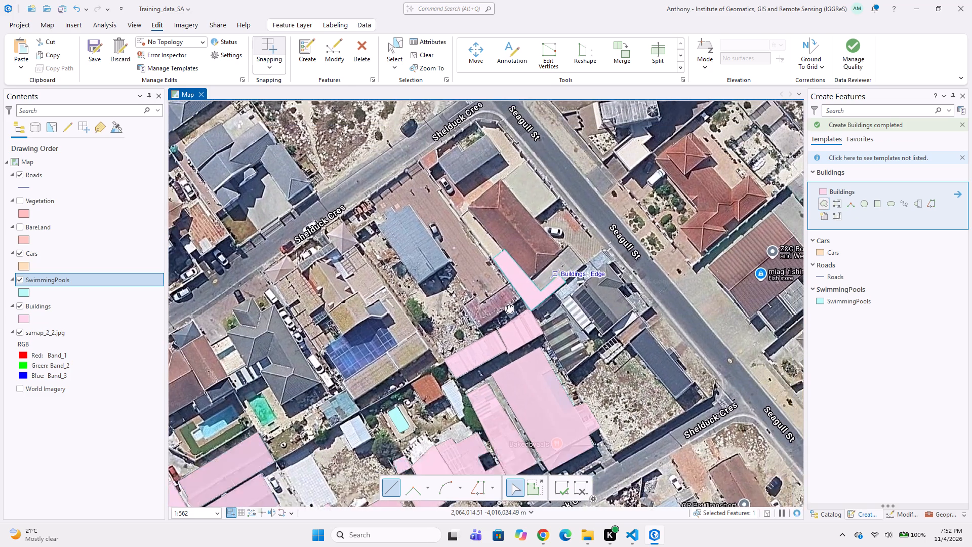
pyautogui.moveTo(508, 305); pyautogui.dragTo(506, 305, button='middle')
pyautogui.scroll(2, 525, 268)
pyautogui.click(553, 252)
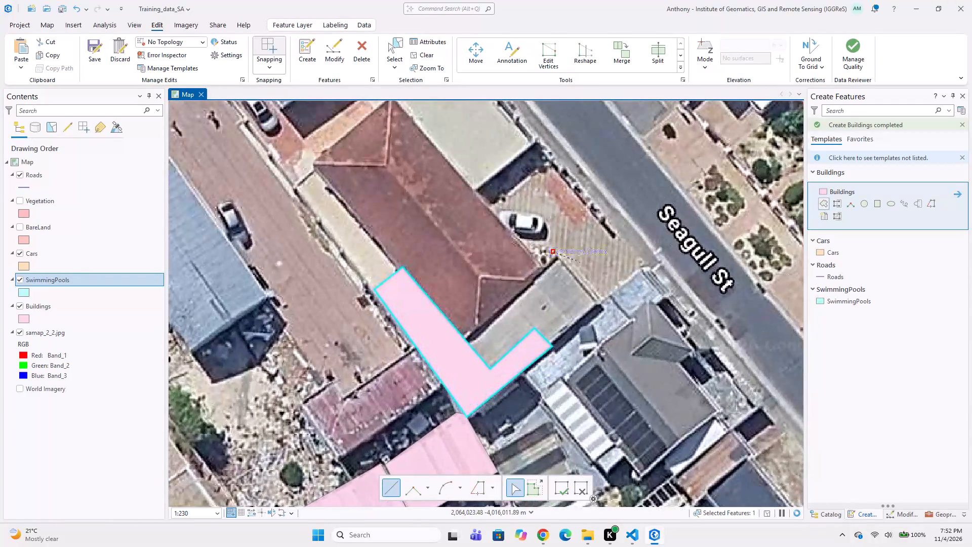
pyautogui.click(596, 303)
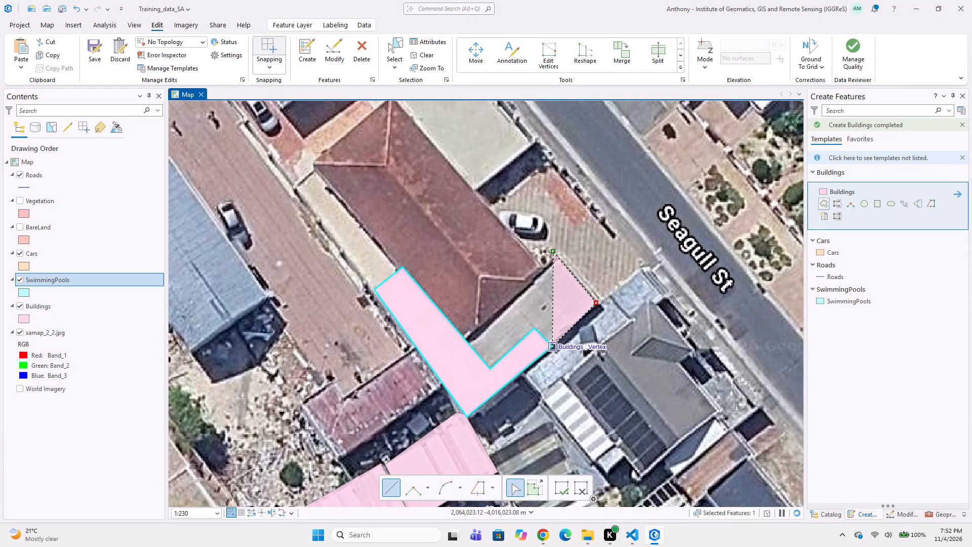
pyautogui.click(552, 342)
pyautogui.click(532, 331)
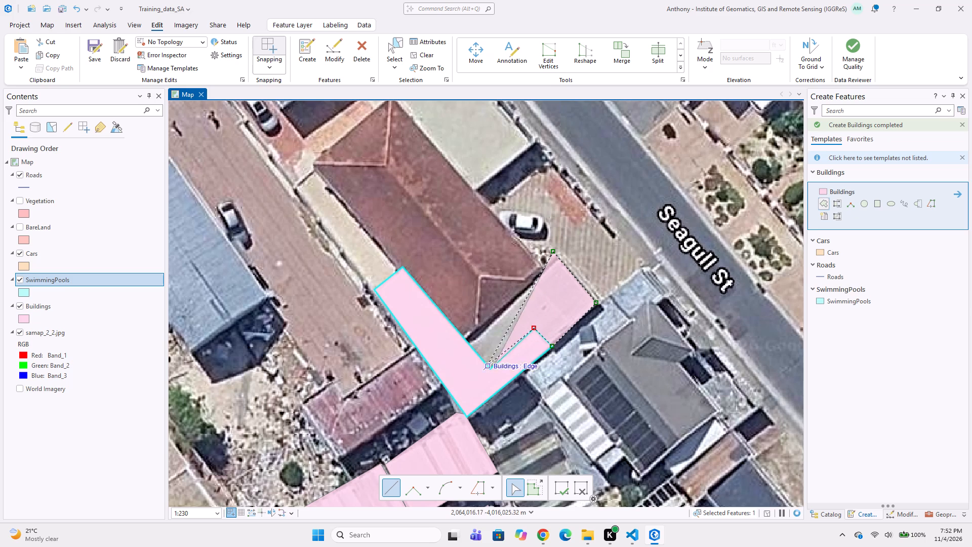
pyautogui.click(488, 365)
pyautogui.doubleClick(467, 340)
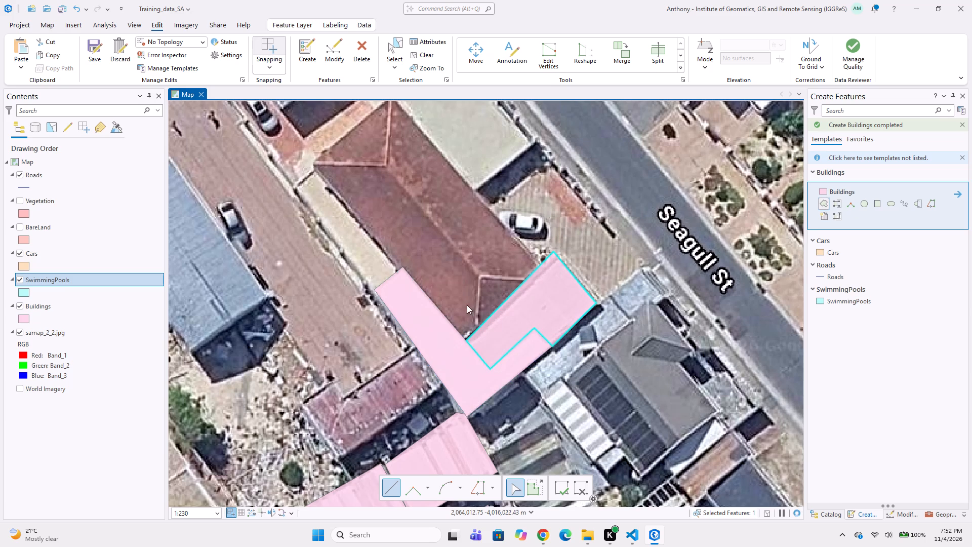
# Digitize the large red-brown hipped roof north of the grey roof as a Buildings polygon, snapped to both adjoining roofs and with its western corner clipped.
pyautogui.moveTo(463, 294); pyautogui.dragTo(472, 362, button='middle')
pyautogui.moveTo(431, 202); pyautogui.dragTo(438, 209)
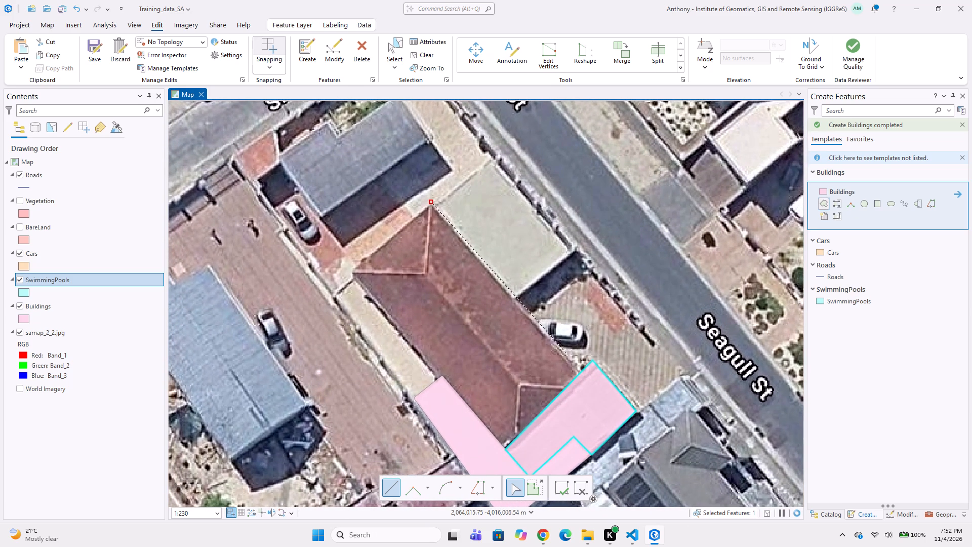
pyautogui.click(580, 369)
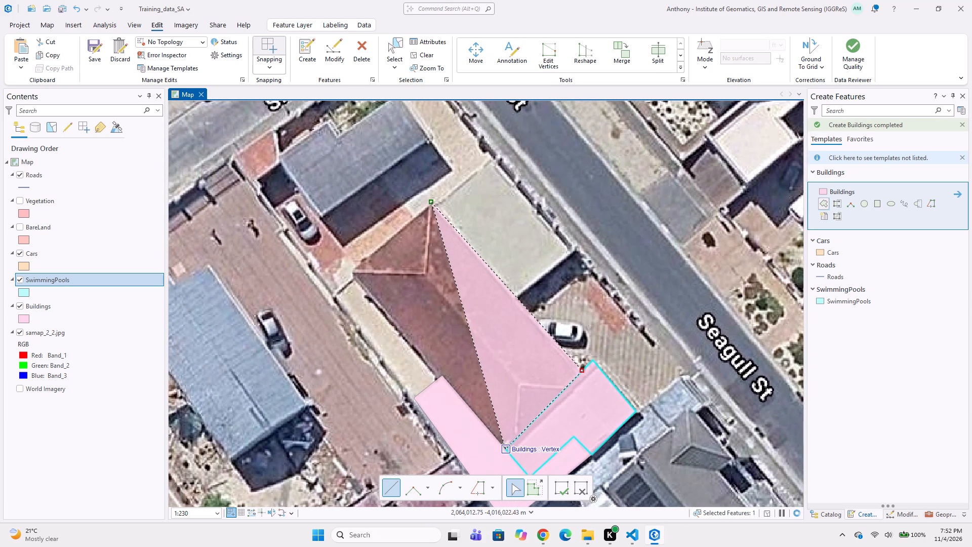
pyautogui.moveTo(509, 450); pyautogui.dragTo(508, 442)
pyautogui.click(444, 371)
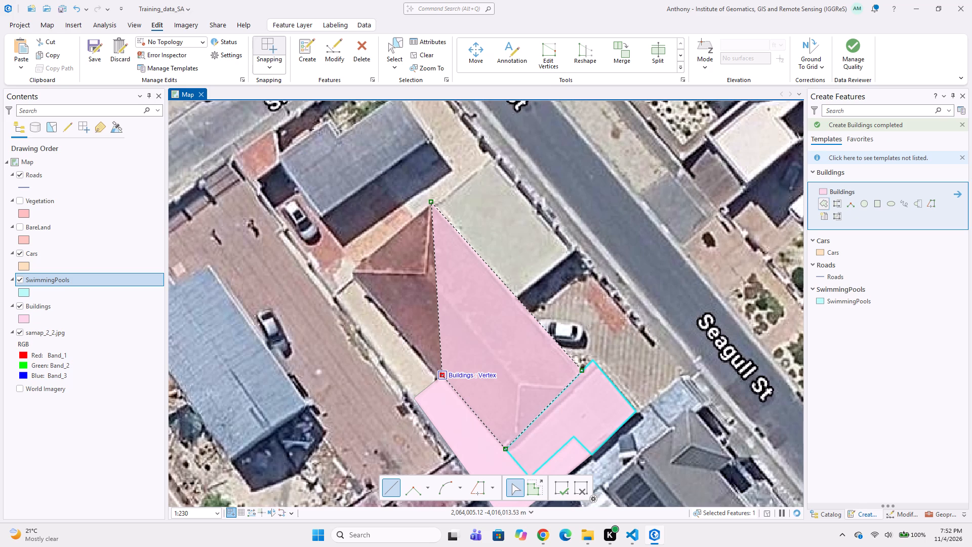
pyautogui.click(438, 377)
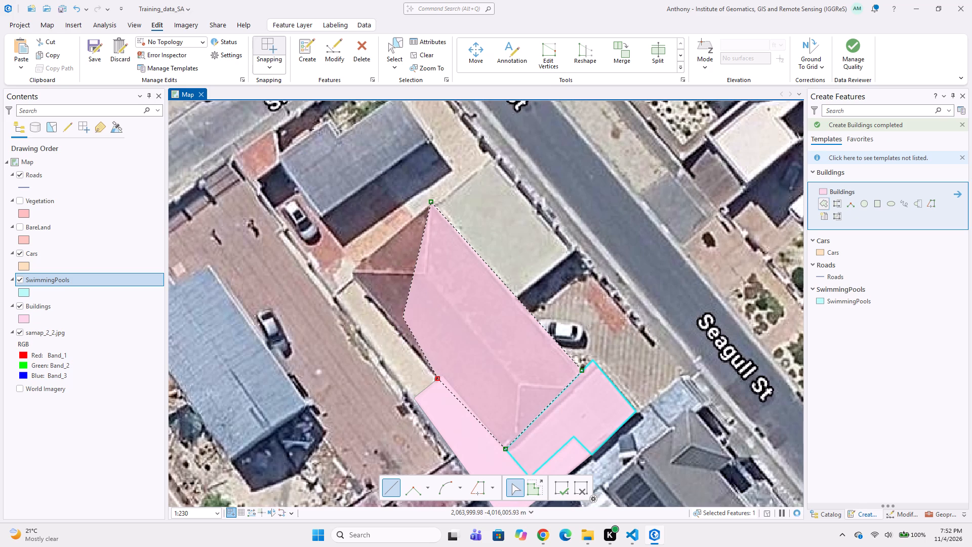
pyautogui.hotkey('ctrl', 'z')
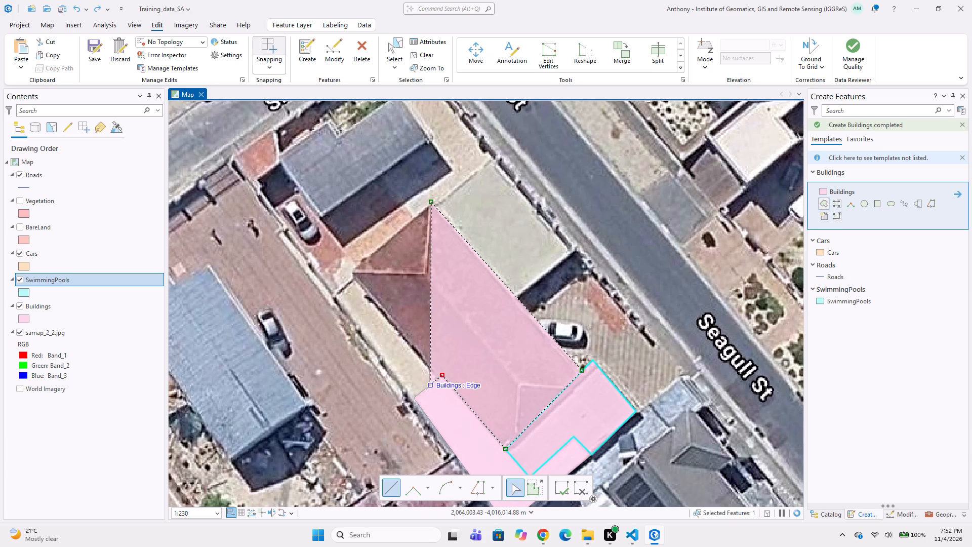
pyautogui.scroll(2, 433, 386)
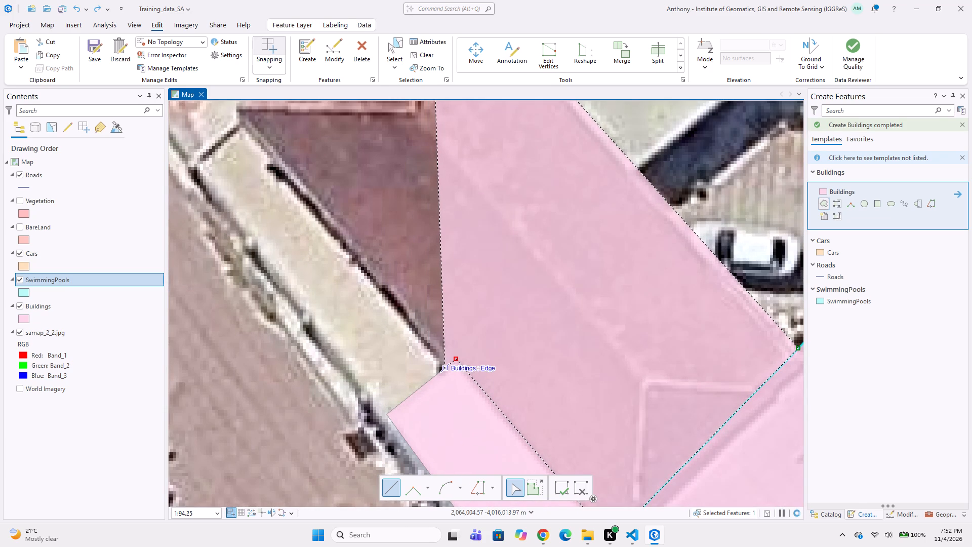
pyautogui.click(445, 369)
pyautogui.middleClick(380, 314)
pyautogui.scroll(-1, 380, 316)
pyautogui.moveTo(382, 299); pyautogui.dragTo(396, 338, button='middle')
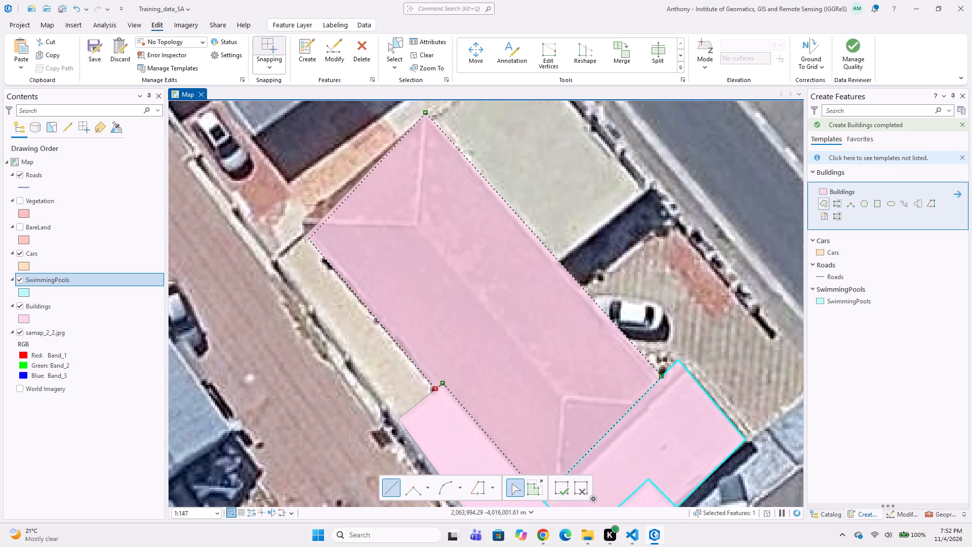
pyautogui.click(309, 240)
pyautogui.click(302, 229)
pyautogui.click(304, 216)
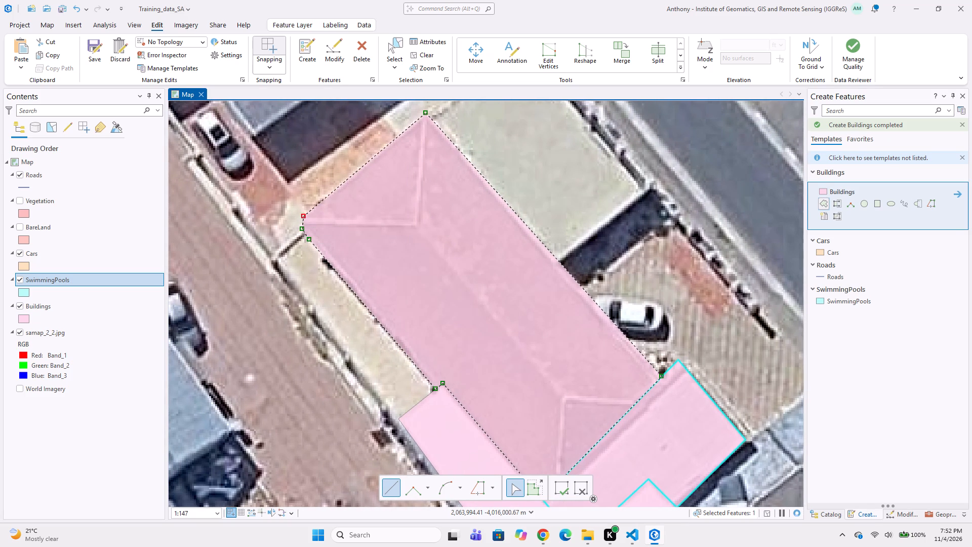
pyautogui.doubleClick(304, 216)
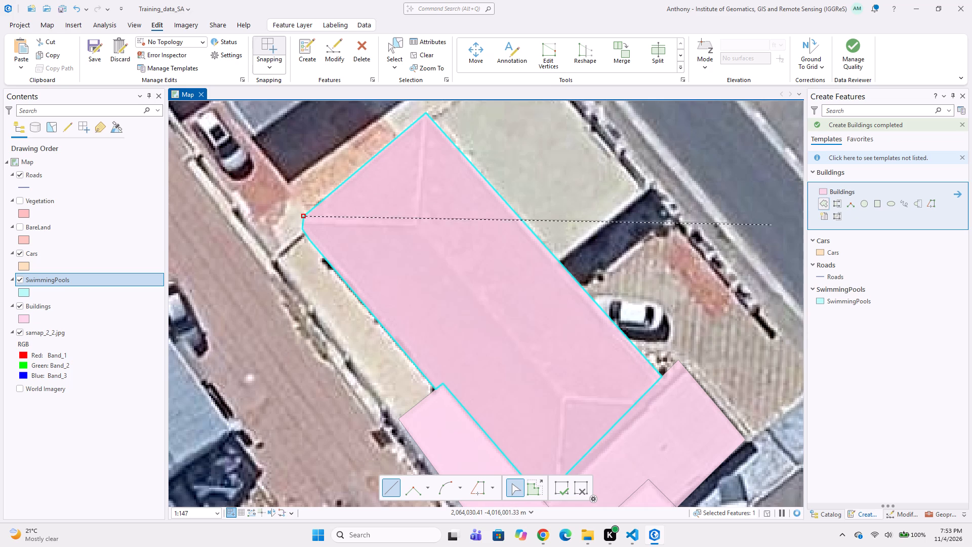
pyautogui.press('Escape')
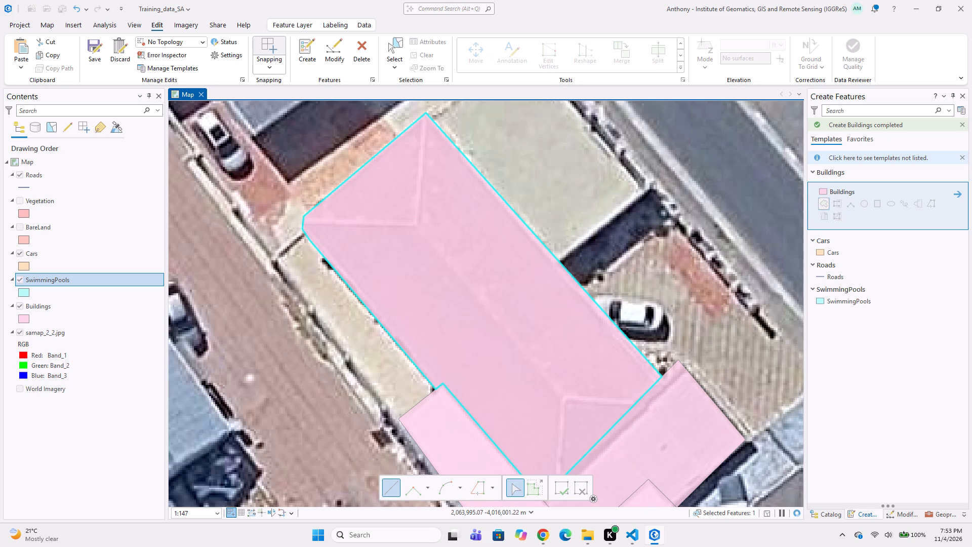
# Digitize the white car parked against the red-brown roof's eastern side as a Cars polygon with a rounded front, meeting the building edge.
pyautogui.click(844, 255)
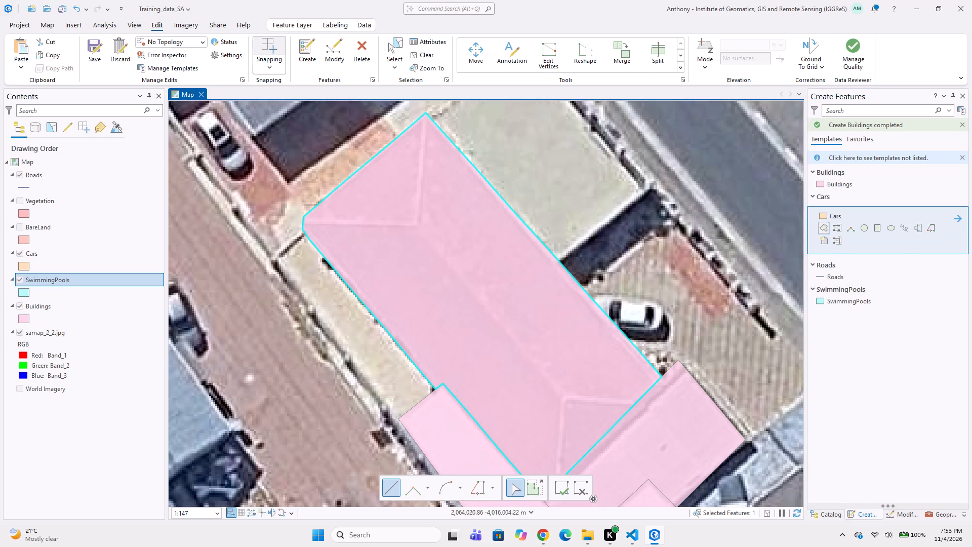
pyautogui.scroll(2, 591, 282)
pyautogui.moveTo(587, 299); pyautogui.dragTo(594, 296)
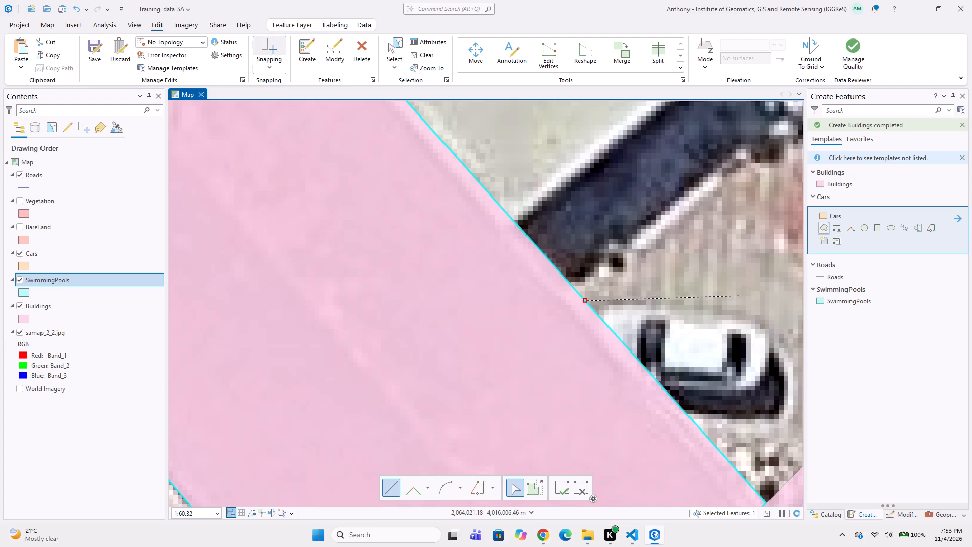
pyautogui.click(733, 298)
pyautogui.click(768, 319)
pyautogui.click(779, 353)
pyautogui.moveTo(761, 386); pyautogui.dragTo(759, 394)
pyautogui.moveTo(742, 404); pyautogui.dragTo(735, 404)
pyautogui.doubleClick(676, 403)
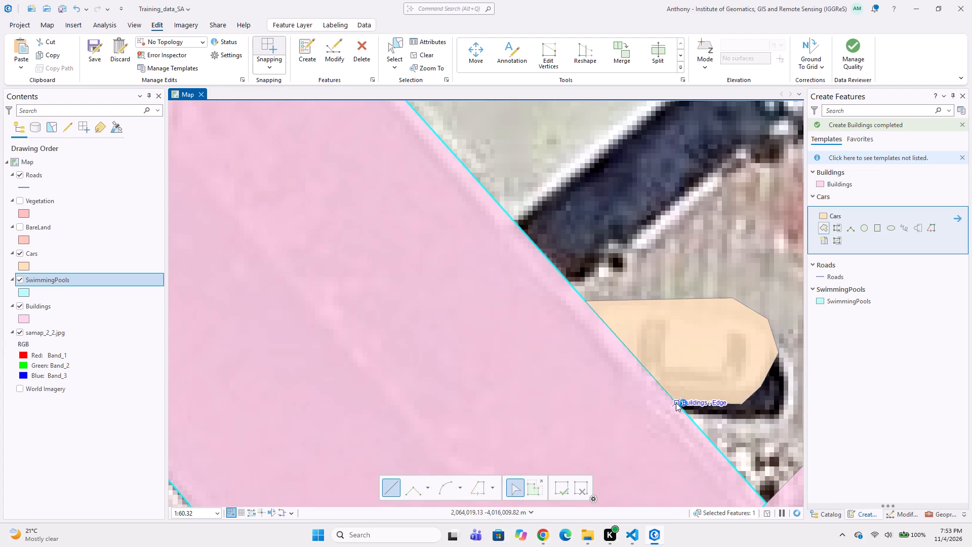
# Digitize the flat pale grey roof between the red-brown hipped roof and Seagull St as a four-corner Buildings polygon.
pyautogui.scroll(-3, 577, 374)
pyautogui.moveTo(479, 347); pyautogui.dragTo(525, 319, button='middle')
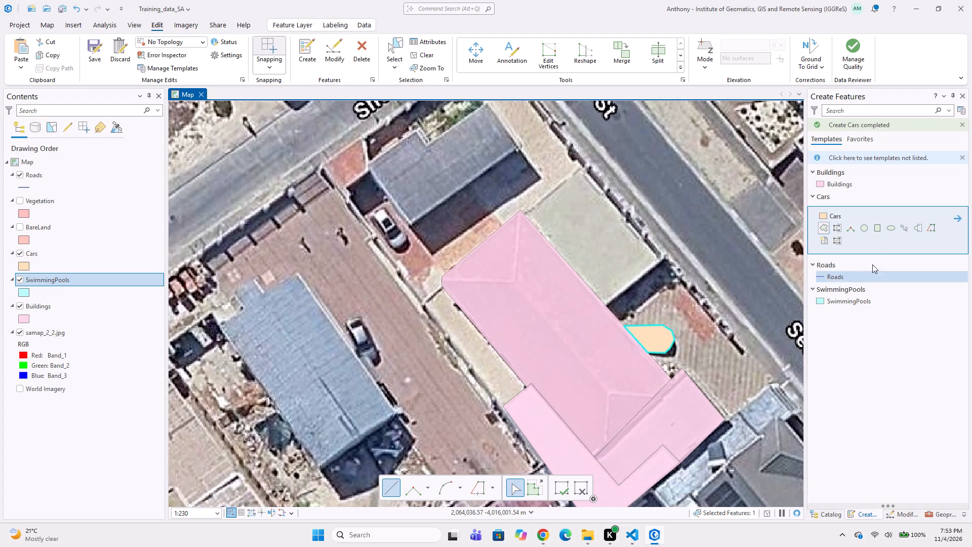
pyautogui.click(825, 227)
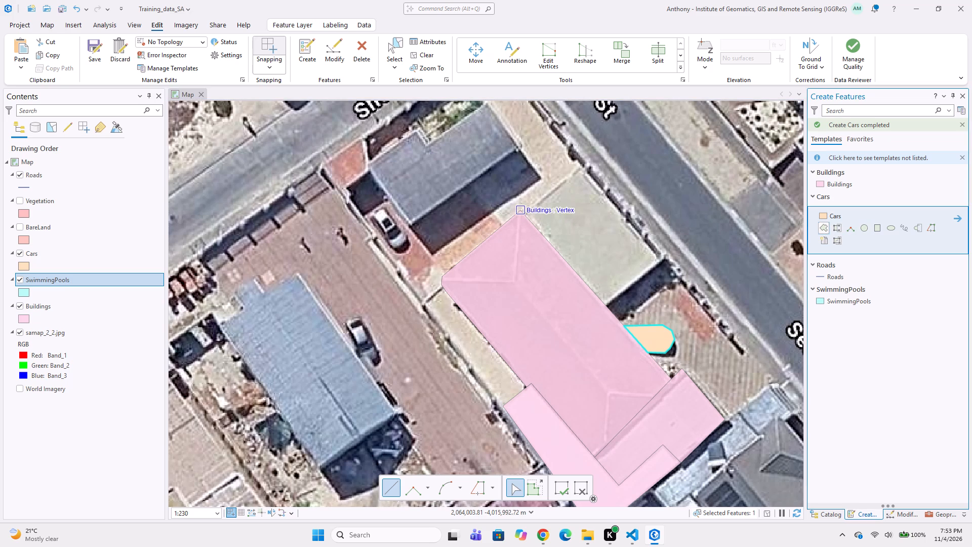
pyautogui.click(523, 213)
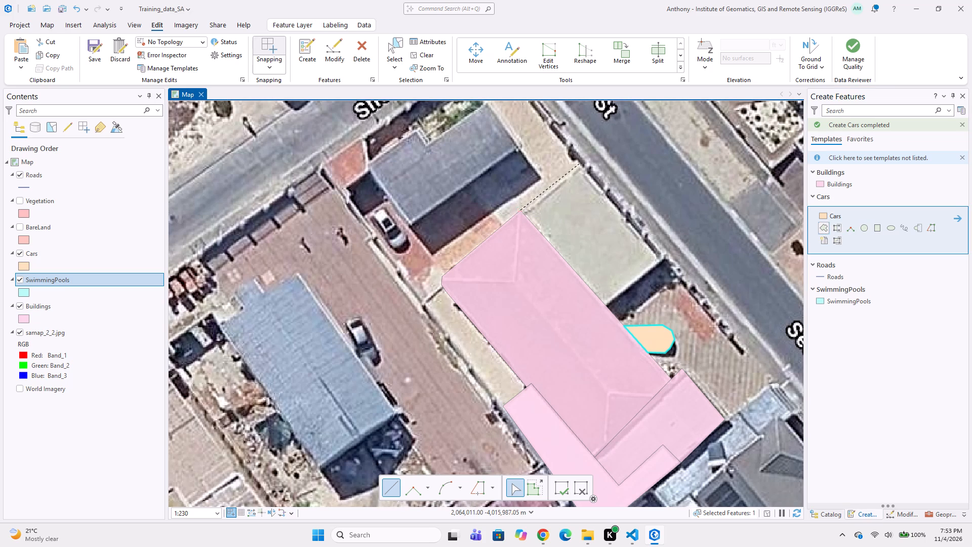
pyautogui.click(580, 163)
pyautogui.click(665, 264)
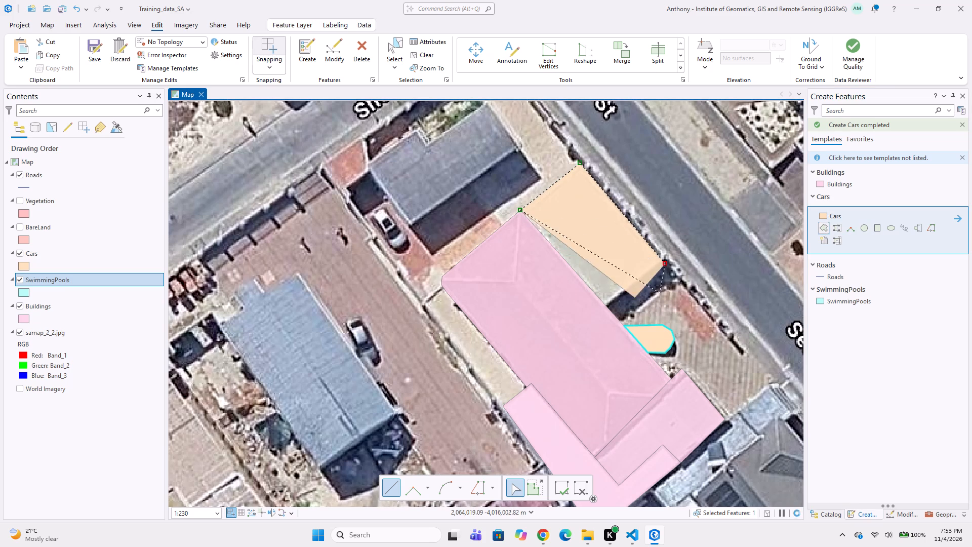
pyautogui.click(827, 184)
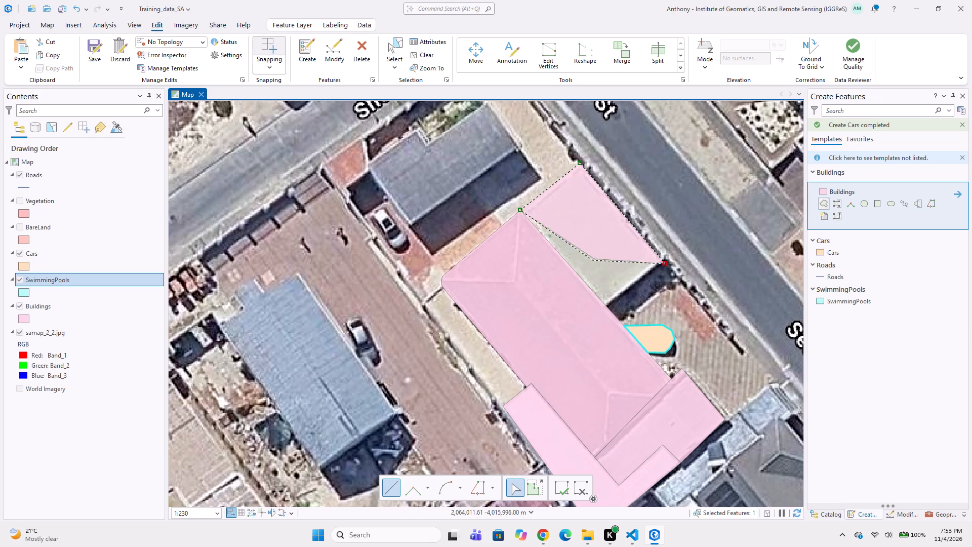
pyautogui.doubleClick(607, 305)
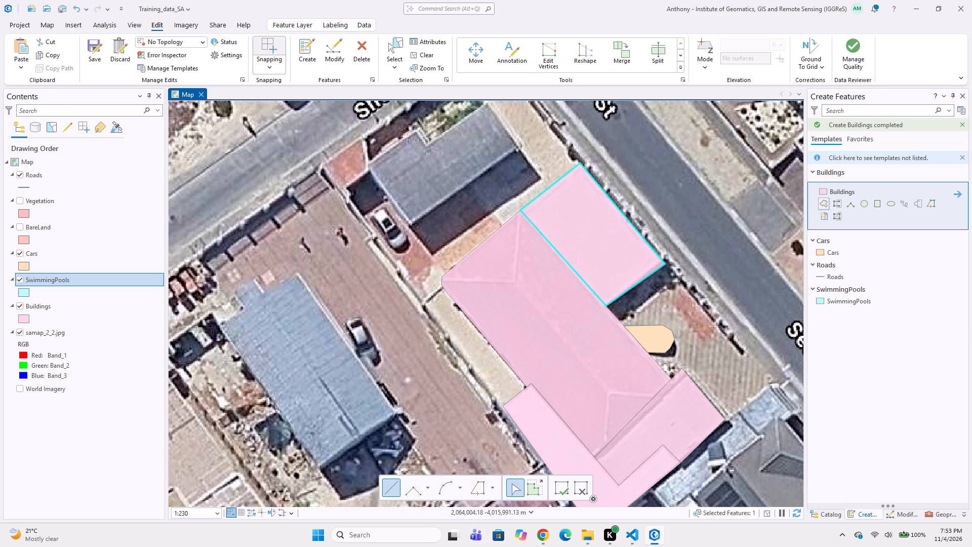
# Digitize the grey roof at the Shelduck Cres and Seagull St corner as a six-corner Buildings polygon, following the notch on its northern side.
pyautogui.moveTo(502, 177); pyautogui.dragTo(559, 236, button='middle')
pyautogui.scroll(1, 474, 222)
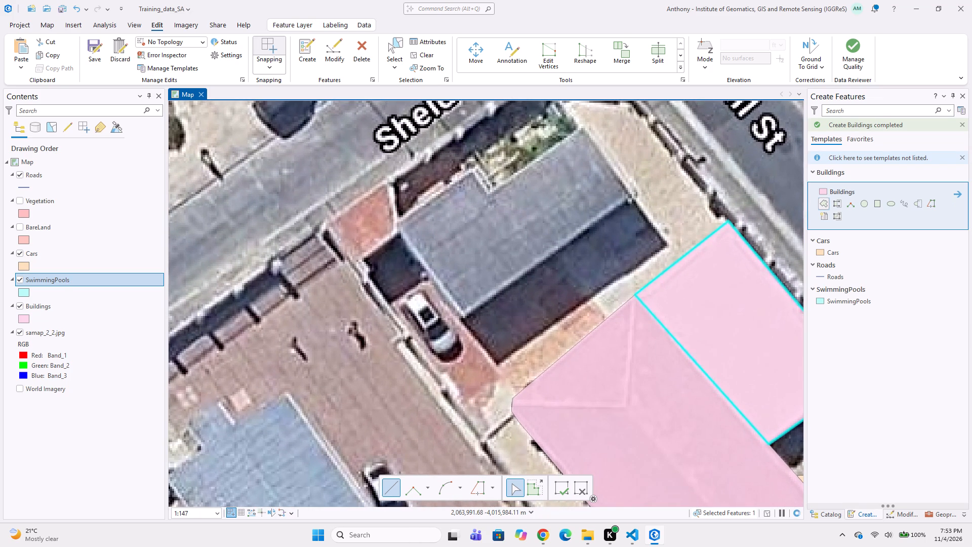
pyautogui.click(476, 163)
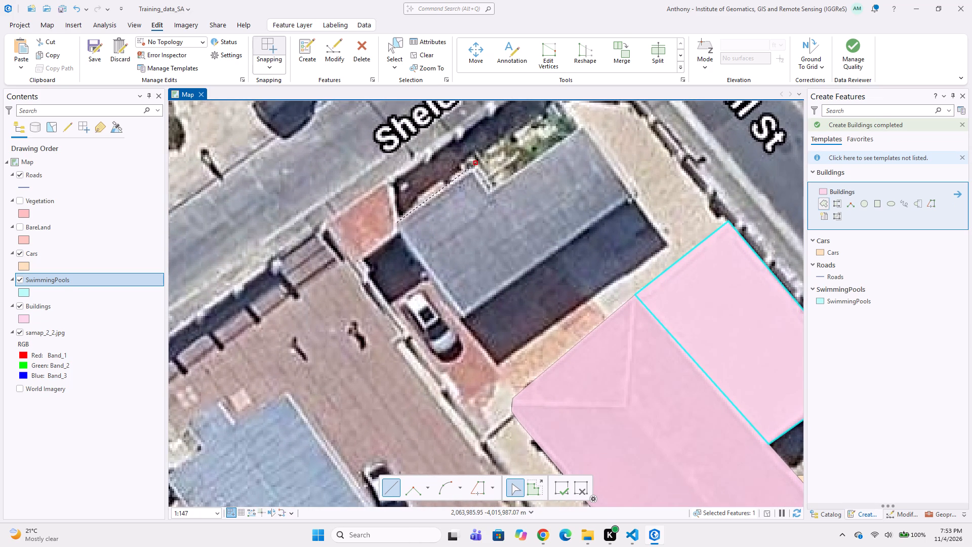
pyautogui.click(394, 223)
pyautogui.click(463, 319)
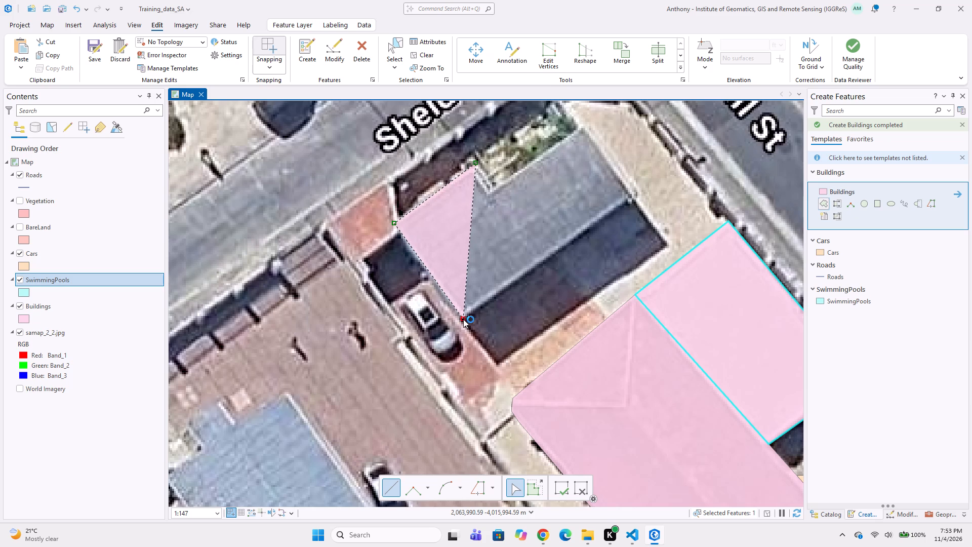
pyautogui.click(637, 197)
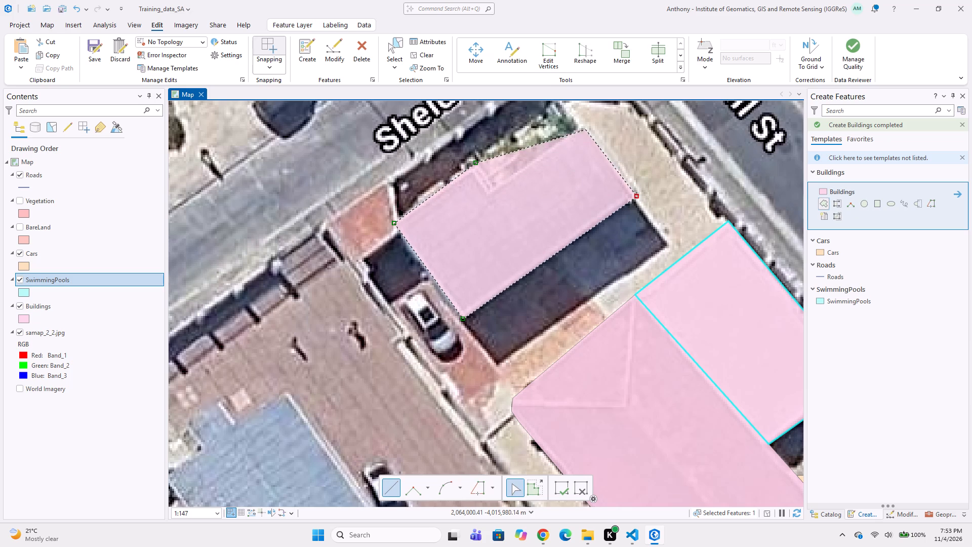
pyautogui.click(582, 121)
pyautogui.doubleClick(490, 189)
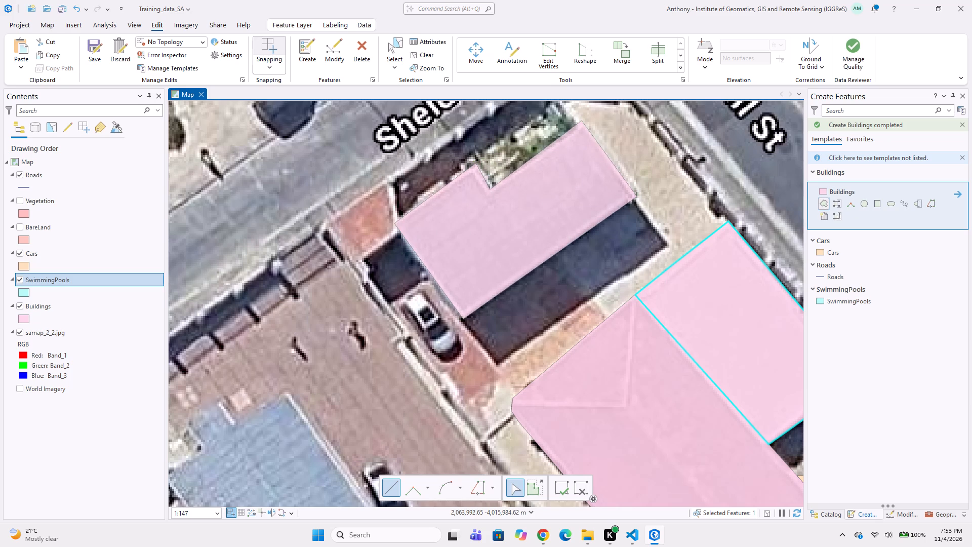
# Digitize the small red-brown surface between the notched grey roof and Shelduck Cres as a Buildings polygon, snapped to the grey roof's western corner.
pyautogui.moveTo(433, 211); pyautogui.dragTo(509, 176, button='middle')
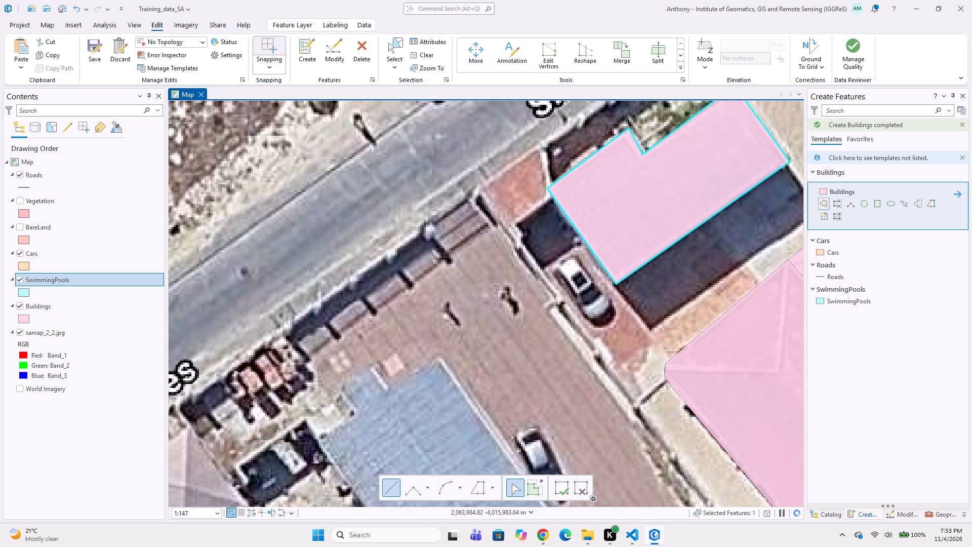
pyautogui.click(545, 138)
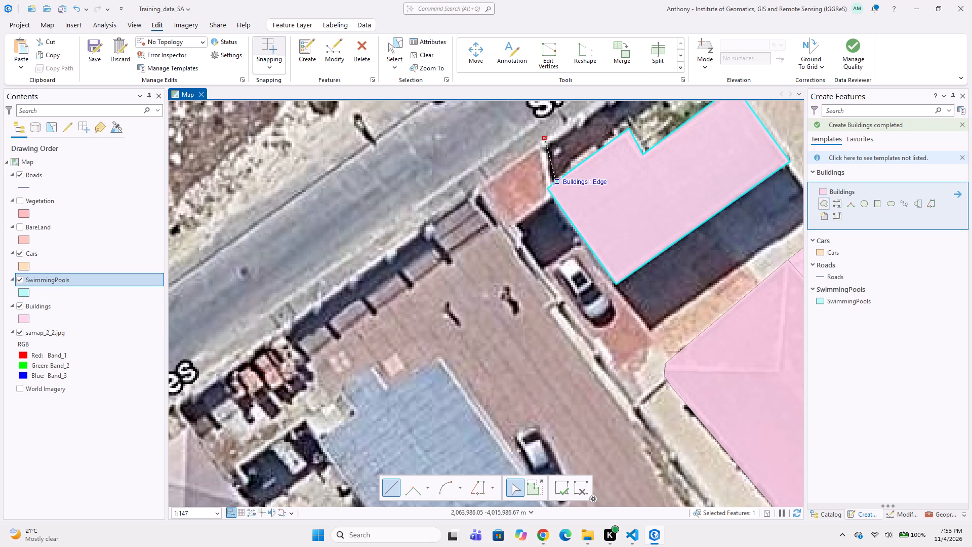
pyautogui.click(552, 183)
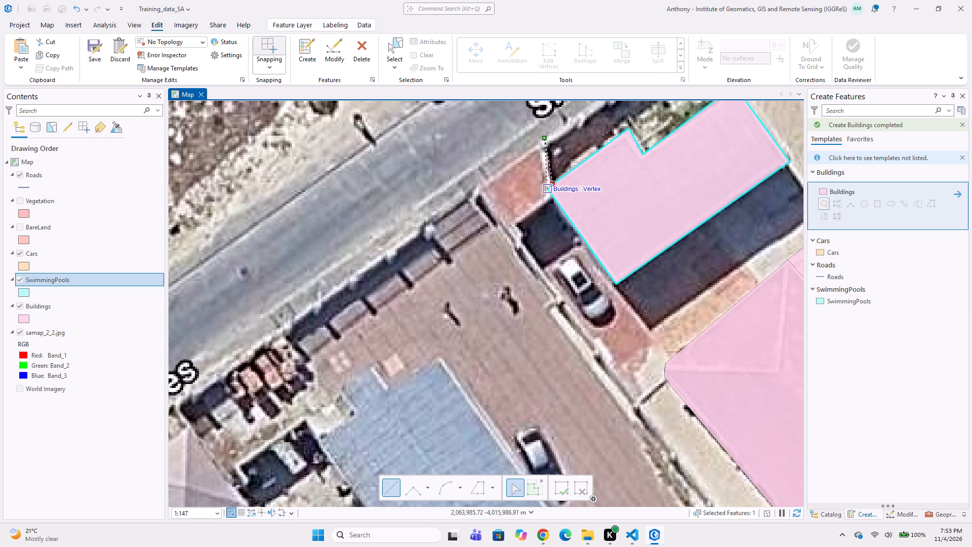
pyautogui.click(548, 188)
pyautogui.click(553, 199)
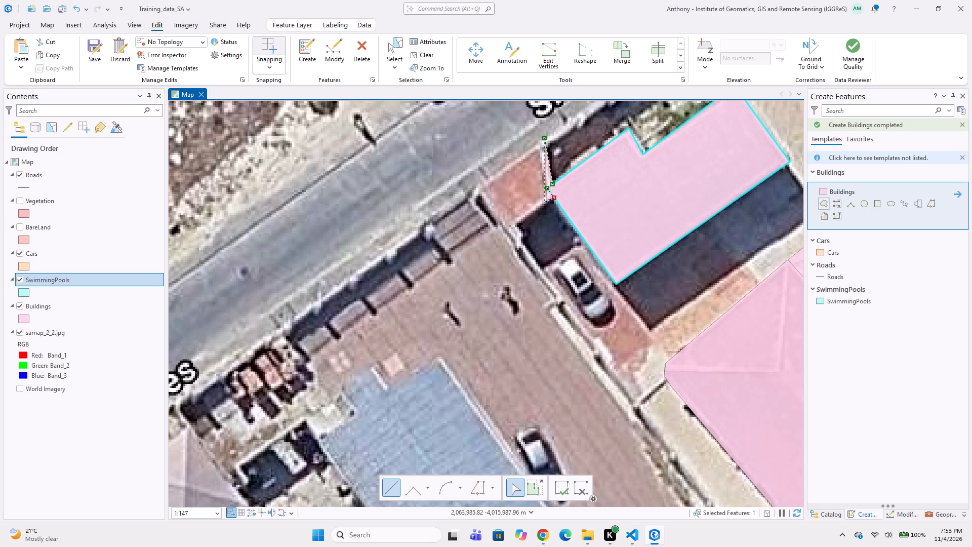
pyautogui.click(508, 238)
pyautogui.doubleClick(475, 188)
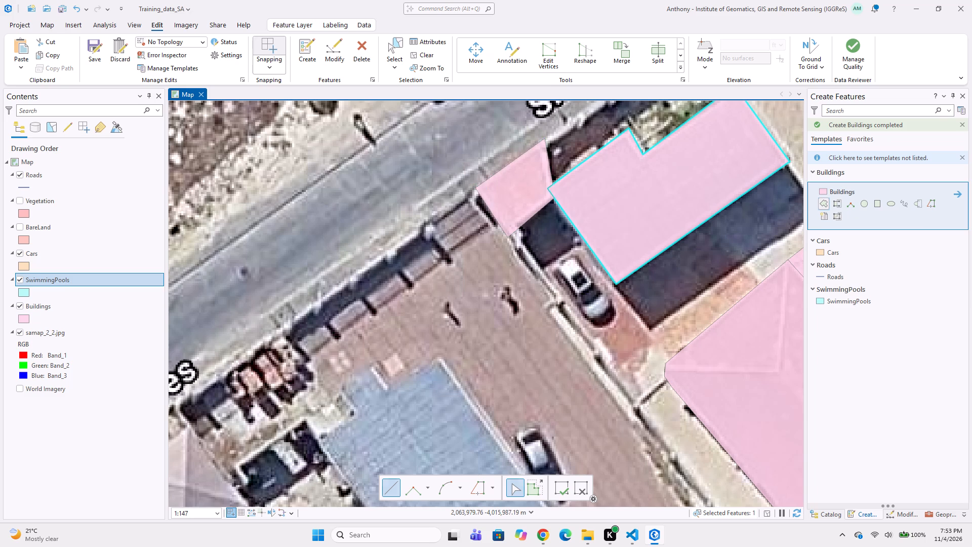
# Digitize the white car parked along the notched grey roof's southwestern side as a rotated rectangle in Cars.
pyautogui.moveTo(509, 269); pyautogui.dragTo(499, 240, button='middle')
pyautogui.scroll(1, 543, 250)
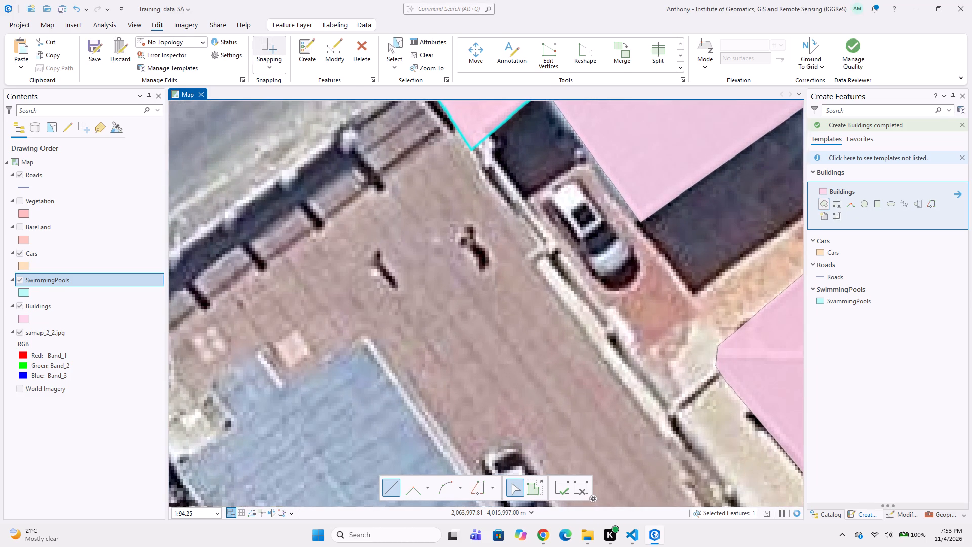
pyautogui.click(826, 248)
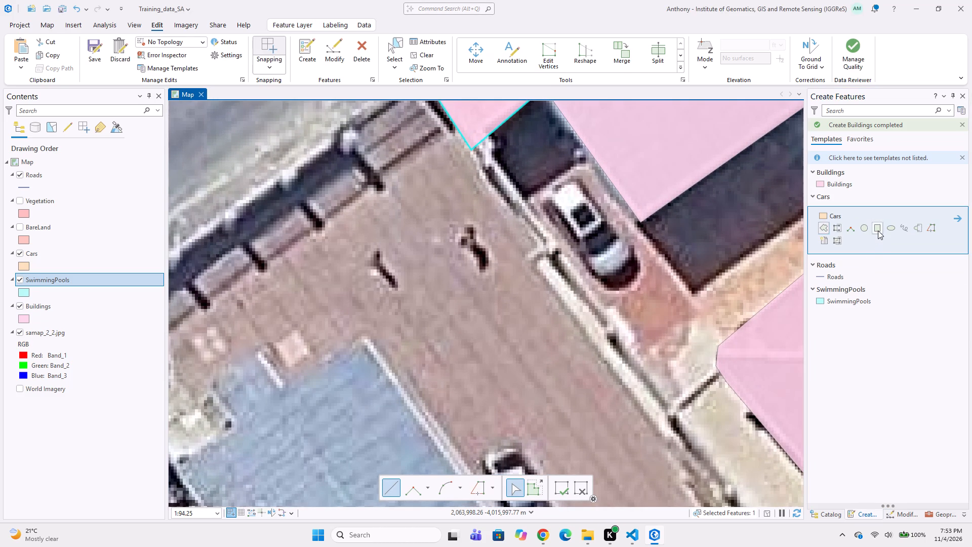
pyautogui.click(878, 230)
pyautogui.scroll(1, 594, 222)
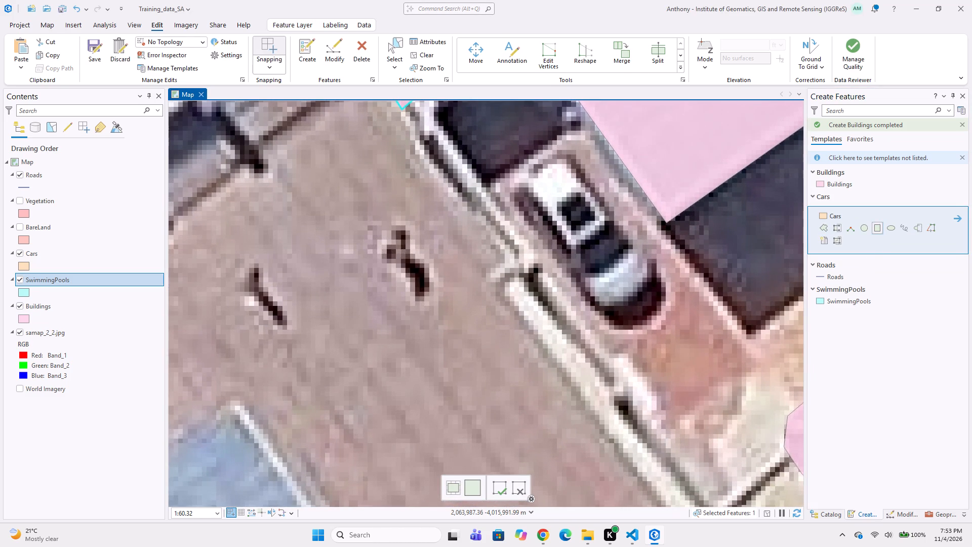
pyautogui.click(564, 140)
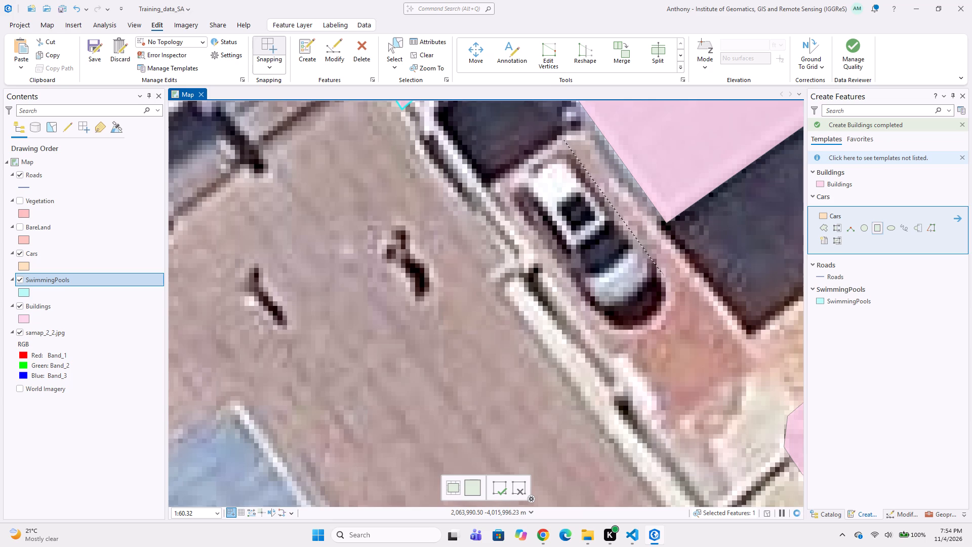
pyautogui.click(662, 273)
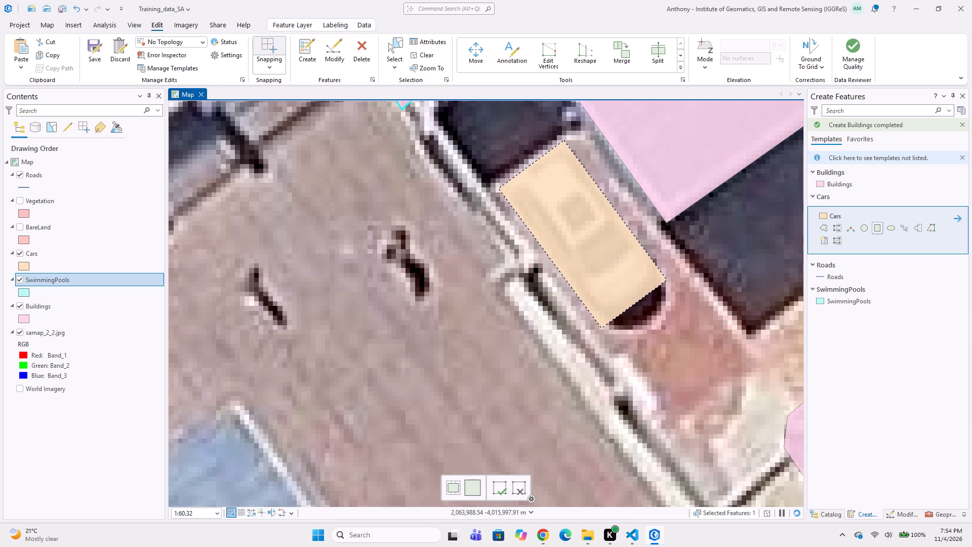
pyautogui.click(601, 328)
# Look over the blocks around Shelduck Cres for roofs and other features not yet digitized.
pyautogui.scroll(-3, 540, 300)
pyautogui.moveTo(540, 300); pyautogui.dragTo(562, 238, button='middle')
pyautogui.scroll(1, 598, 285)
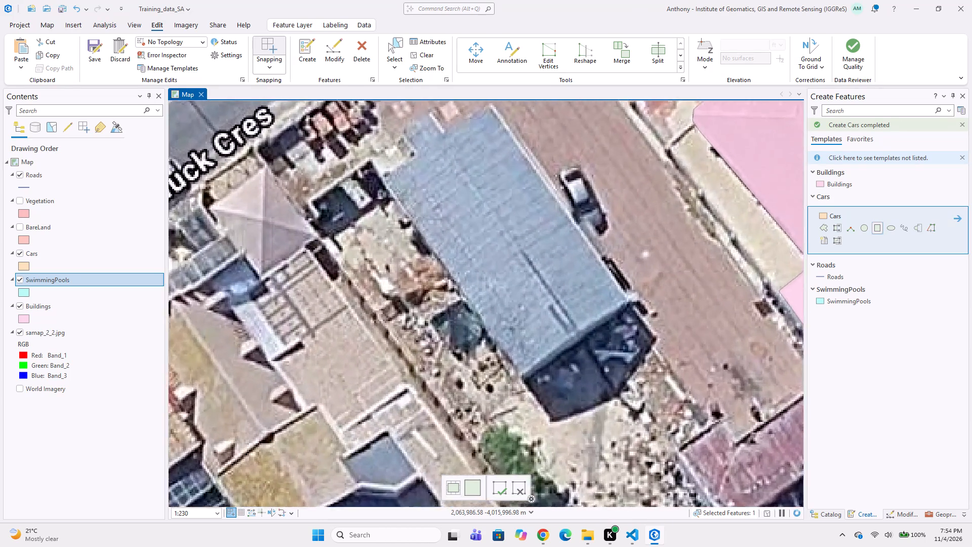
pyautogui.scroll(-4, 601, 291)
pyautogui.middleClick(601, 291)
pyautogui.moveTo(572, 262); pyautogui.dragTo(499, 145, button='middle')
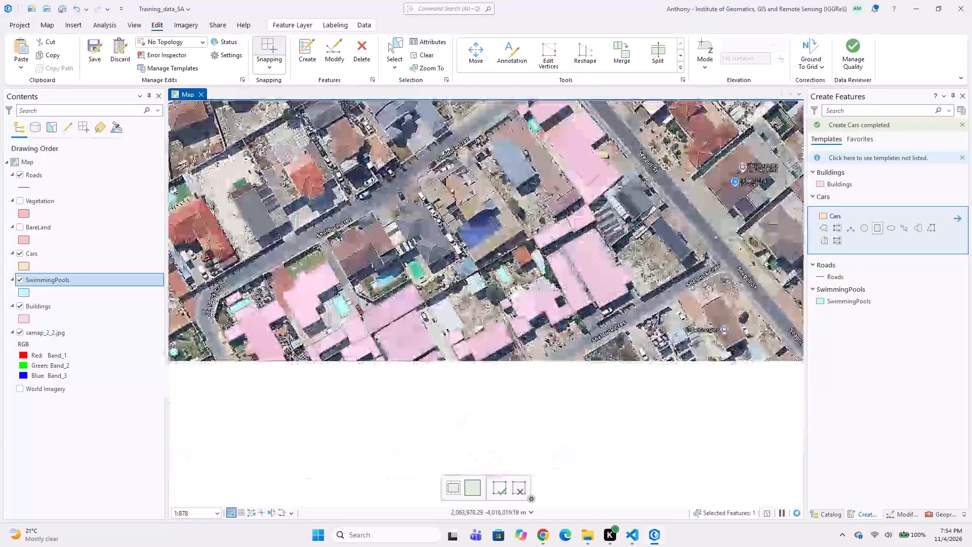
pyautogui.moveTo(531, 255); pyautogui.dragTo(573, 303, button='middle')
pyautogui.moveTo(534, 287); pyautogui.dragTo(566, 243, button='middle')
pyautogui.moveTo(589, 206); pyautogui.dragTo(572, 232, button='middle')
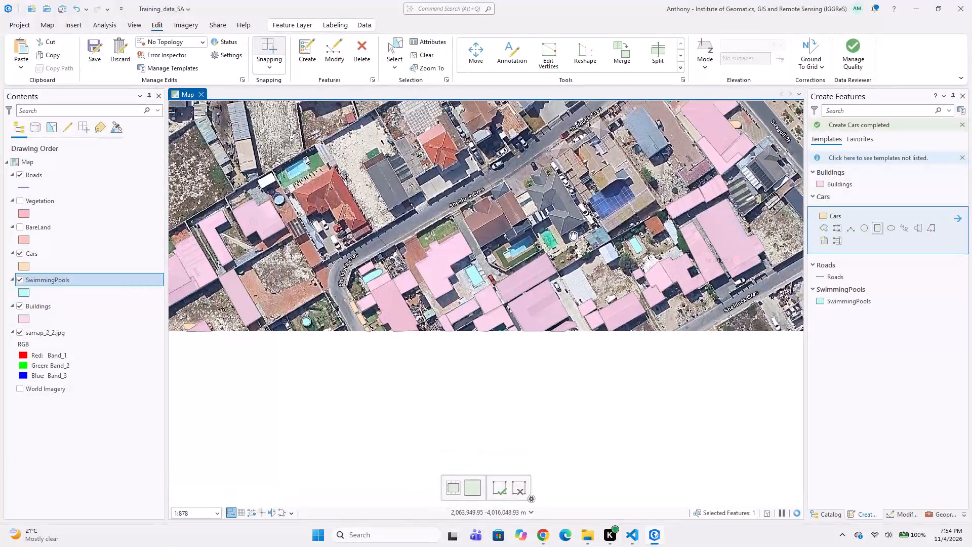
pyautogui.moveTo(572, 232); pyautogui.dragTo(562, 245, button='middle')
pyautogui.moveTo(579, 312); pyautogui.dragTo(566, 269, button='middle')
pyautogui.moveTo(541, 207); pyautogui.dragTo(545, 292, button='middle')
pyautogui.scroll(1, 520, 262)
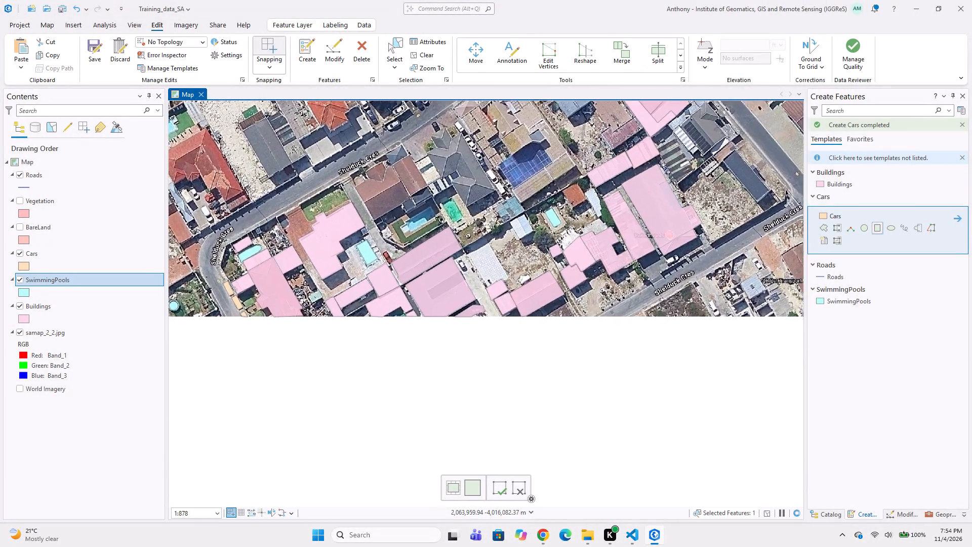
pyautogui.scroll(1, 499, 243)
pyautogui.moveTo(504, 188); pyautogui.dragTo(501, 238, button='middle')
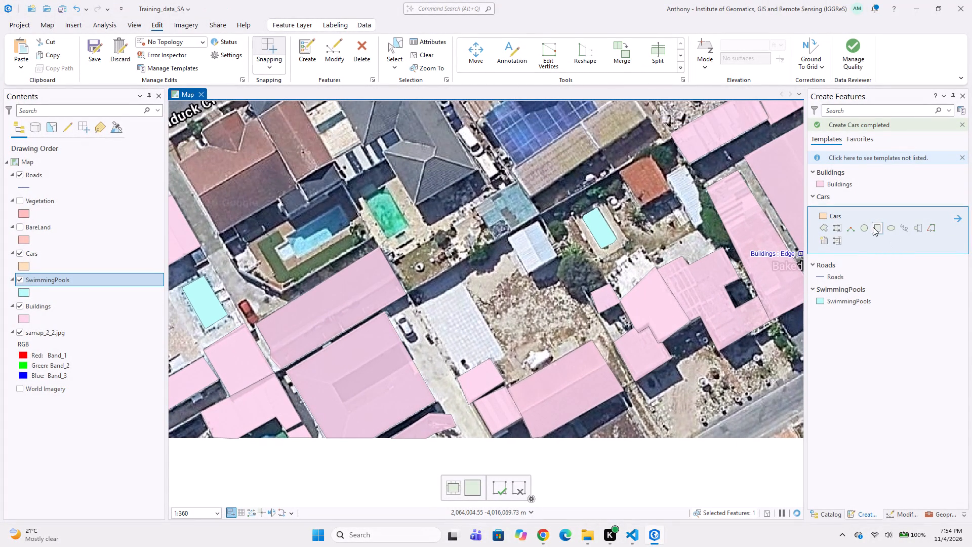
# Digitize the small white roof west of the rounded swimming pool as a four-corner Buildings polygon.
pyautogui.scroll(1, 540, 269)
pyautogui.scroll(1, 538, 186)
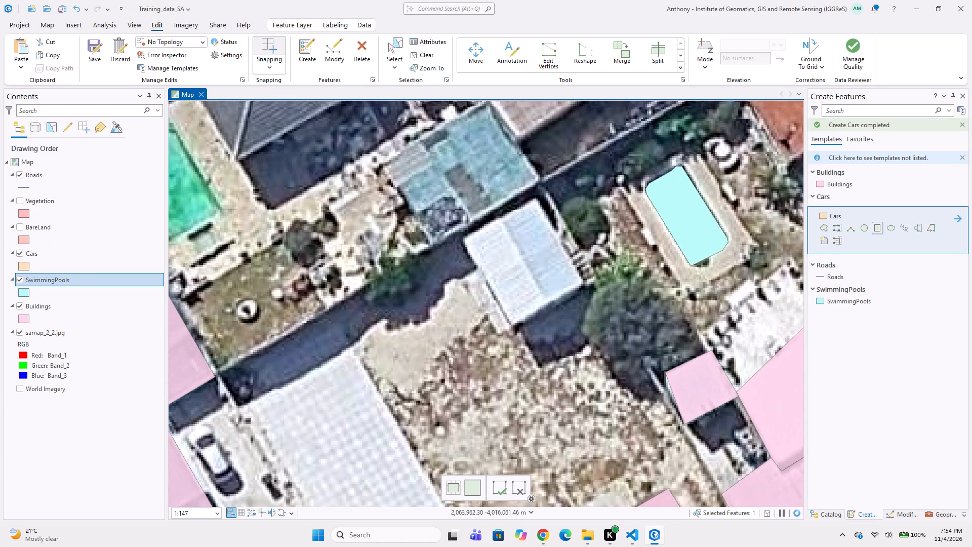
pyautogui.click(534, 189)
pyautogui.click(584, 282)
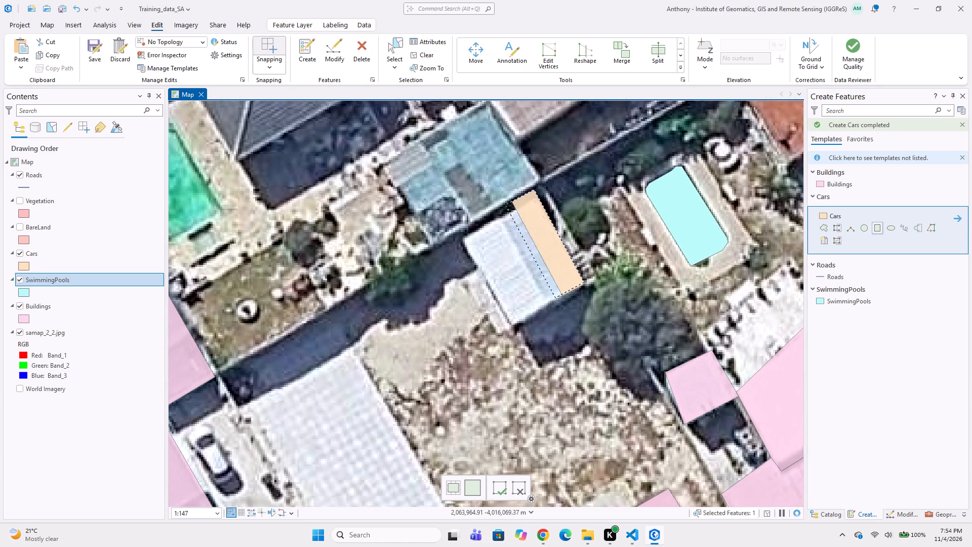
pyautogui.click(826, 184)
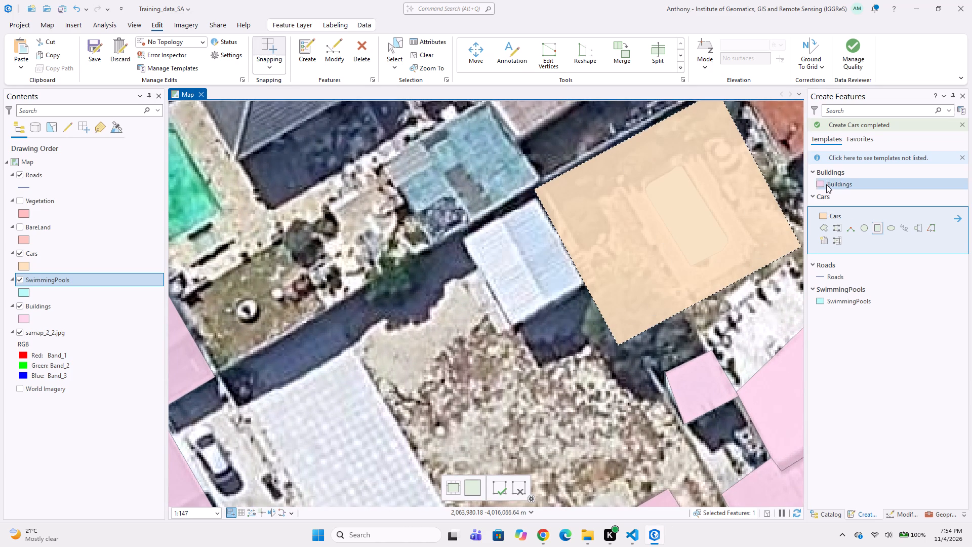
pyautogui.click(536, 195)
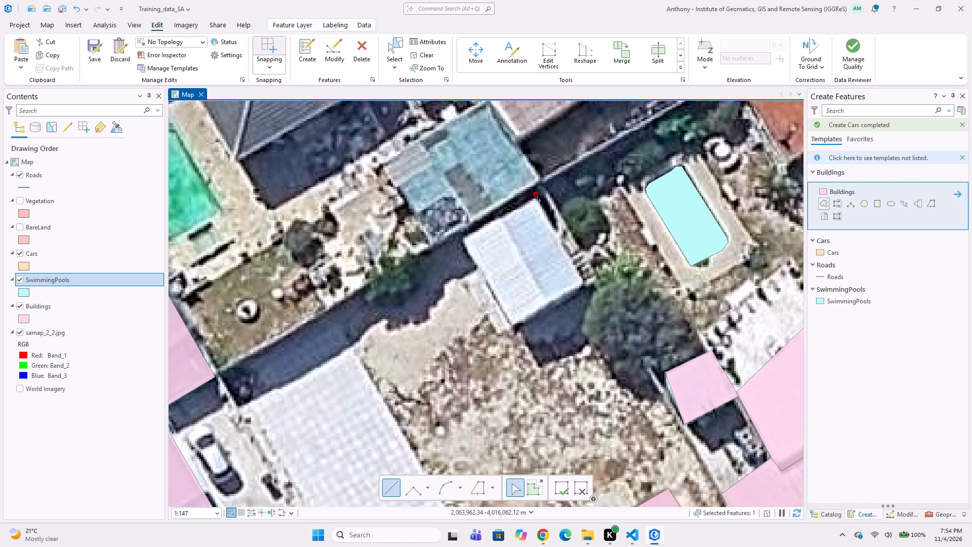
pyautogui.click(587, 282)
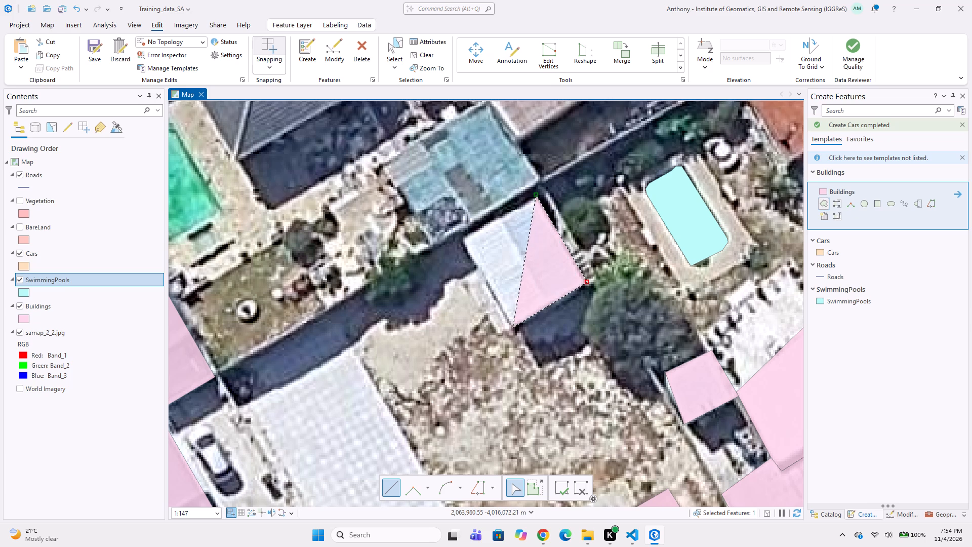
pyautogui.moveTo(513, 328); pyautogui.dragTo(511, 323)
pyautogui.doubleClick(460, 241)
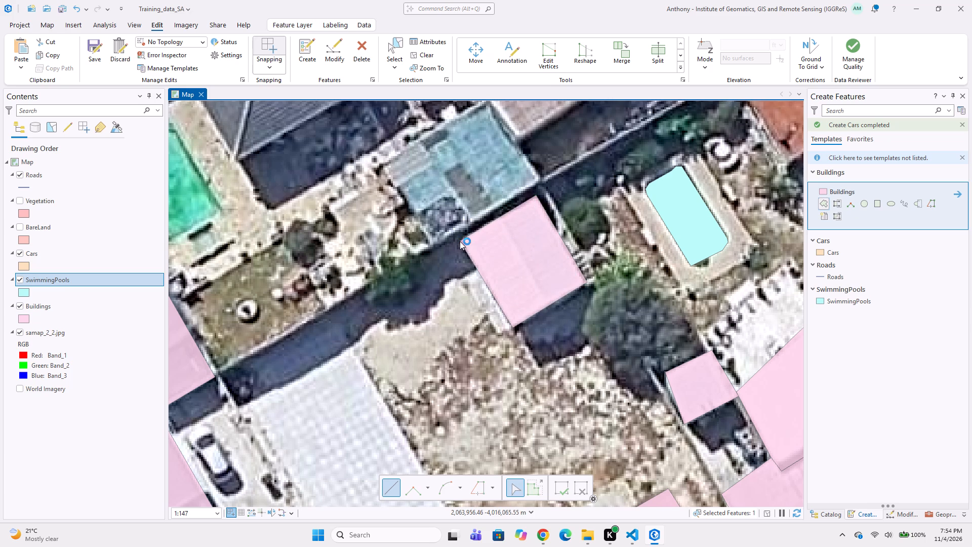
# Digitize the turquoise roof just northwest of the small white roof as a four-corner Buildings polygon.
pyautogui.moveTo(456, 246); pyautogui.dragTo(482, 328, button='middle')
pyautogui.moveTo(550, 230); pyautogui.dragTo(550, 236)
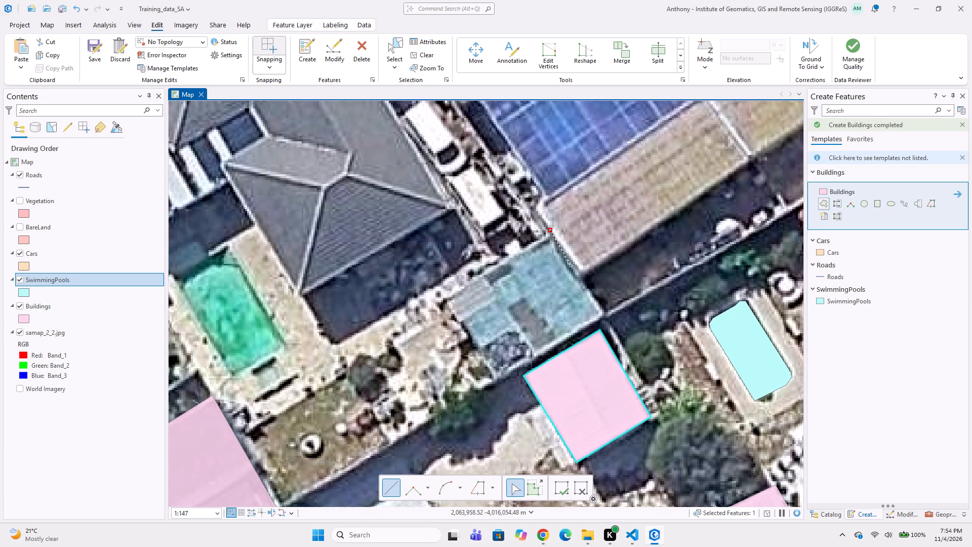
pyautogui.moveTo(603, 312); pyautogui.dragTo(598, 314)
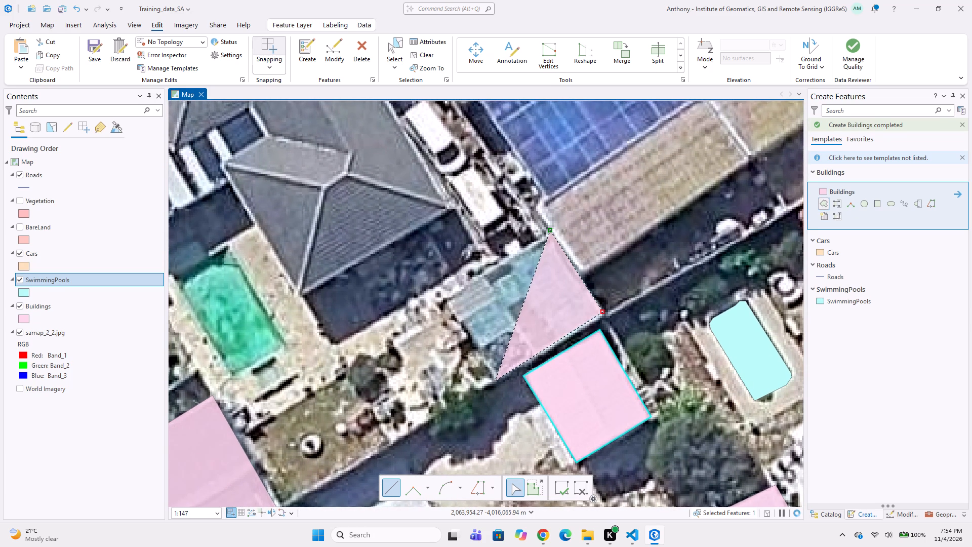
pyautogui.click(494, 381)
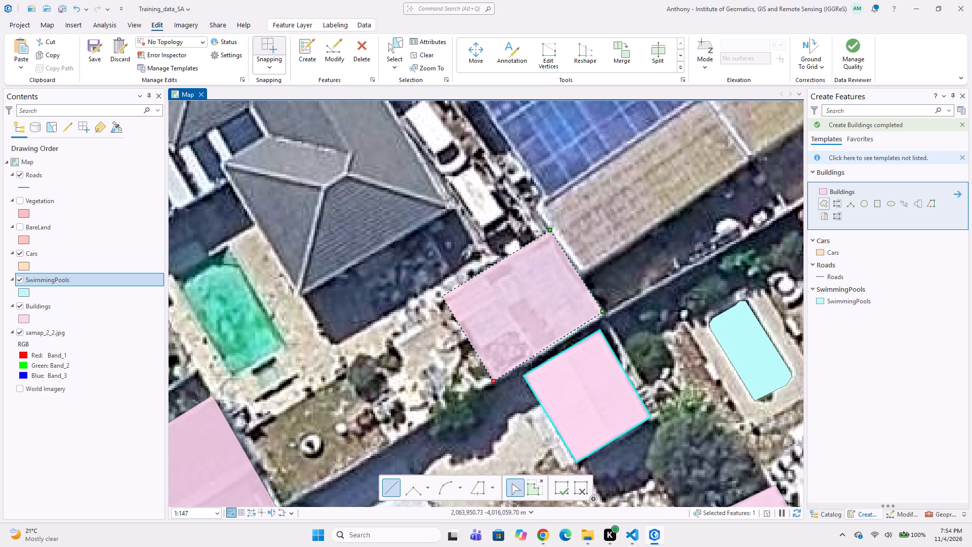
pyautogui.doubleClick(442, 299)
# Digitize the large blue-panelled and tan roof north of the turquoise roof as a notched Buildings polygon.
pyautogui.scroll(-1, 440, 296)
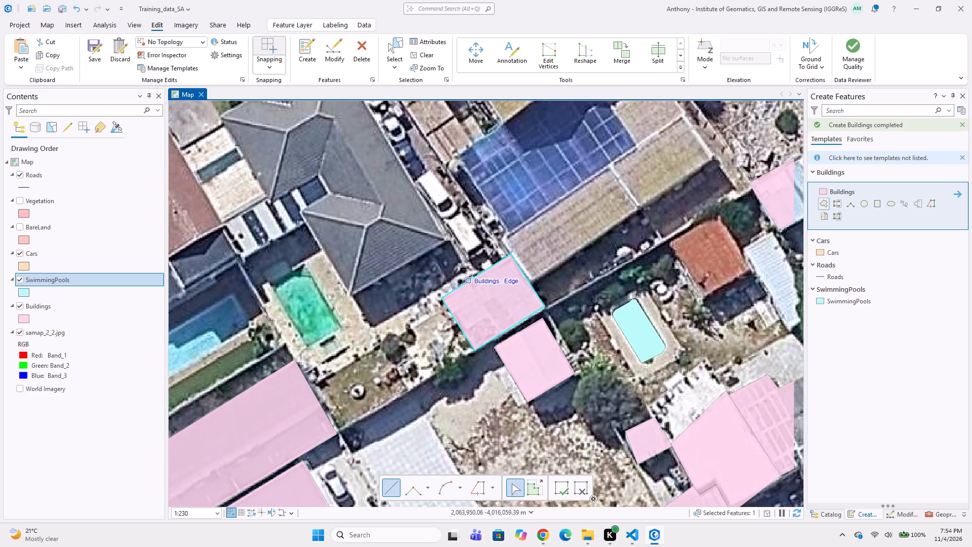
pyautogui.scroll(-1, 468, 280)
pyautogui.moveTo(548, 246); pyautogui.dragTo(511, 303, button='middle')
pyautogui.moveTo(506, 230); pyautogui.dragTo(506, 284, button='middle')
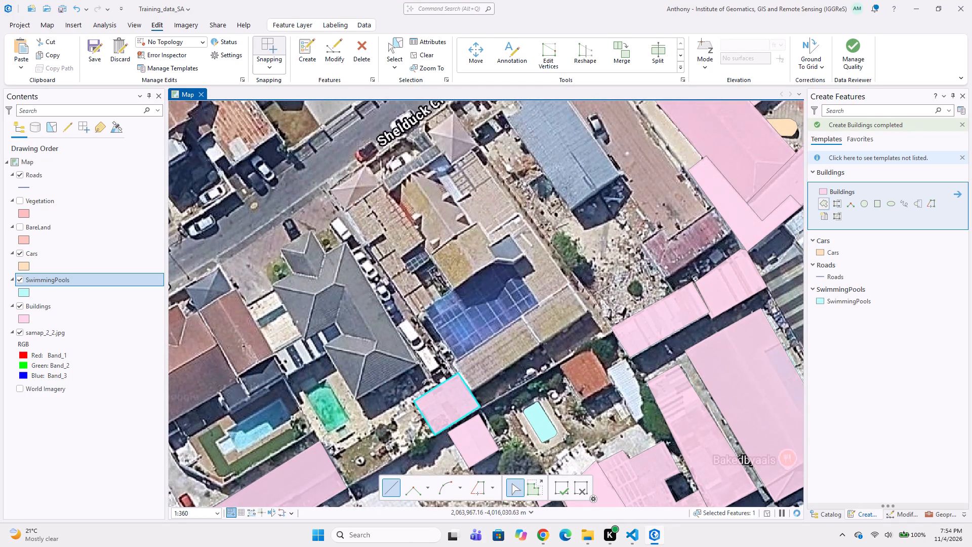
pyautogui.scroll(1, 523, 280)
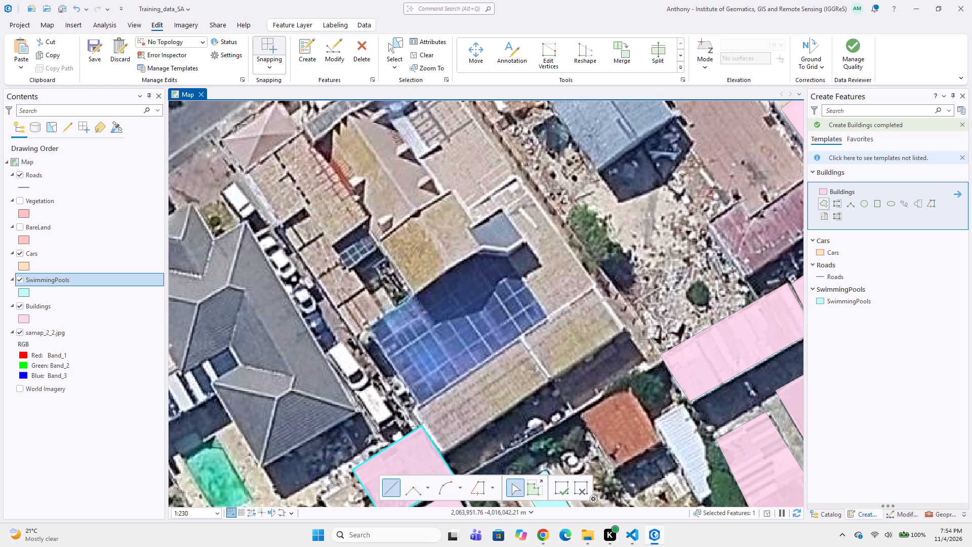
pyautogui.moveTo(366, 325); pyautogui.dragTo(368, 330)
pyautogui.click(423, 425)
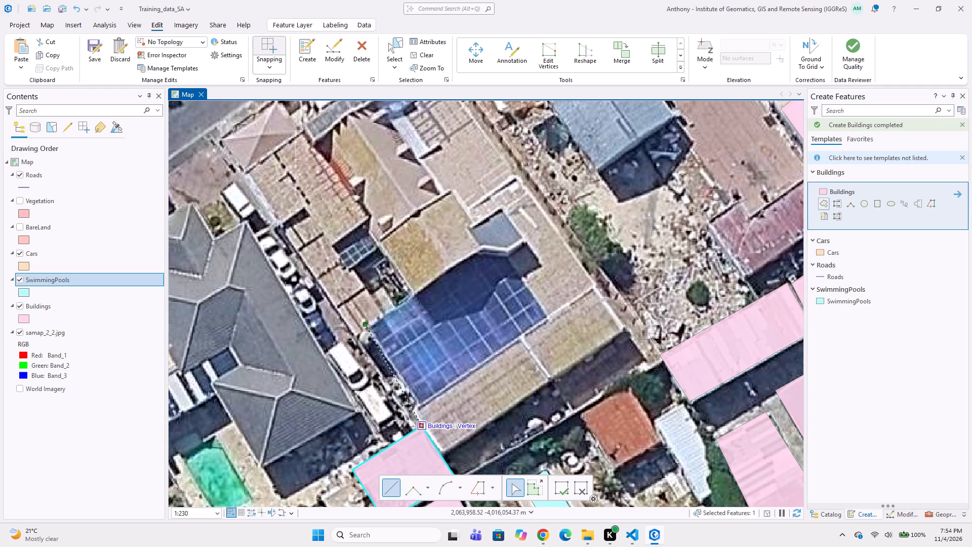
pyautogui.click(442, 456)
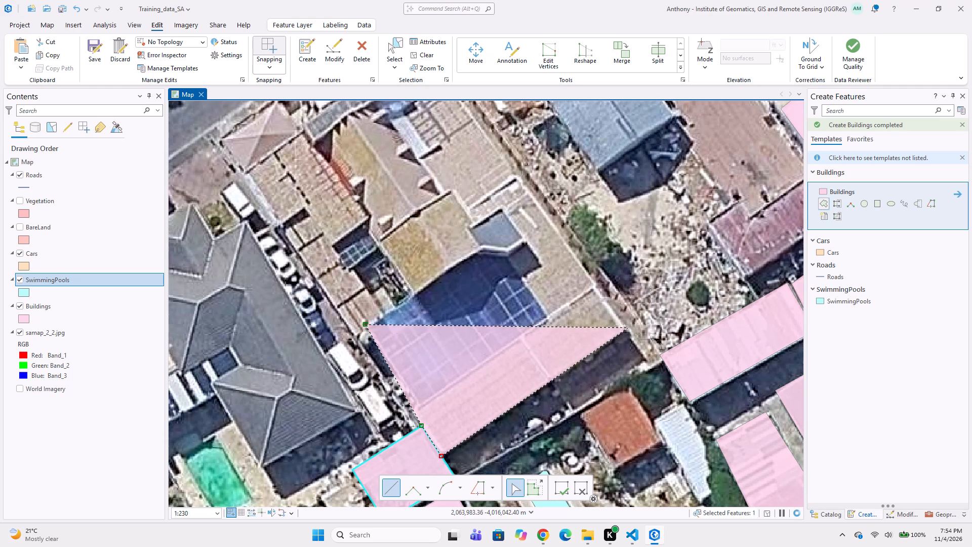
pyautogui.click(626, 330)
pyautogui.moveTo(500, 177); pyautogui.dragTo(536, 260, button='middle')
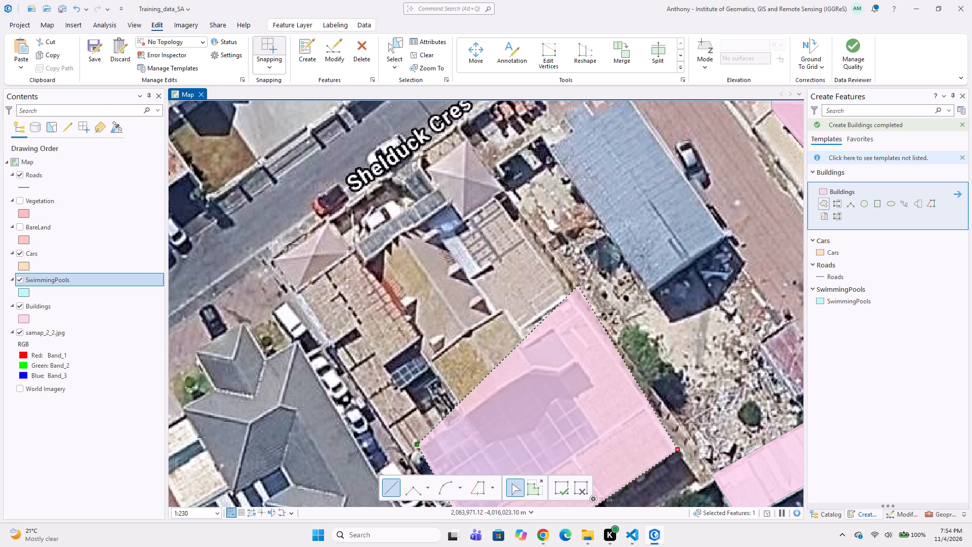
pyautogui.click(570, 291)
pyautogui.click(516, 328)
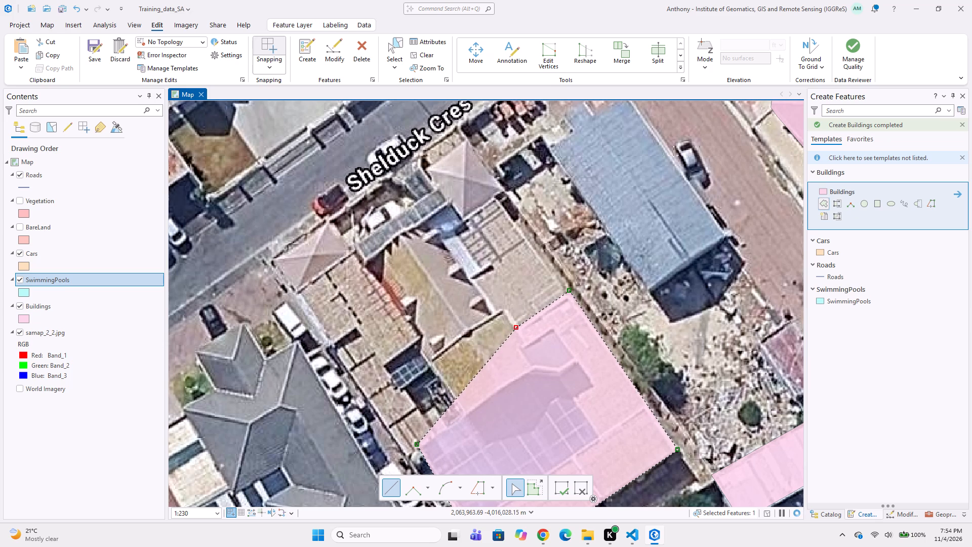
pyautogui.click(506, 307)
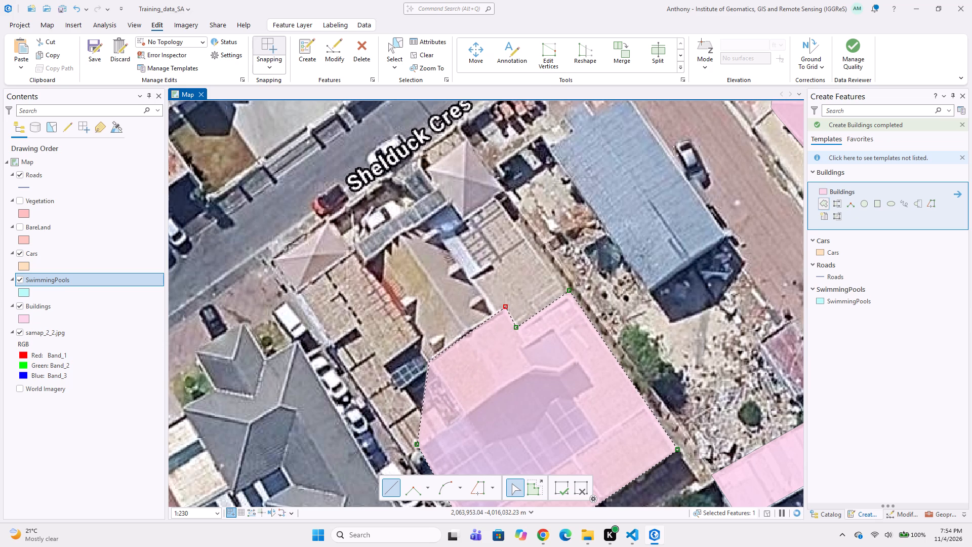
pyautogui.click(429, 363)
pyautogui.doubleClick(465, 415)
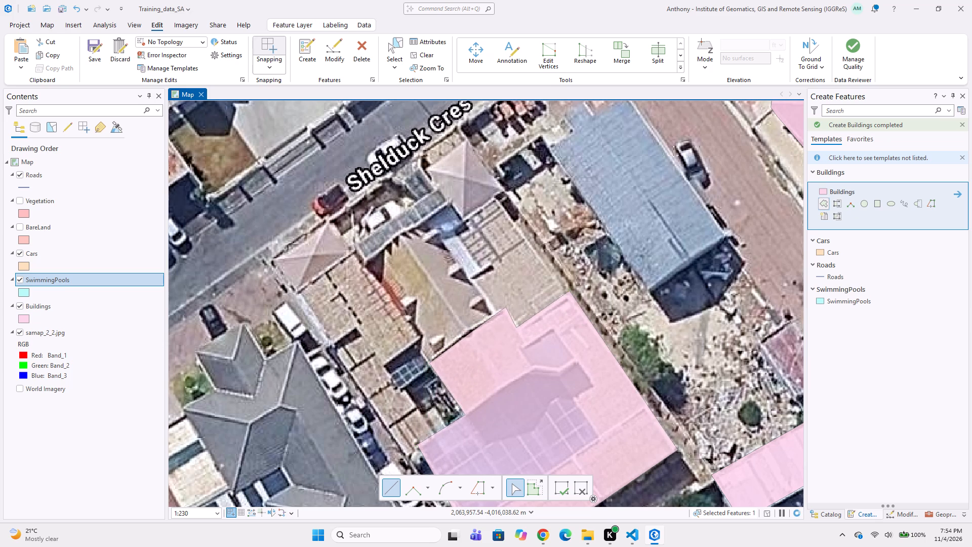
# Digitize the tan roof section with the pergola, adjoining the blue-panelled building's north side, as a Buildings polygon sharing its notched edge.
pyautogui.moveTo(448, 365); pyautogui.dragTo(405, 409, button='middle')
pyautogui.moveTo(409, 321); pyautogui.dragTo(422, 261, button='middle')
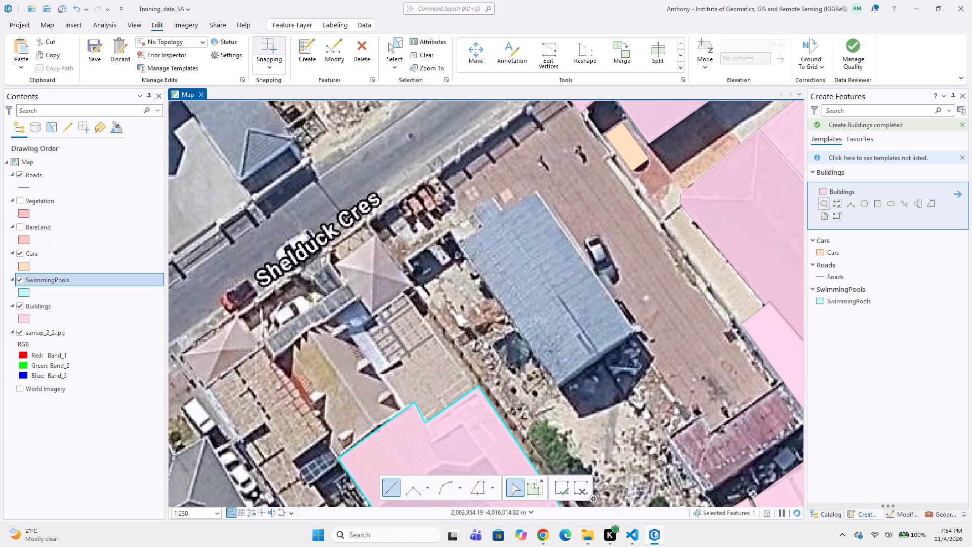
pyautogui.scroll(1, 345, 316)
pyautogui.moveTo(298, 328); pyautogui.dragTo(344, 287, button='middle')
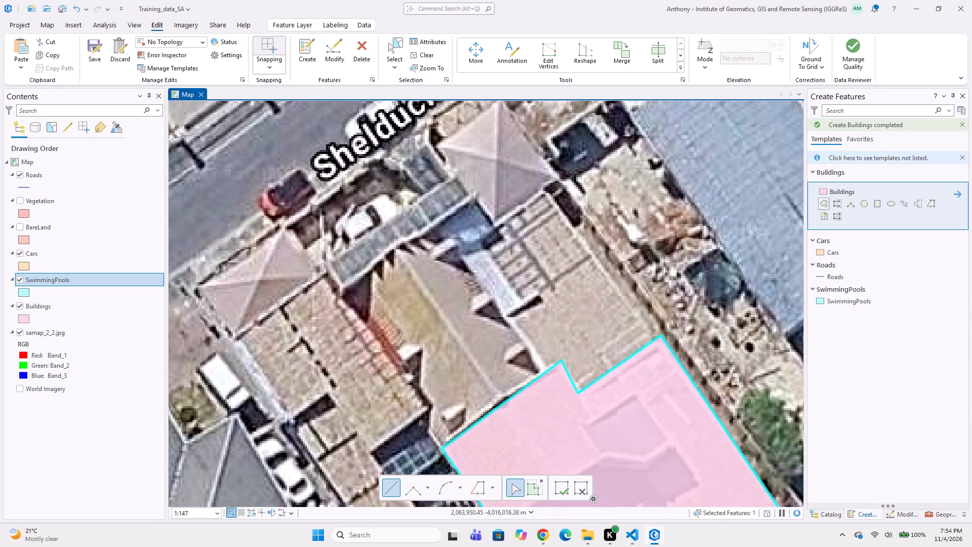
pyautogui.click(547, 188)
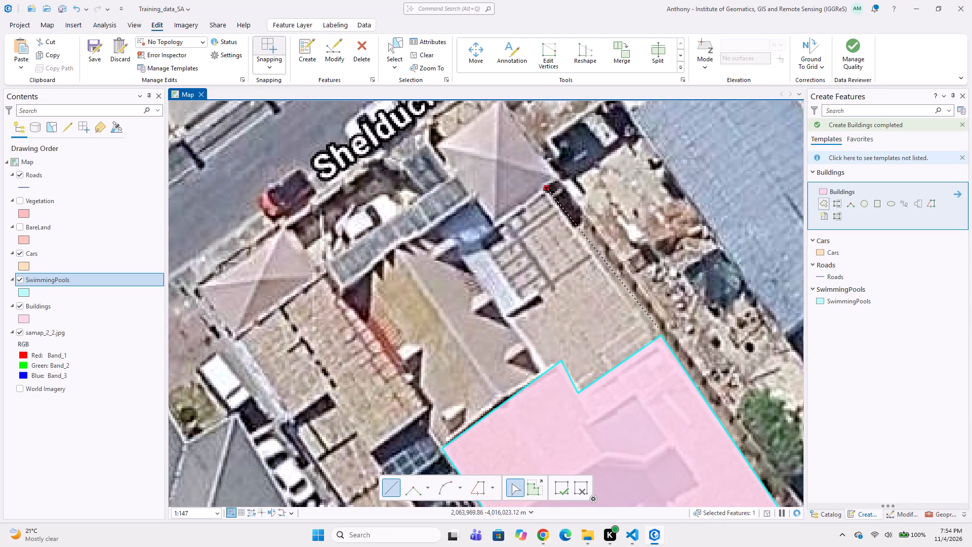
pyautogui.click(662, 333)
pyautogui.click(580, 397)
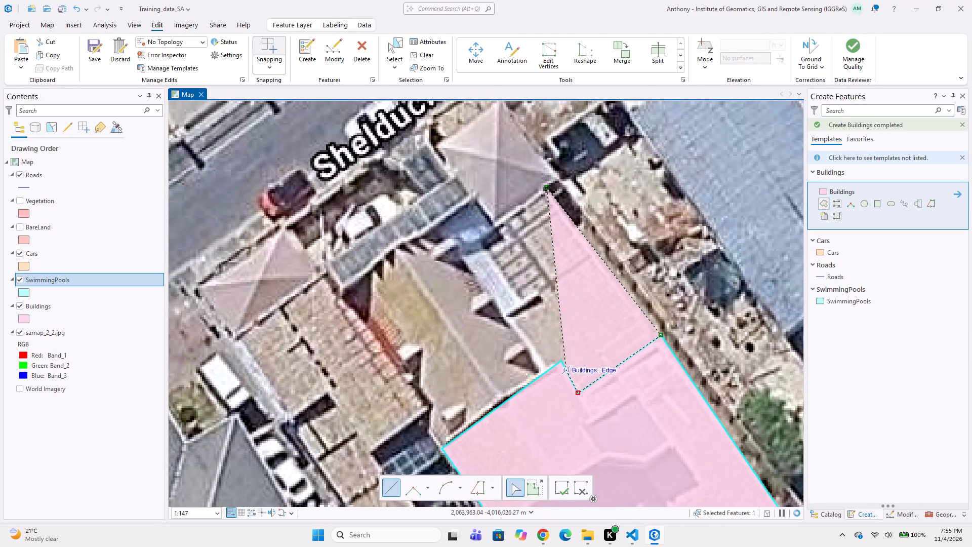
pyautogui.click(557, 364)
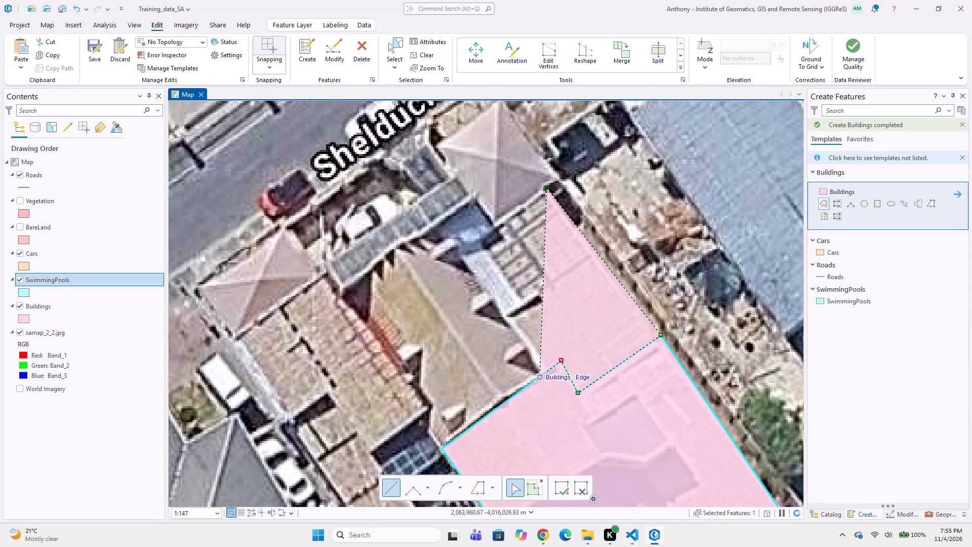
pyautogui.click(539, 376)
pyautogui.doubleClick(456, 255)
# Digitize the tan gabled roof southwest of the pergola section as a Buildings polygon, following its stepped corners and angled street-side edge.
pyautogui.moveTo(461, 247); pyautogui.dragTo(461, 248, button='middle')
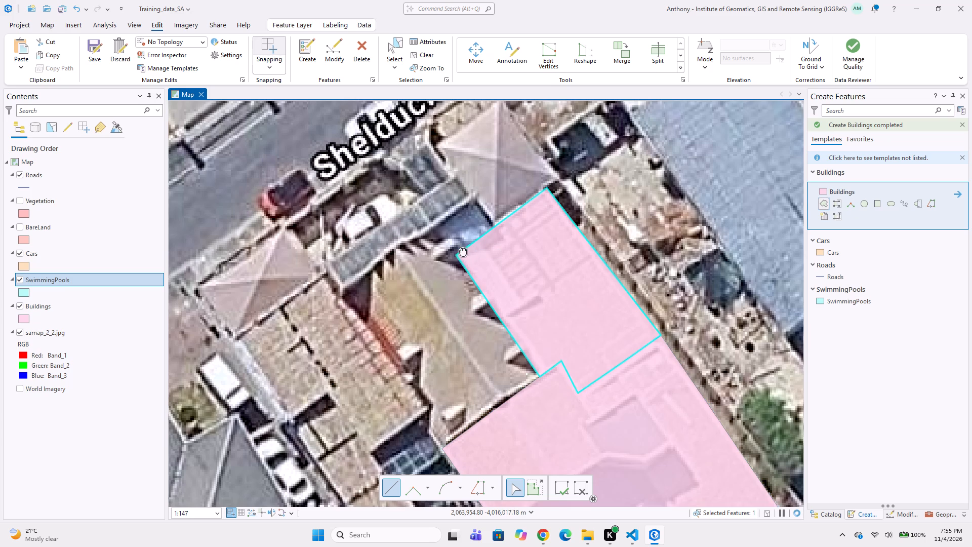
pyautogui.moveTo(461, 248); pyautogui.dragTo(507, 220, button='middle')
pyautogui.moveTo(467, 266); pyautogui.dragTo(474, 215, button='middle')
pyautogui.moveTo(443, 195); pyautogui.dragTo(468, 273, button='middle')
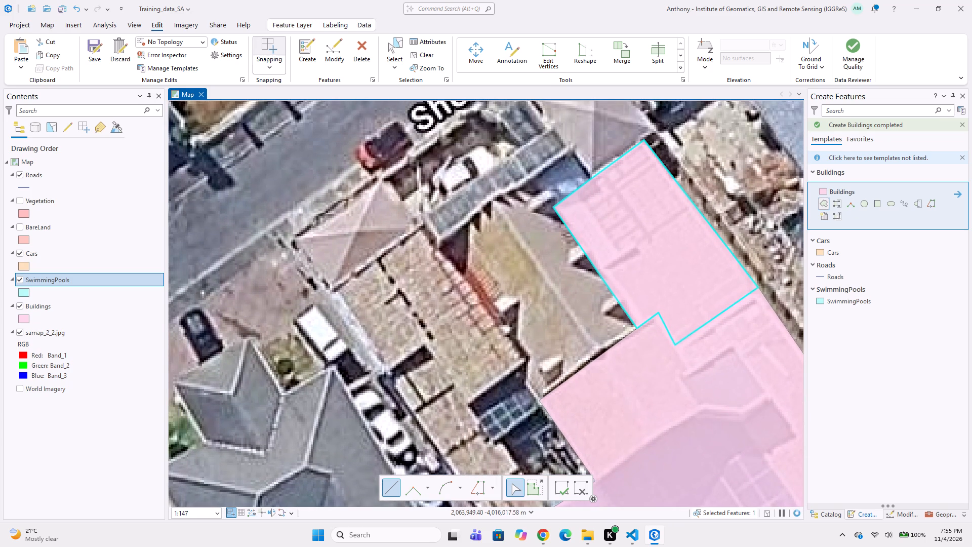
pyautogui.click(536, 177)
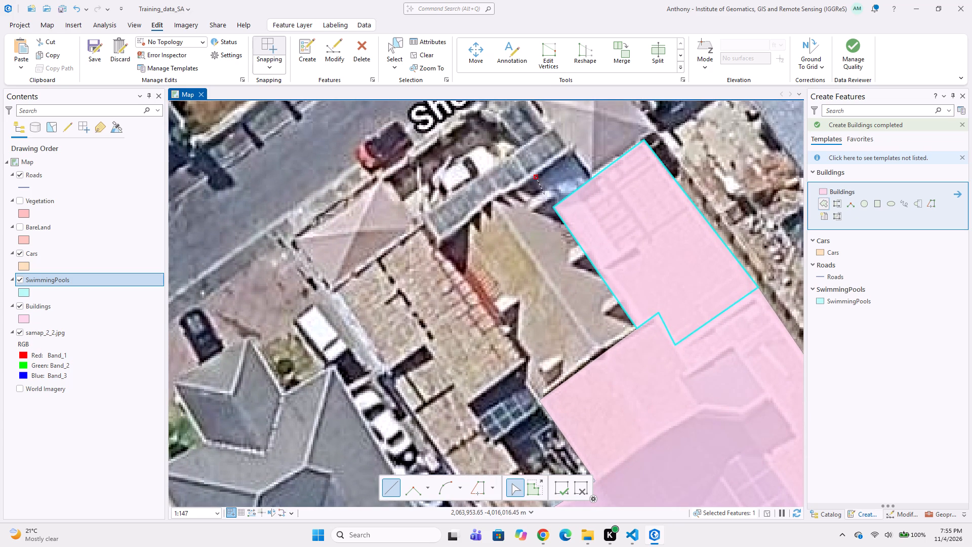
pyautogui.click(543, 190)
pyautogui.click(552, 193)
pyautogui.click(560, 200)
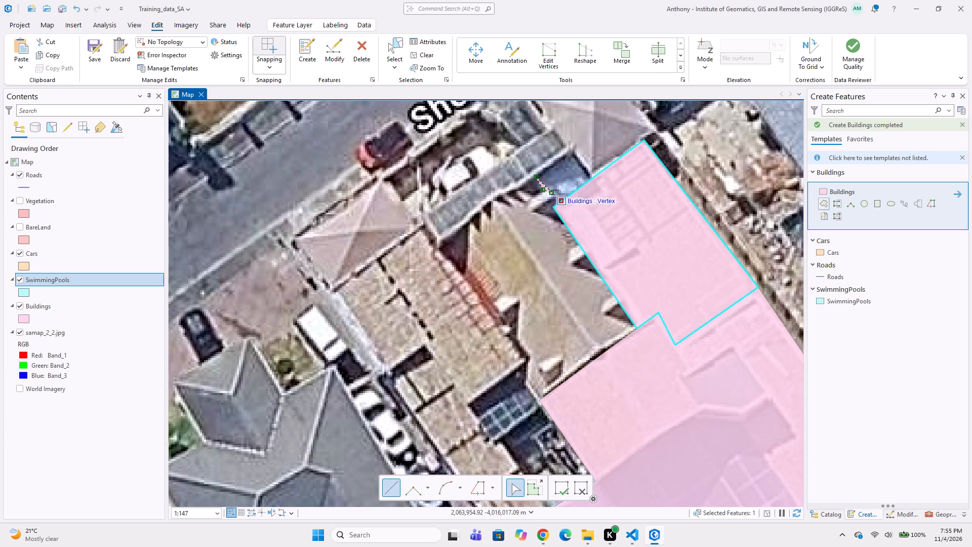
pyautogui.click(555, 209)
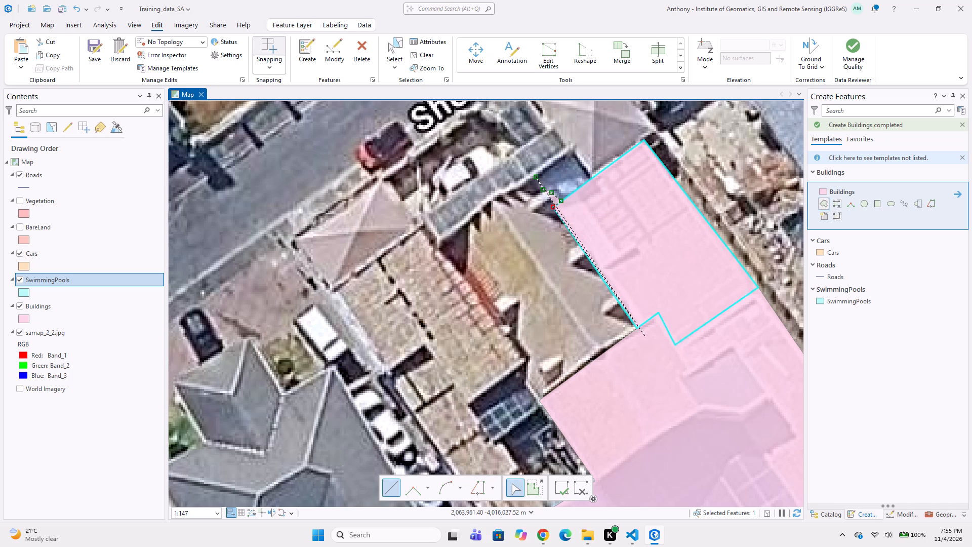
pyautogui.click(633, 332)
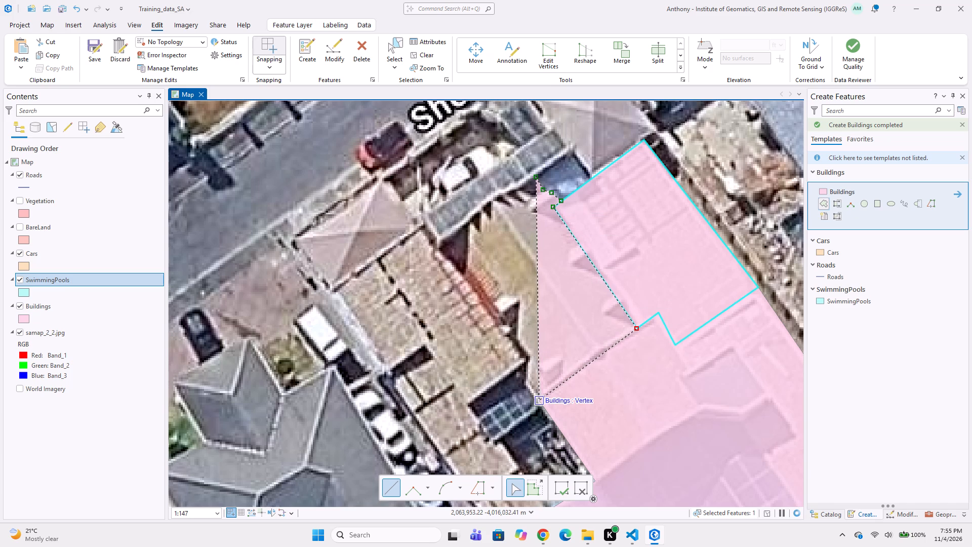
pyautogui.click(539, 404)
pyautogui.click(520, 376)
pyautogui.click(520, 367)
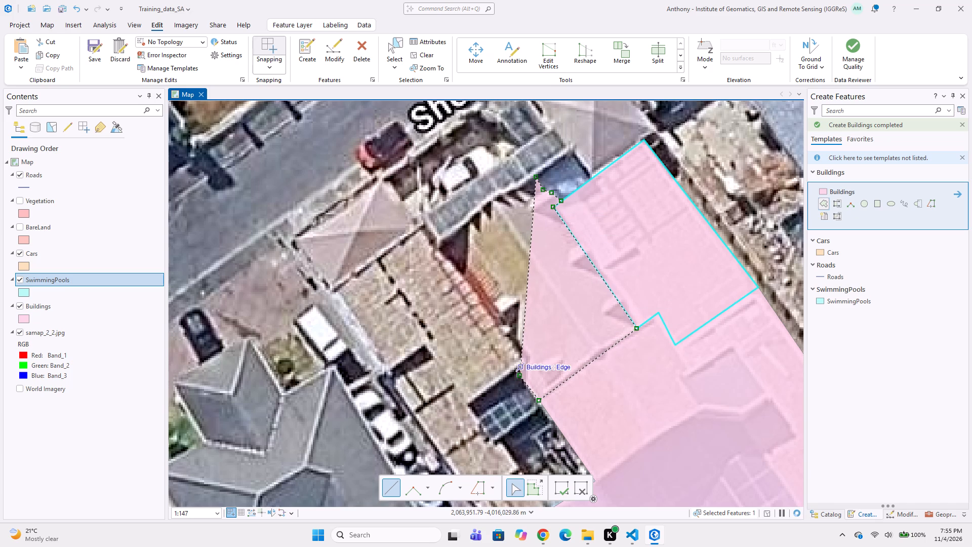
pyautogui.click(529, 360)
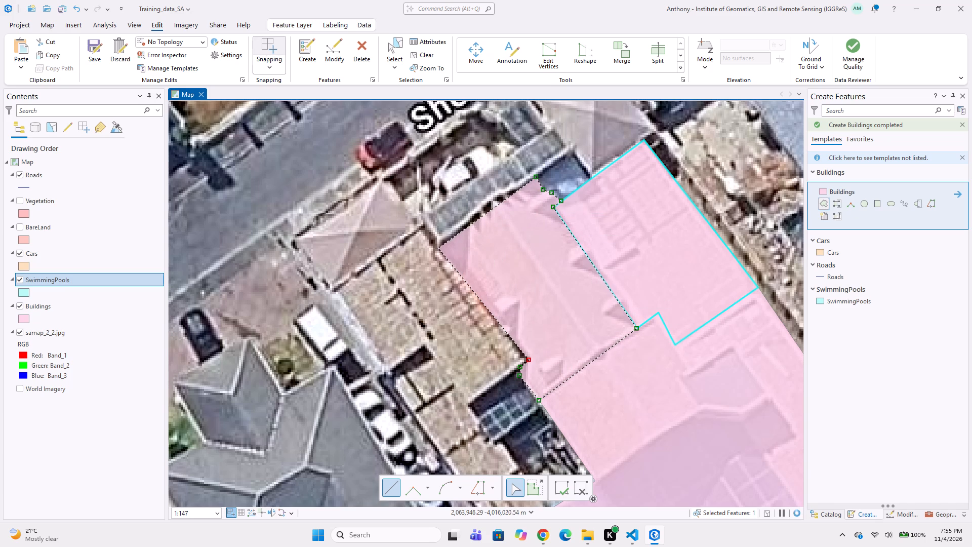
pyautogui.click(440, 248)
pyautogui.click(468, 215)
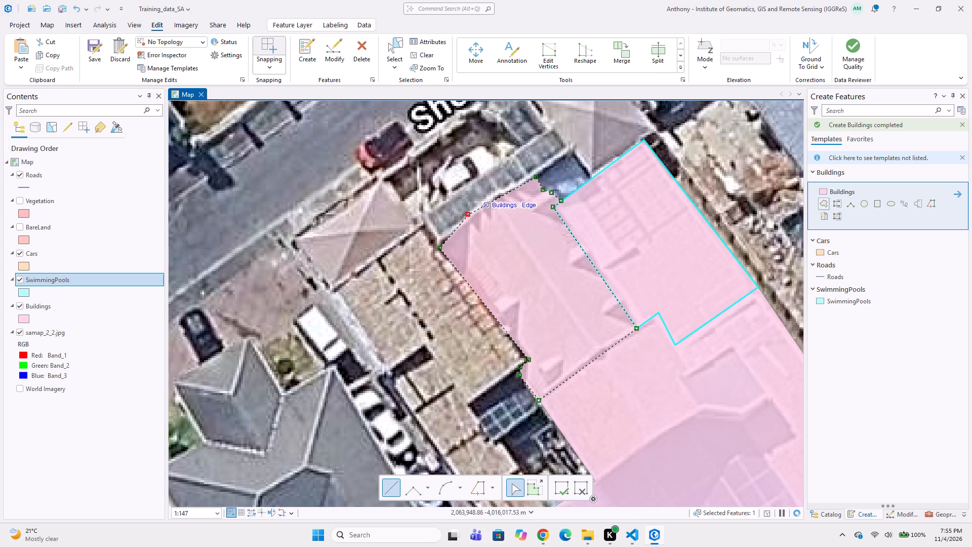
pyautogui.doubleClick(493, 195)
# Digitize the small blue roof patch between the gabled roof and the northeastern pyramid roof as a Buildings polygon.
pyautogui.moveTo(523, 273); pyautogui.dragTo(570, 299, button='middle')
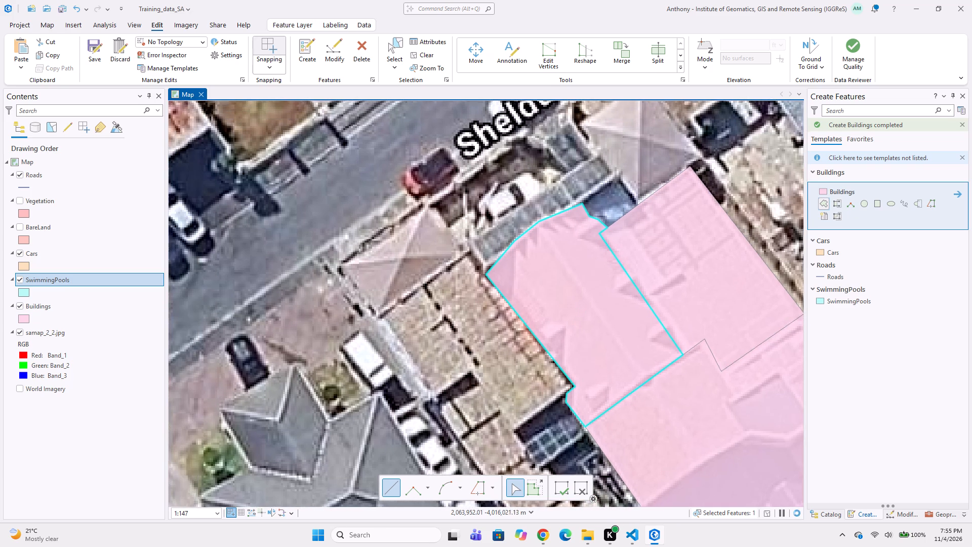
pyautogui.moveTo(561, 240); pyautogui.dragTo(536, 310, button='middle')
pyautogui.click(557, 271)
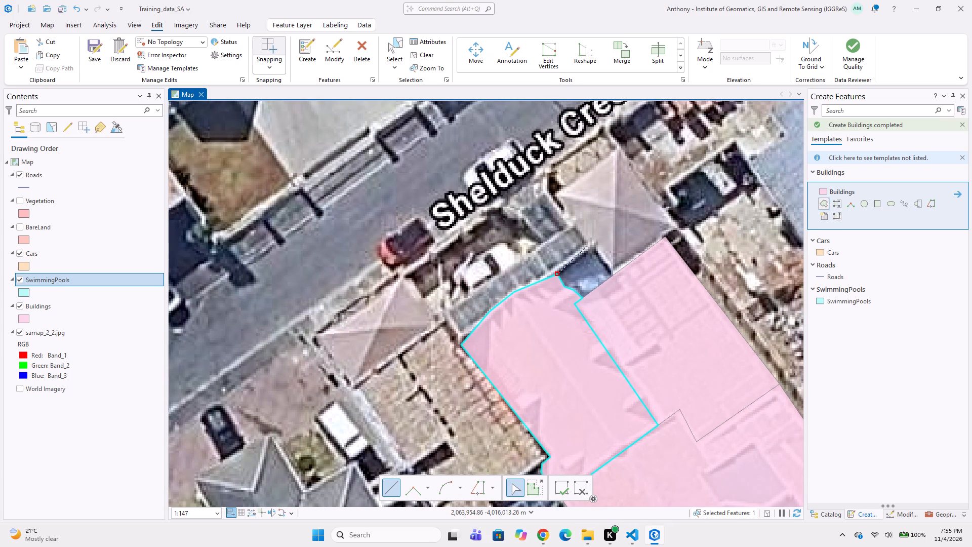
pyautogui.click(593, 246)
pyautogui.click(612, 271)
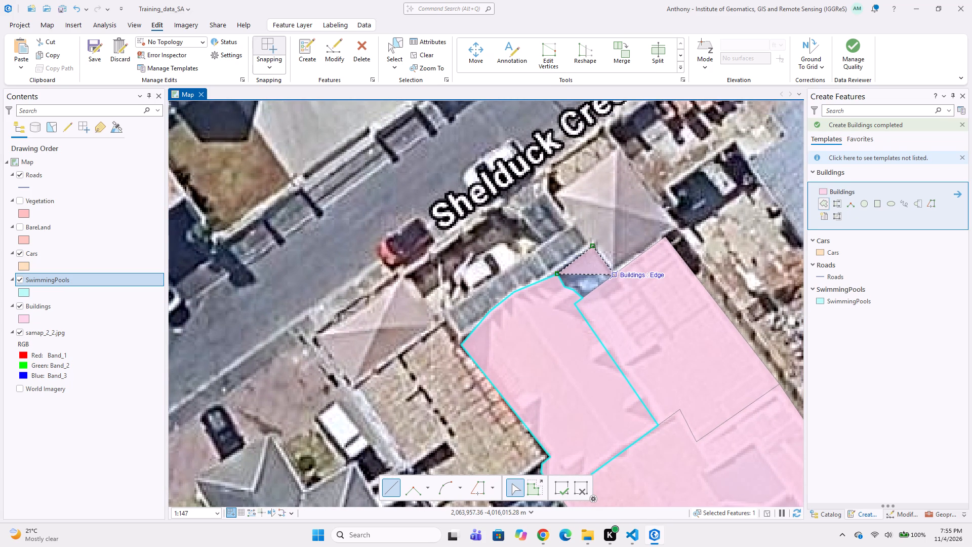
pyautogui.click(580, 299)
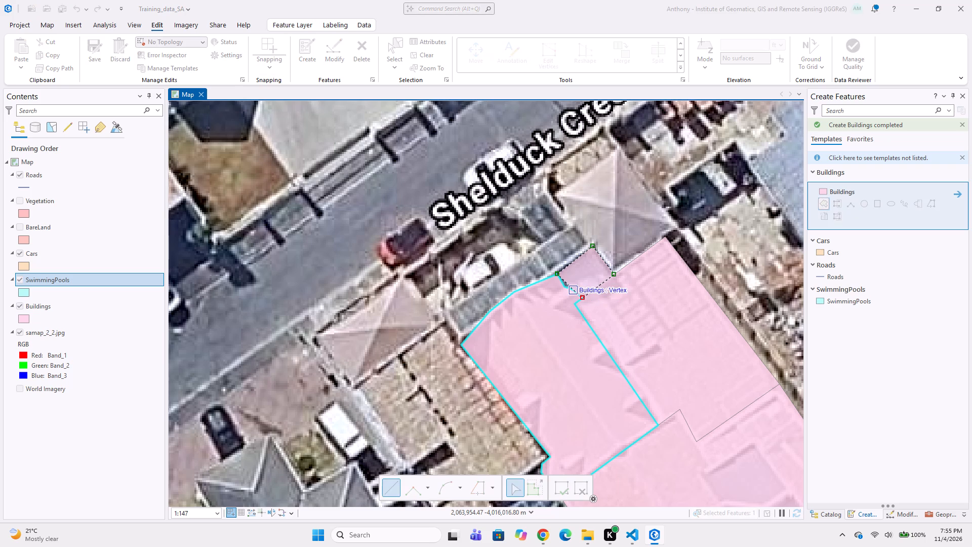
pyautogui.click(573, 291)
pyautogui.doubleClick(566, 291)
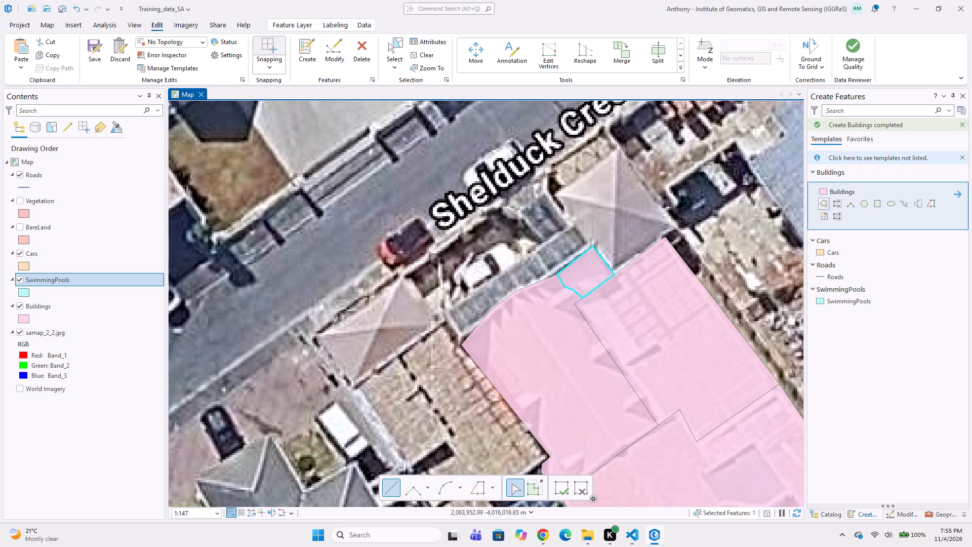
# Digitize the northeastern pyramid-shaped hipped roof beside Shelduck Cres as a Buildings polygon adjoining the pergola section and the small blue patch.
pyautogui.moveTo(550, 294); pyautogui.dragTo(511, 347, button='middle')
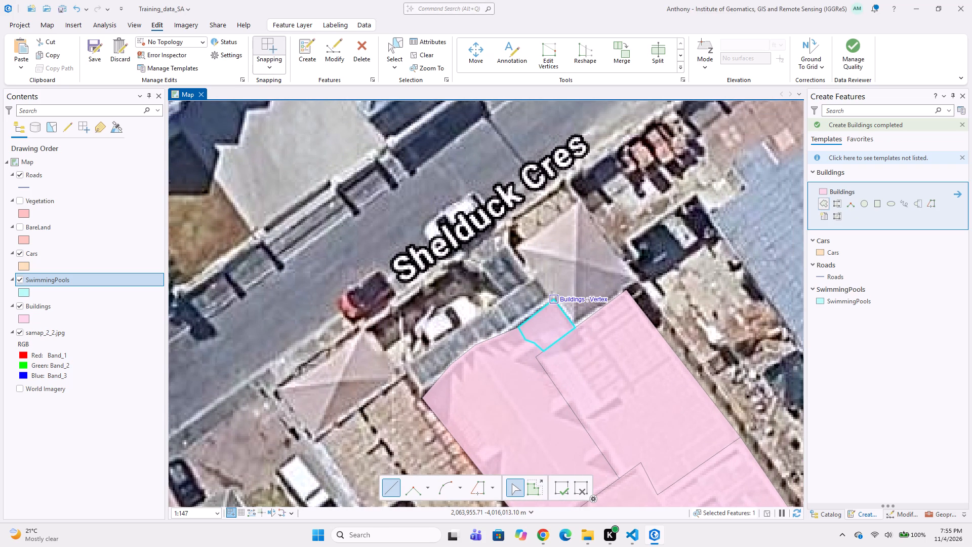
pyautogui.click(557, 301)
pyautogui.click(518, 247)
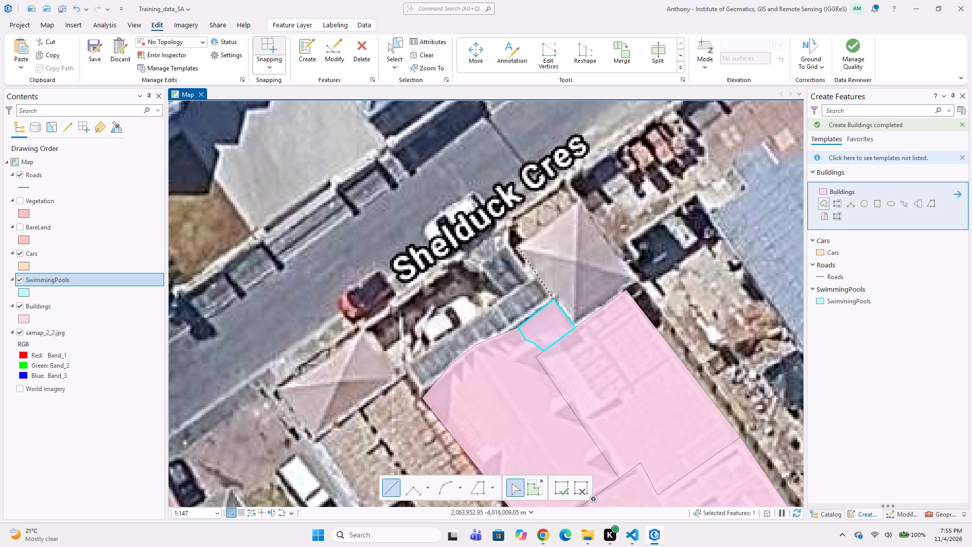
pyautogui.click(580, 197)
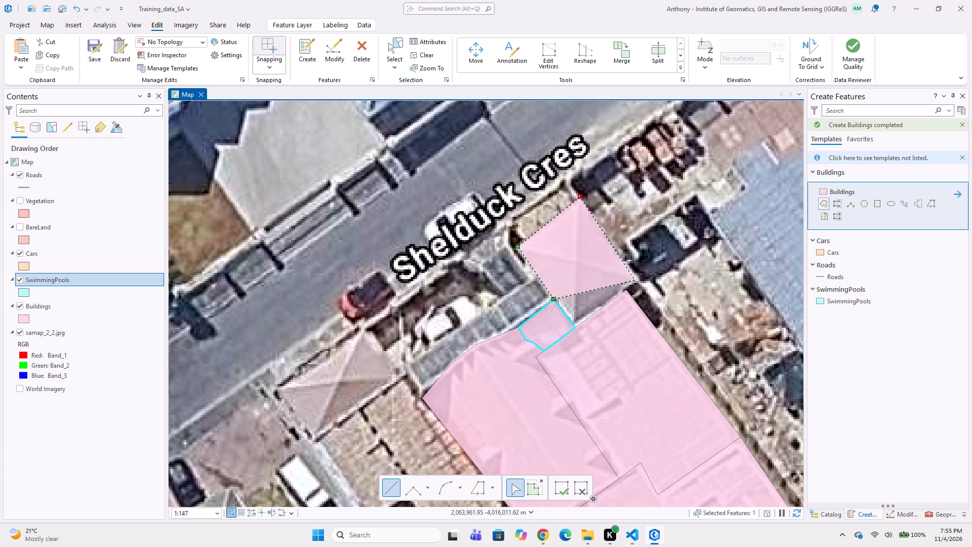
pyautogui.click(640, 282)
pyautogui.click(623, 291)
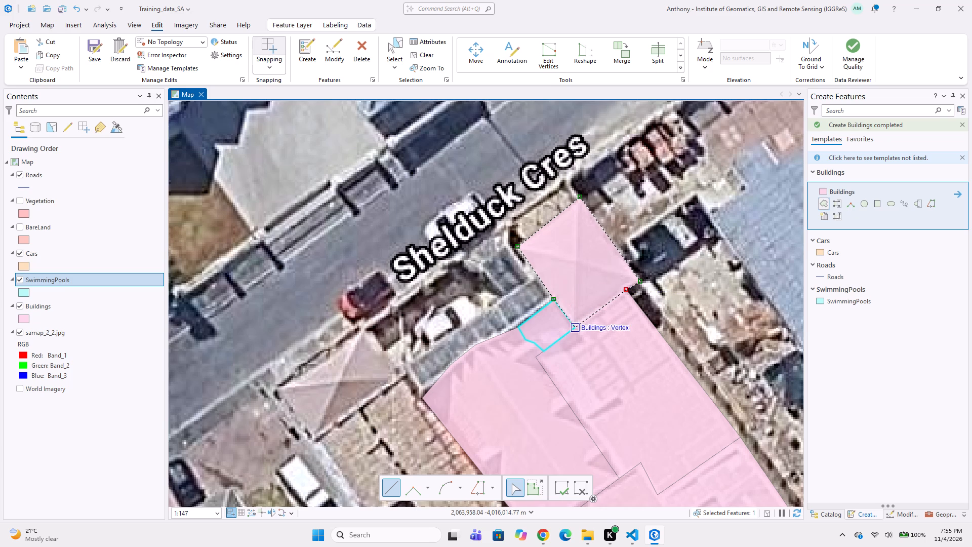
pyautogui.doubleClick(577, 326)
# Digitize the narrow grey canopy along the gabled roof's street side as a Buildings polygon, tracing its curved inner edge up to the pyramid roof.
pyautogui.moveTo(509, 307); pyautogui.dragTo(559, 335, button='middle')
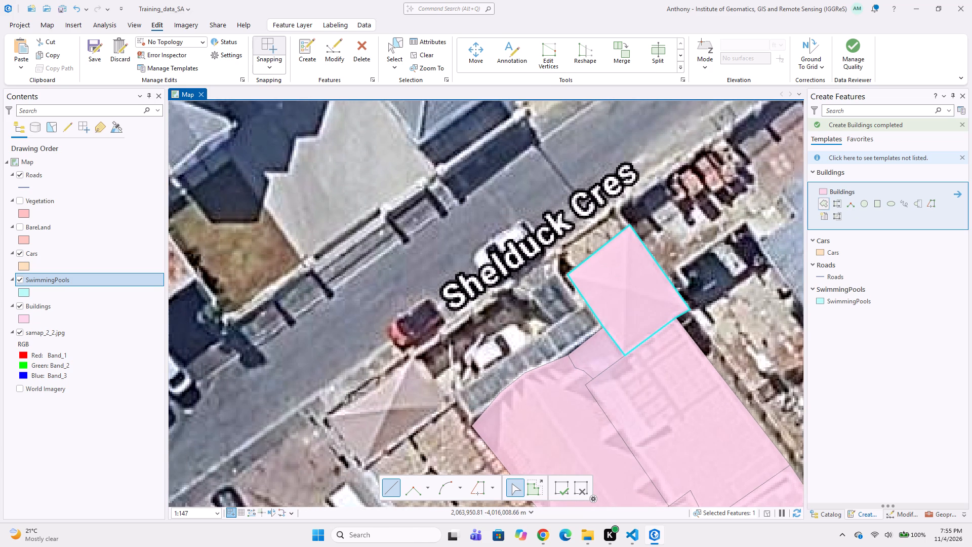
pyautogui.moveTo(527, 326); pyautogui.dragTo(541, 280, button='middle')
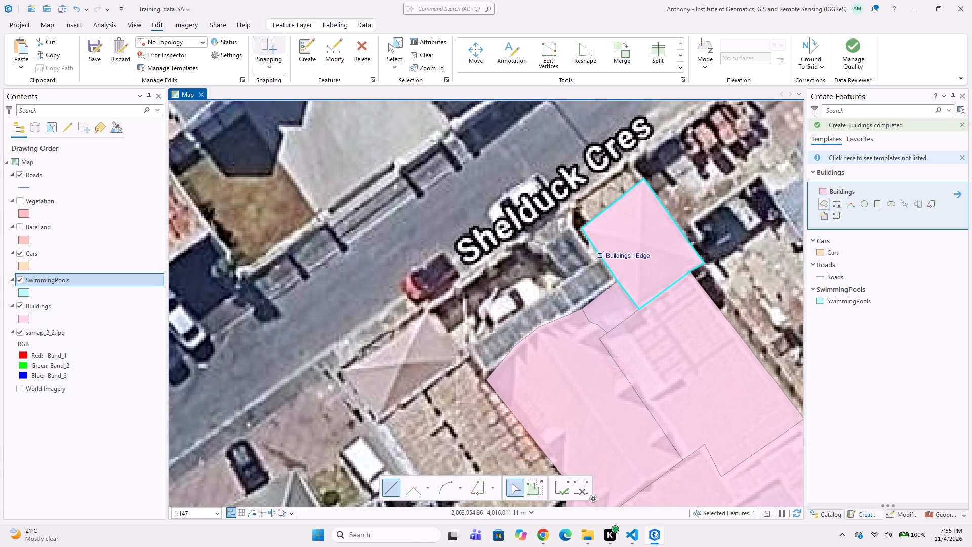
pyautogui.click(600, 255)
pyautogui.click(463, 345)
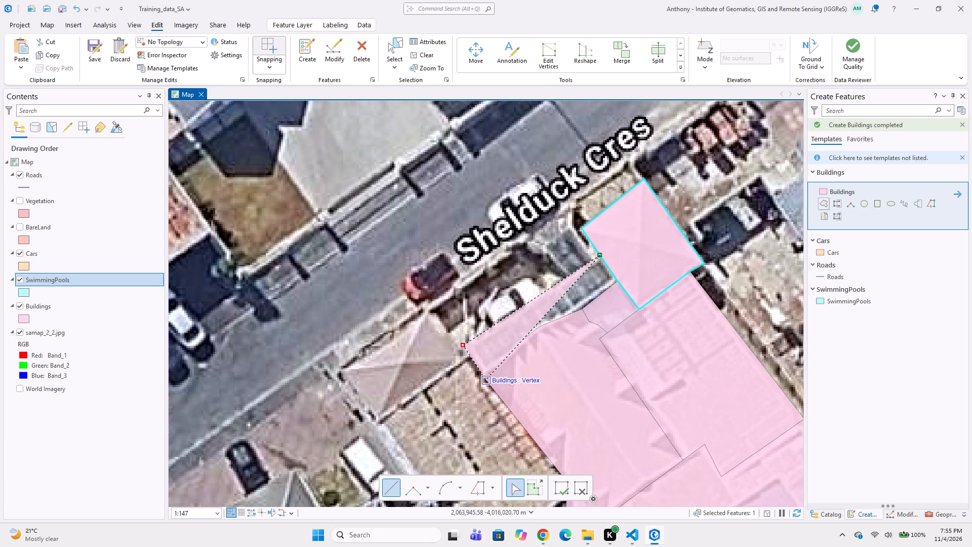
pyautogui.click(482, 381)
pyautogui.moveTo(508, 353); pyautogui.dragTo(509, 347)
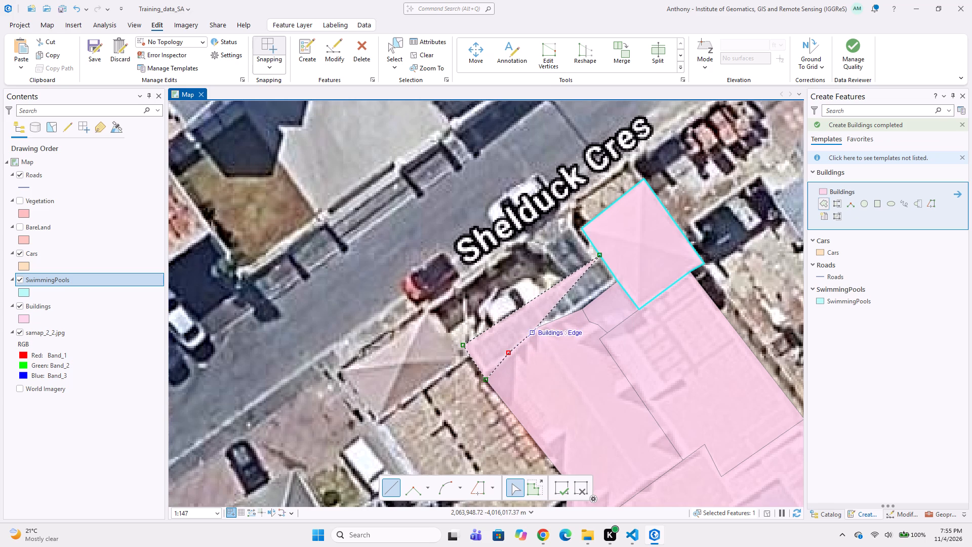
pyautogui.click(539, 332)
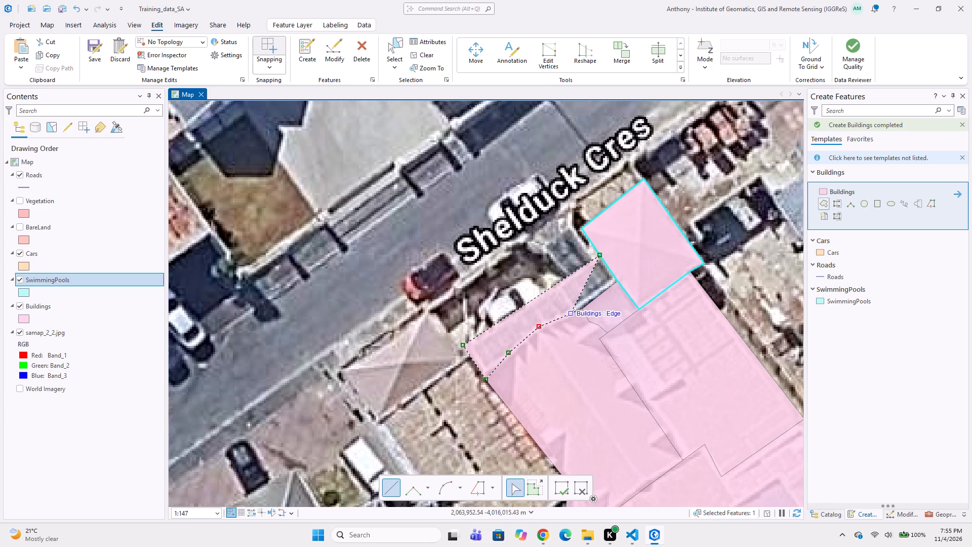
pyautogui.click(570, 316)
pyautogui.doubleClick(616, 279)
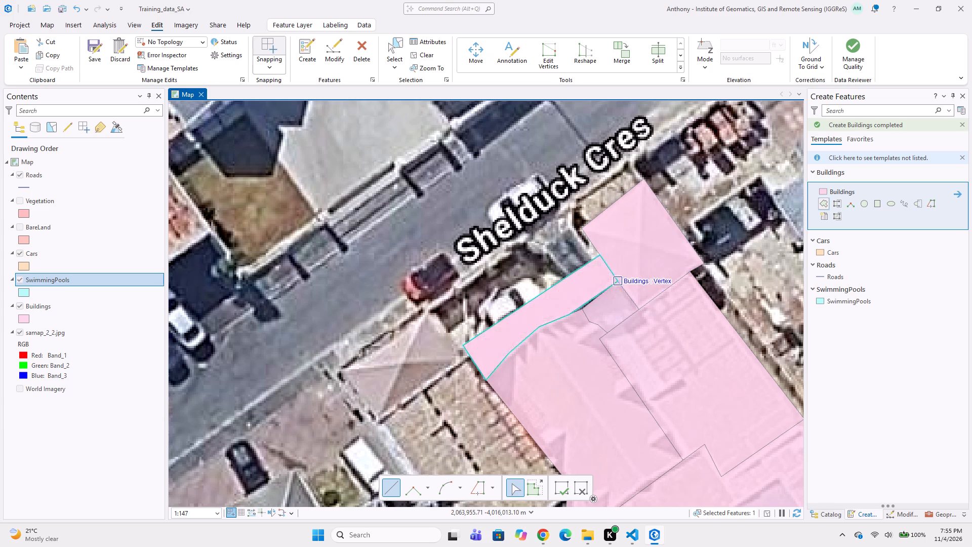
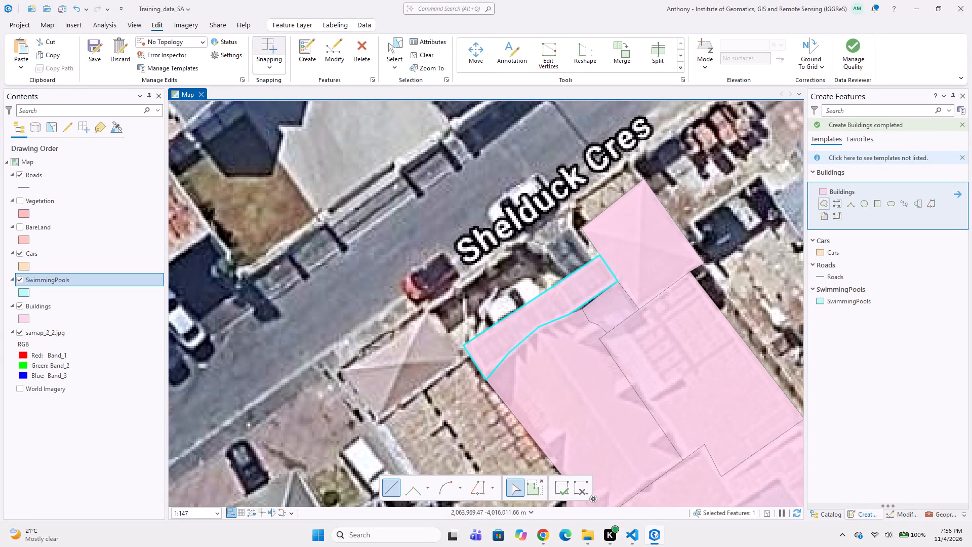
# Digitize the white car beside the grey canopy's street side as a Cars polygon, ending against the canopy's edge.
pyautogui.click(835, 254)
pyautogui.click(823, 229)
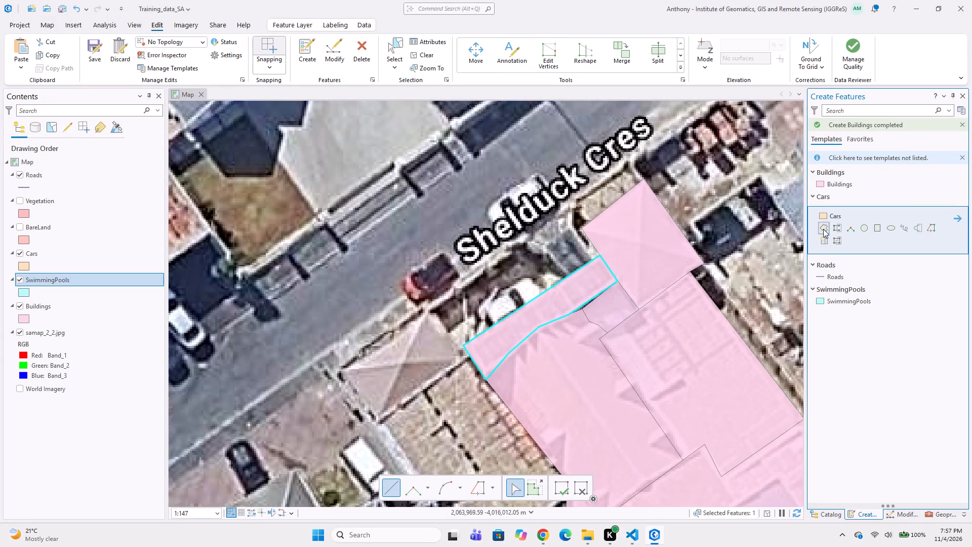
pyautogui.scroll(1, 538, 296)
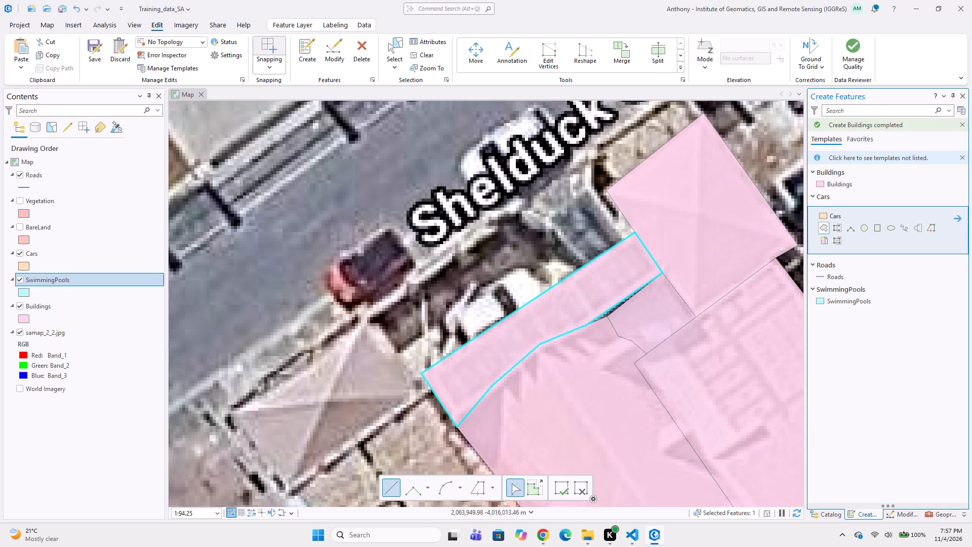
pyautogui.click(553, 285)
pyautogui.click(533, 262)
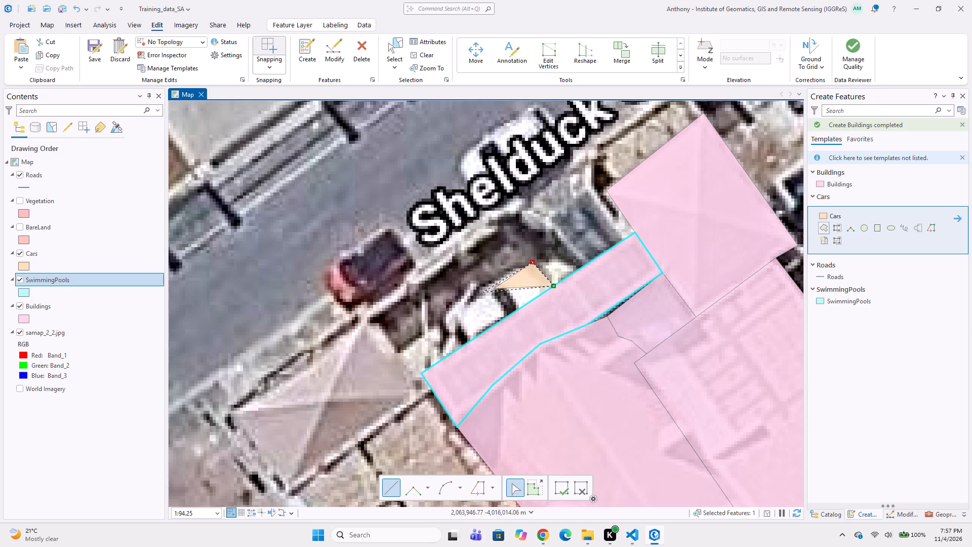
pyautogui.click(453, 305)
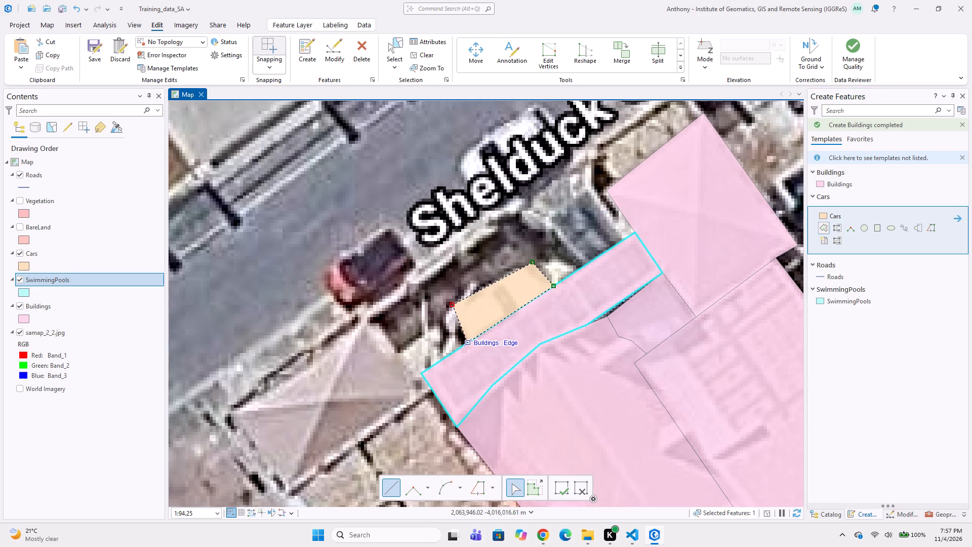
pyautogui.click(468, 344)
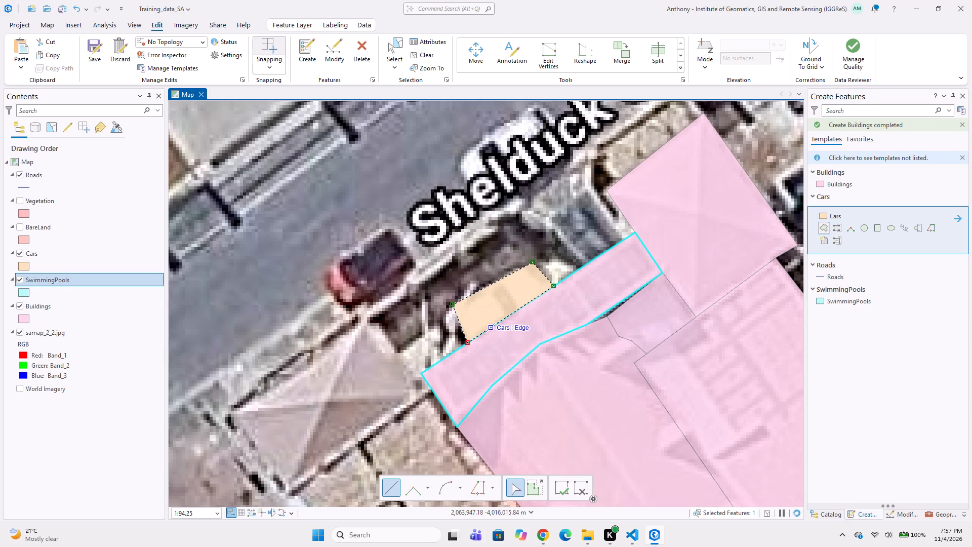
pyautogui.click(493, 328)
pyautogui.doubleClick(507, 321)
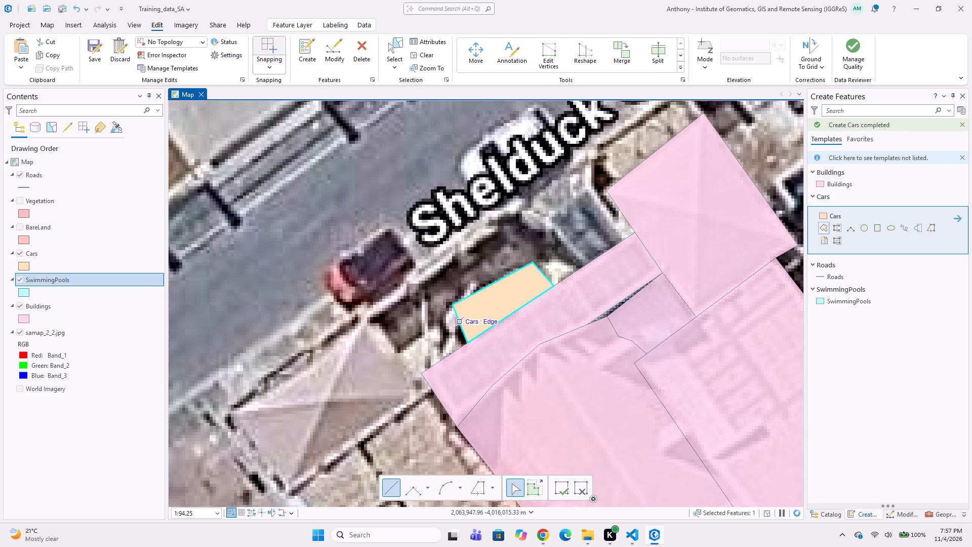
# Digitize the red car parked on Shelduck Cres as a four-cornered Cars polygon.
pyautogui.click(391, 220)
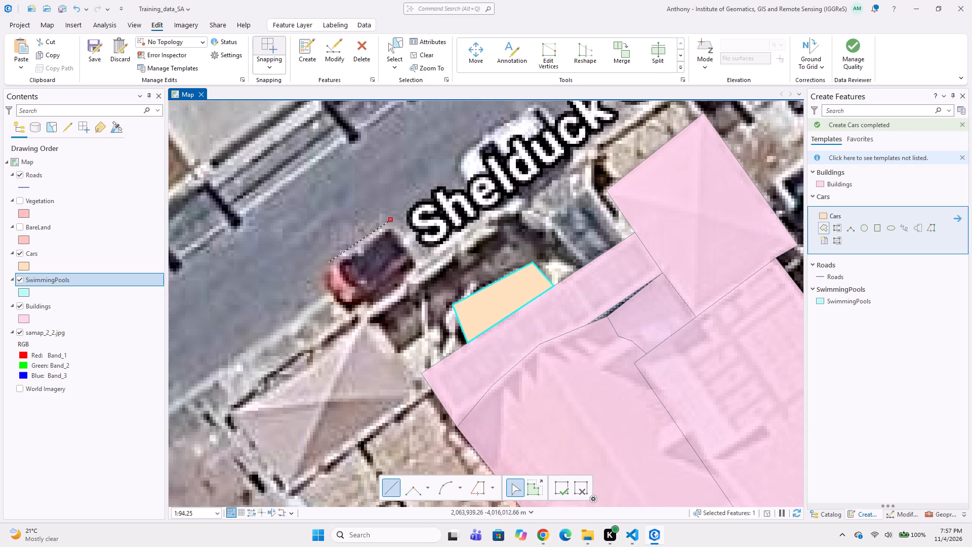
pyautogui.click(318, 269)
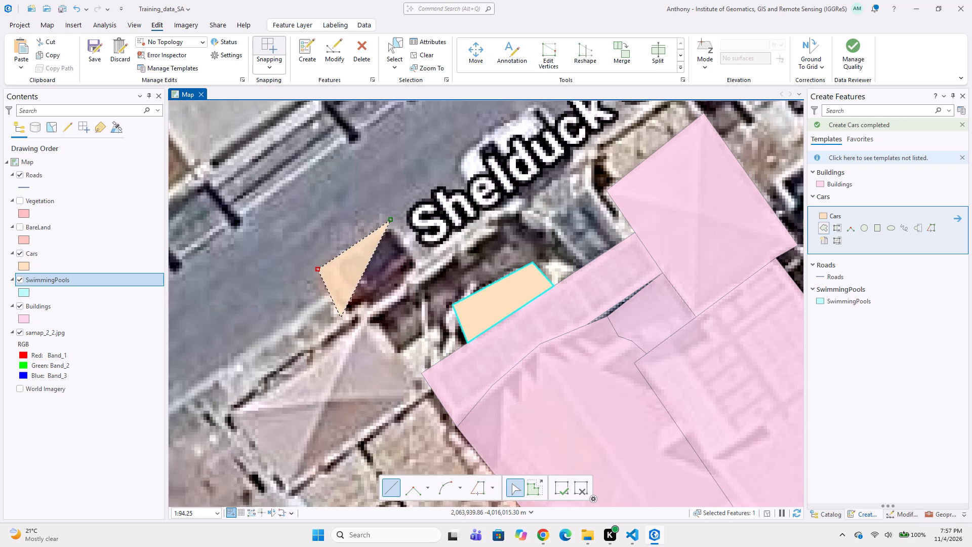
pyautogui.click(341, 318)
pyautogui.doubleClick(417, 261)
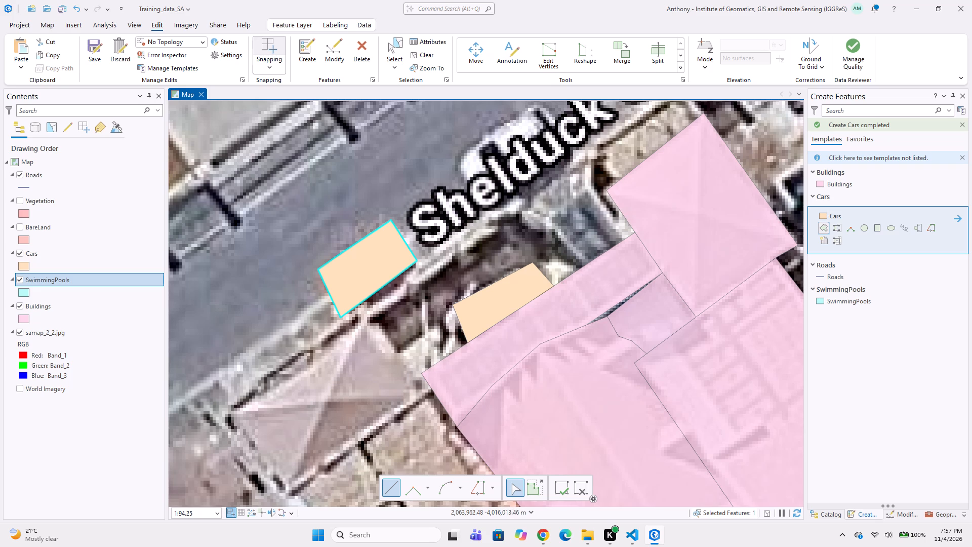
# Digitize the small hipped roof just south of the red car as a Buildings polygon reaching the canopy building's edge.
pyautogui.click(835, 190)
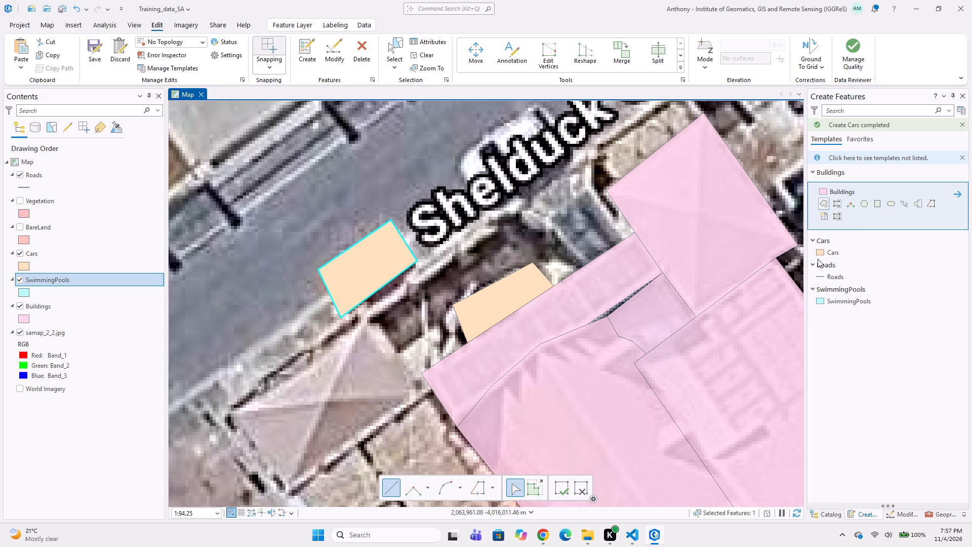
pyautogui.moveTo(555, 323); pyautogui.dragTo(610, 254, button='middle')
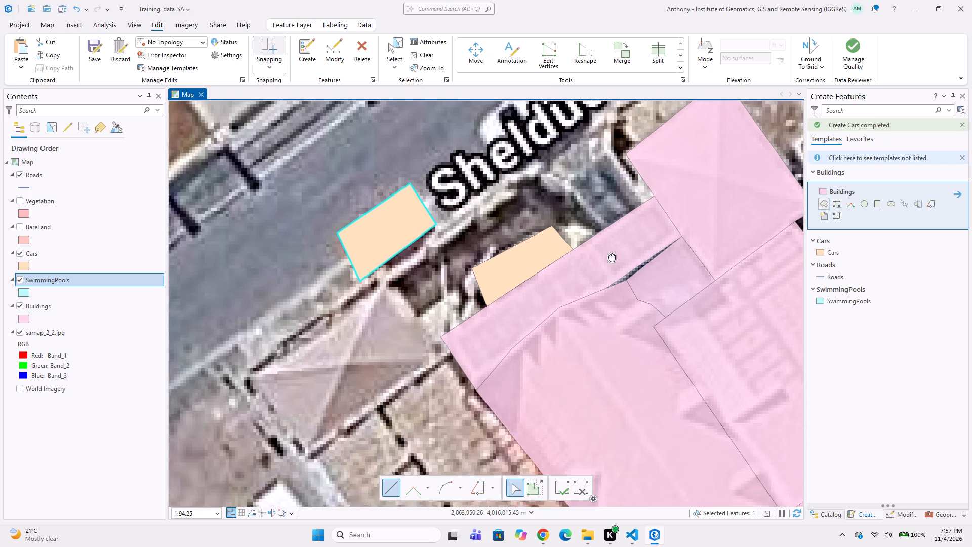
pyautogui.moveTo(610, 254); pyautogui.dragTo(611, 252, button='middle')
pyautogui.click(422, 245)
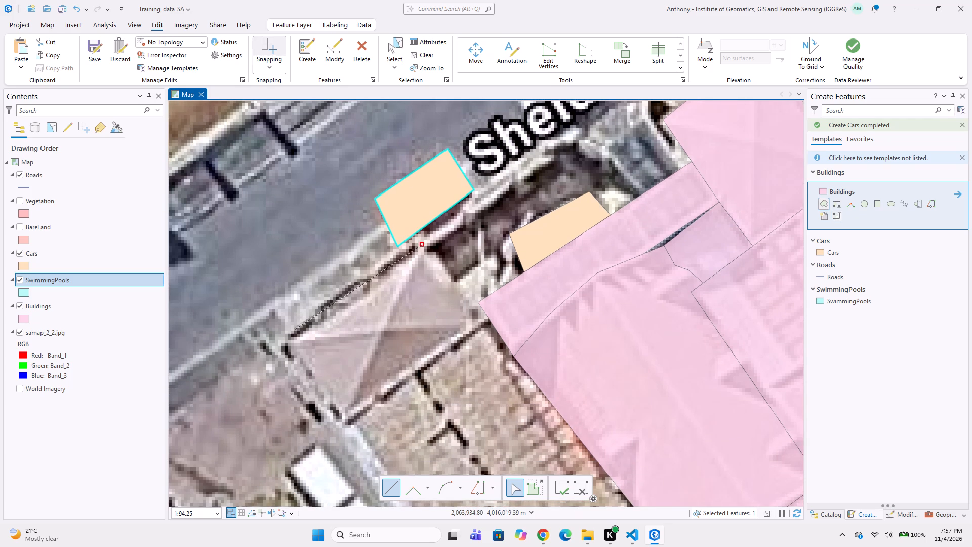
pyautogui.click(288, 342)
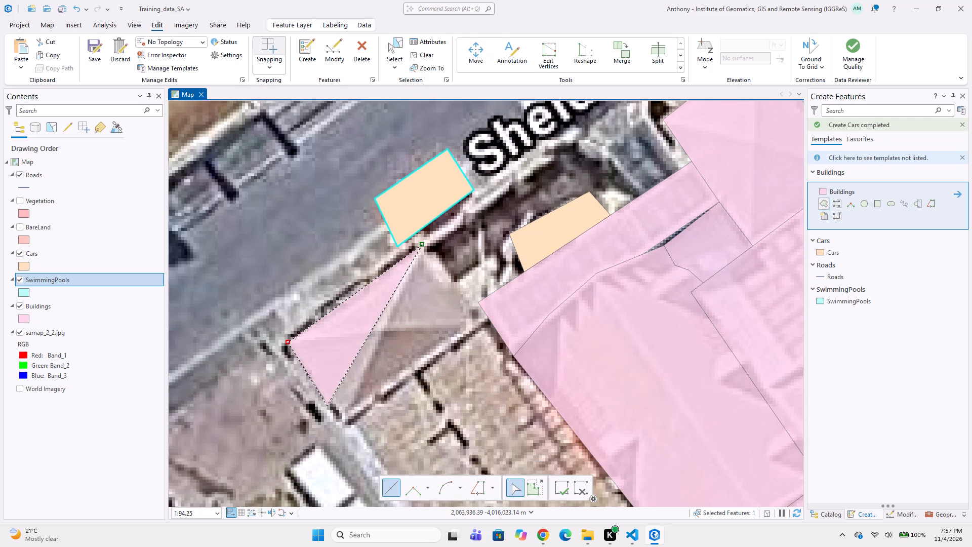
pyautogui.click(348, 423)
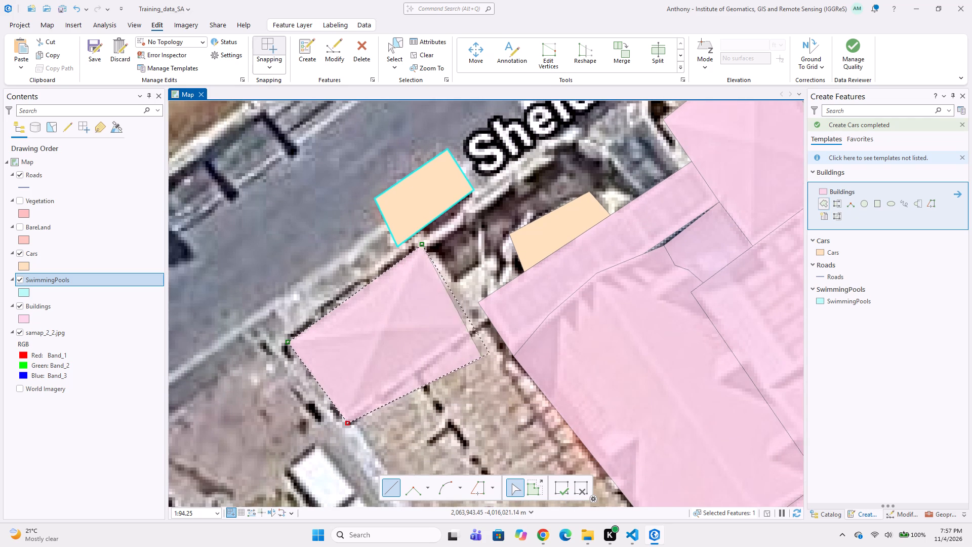
pyautogui.doubleClick(492, 330)
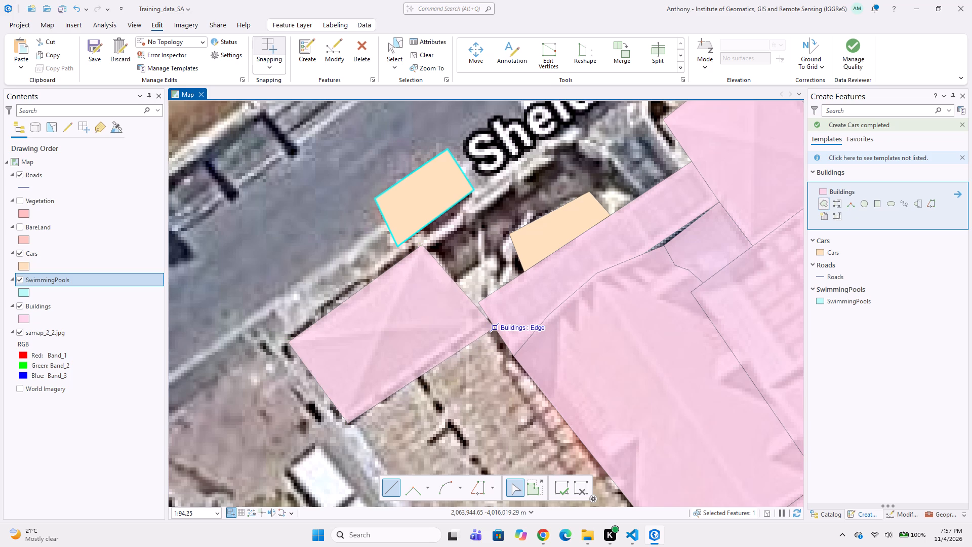
# Digitize the long tan roof south of the small hipped roof as a Buildings polygon, following its lane-side notch, the dark courtyard recess and the adjoining buildings.
pyautogui.moveTo(487, 408); pyautogui.dragTo(463, 300, button='middle')
pyautogui.moveTo(407, 328); pyautogui.dragTo(442, 284, button='middle')
pyautogui.scroll(-1, 451, 285)
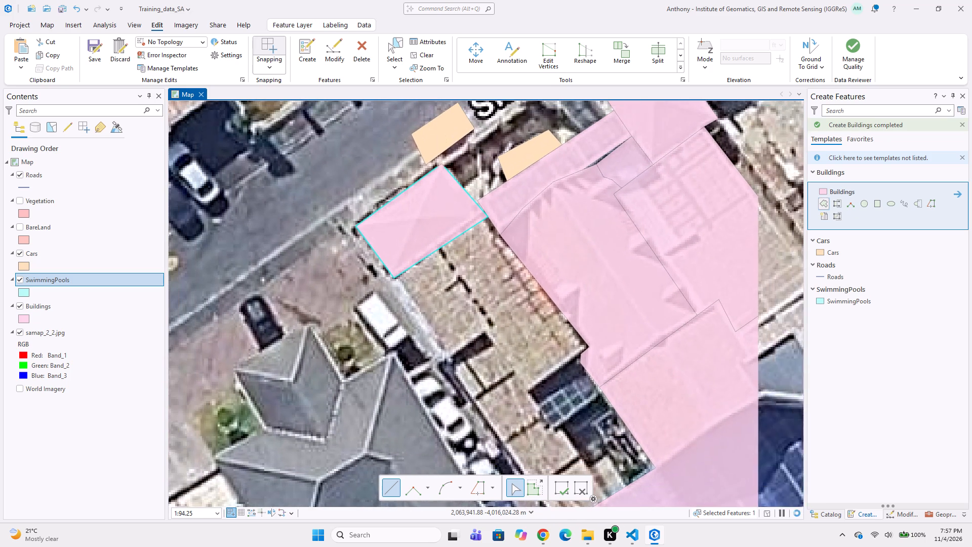
pyautogui.click(398, 279)
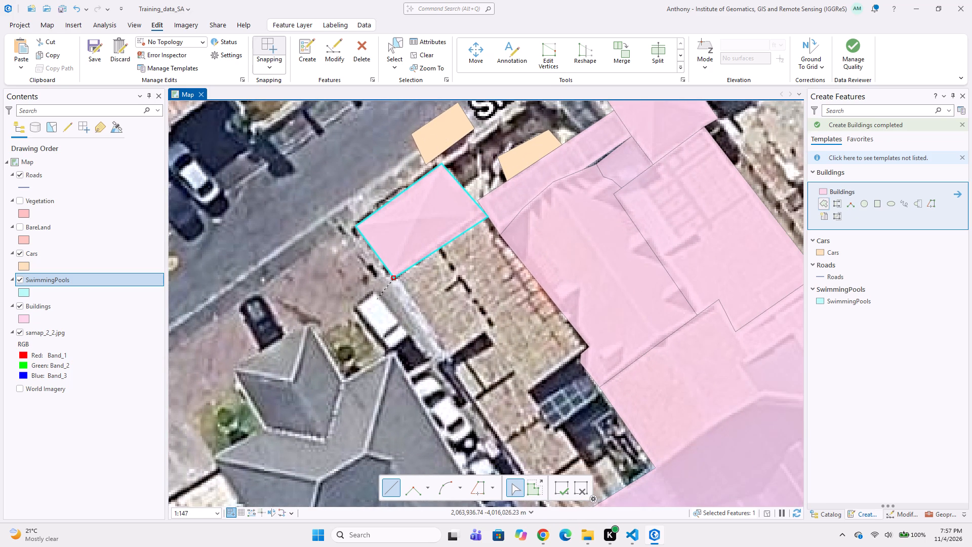
pyautogui.click(373, 289)
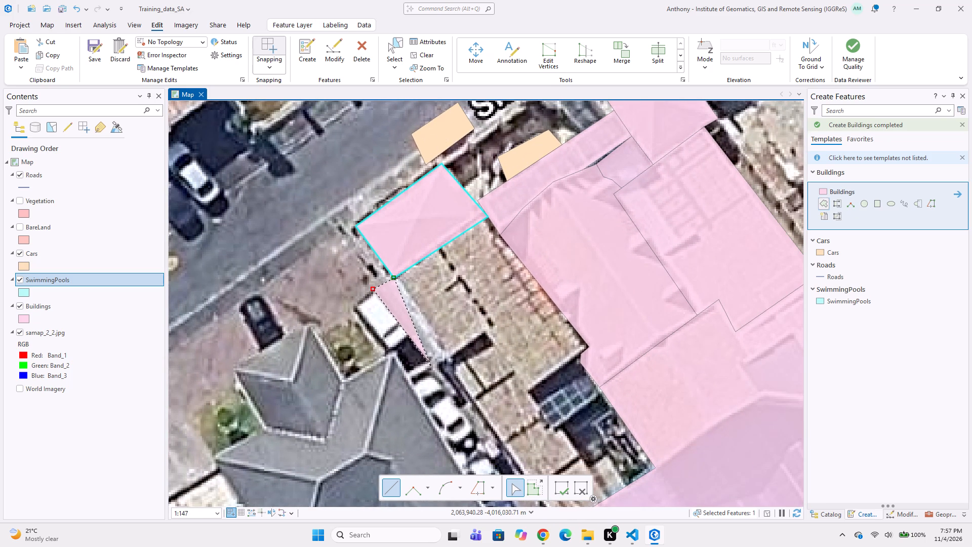
pyautogui.click(431, 364)
pyautogui.click(440, 362)
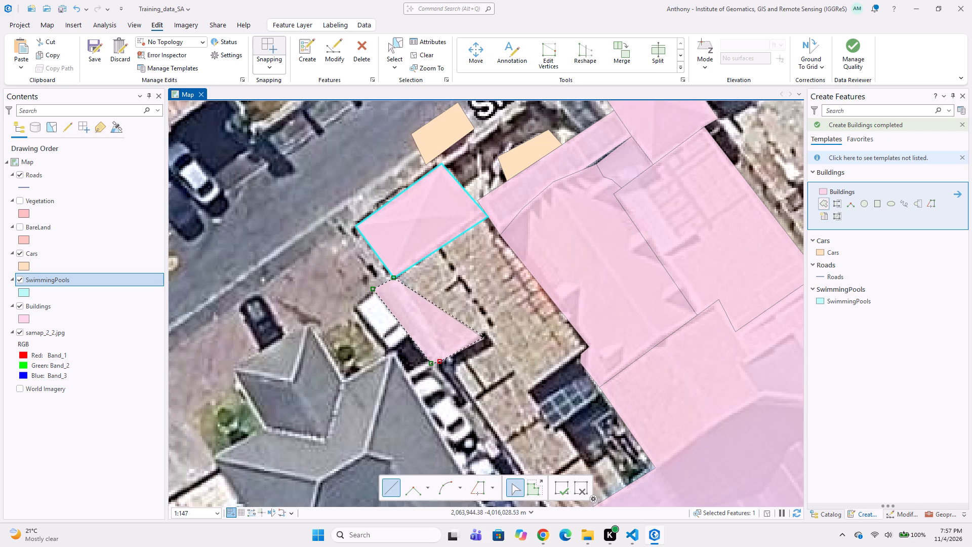
pyautogui.click(486, 333)
pyautogui.click(499, 347)
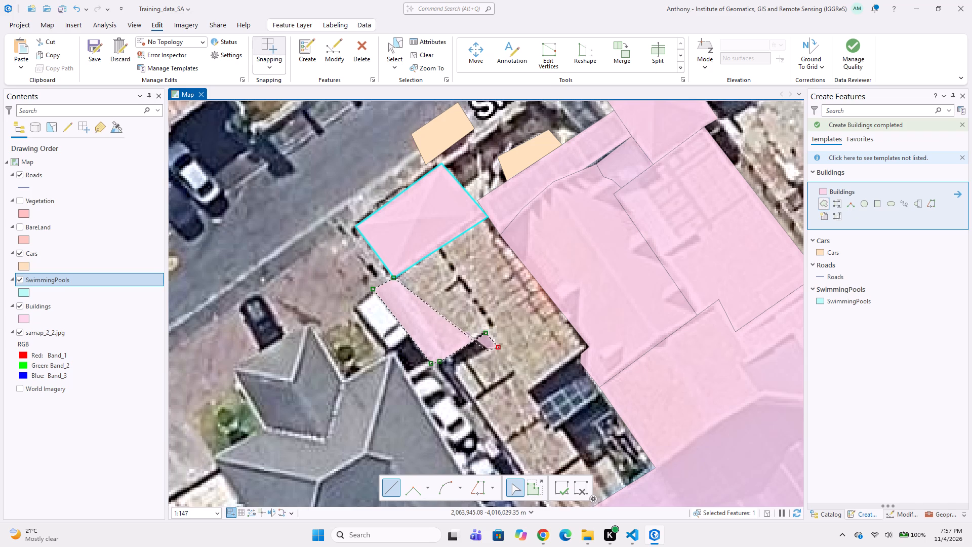
pyautogui.click(455, 369)
pyautogui.moveTo(494, 427); pyautogui.dragTo(477, 403, button='middle')
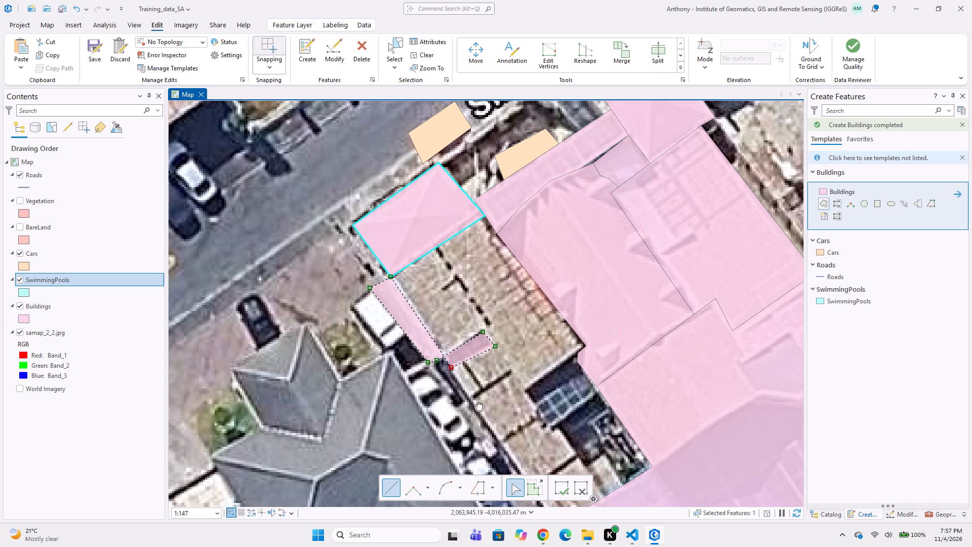
pyautogui.moveTo(477, 403); pyautogui.dragTo(453, 362, button='middle')
pyautogui.click(527, 470)
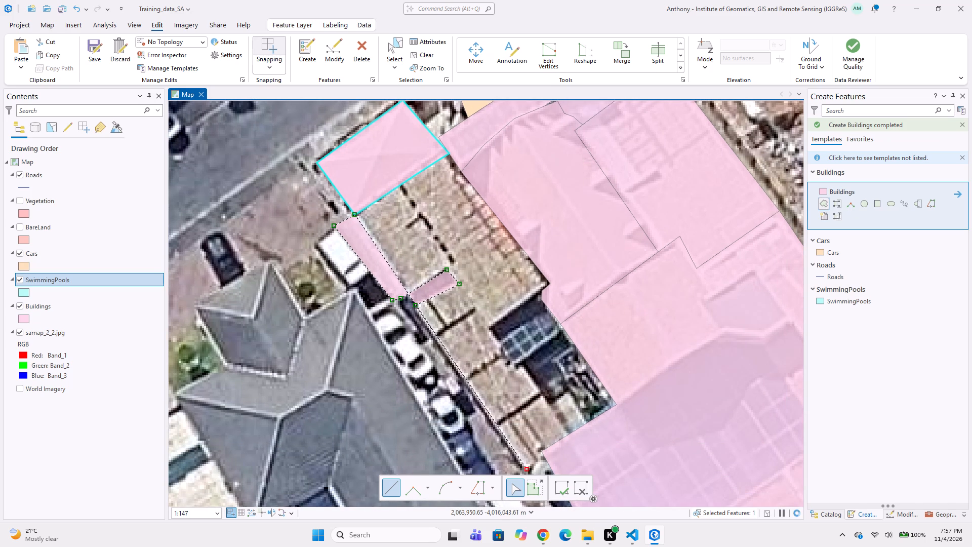
pyautogui.click(548, 461)
pyautogui.click(543, 452)
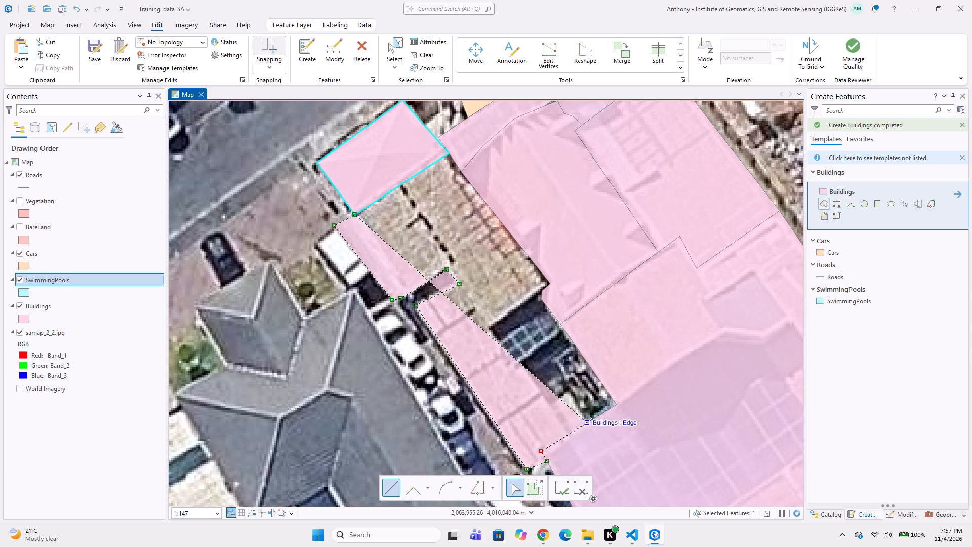
pyautogui.click(585, 420)
pyautogui.click(570, 394)
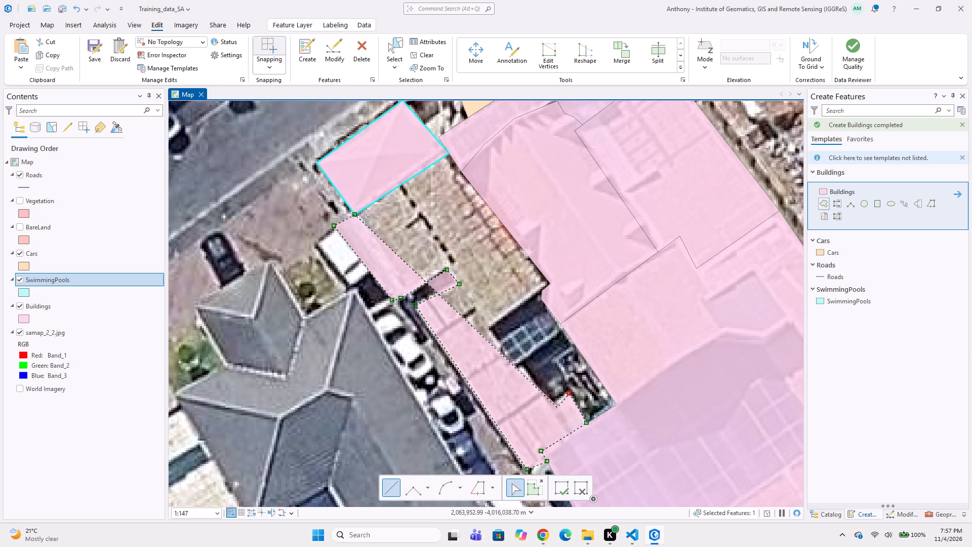
pyautogui.click(554, 404)
pyautogui.click(527, 369)
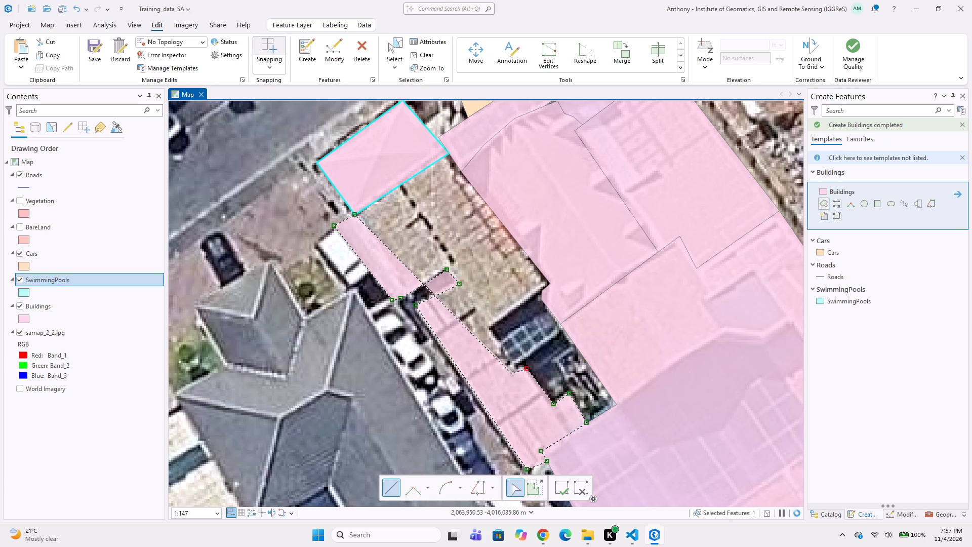
pyautogui.click(516, 371)
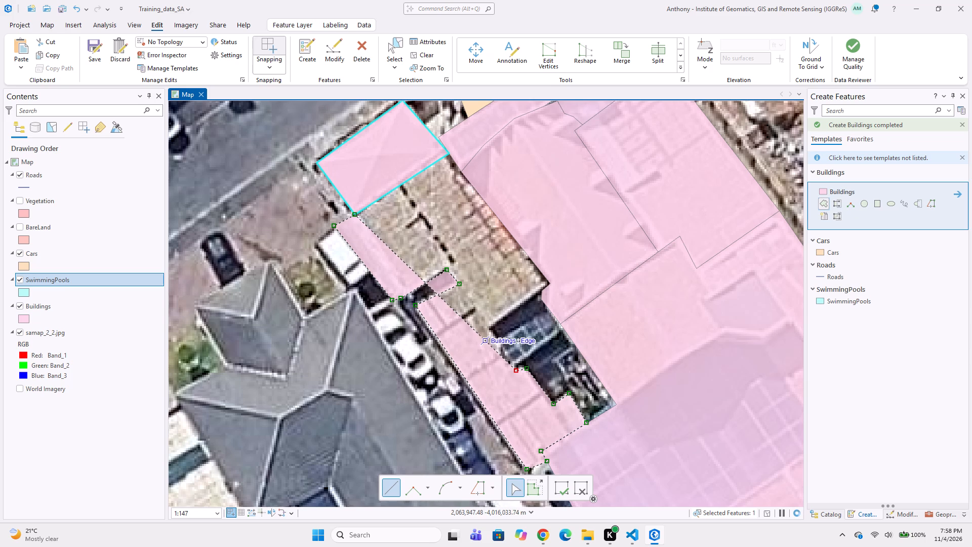
pyautogui.click(490, 328)
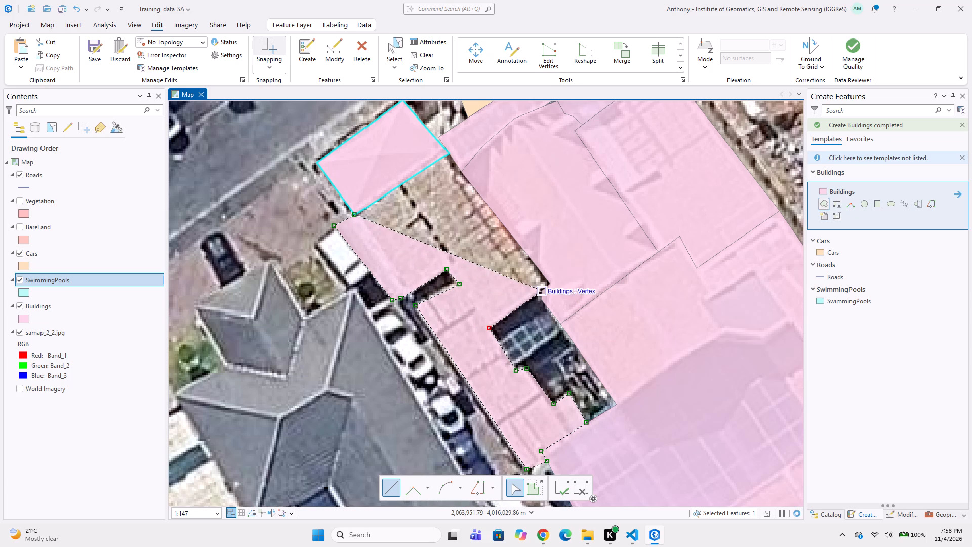
pyautogui.click(543, 293)
pyautogui.click(552, 286)
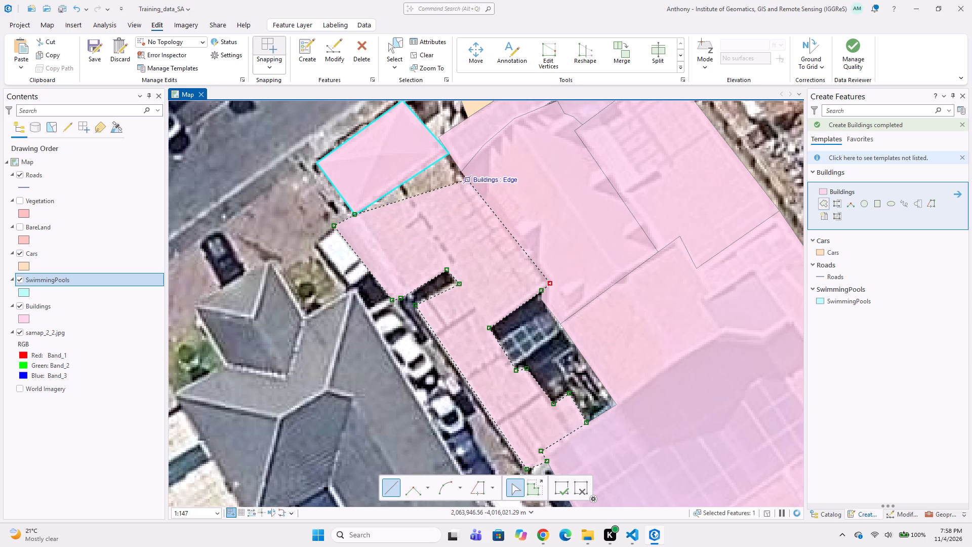
pyautogui.click(463, 167)
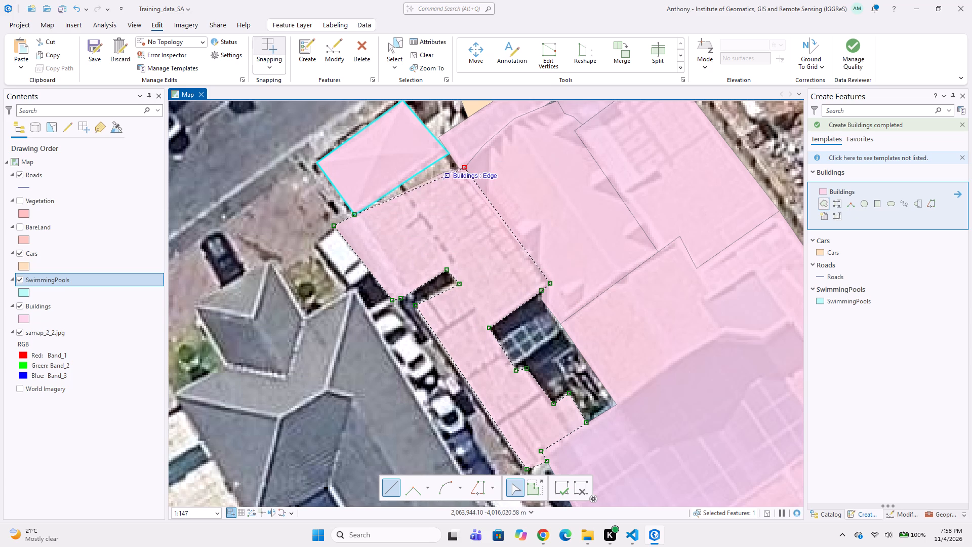
pyautogui.hotkey('ctrl', 'z')
pyautogui.click(460, 176)
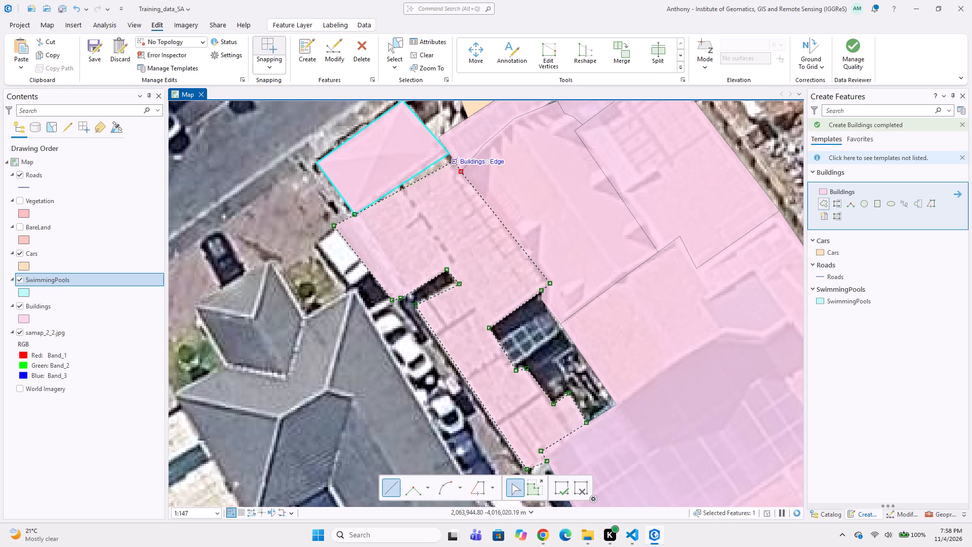
pyautogui.click(448, 156)
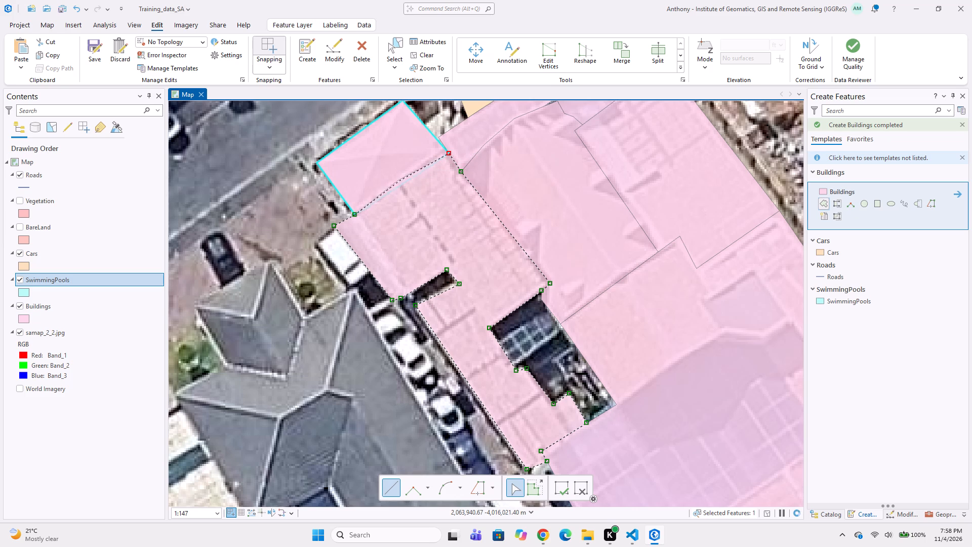
pyautogui.doubleClick(399, 181)
# Digitize the large grey hipped-roof house west of the lane of parked cars as a Buildings polygon, following its front recess and rear notch.
pyautogui.scroll(-2, 399, 234)
pyautogui.moveTo(435, 308); pyautogui.dragTo(502, 280, button='middle')
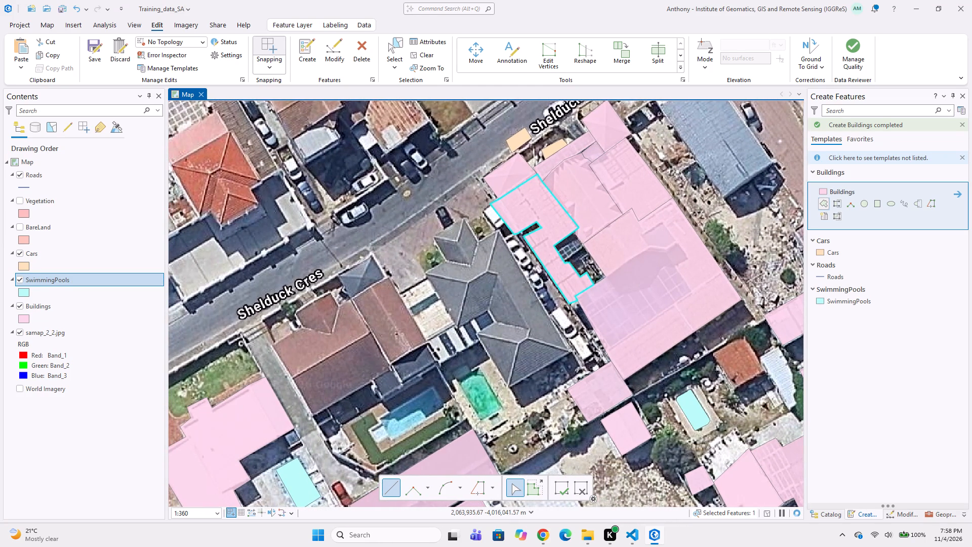
pyautogui.scroll(1, 534, 310)
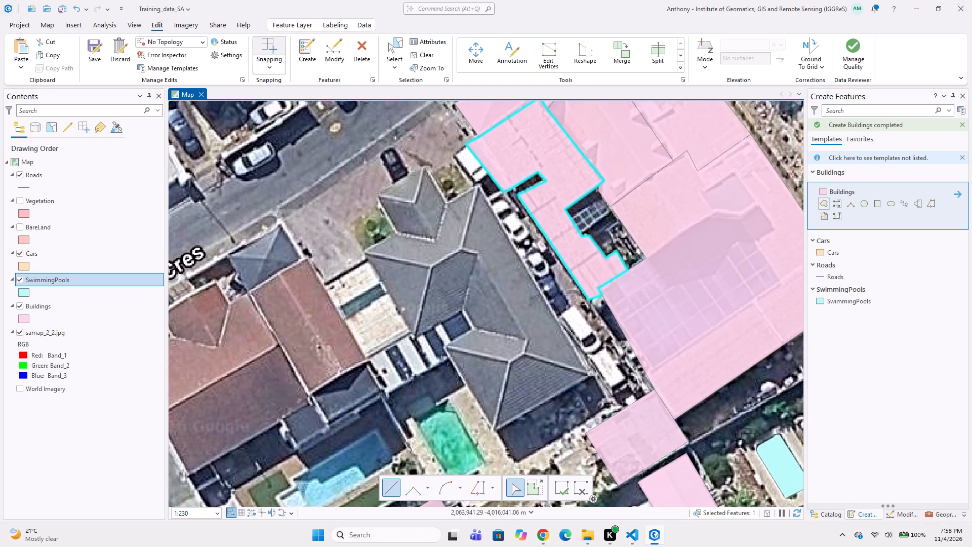
pyautogui.scroll(1, 416, 215)
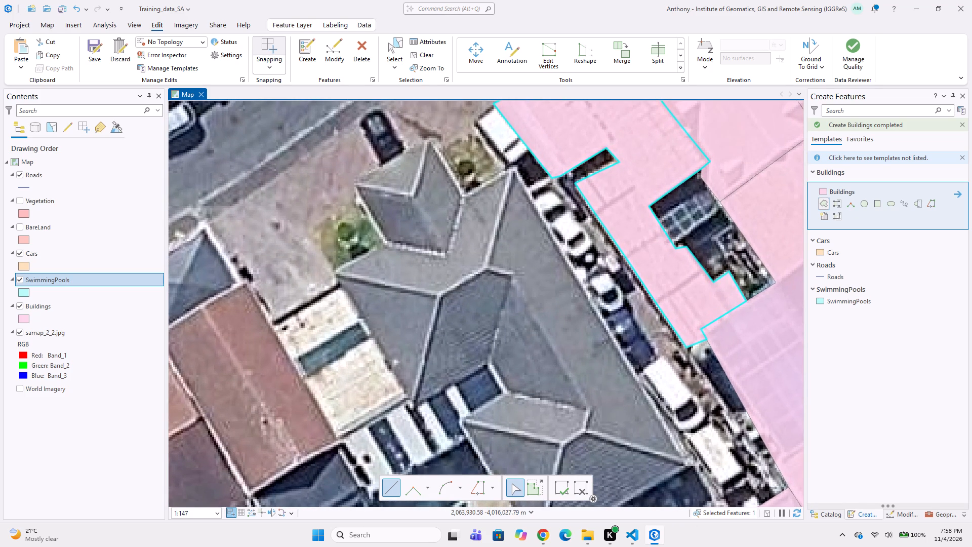
pyautogui.click(428, 135)
pyautogui.click(461, 191)
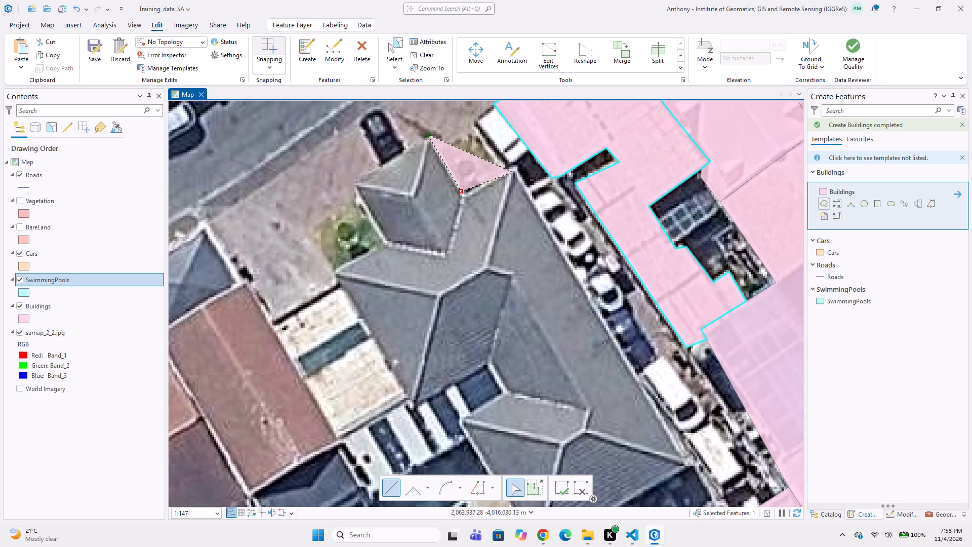
pyautogui.click(514, 169)
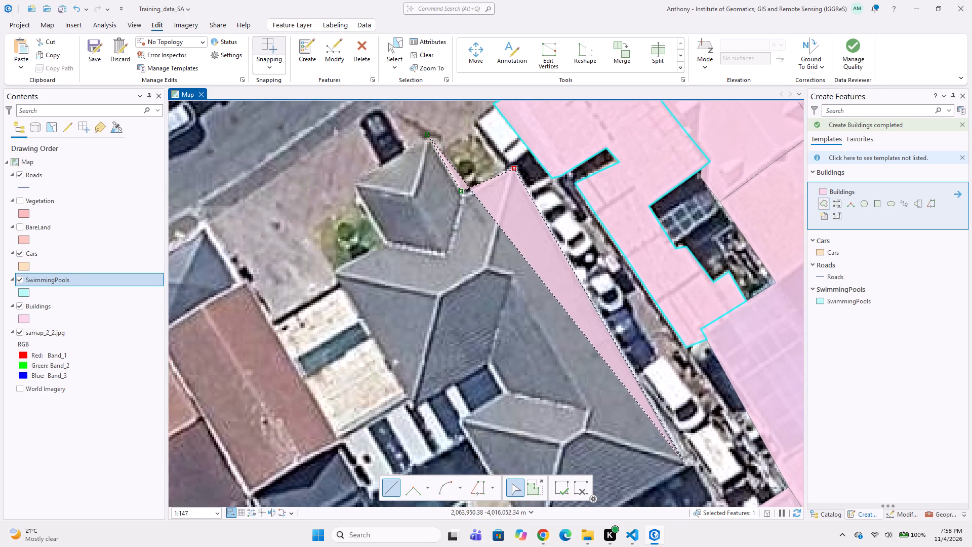
pyautogui.click(690, 466)
pyautogui.moveTo(683, 464); pyautogui.dragTo(747, 339, button='middle')
pyautogui.moveTo(681, 335); pyautogui.dragTo(628, 351, button='middle')
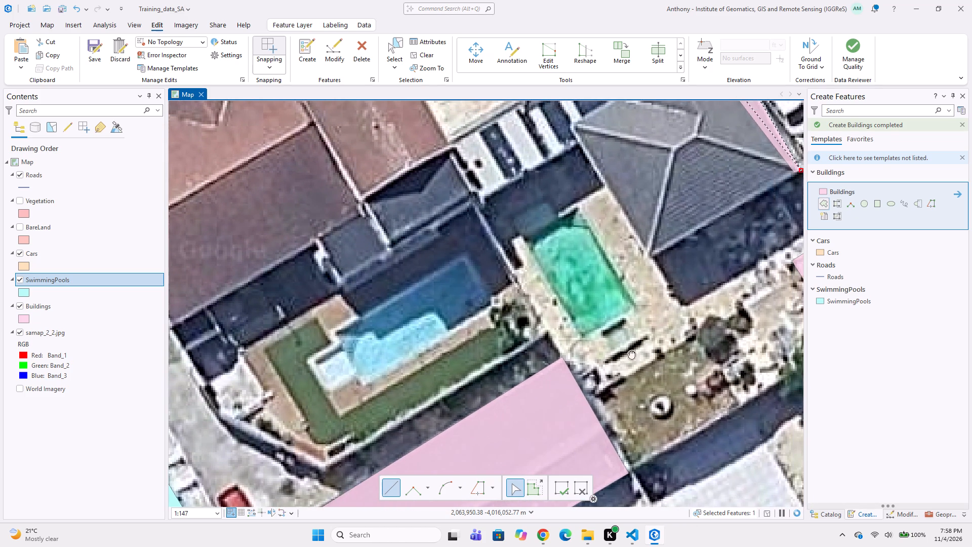
pyautogui.click(647, 262)
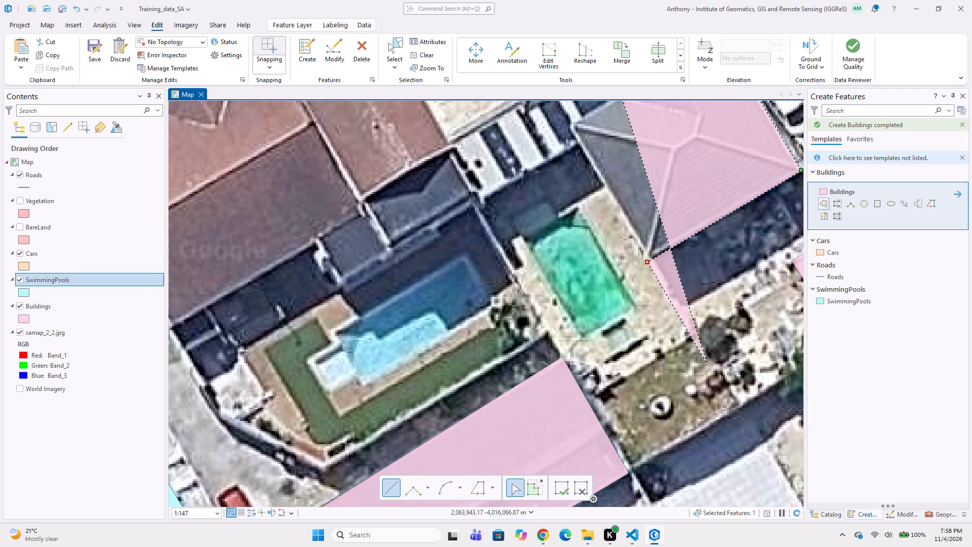
pyautogui.moveTo(664, 299); pyautogui.dragTo(725, 386, button='middle')
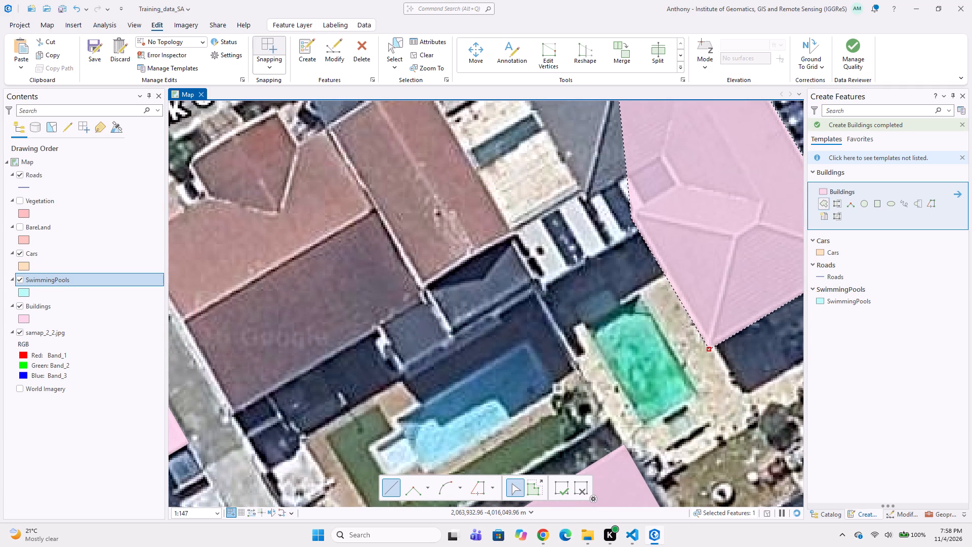
pyautogui.click(631, 215)
pyautogui.moveTo(630, 221); pyautogui.dragTo(611, 328, button='middle')
pyautogui.click(657, 292)
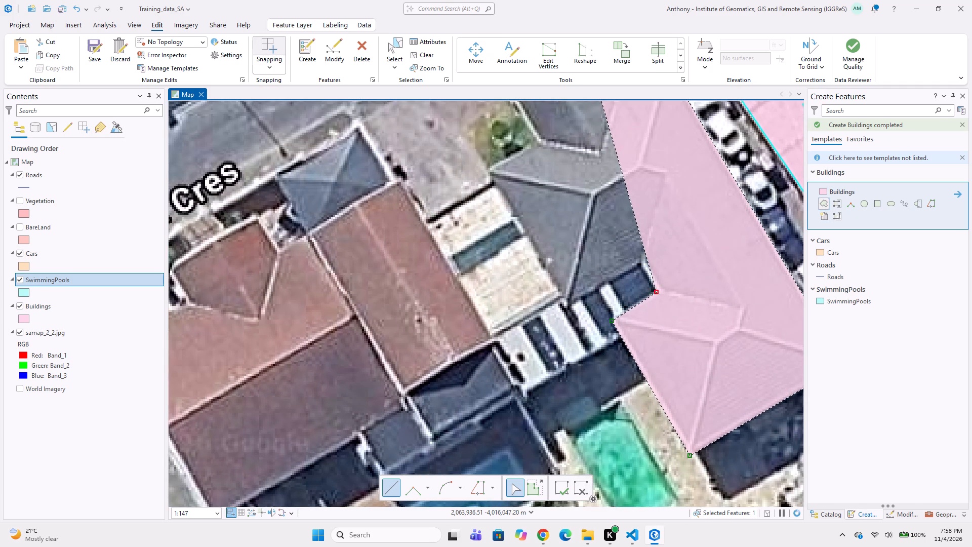
pyautogui.click(642, 264)
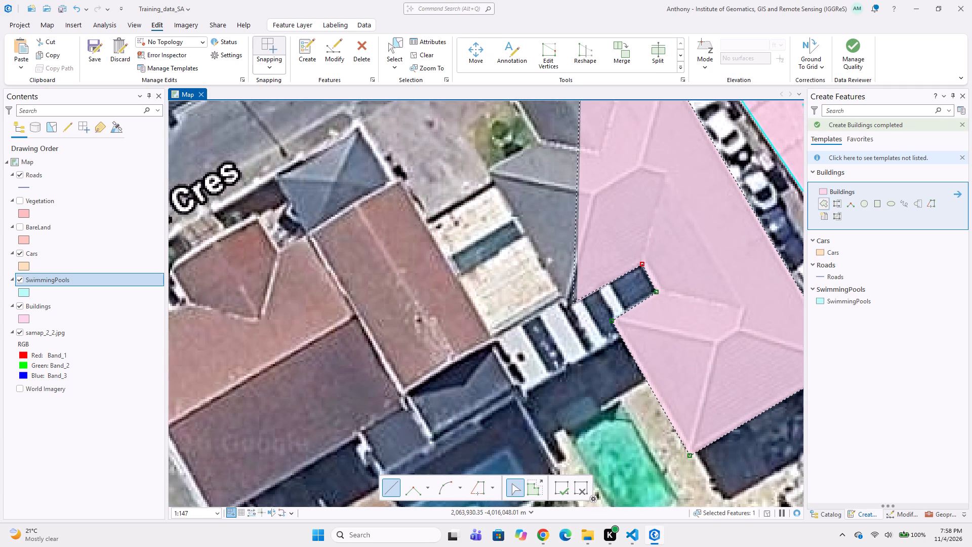
pyautogui.click(566, 303)
pyautogui.moveTo(562, 298); pyautogui.dragTo(614, 401, button='middle')
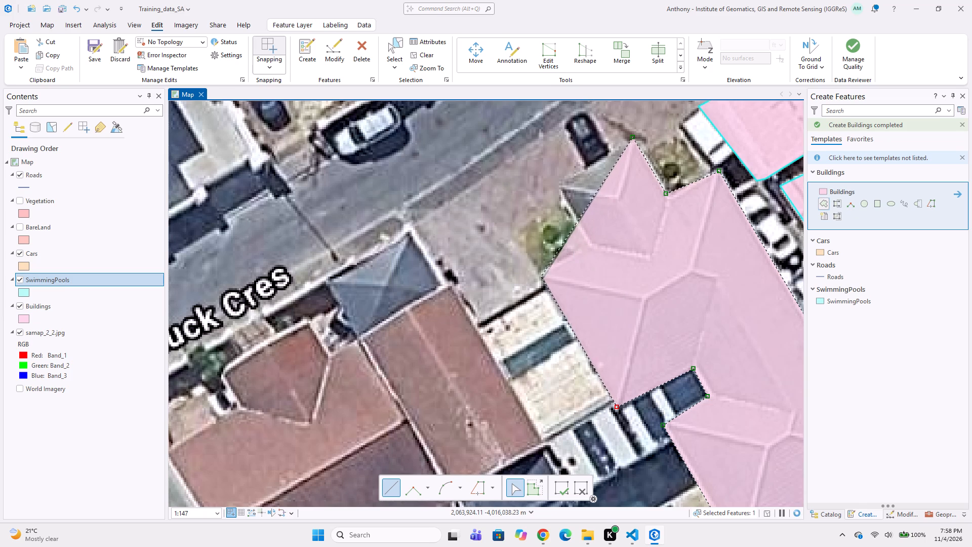
pyautogui.click(534, 275)
pyautogui.click(584, 248)
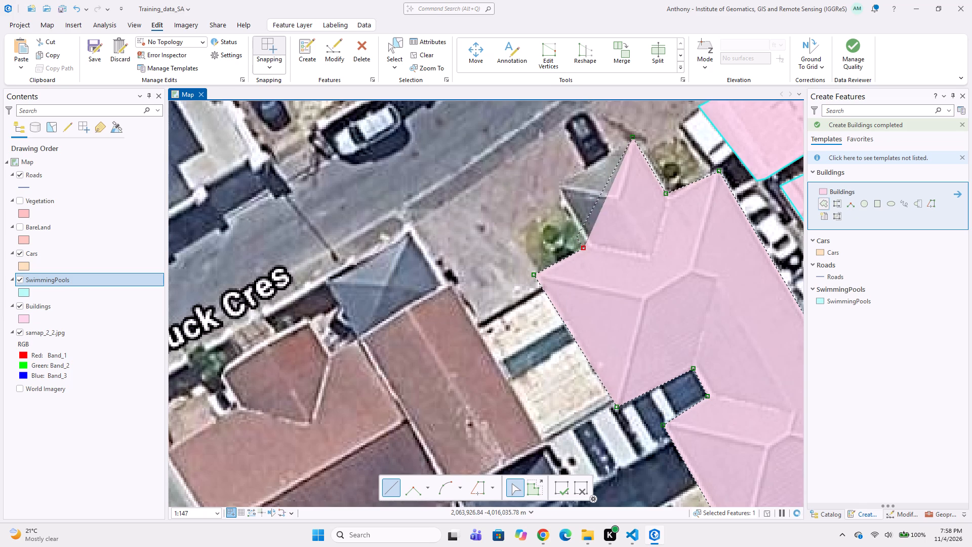
pyautogui.doubleClick(553, 186)
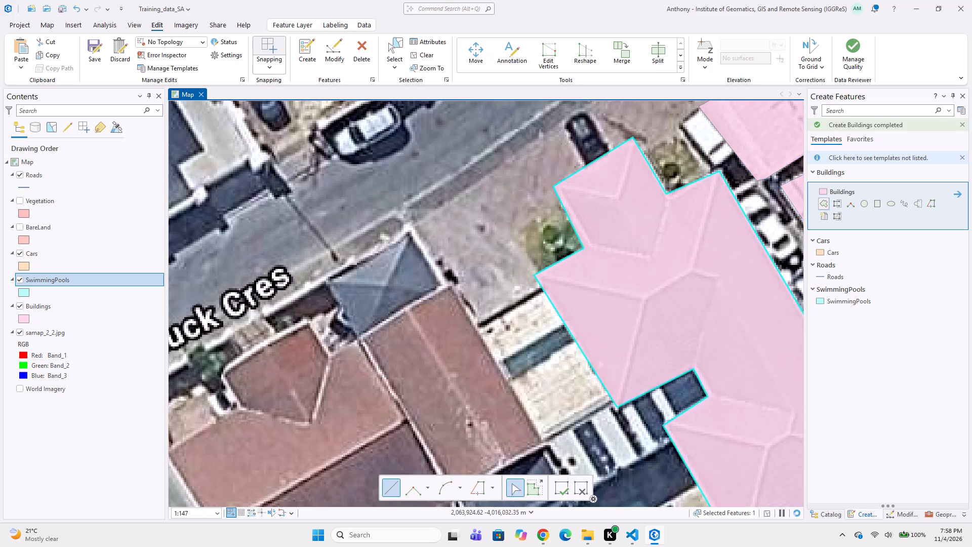
# Digitize the black car parked in front of the grey hipped-roof house as a four-cornered Cars polygon meeting the house's edge.
pyautogui.scroll(-3, 553, 218)
pyautogui.scroll(1, 568, 257)
pyautogui.moveTo(562, 236); pyautogui.dragTo(564, 328, button='middle')
pyautogui.scroll(2, 582, 356)
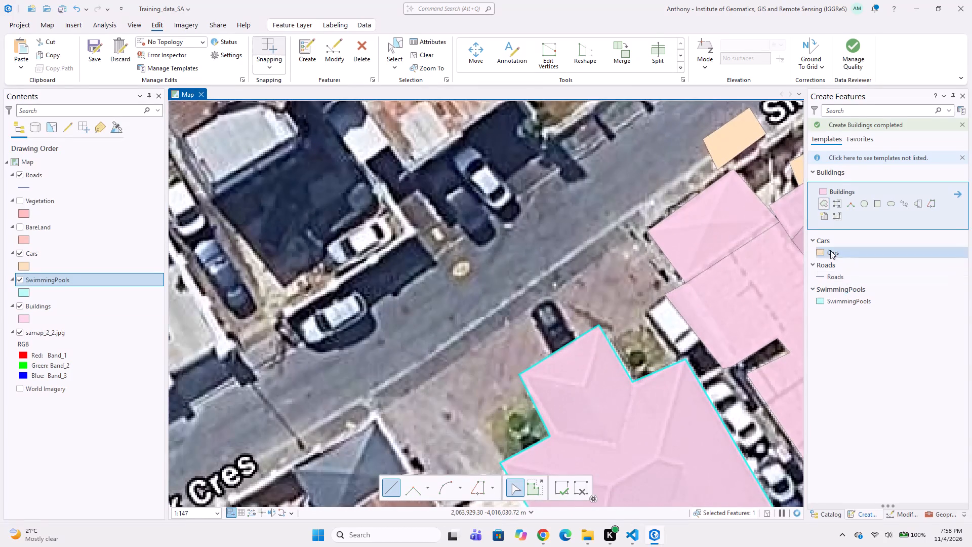
pyautogui.click(830, 250)
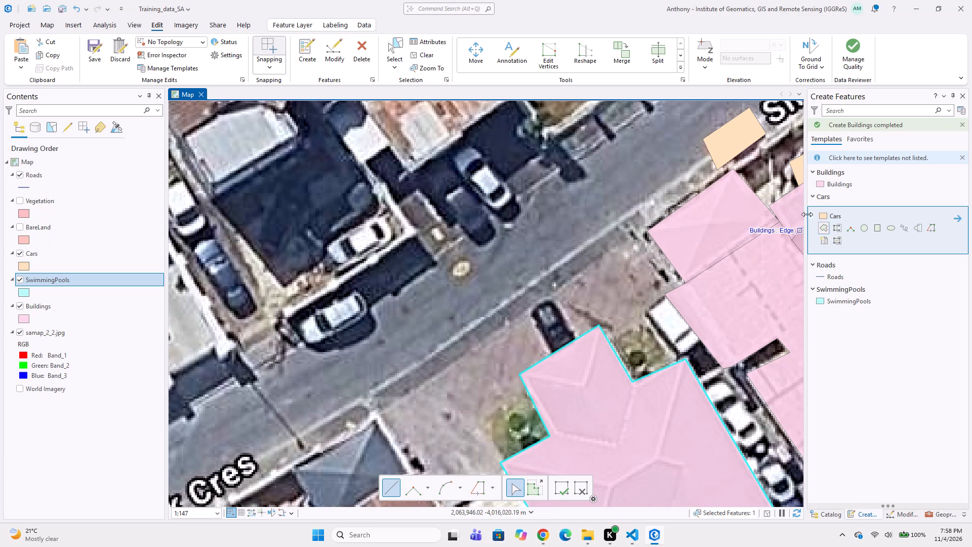
pyautogui.scroll(1, 562, 314)
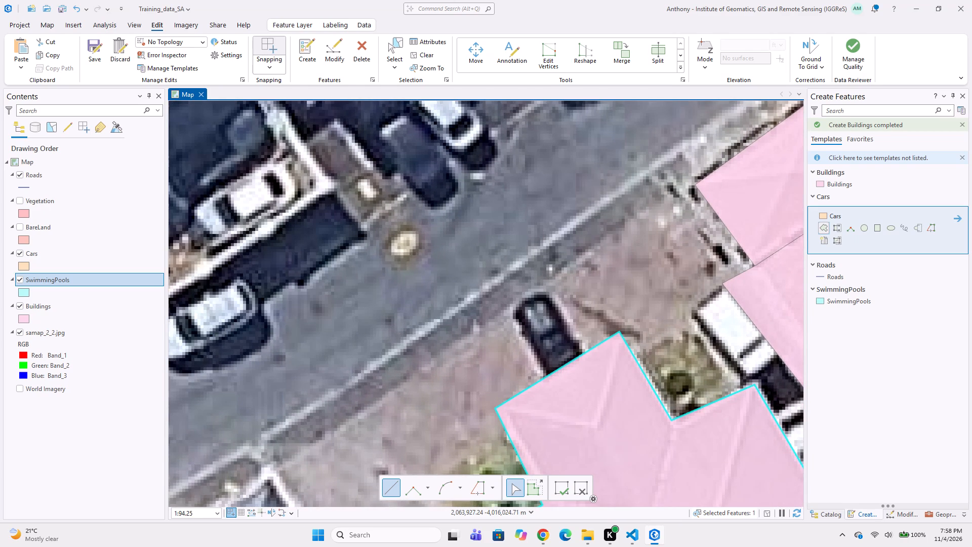
pyautogui.click(548, 280)
pyautogui.click(589, 353)
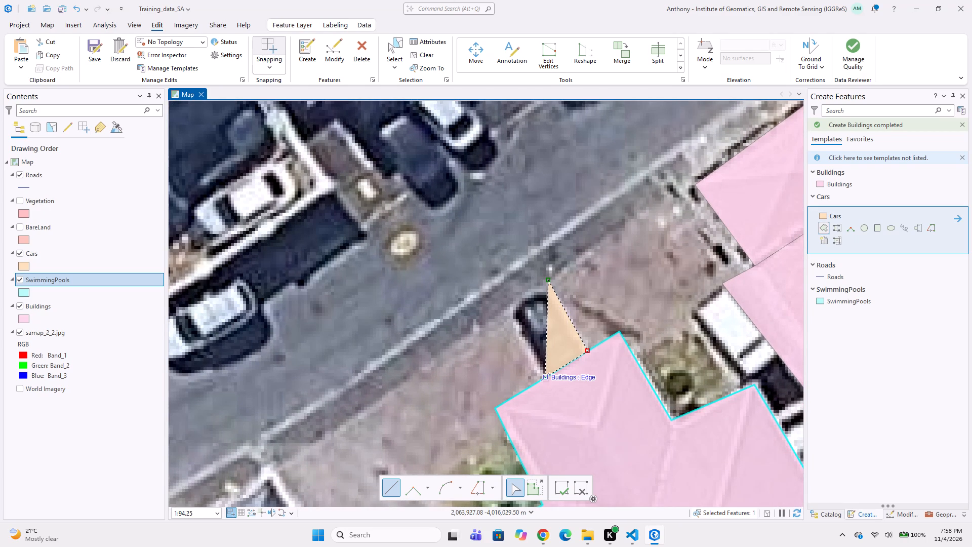
pyautogui.click(545, 381)
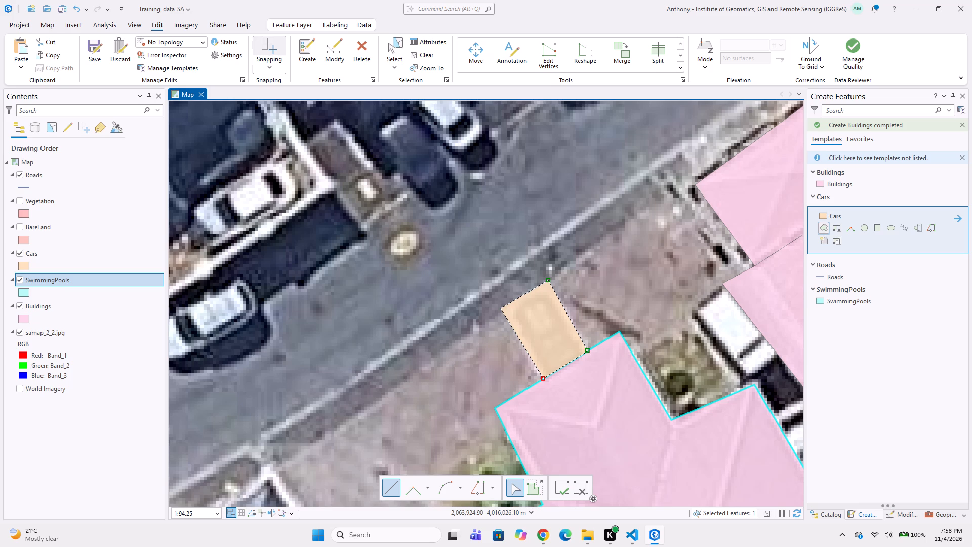
pyautogui.doubleClick(497, 308)
# Digitize the southernmost white vehicle in the lane east of the hipped-roof house as a four-cornered Cars polygon.
pyautogui.scroll(-4, 470, 362)
pyautogui.moveTo(467, 381); pyautogui.dragTo(527, 303, button='middle')
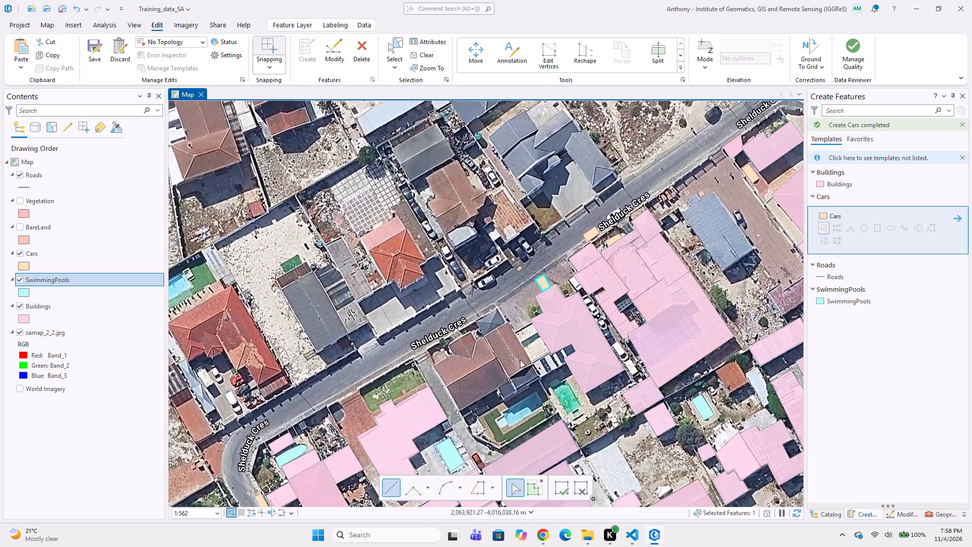
pyautogui.scroll(2, 520, 344)
pyautogui.moveTo(609, 396); pyautogui.dragTo(516, 404, button='middle')
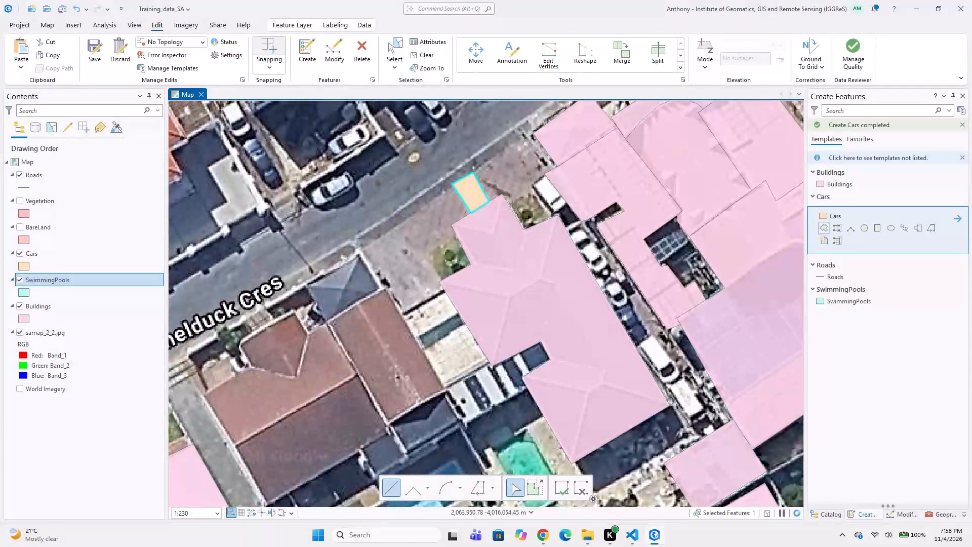
pyautogui.scroll(1, 708, 424)
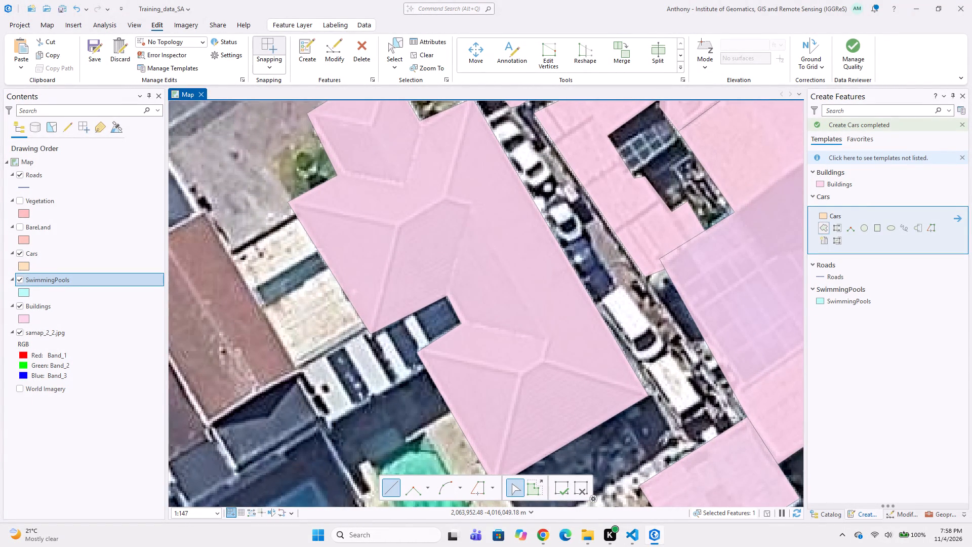
pyautogui.moveTo(669, 349); pyautogui.dragTo(669, 356)
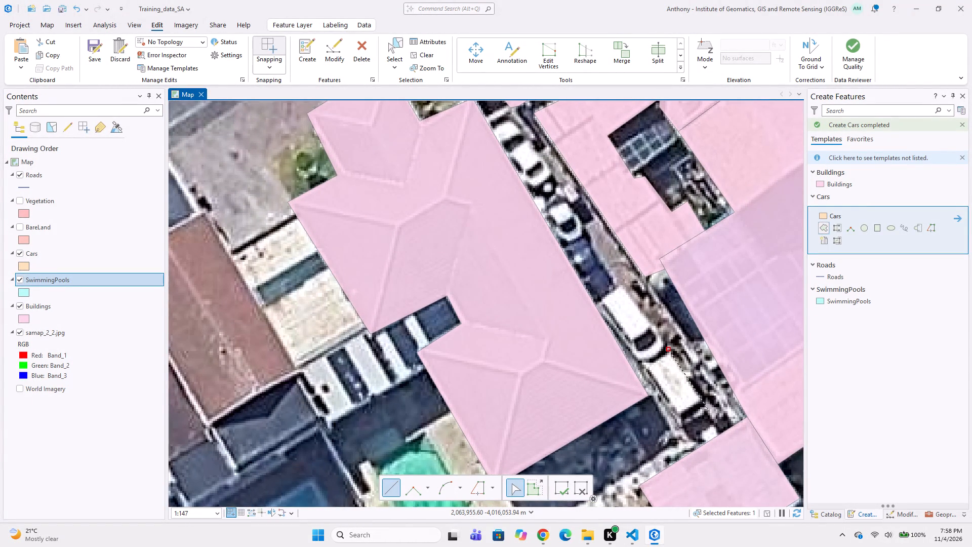
pyautogui.click(709, 411)
pyautogui.click(681, 427)
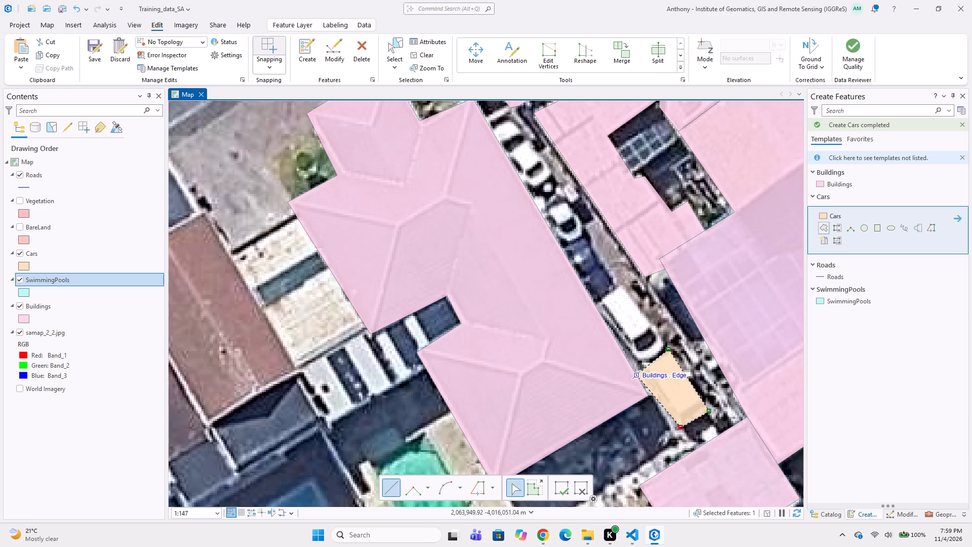
pyautogui.doubleClick(640, 369)
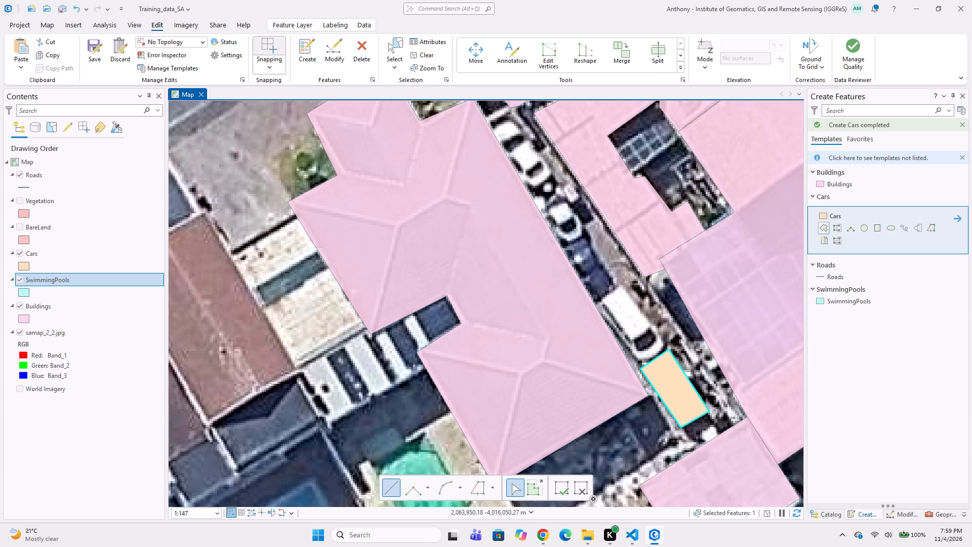
# Digitize the white vehicle just north of it as a Cars polygon sharing the southernmost vehicle's northern edge and following the house's edge.
pyautogui.click(623, 282)
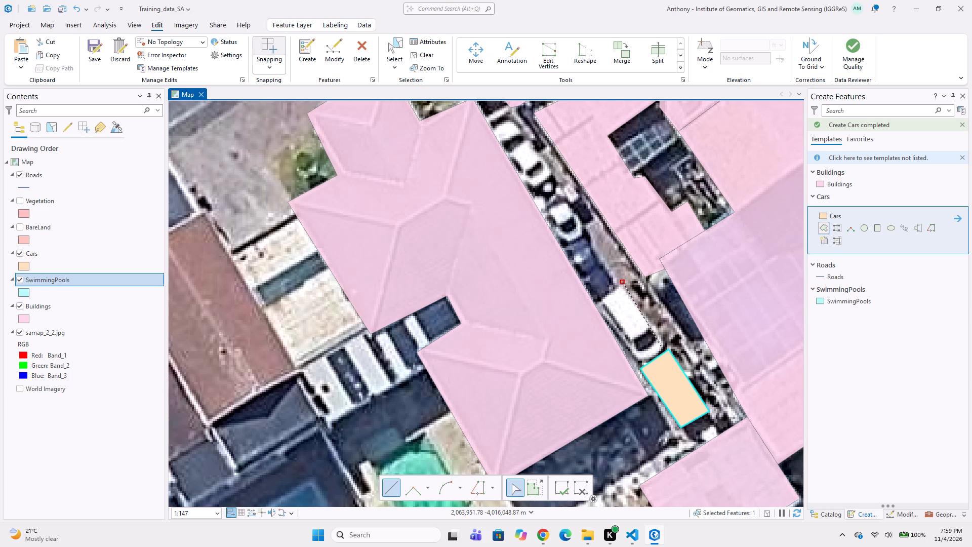
pyautogui.click(662, 335)
pyautogui.click(667, 347)
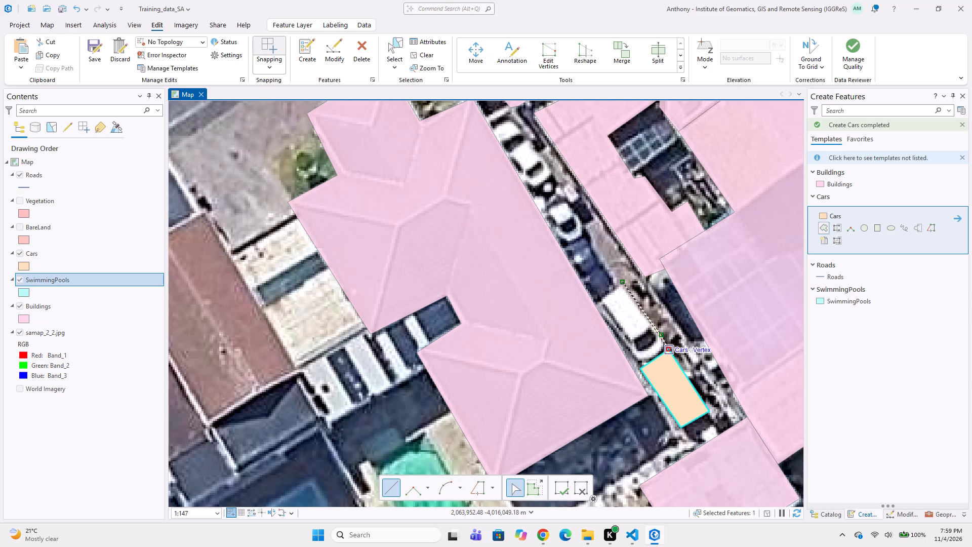
pyautogui.click(647, 365)
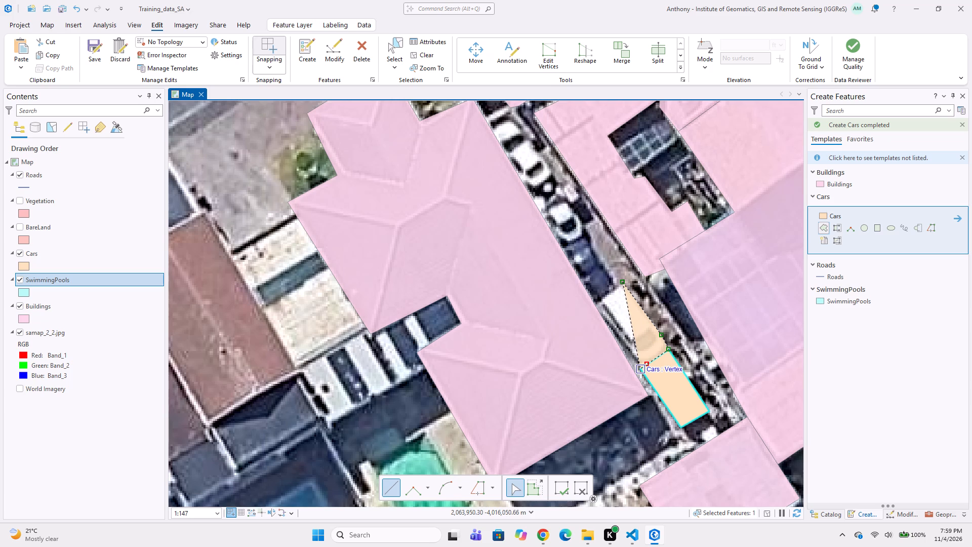
pyautogui.click(642, 367)
pyautogui.click(605, 323)
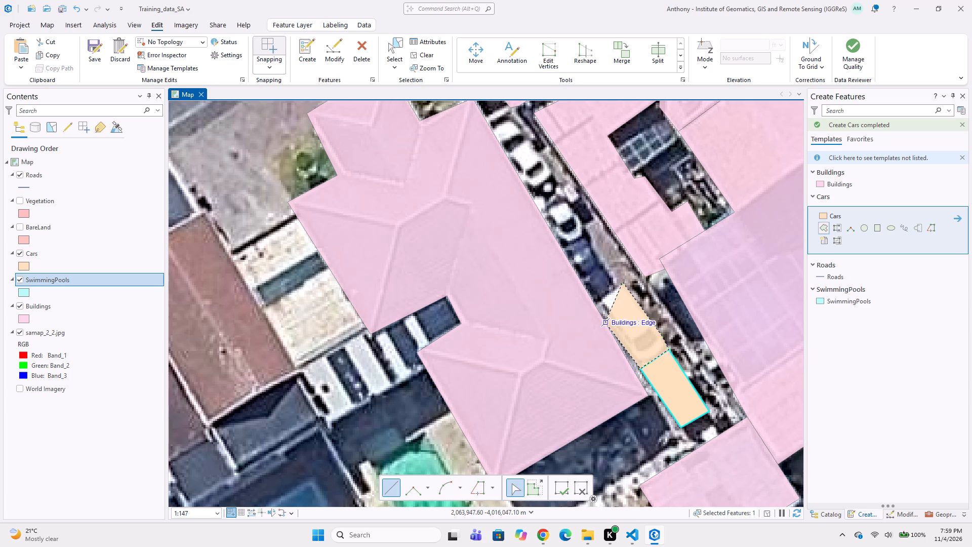
pyautogui.doubleClick(596, 303)
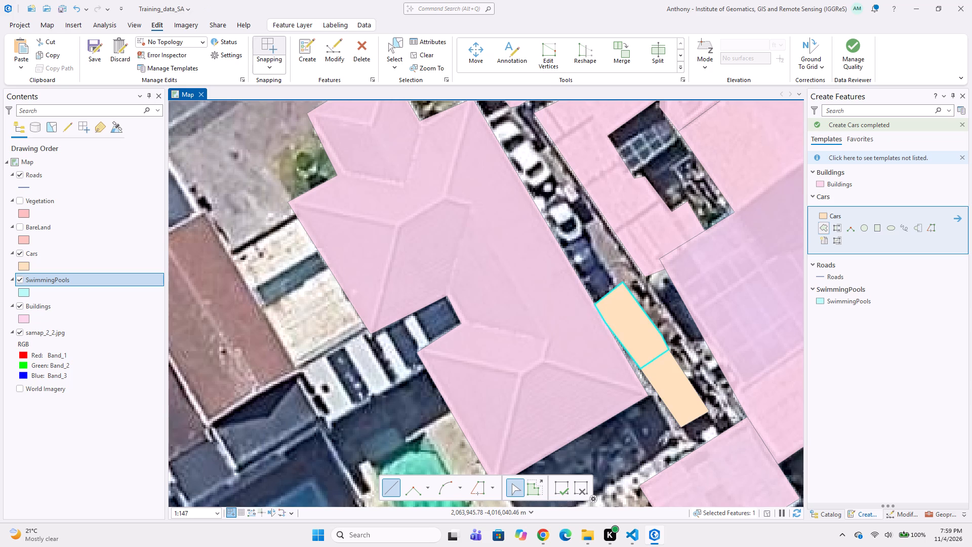
# Digitize the dark blue car north of the two white vehicles as a Cars polygon adjoining the neighbouring car polygon and the house's edge.
pyautogui.click(584, 238)
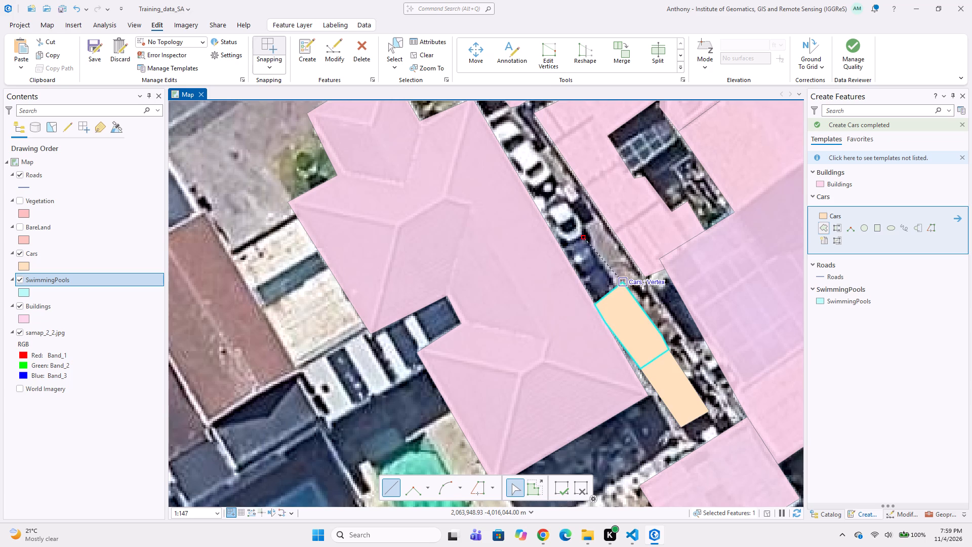
pyautogui.click(619, 285)
pyautogui.click(594, 305)
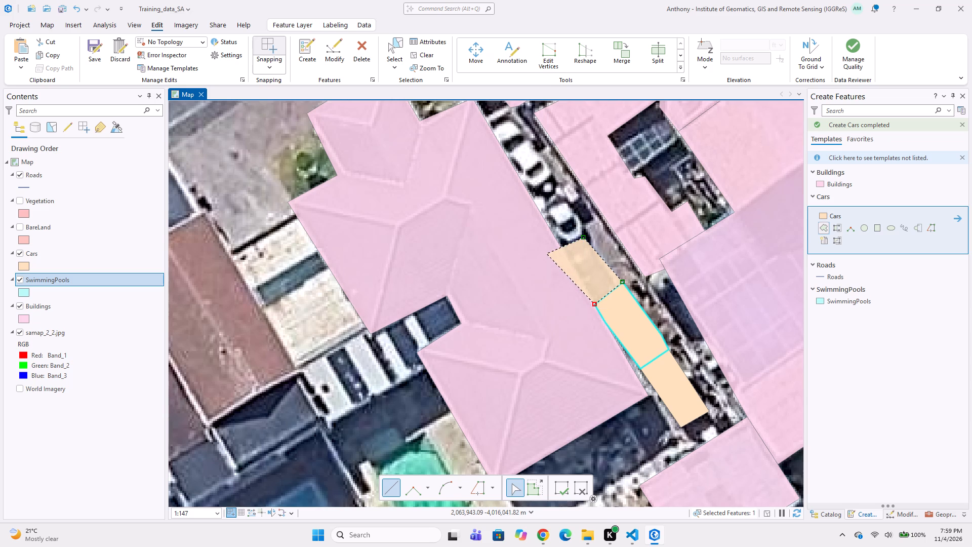
pyautogui.doubleClick(562, 255)
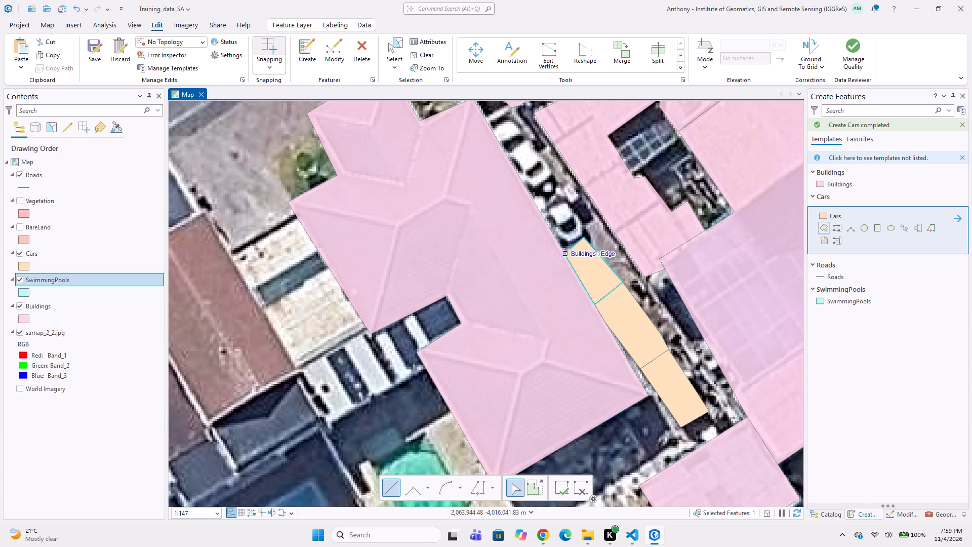
# Digitize the white car just north of the dark blue car as a five-cornered Cars polygon meeting the hipped-roof house's edge.
pyautogui.click(559, 186)
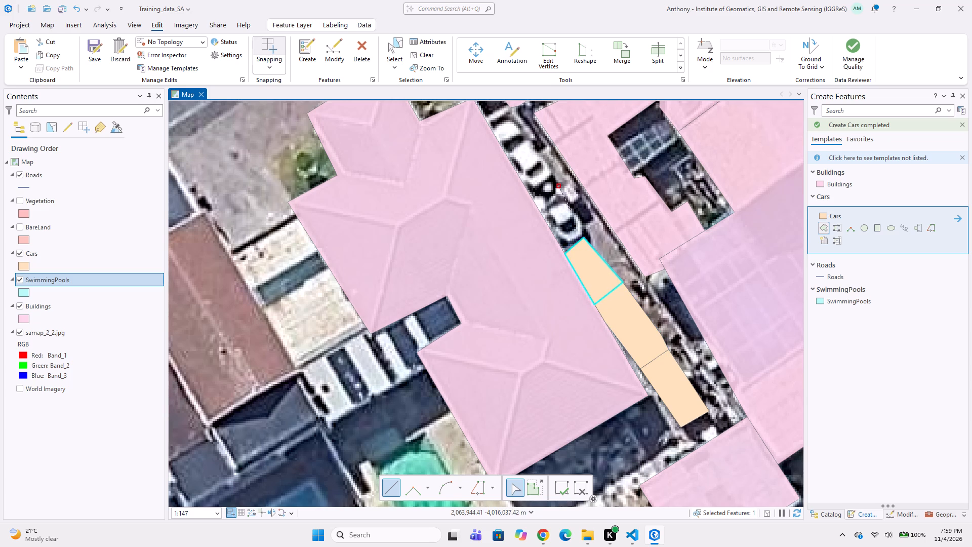
pyautogui.click(585, 223)
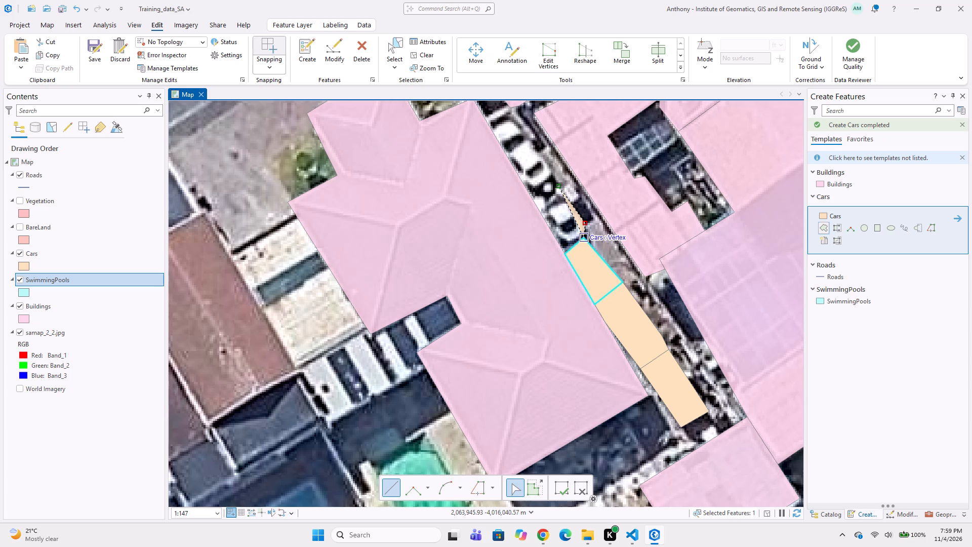
pyautogui.click(585, 234)
pyautogui.click(566, 246)
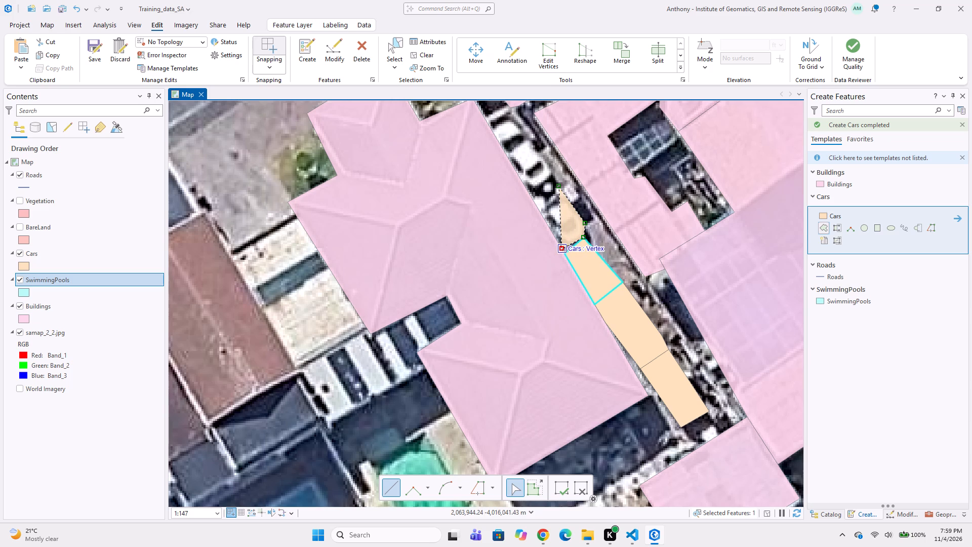
pyautogui.doubleClick(538, 208)
# Digitize the northernmost white car in the lane as a five-cornered Cars polygon following the hipped-roof house's eastern edge.
pyautogui.moveTo(538, 206); pyautogui.dragTo(529, 273, button='middle')
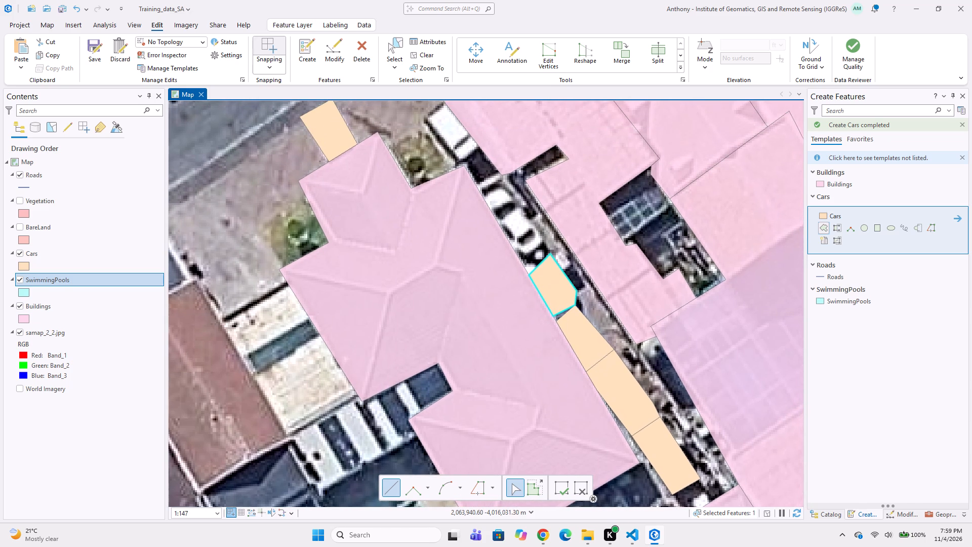
pyautogui.click(502, 174)
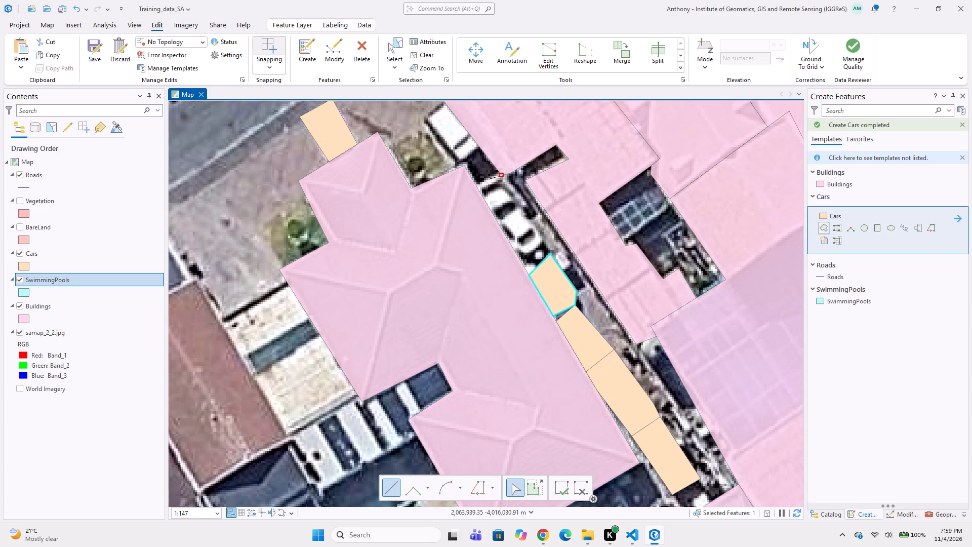
pyautogui.click(487, 179)
pyautogui.click(476, 186)
pyautogui.click(521, 266)
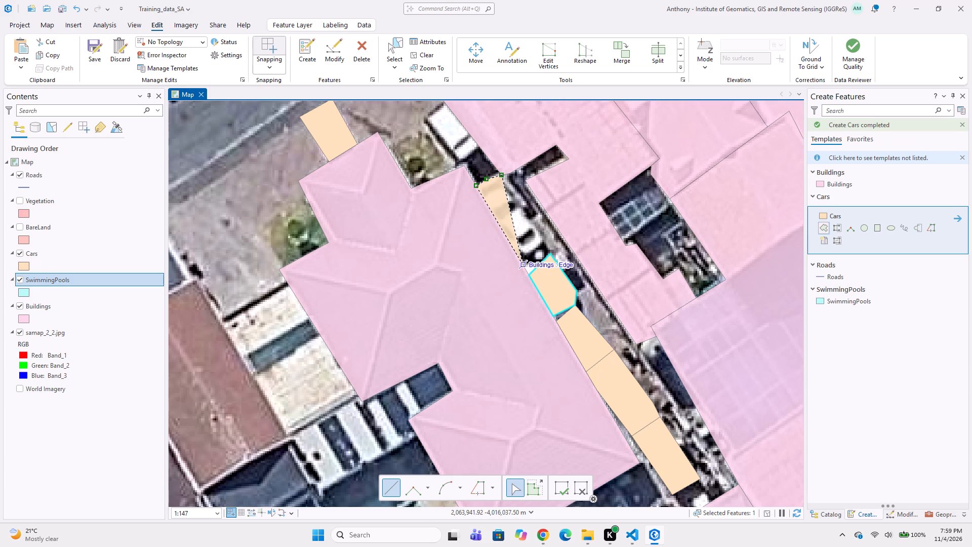
pyautogui.doubleClick(548, 245)
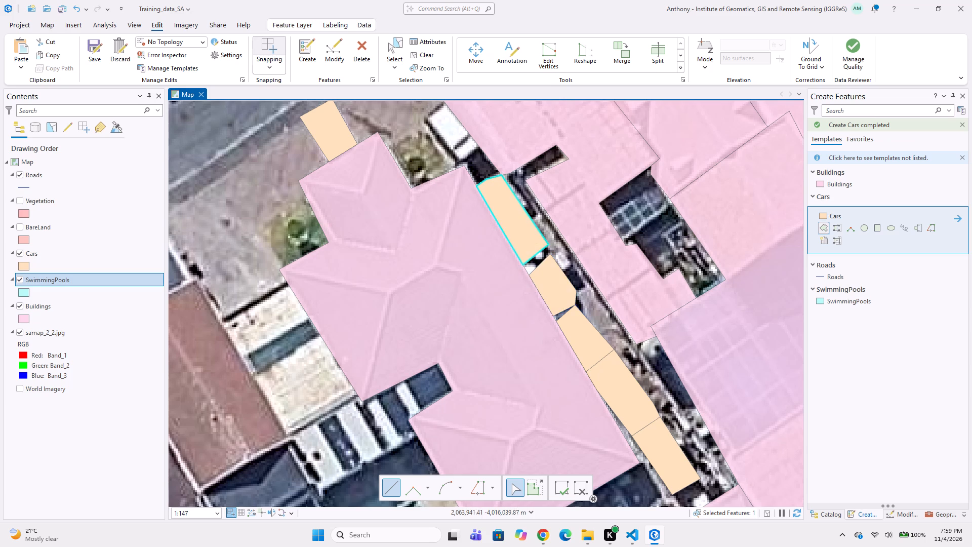
# Digitize the white vehicle at the lane's street end as a five-cornered Cars polygon between the hipped-roof house and the neighbouring building's edge.
pyautogui.scroll(-1, 506, 287)
pyautogui.moveTo(495, 261); pyautogui.dragTo(504, 344, button='middle')
pyautogui.scroll(1, 429, 279)
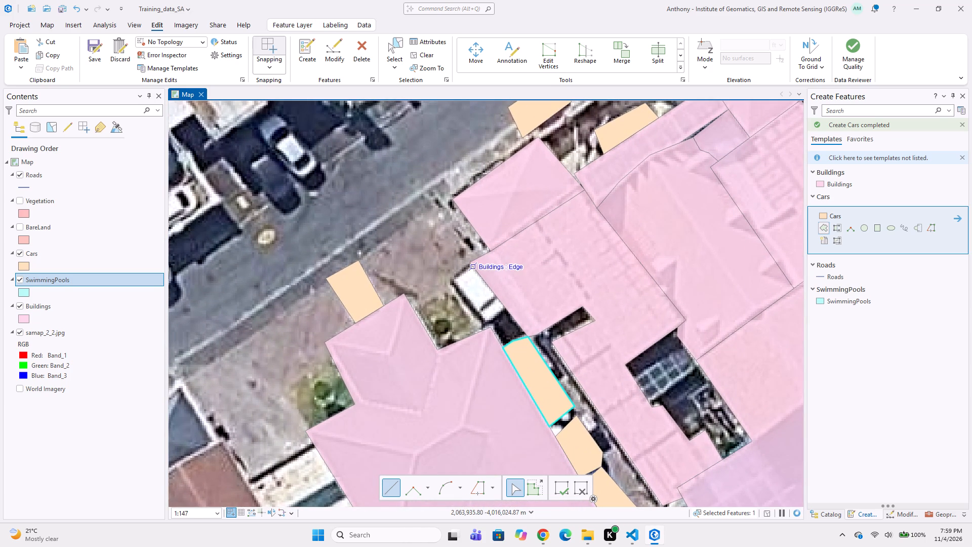
pyautogui.click(472, 264)
pyautogui.click(448, 278)
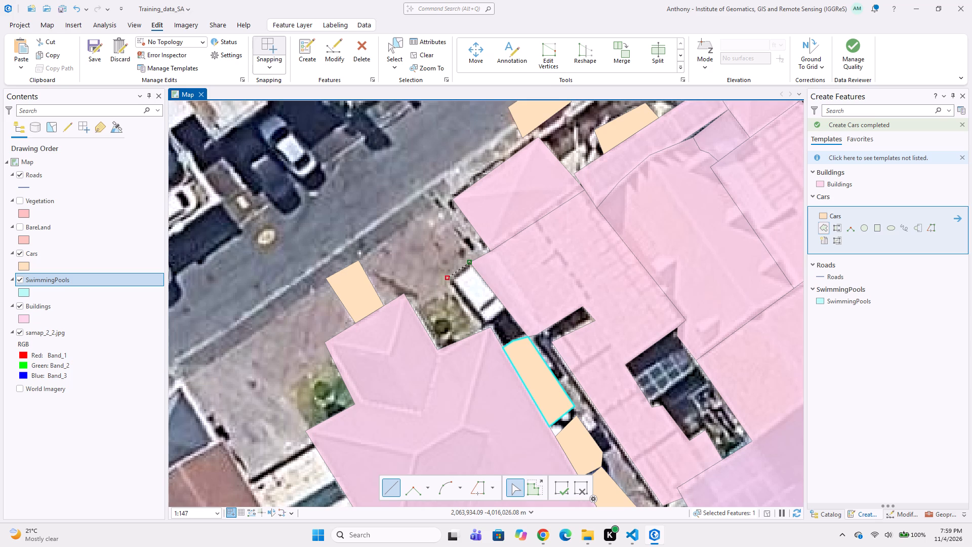
pyautogui.click(479, 328)
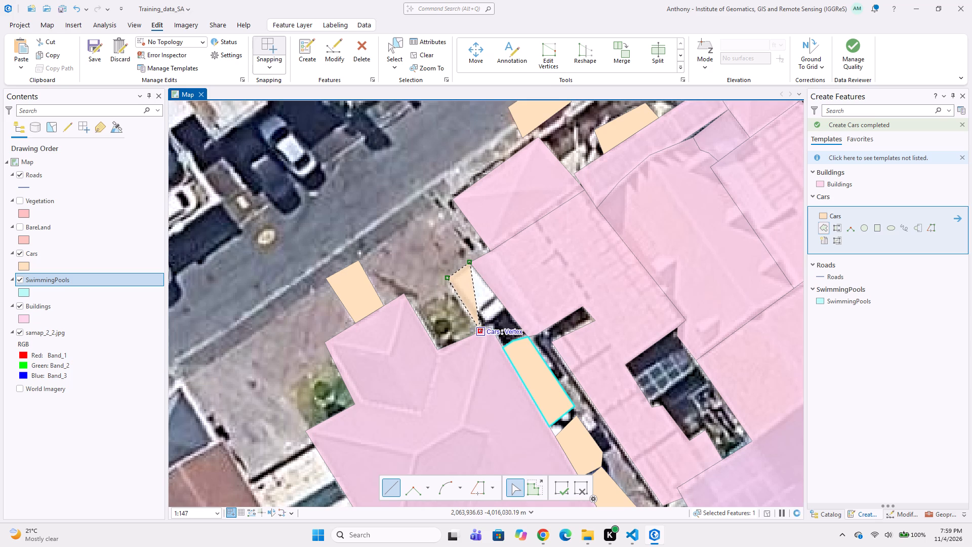
pyautogui.click(490, 330)
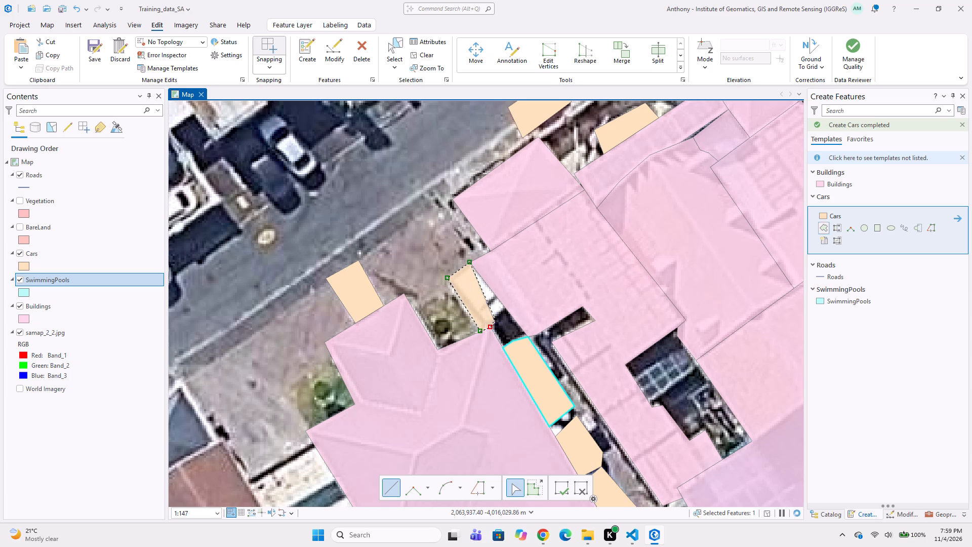
pyautogui.doubleClick(509, 312)
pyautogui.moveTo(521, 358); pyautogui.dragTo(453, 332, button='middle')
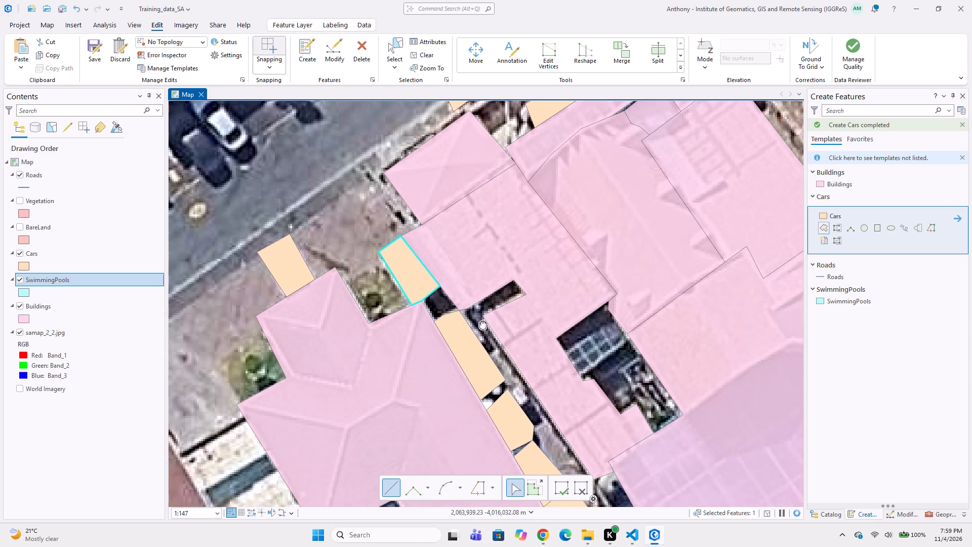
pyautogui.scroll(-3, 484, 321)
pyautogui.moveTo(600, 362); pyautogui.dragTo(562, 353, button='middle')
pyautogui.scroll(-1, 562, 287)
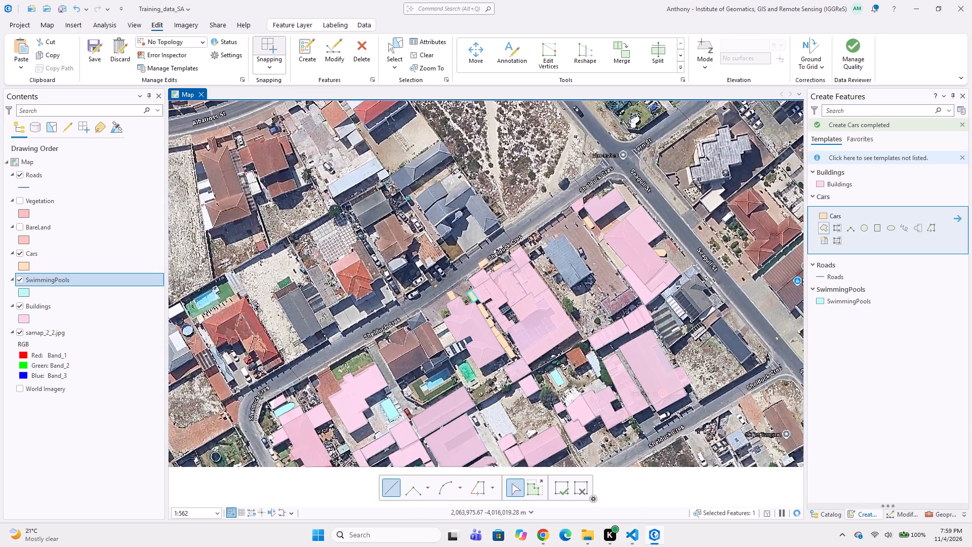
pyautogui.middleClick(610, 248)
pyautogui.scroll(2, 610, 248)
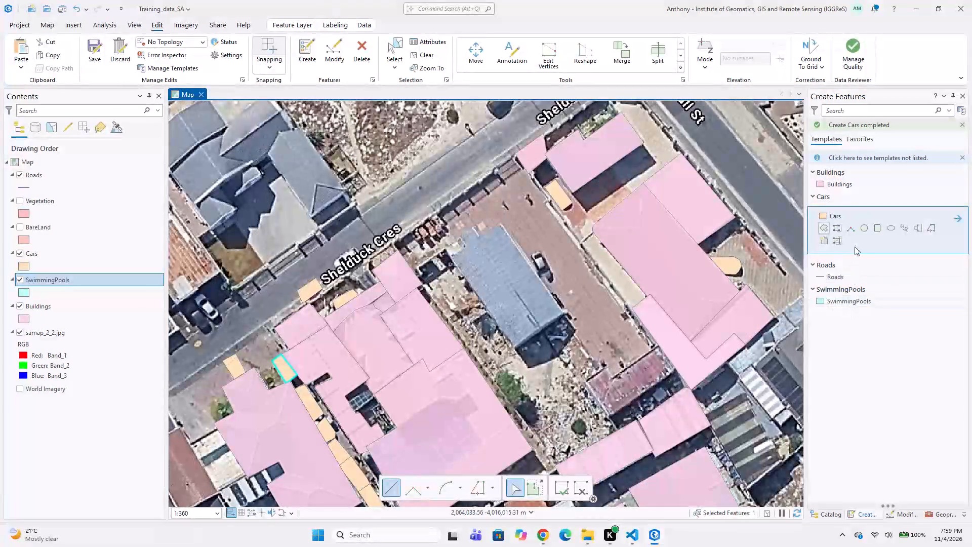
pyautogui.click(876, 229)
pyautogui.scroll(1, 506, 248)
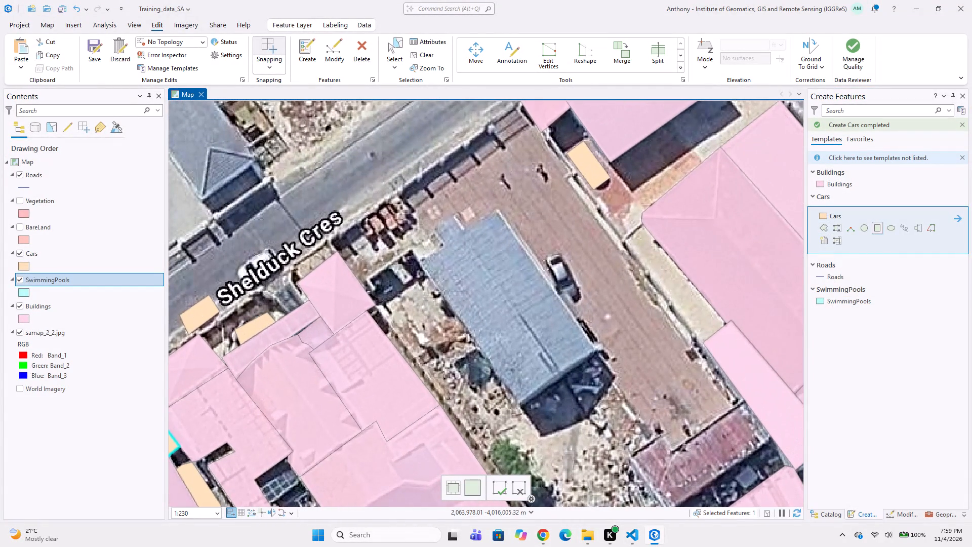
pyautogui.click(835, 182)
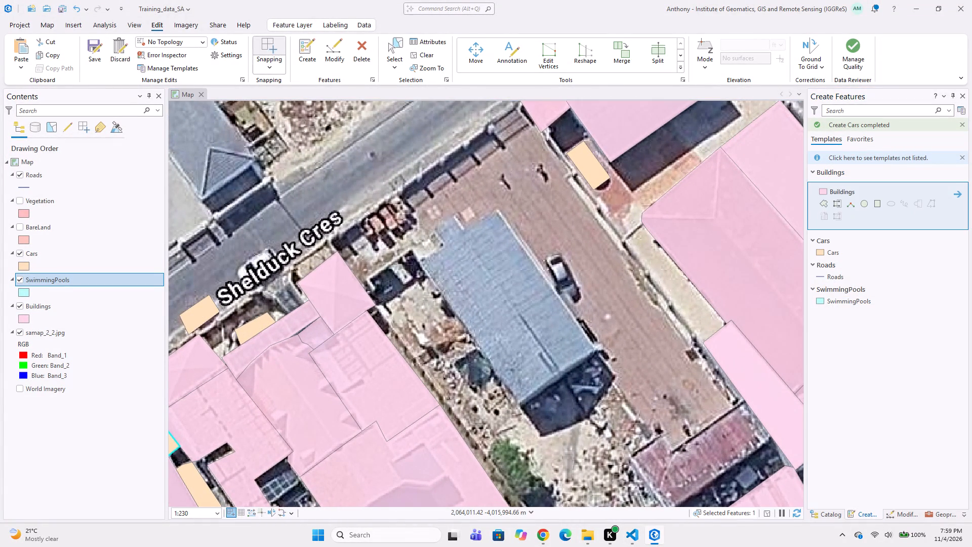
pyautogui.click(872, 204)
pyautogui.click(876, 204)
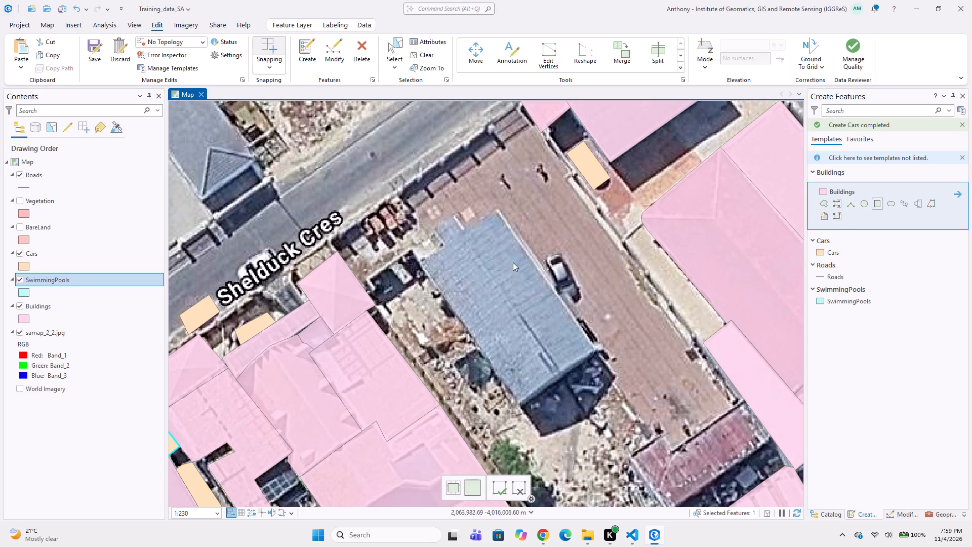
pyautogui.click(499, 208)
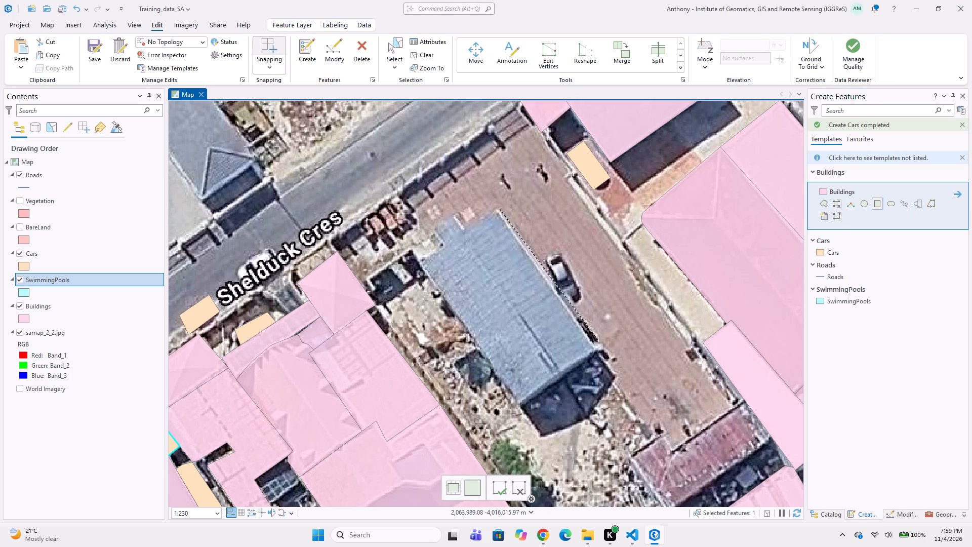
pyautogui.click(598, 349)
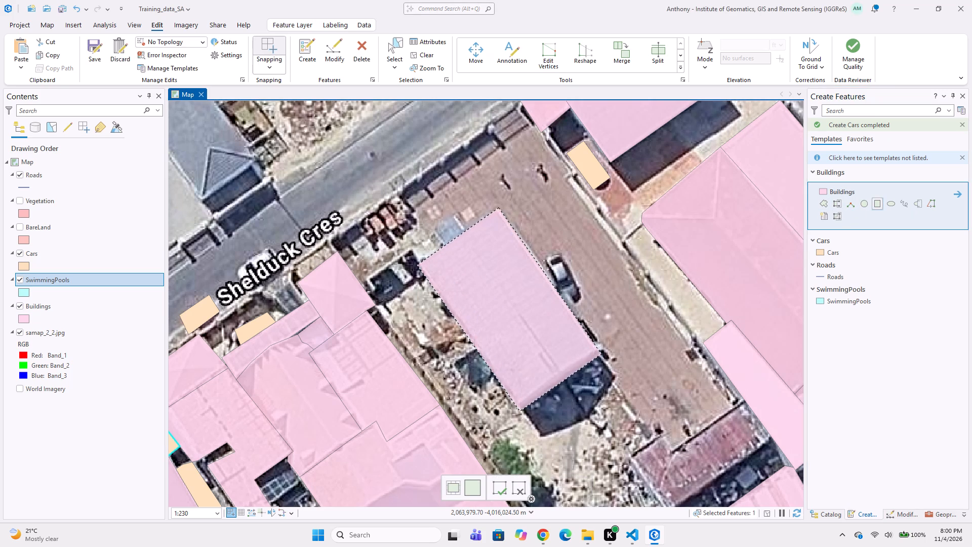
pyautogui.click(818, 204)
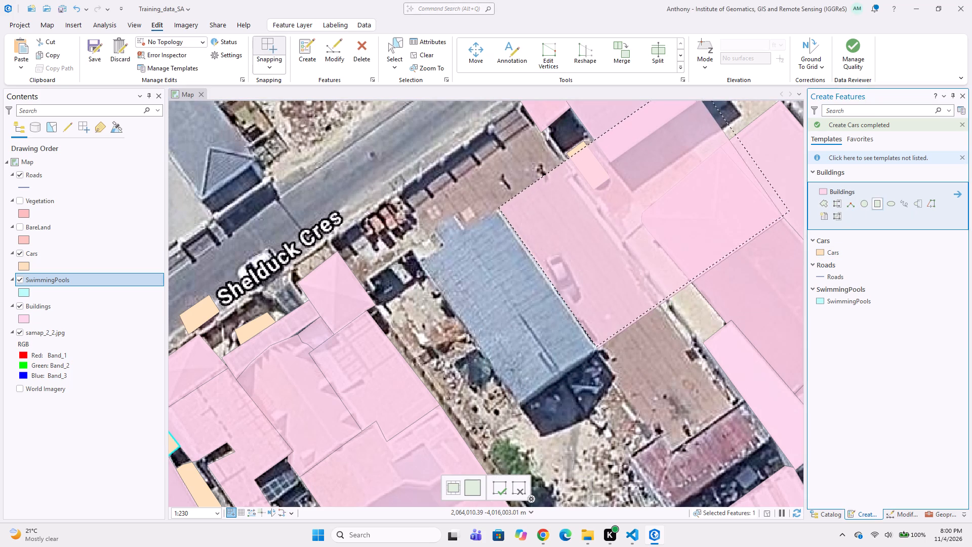
# Digitize the blue-grey roofed building in the paved yard off Shelduck Cres as an eight-cornered Buildings polygon, including its small northern projection.
pyautogui.click(819, 201)
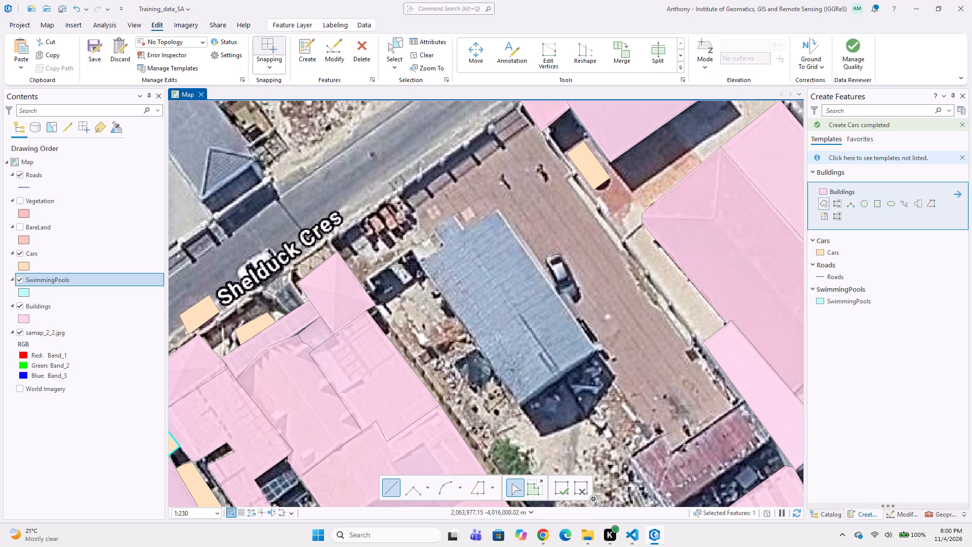
pyautogui.click(499, 208)
pyautogui.click(596, 351)
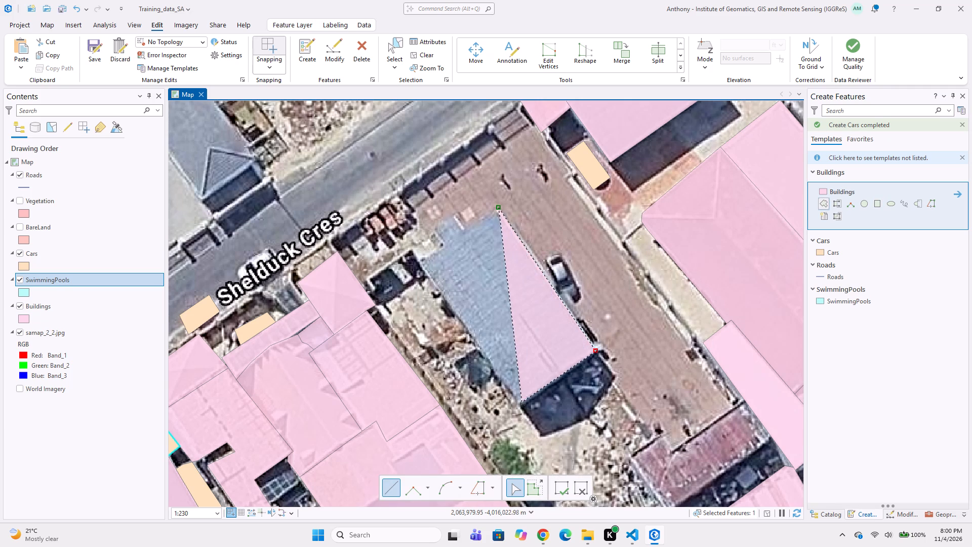
pyautogui.click(518, 408)
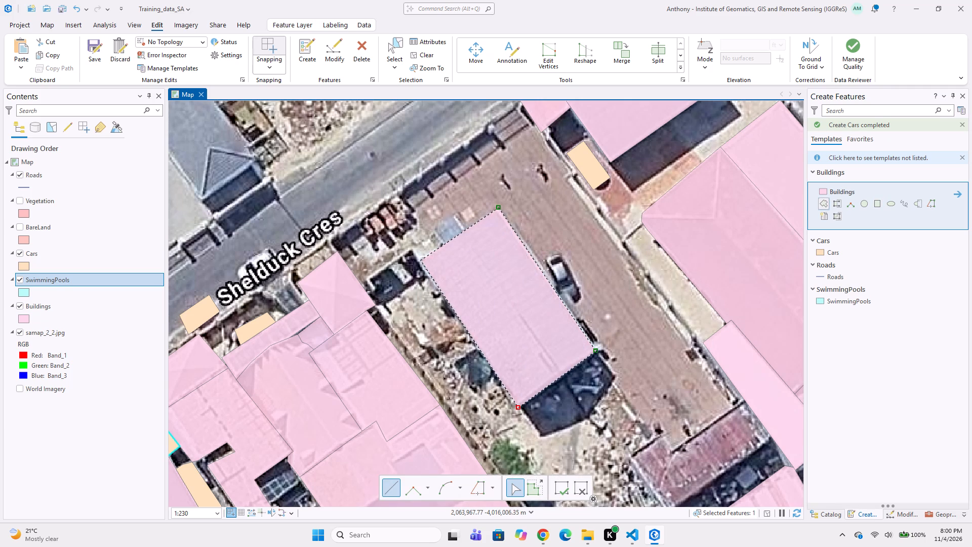
pyautogui.click(419, 262)
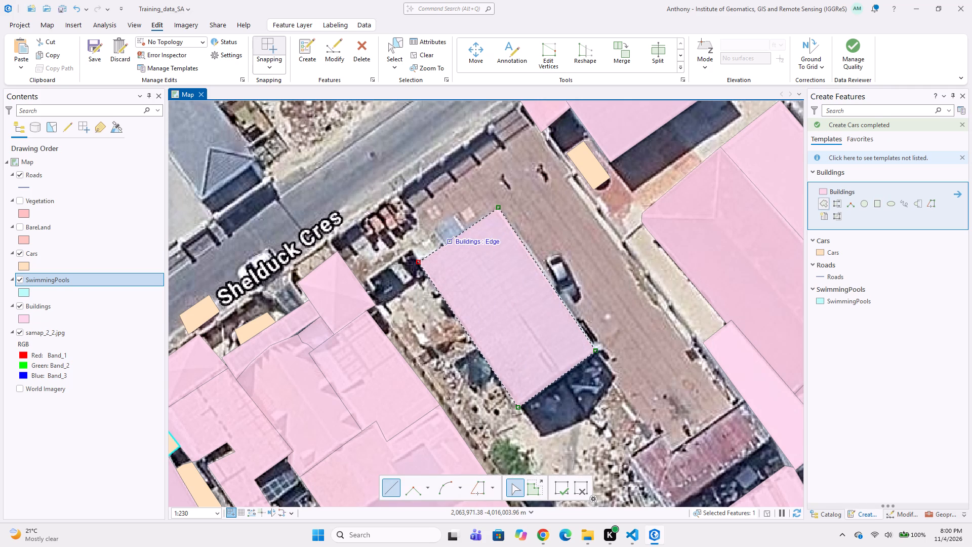
pyautogui.click(445, 246)
pyautogui.click(433, 228)
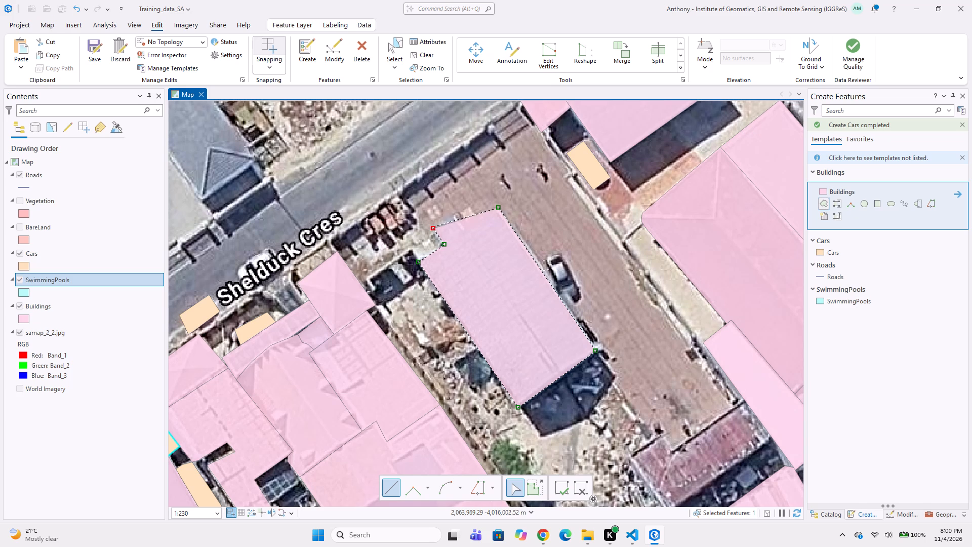
pyautogui.click(451, 216)
pyautogui.doubleClick(463, 228)
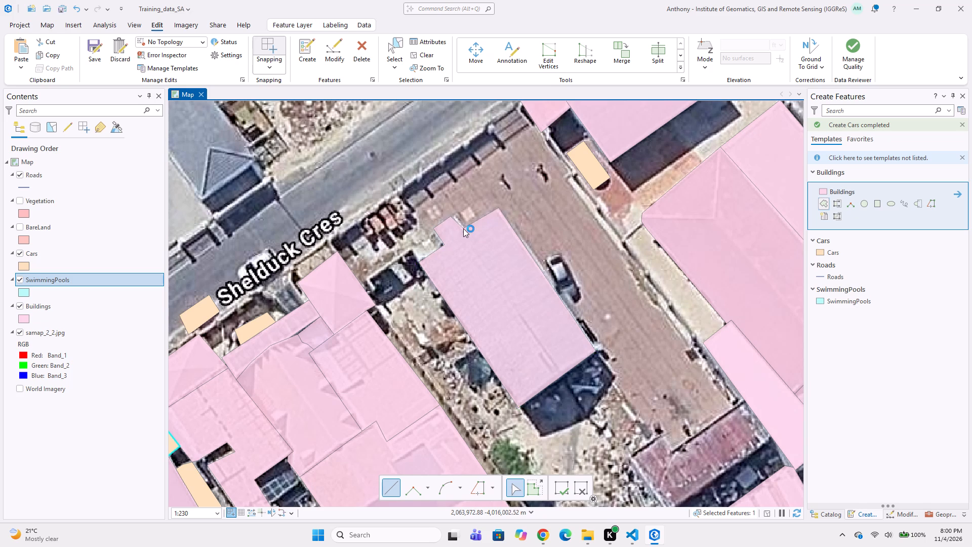
# Digitize the car parked along the blue-grey roofed building's eastern side as a rotated rectangular Cars feature touching the building's edge.
pyautogui.moveTo(538, 280); pyautogui.dragTo(481, 261, button='middle')
pyautogui.click(821, 254)
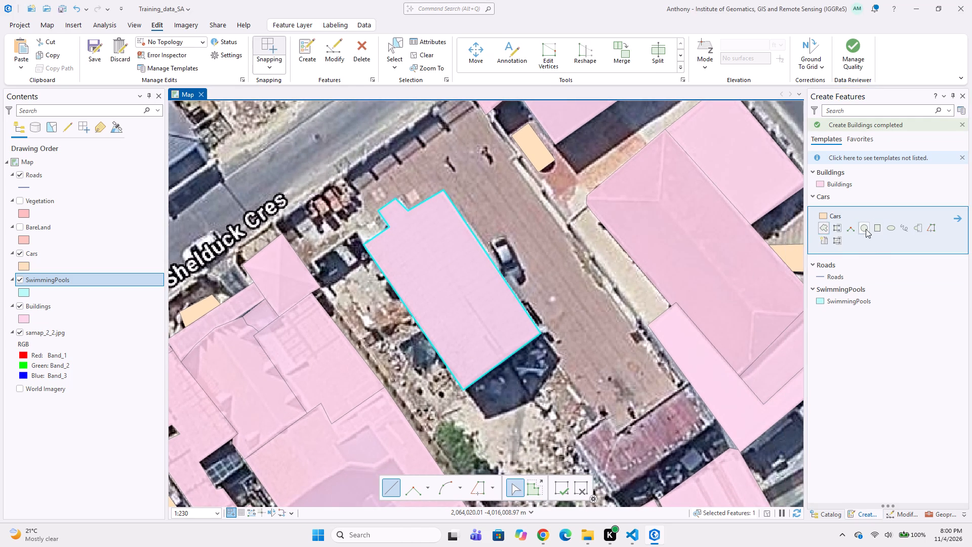
pyautogui.click(876, 227)
pyautogui.scroll(2, 557, 294)
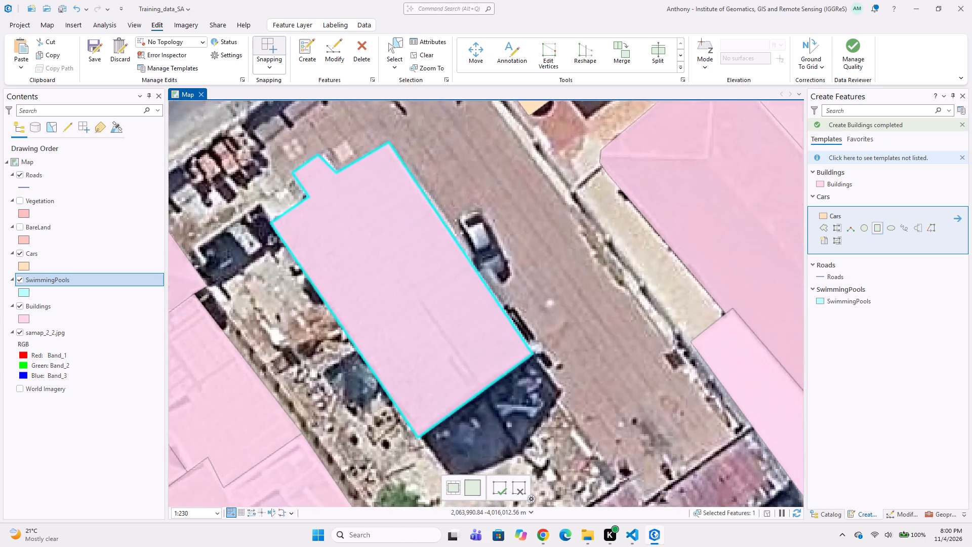
pyautogui.scroll(1, 527, 252)
pyautogui.moveTo(451, 239); pyautogui.dragTo(486, 335, button='middle')
pyautogui.click(453, 277)
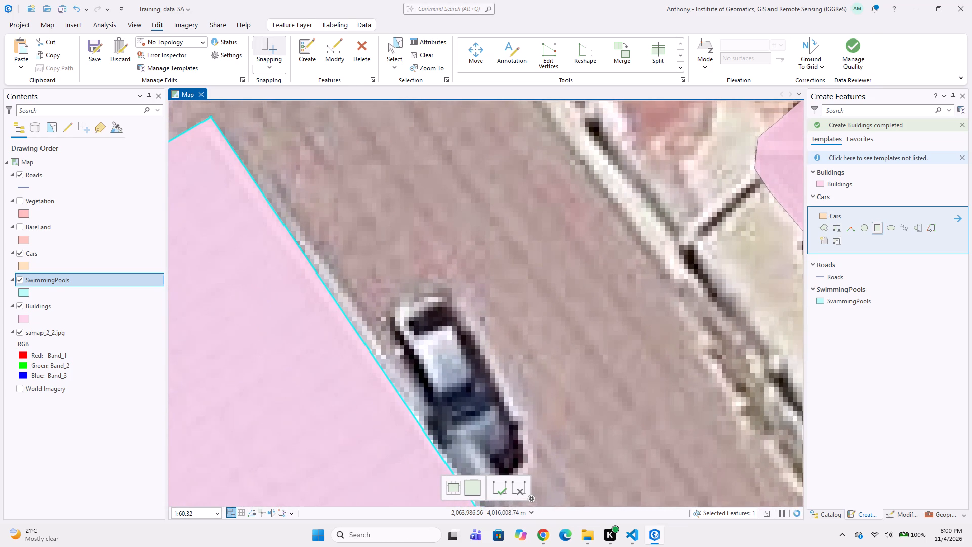
pyautogui.click(543, 462)
pyautogui.moveTo(543, 464); pyautogui.dragTo(577, 433, button='middle')
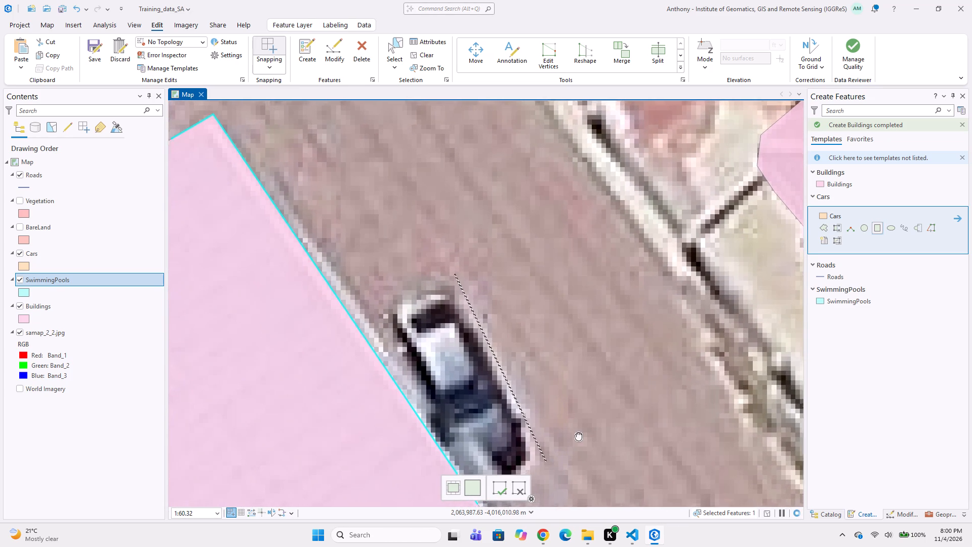
pyautogui.moveTo(577, 433); pyautogui.dragTo(596, 406, button='middle')
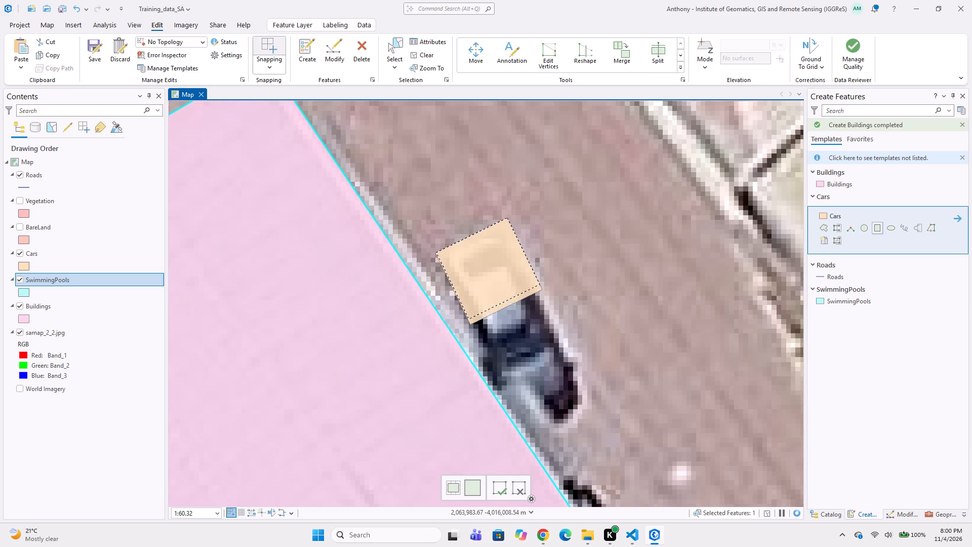
pyautogui.doubleClick(518, 436)
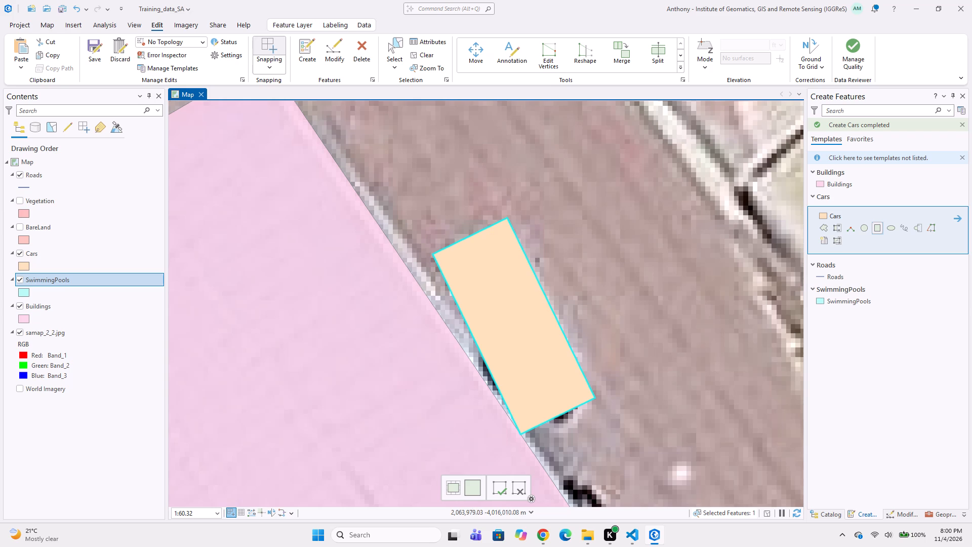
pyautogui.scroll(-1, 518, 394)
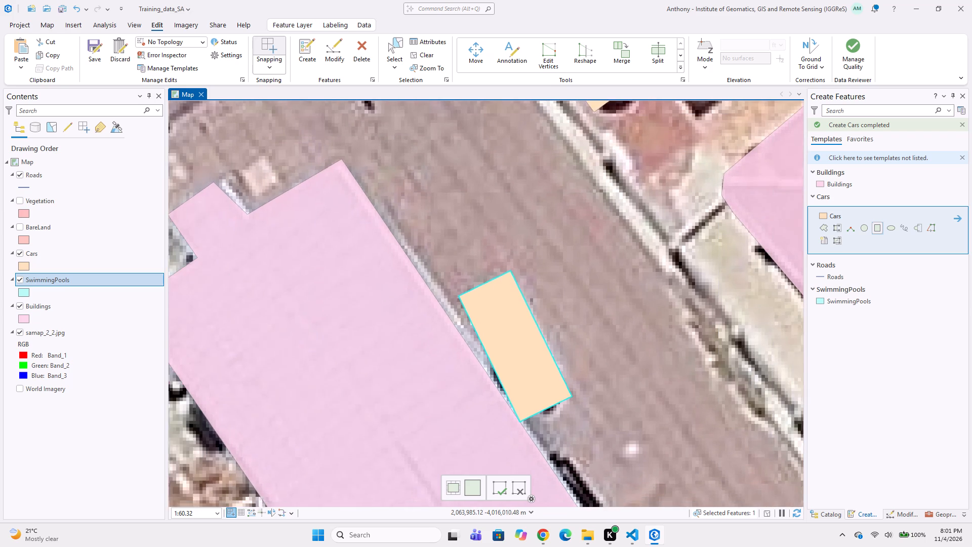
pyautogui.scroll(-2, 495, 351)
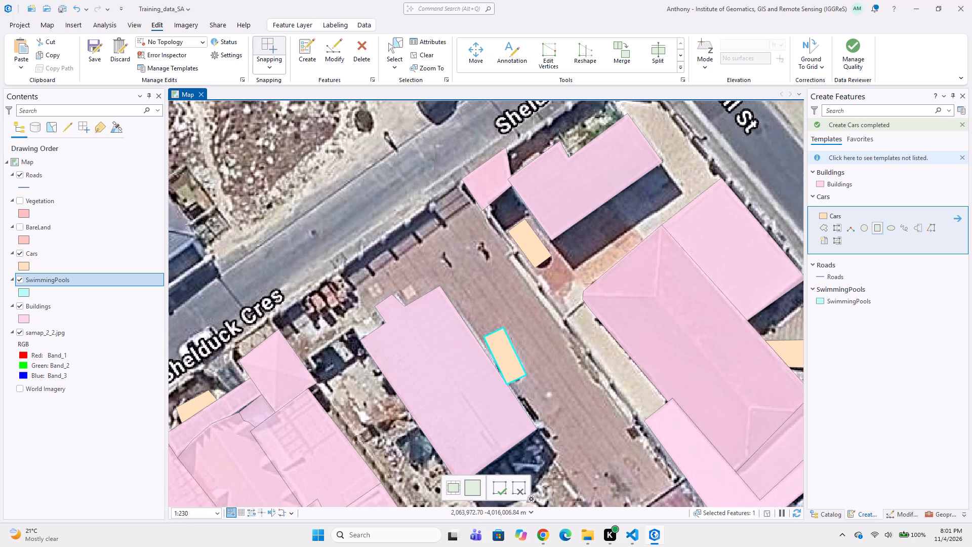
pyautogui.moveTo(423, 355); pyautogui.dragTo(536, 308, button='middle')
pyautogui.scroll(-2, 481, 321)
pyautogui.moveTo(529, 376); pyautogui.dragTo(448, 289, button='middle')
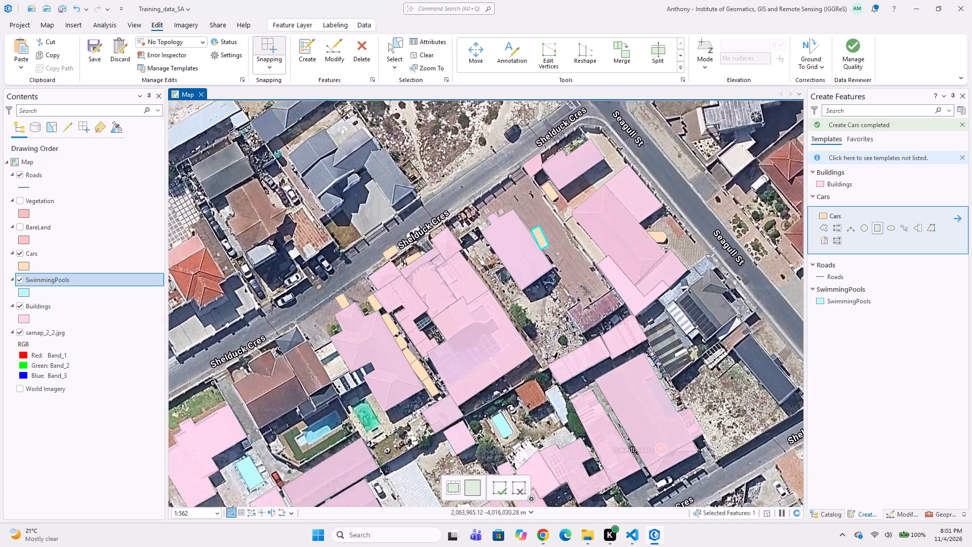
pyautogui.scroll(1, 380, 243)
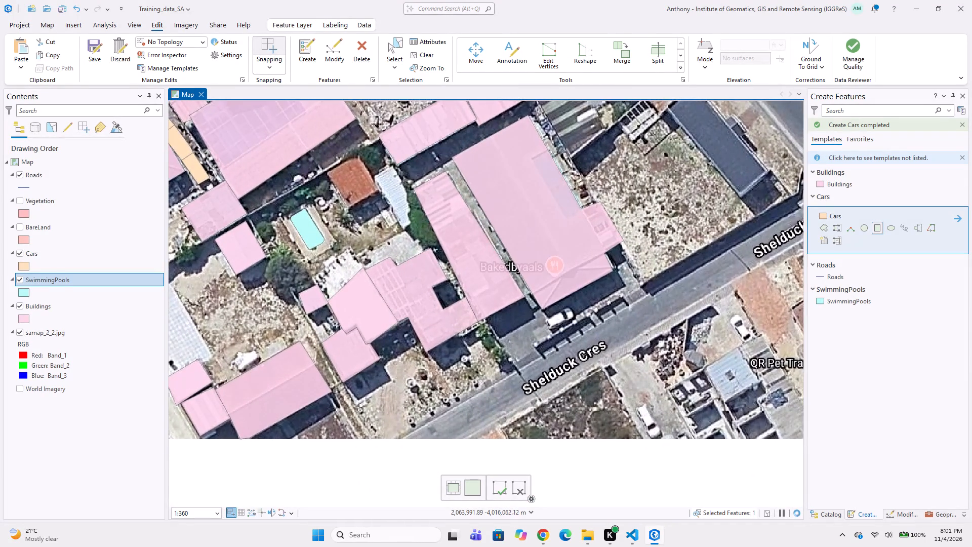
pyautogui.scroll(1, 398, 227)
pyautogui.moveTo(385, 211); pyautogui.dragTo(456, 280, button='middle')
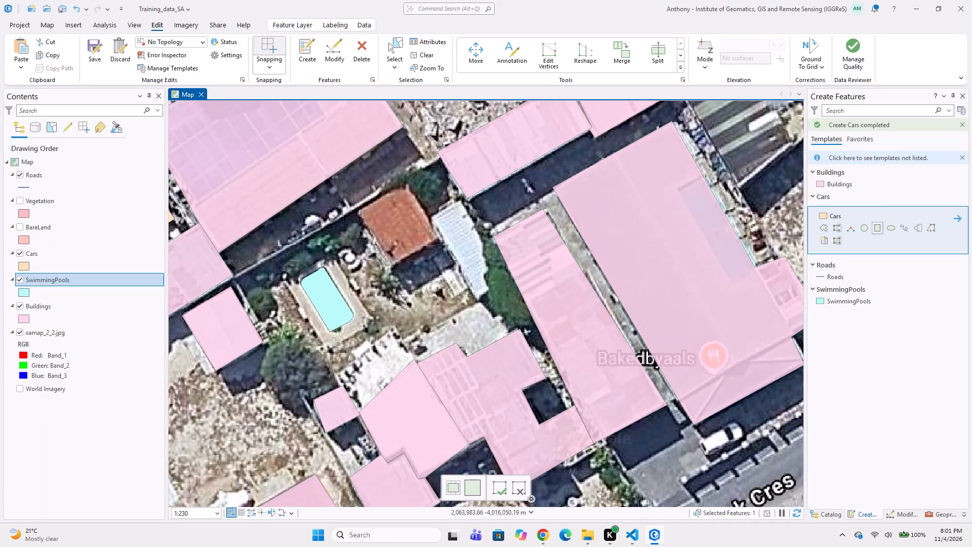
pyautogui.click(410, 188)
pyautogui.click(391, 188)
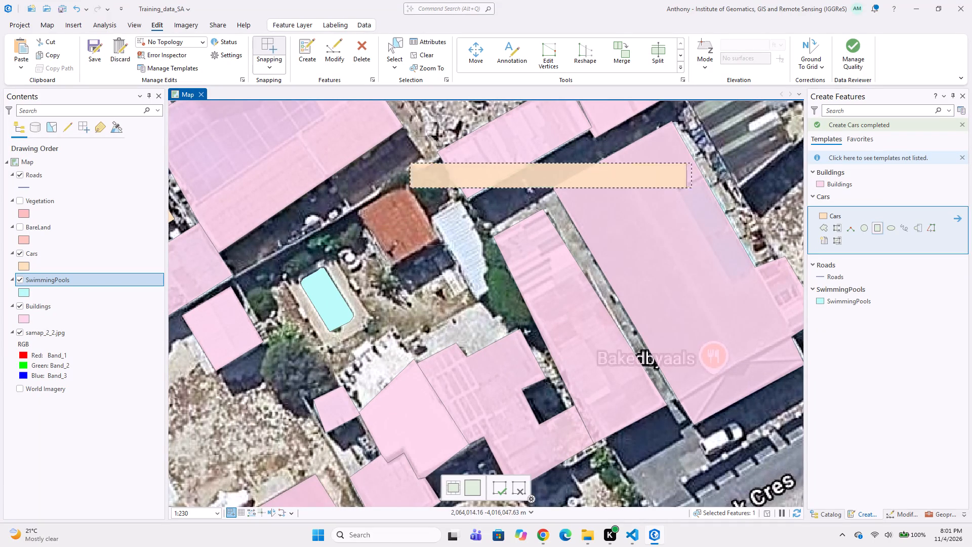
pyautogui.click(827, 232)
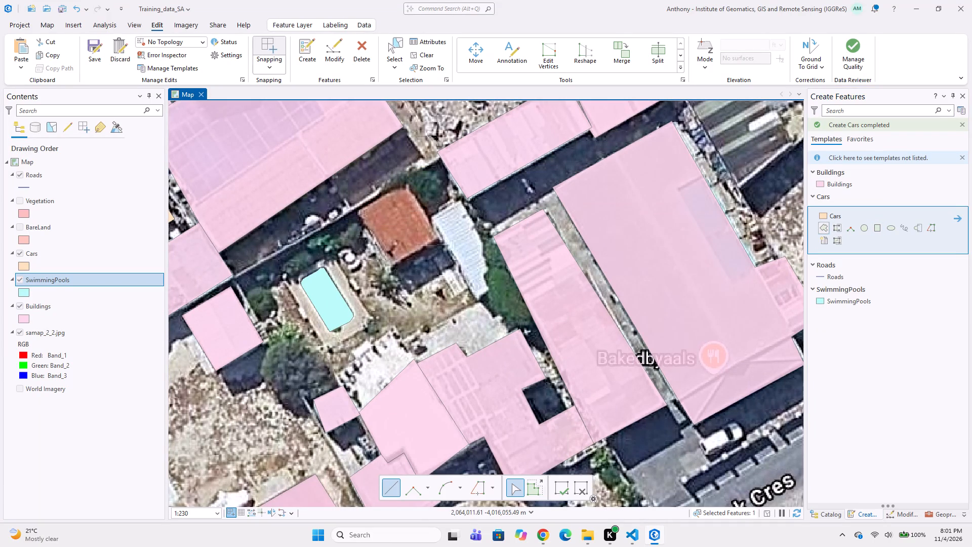
# Digitize the orange-roofed building northeast of the swimming pool as a five-cornered Buildings polygon.
pyautogui.click(859, 186)
pyautogui.click(821, 202)
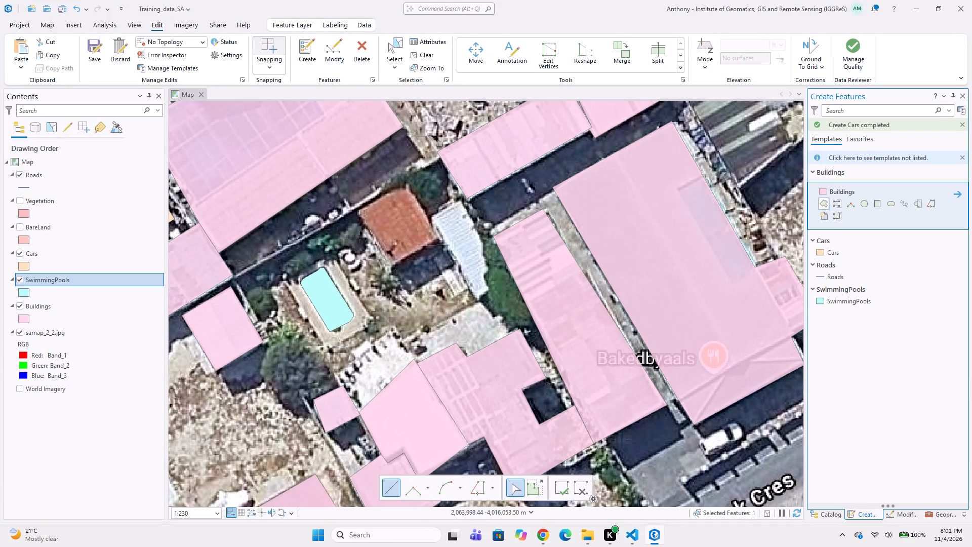
pyautogui.click(408, 188)
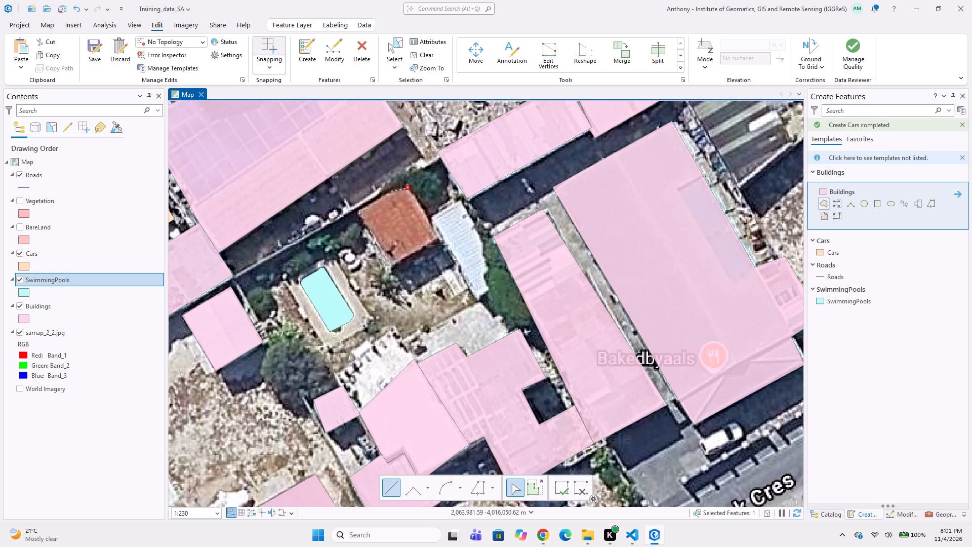
pyautogui.click(387, 191)
pyautogui.click(353, 213)
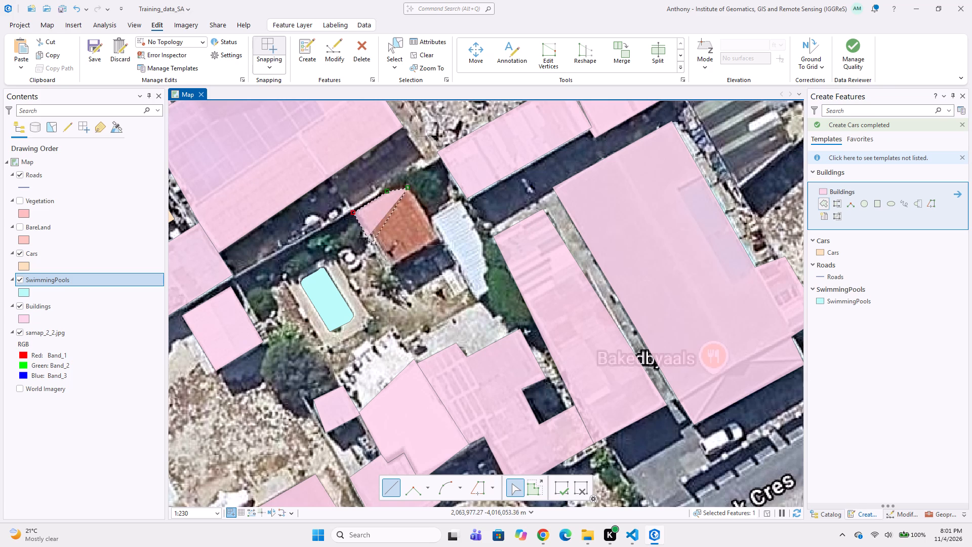
pyautogui.click(392, 269)
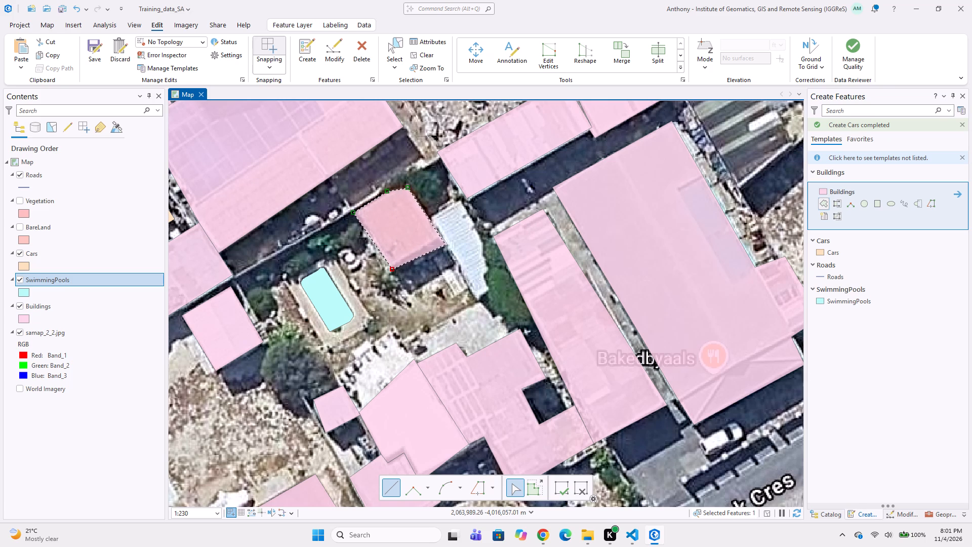
pyautogui.doubleClick(440, 240)
# Digitize the narrow white-roofed structure beside the orange-roofed building as a nine-cornered Buildings polygon snapped to that building's eastern edge.
pyautogui.click(461, 199)
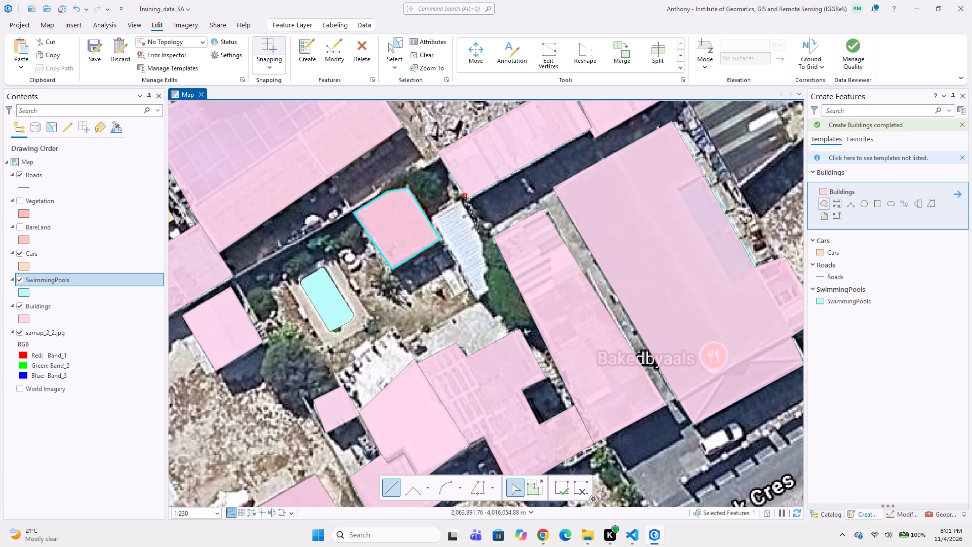
pyautogui.click(481, 246)
pyautogui.click(488, 264)
pyautogui.click(484, 275)
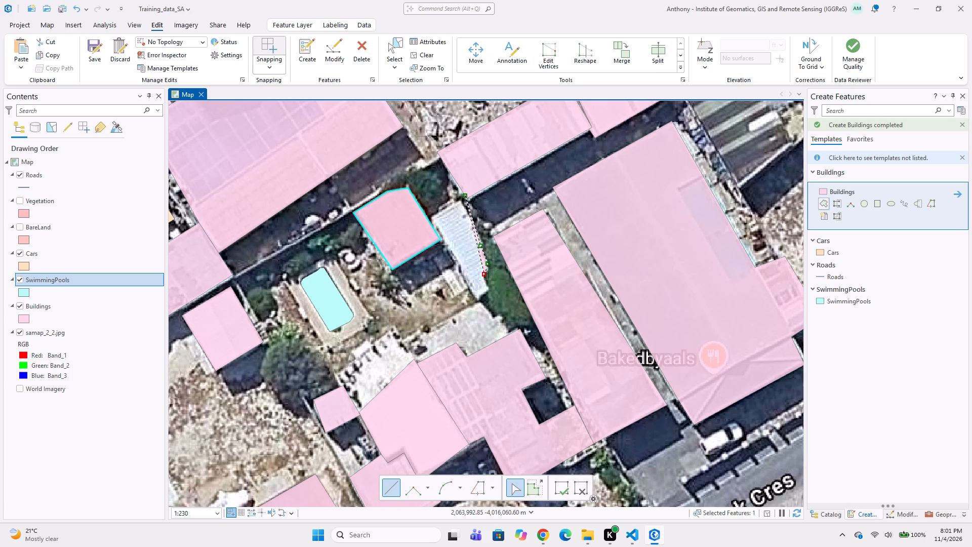
pyautogui.click(486, 285)
pyautogui.click(488, 291)
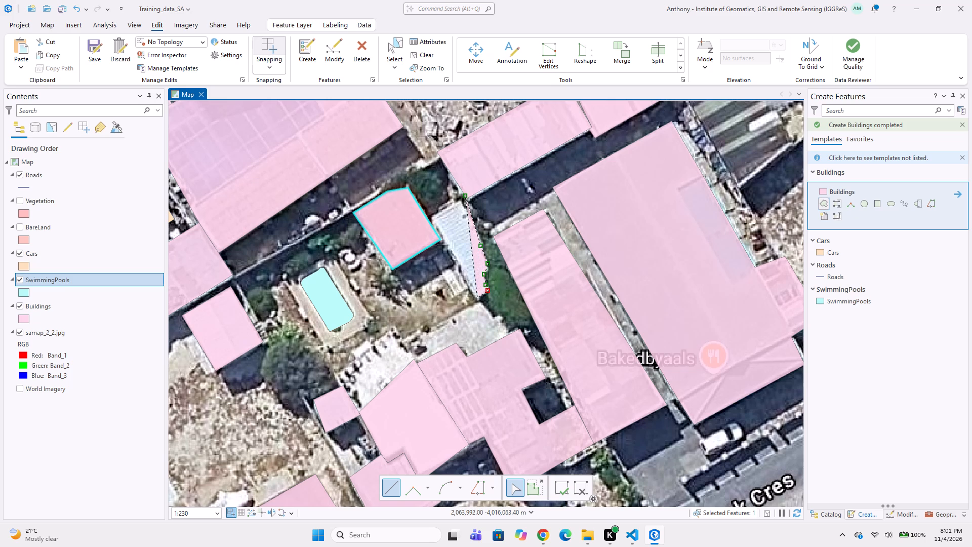
pyautogui.click(477, 298)
pyautogui.click(442, 241)
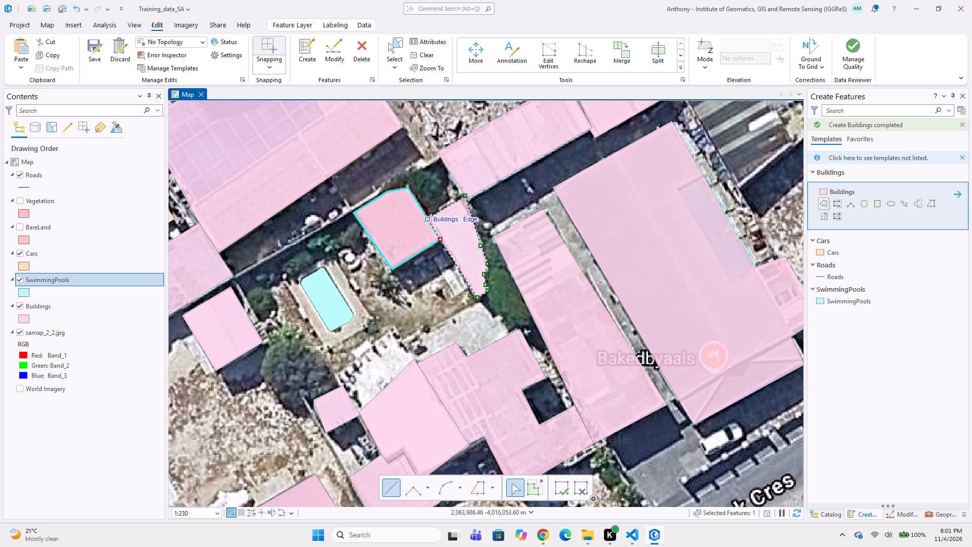
pyautogui.doubleClick(431, 216)
# Digitize the white car parked in front of the Bakedbyaals building along Shelduck Cres as a four-cornered Cars polygon.
pyautogui.scroll(-1, 570, 275)
pyautogui.moveTo(566, 282); pyautogui.dragTo(469, 236, button='middle')
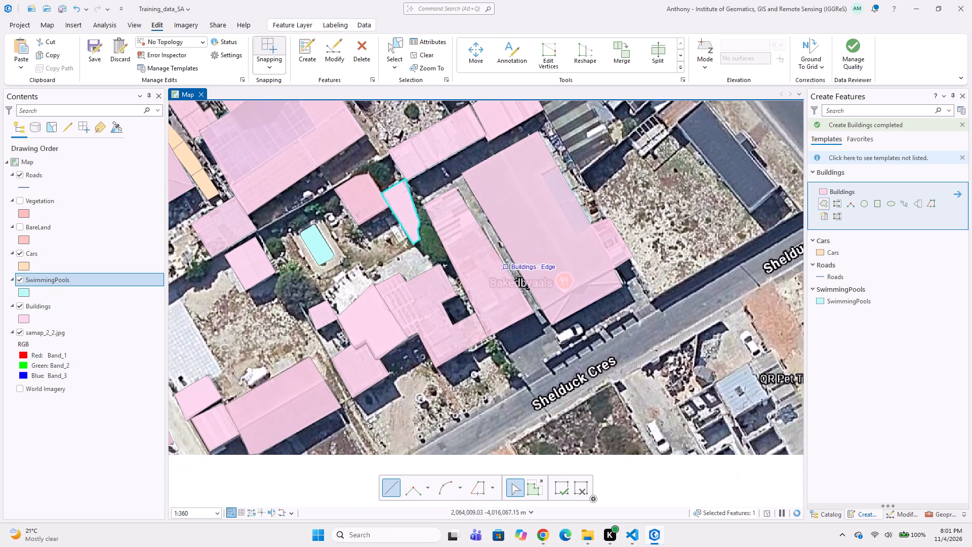
pyautogui.scroll(1, 564, 337)
pyautogui.click(844, 254)
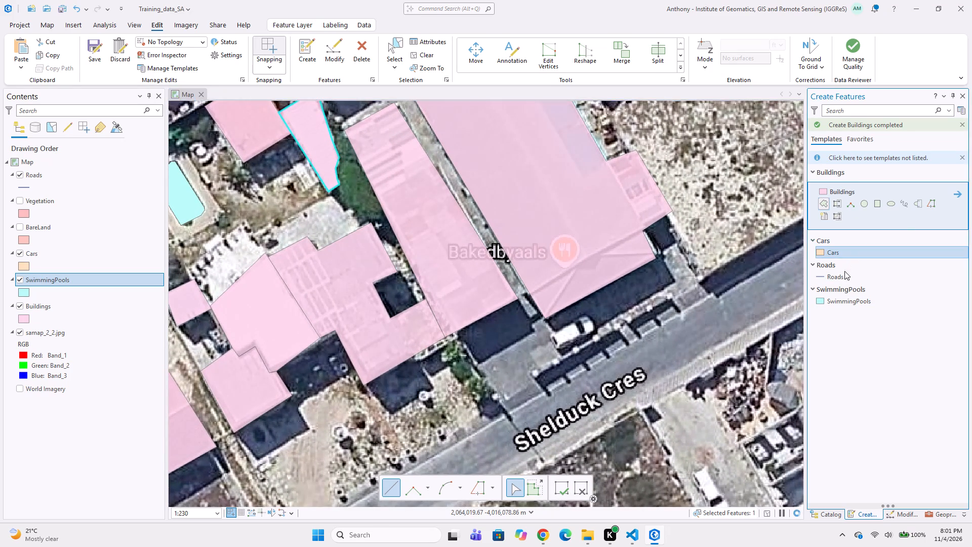
pyautogui.scroll(1, 596, 333)
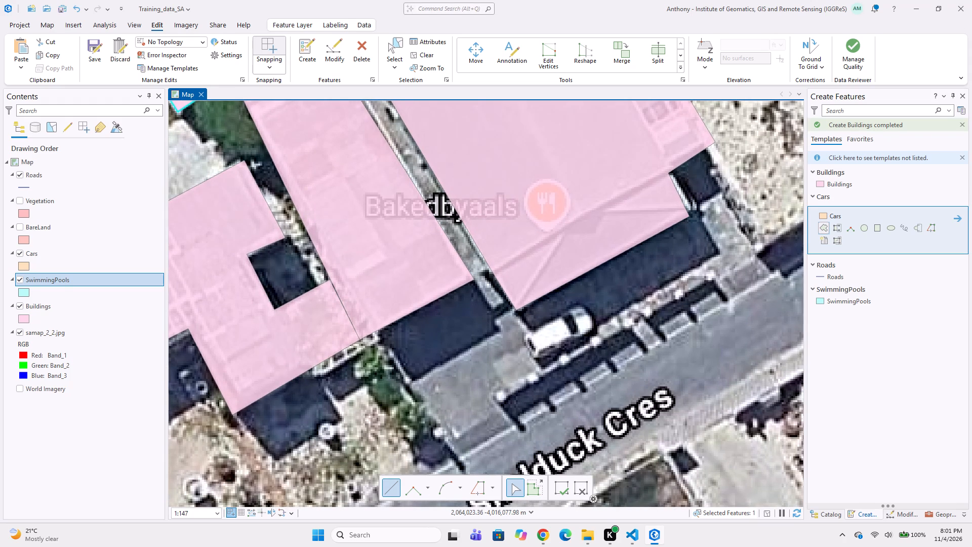
pyautogui.click(584, 300)
pyautogui.click(516, 331)
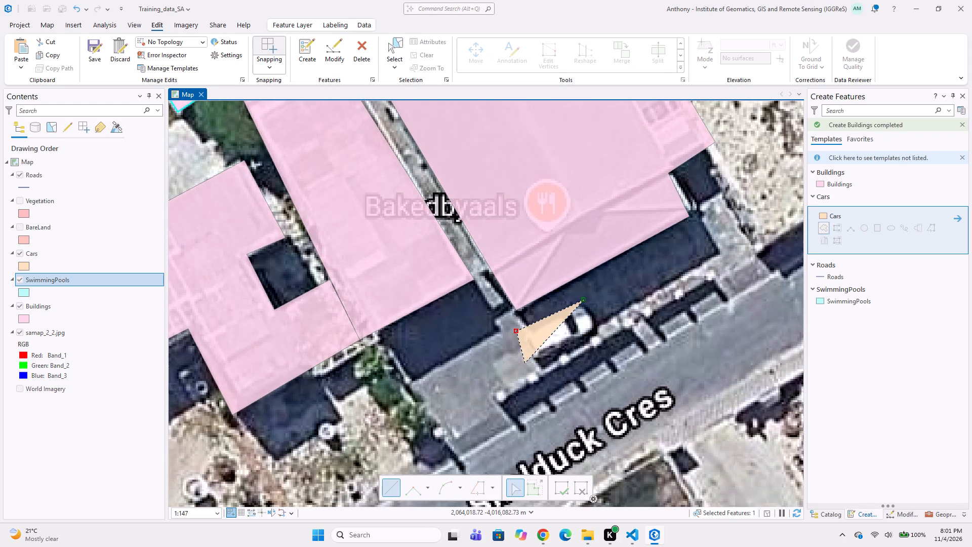
pyautogui.click(531, 363)
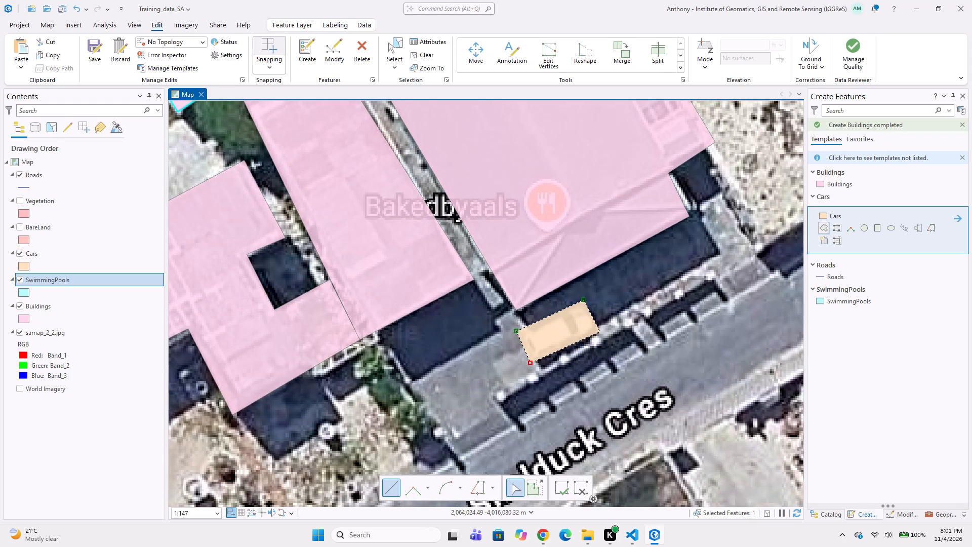
pyautogui.doubleClick(600, 332)
# Digitize the brown-roofed building at QR Pet Transport, near the Shelduck Cres and Seagull St corner, as a four-cornered Buildings polygon.
pyautogui.scroll(-2, 577, 330)
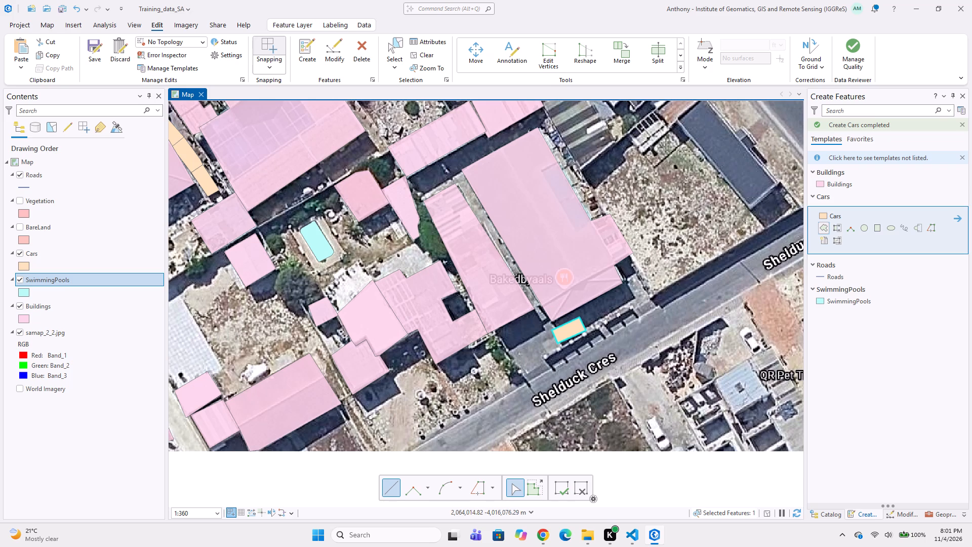
pyautogui.scroll(-2, 591, 277)
pyautogui.moveTo(587, 308); pyautogui.dragTo(580, 243, button='middle')
pyautogui.moveTo(605, 259); pyautogui.dragTo(529, 287, button='middle')
pyautogui.scroll(1, 571, 301)
pyautogui.moveTo(630, 289); pyautogui.dragTo(572, 287, button='middle')
pyautogui.scroll(1, 630, 222)
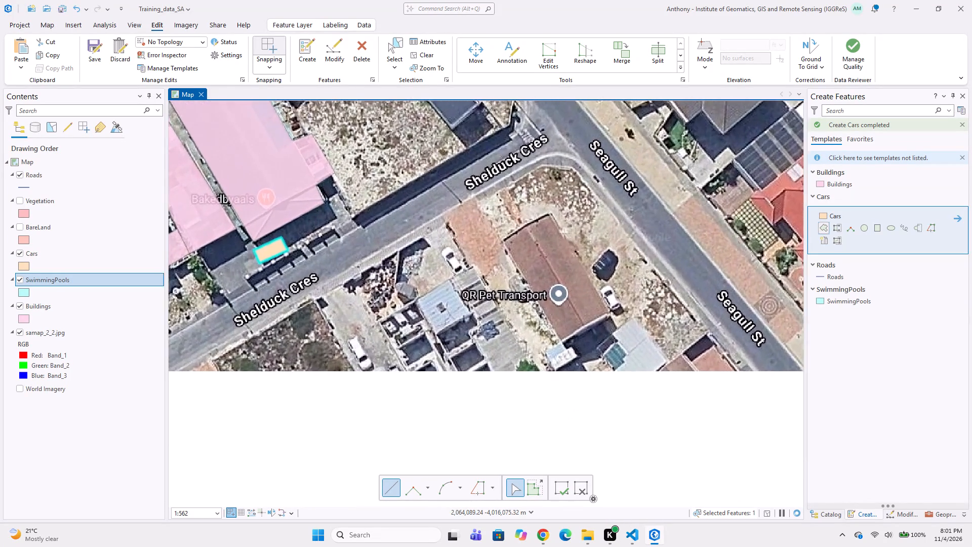
pyautogui.scroll(1, 582, 234)
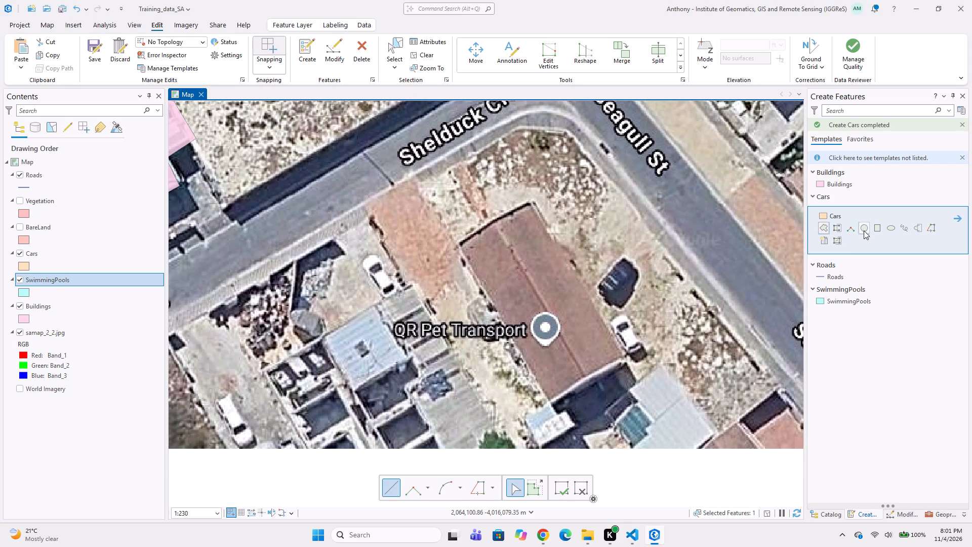
pyautogui.click(825, 183)
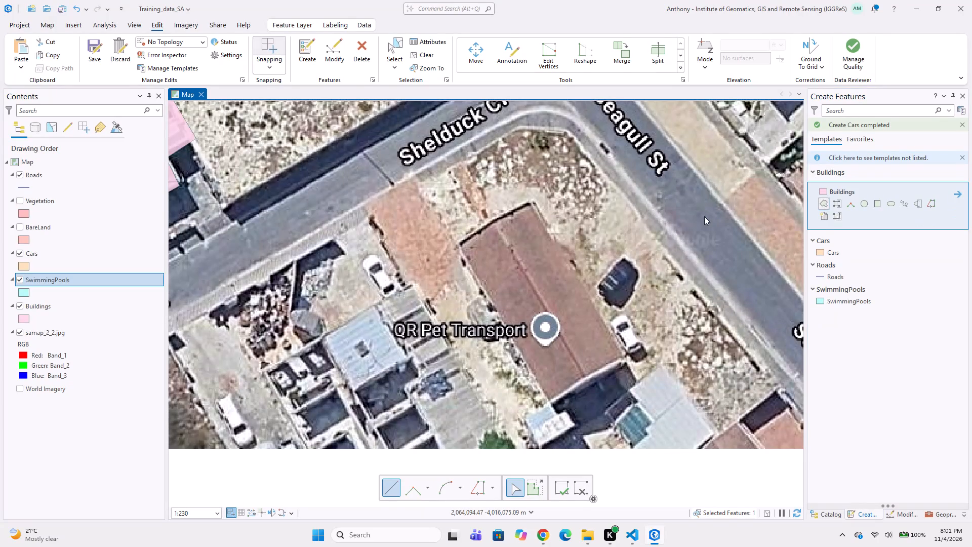
pyautogui.click(531, 199)
pyautogui.click(628, 364)
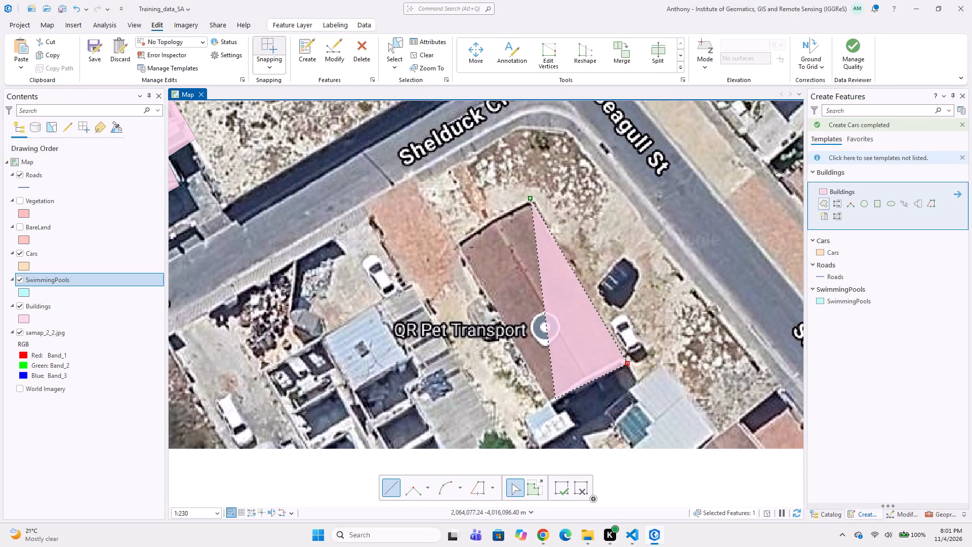
pyautogui.click(550, 406)
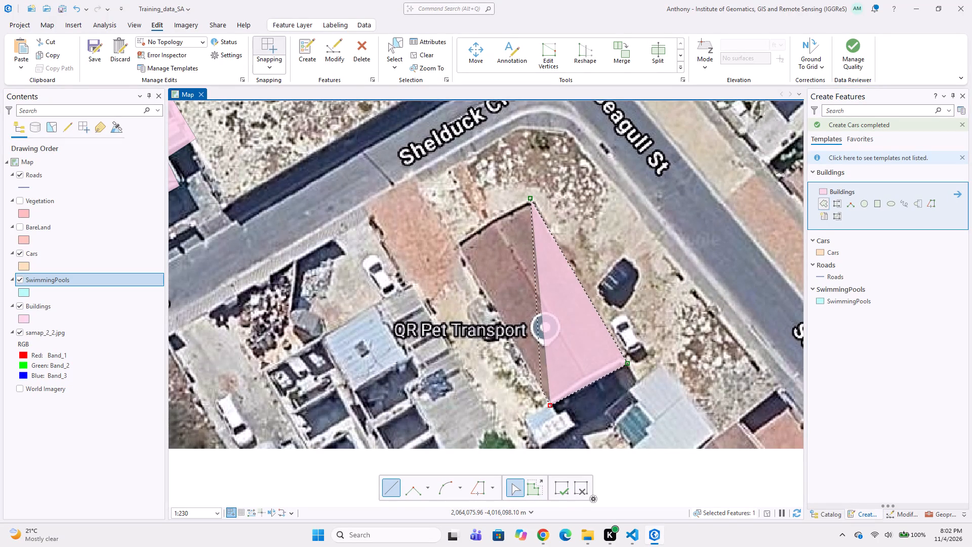
pyautogui.doubleClick(454, 241)
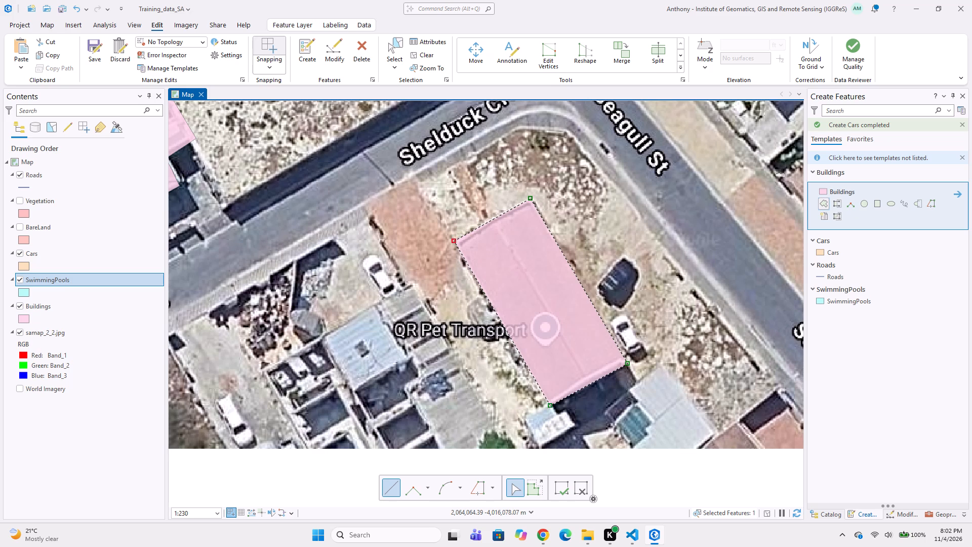
# Digitize the small white-roofed structure at the QR Pet Transport building's southern corner as a six-cornered Buildings polygon starting from that corner.
pyautogui.moveTo(470, 314); pyautogui.dragTo(451, 240, button='middle')
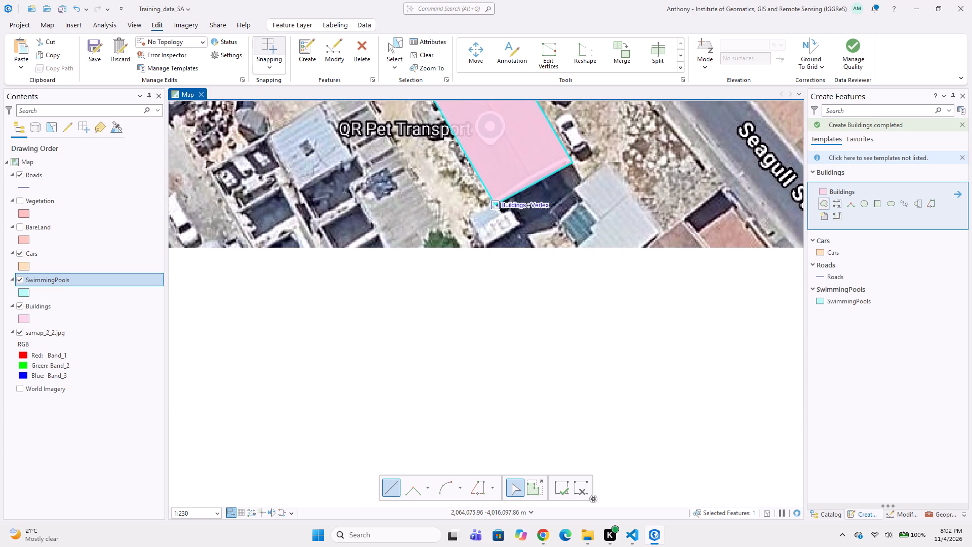
pyautogui.click(497, 206)
pyautogui.click(463, 216)
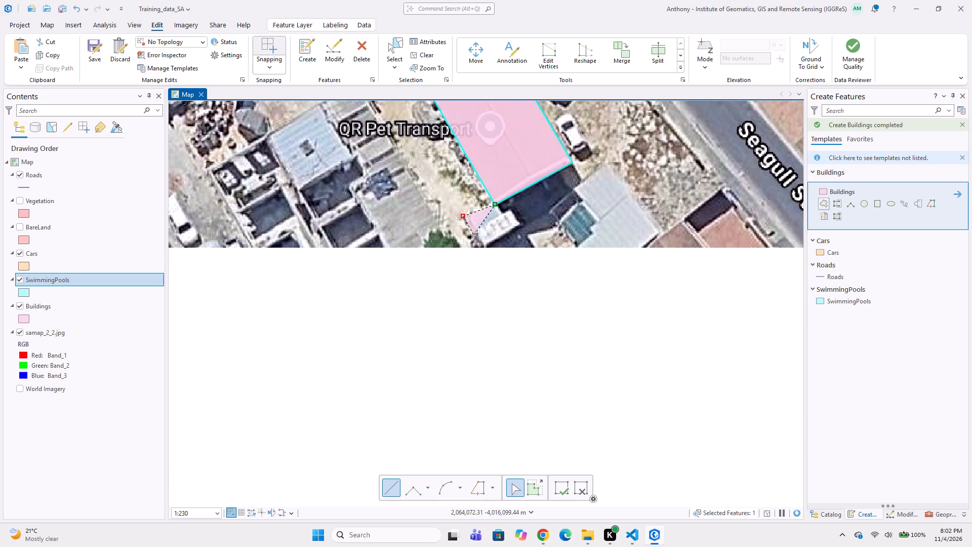
pyautogui.click(484, 245)
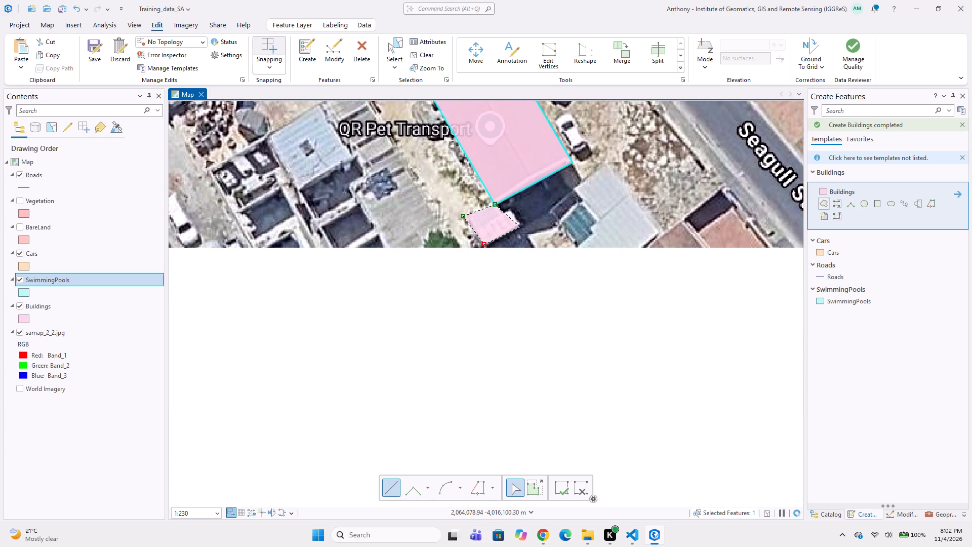
pyautogui.click(520, 225)
pyautogui.click(513, 209)
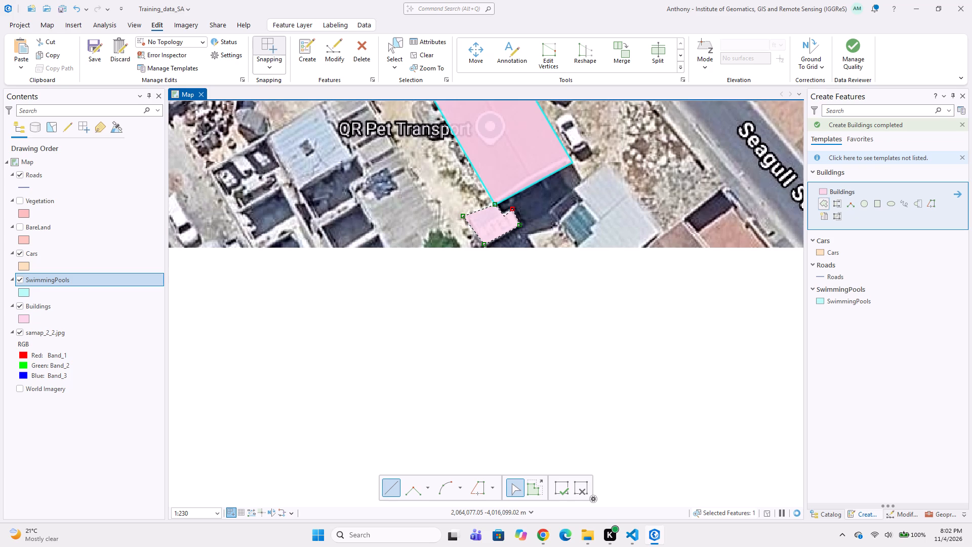
pyautogui.doubleClick(502, 213)
# Digitize the white car beside the QR Pet Transport building's eastern side, near its southeastern corner, as a rectangular Cars feature.
pyautogui.moveTo(562, 199); pyautogui.dragTo(509, 259, button='middle')
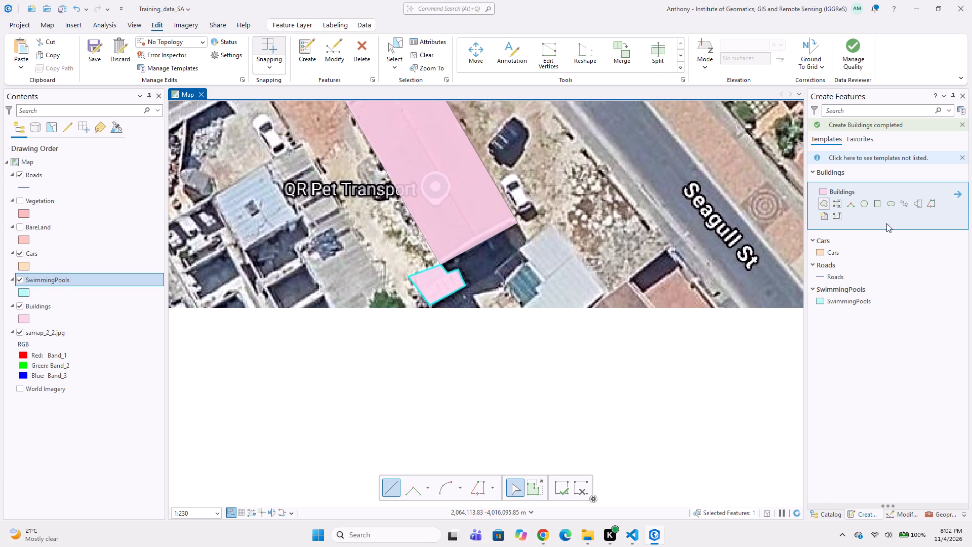
pyautogui.click(853, 245)
pyautogui.click(853, 253)
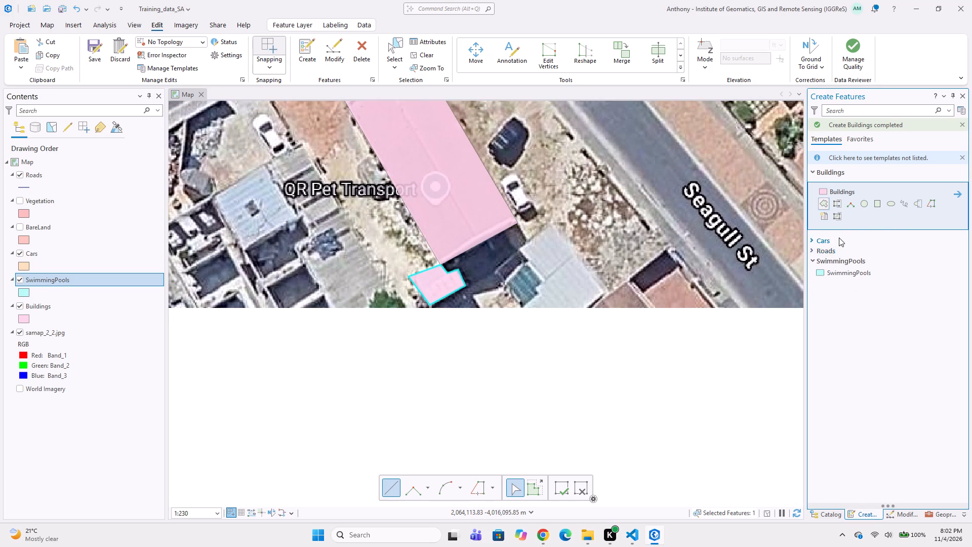
pyautogui.click(839, 238)
pyautogui.click(844, 253)
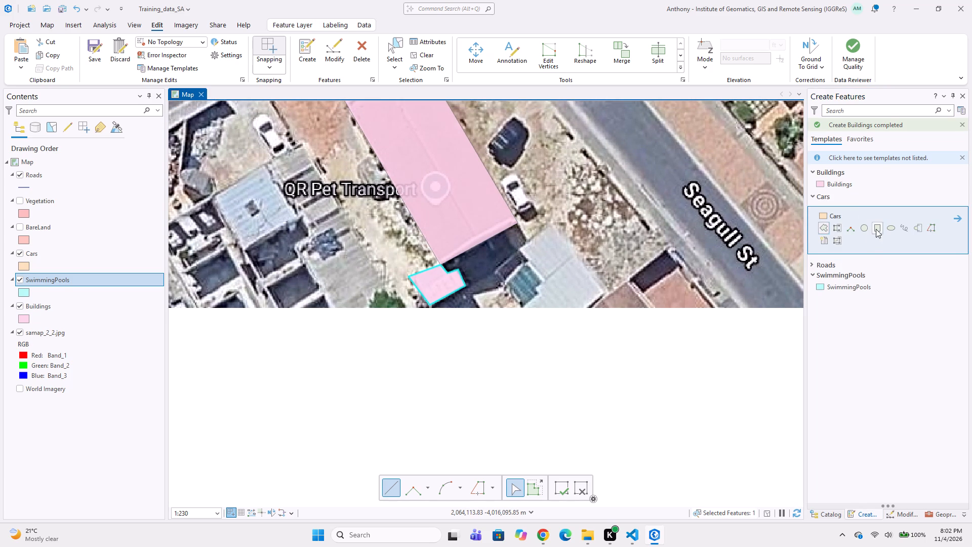
pyautogui.click(876, 229)
pyautogui.moveTo(564, 181); pyautogui.dragTo(577, 213, button='middle')
pyautogui.scroll(1, 533, 206)
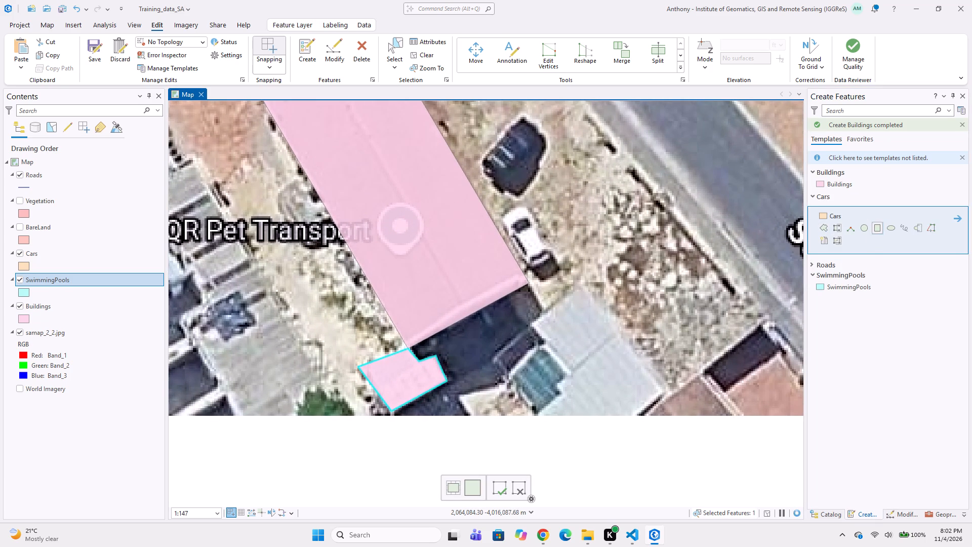
pyautogui.click(527, 200)
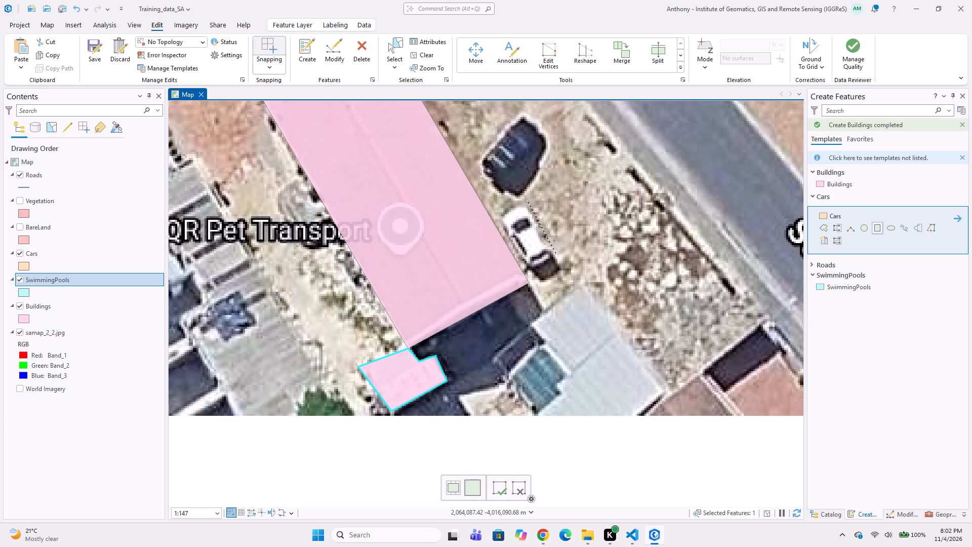
pyautogui.click(557, 255)
pyautogui.click(529, 273)
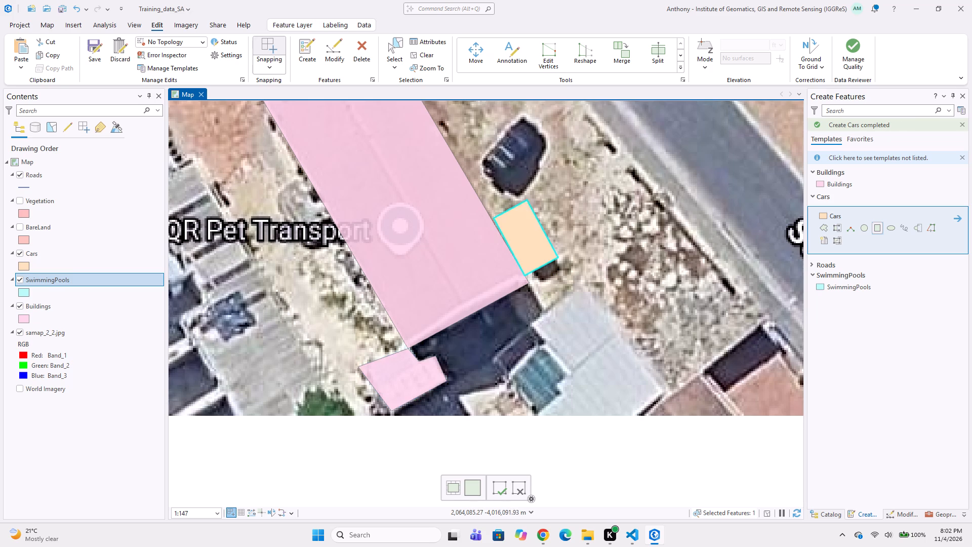
# Digitize the dark car parked just north of the white car, east of the QR Pet Transport building, as a rectangular Cars feature.
pyautogui.moveTo(529, 200); pyautogui.dragTo(546, 271, button='middle')
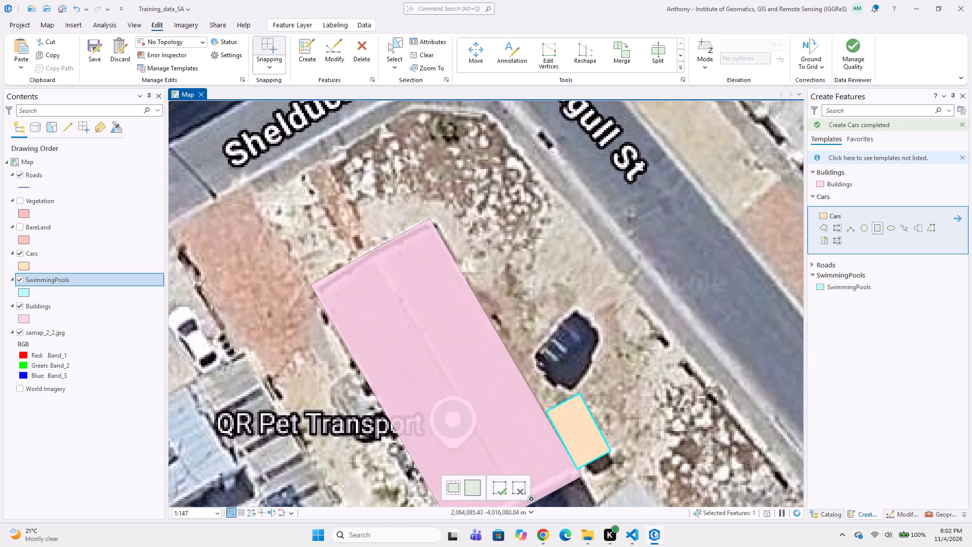
pyautogui.click(573, 303)
pyautogui.click(529, 351)
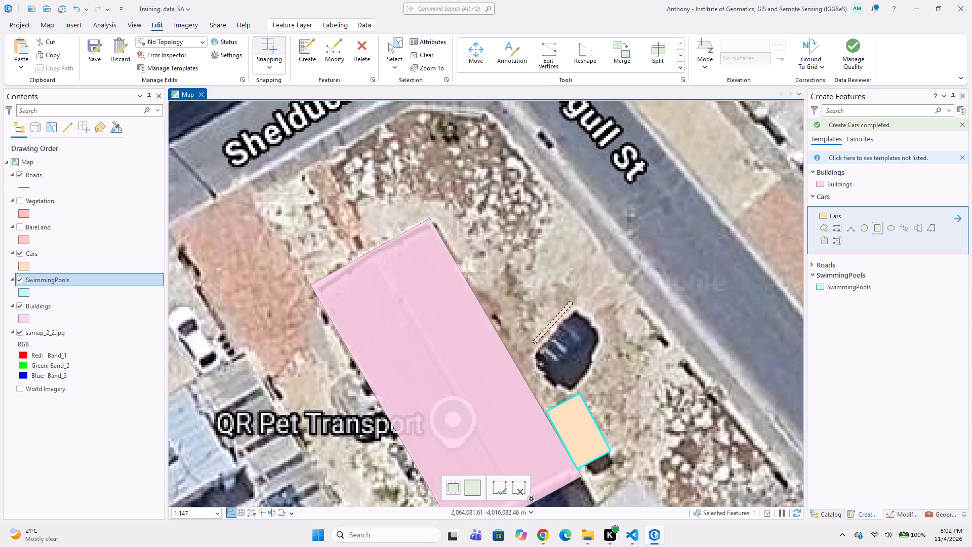
pyautogui.click(546, 386)
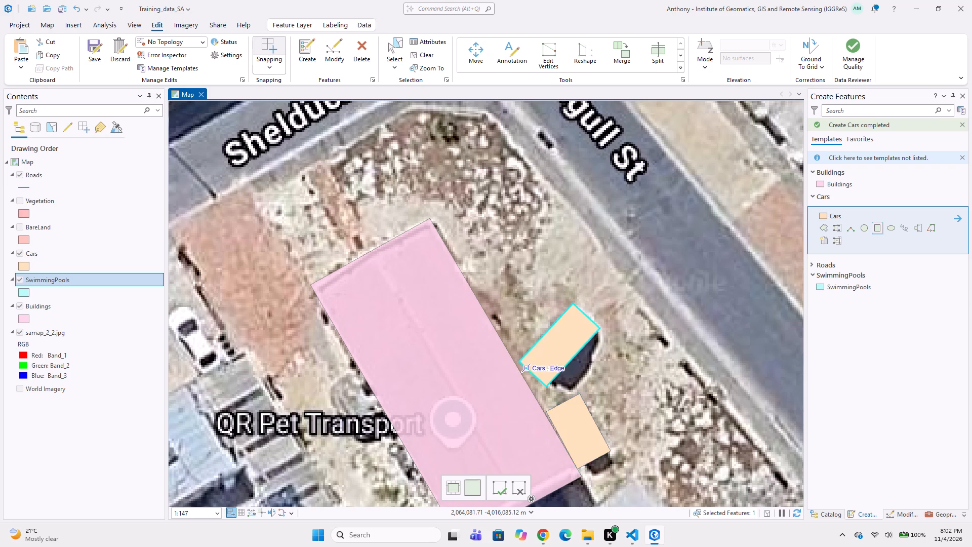
# Digitize the long grey-roofed building west of QR Pet Transport as a nine-cornered Buildings polygon ending along the image's southern edge.
pyautogui.scroll(-1, 509, 335)
pyautogui.moveTo(508, 338); pyautogui.dragTo(596, 282, button='middle')
pyautogui.scroll(-1, 538, 296)
pyautogui.moveTo(477, 321); pyautogui.dragTo(536, 264, button='middle')
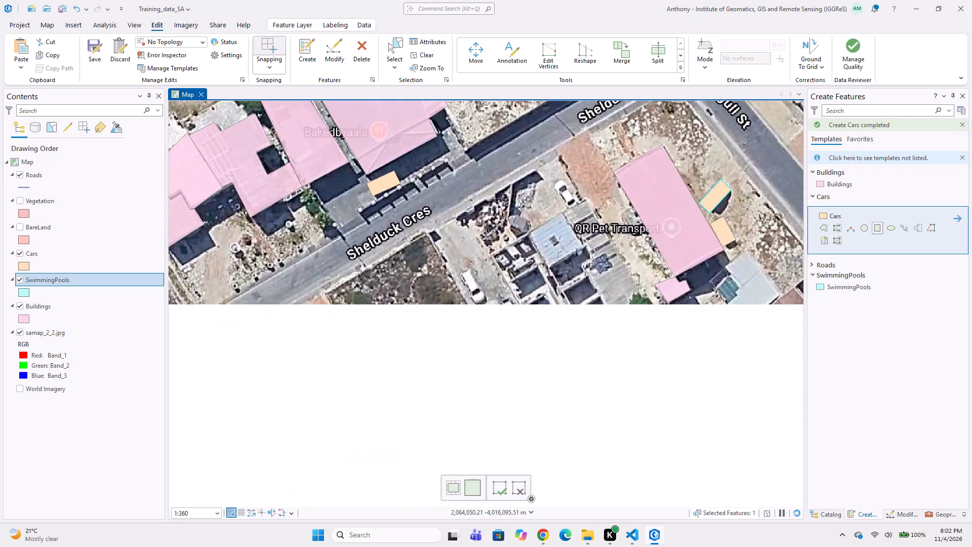
pyautogui.click(828, 191)
pyautogui.click(821, 181)
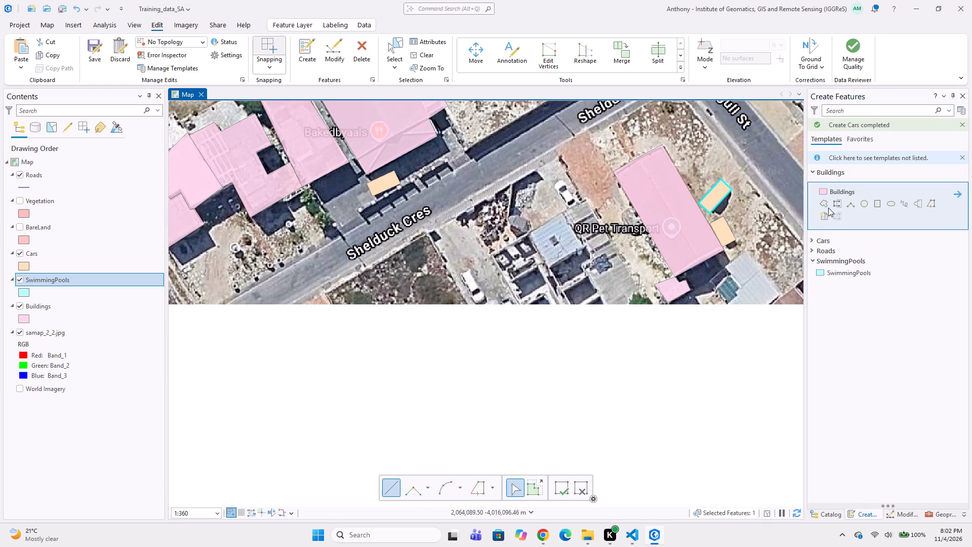
pyautogui.click(825, 202)
pyautogui.scroll(1, 577, 234)
pyautogui.moveTo(630, 285); pyautogui.dragTo(619, 271, button='middle')
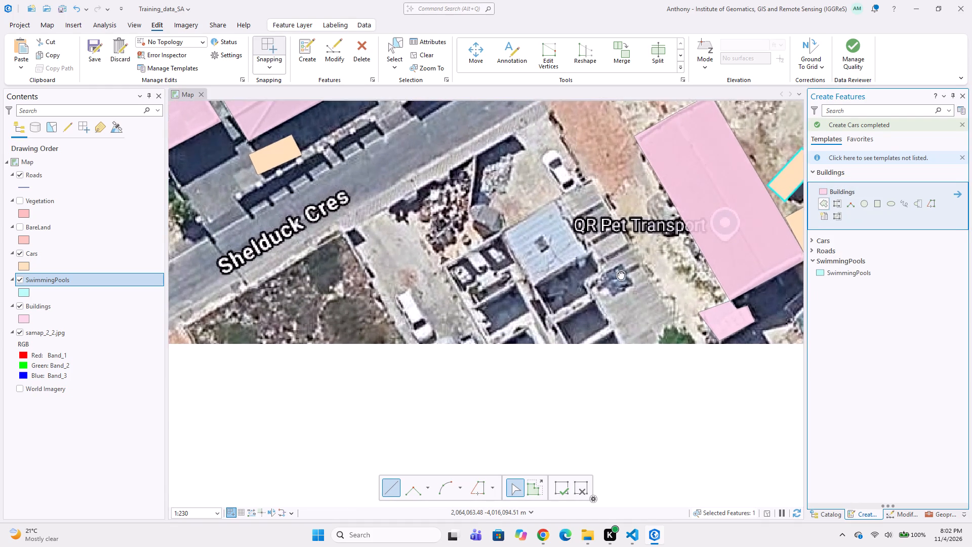
pyautogui.moveTo(619, 271); pyautogui.dragTo(603, 247, button='middle')
pyautogui.moveTo(601, 292); pyautogui.dragTo(601, 351, button='middle')
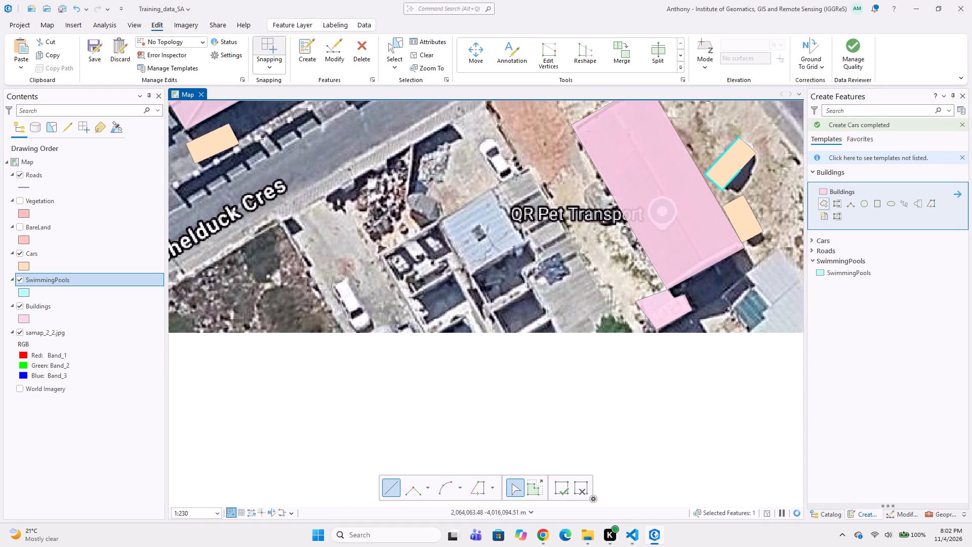
pyautogui.click(531, 172)
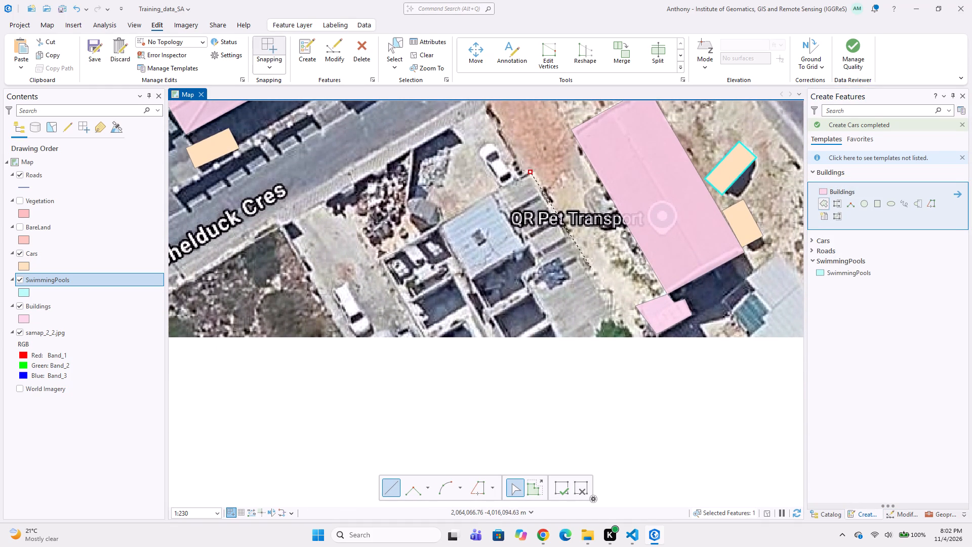
pyautogui.click(616, 321)
pyautogui.click(603, 326)
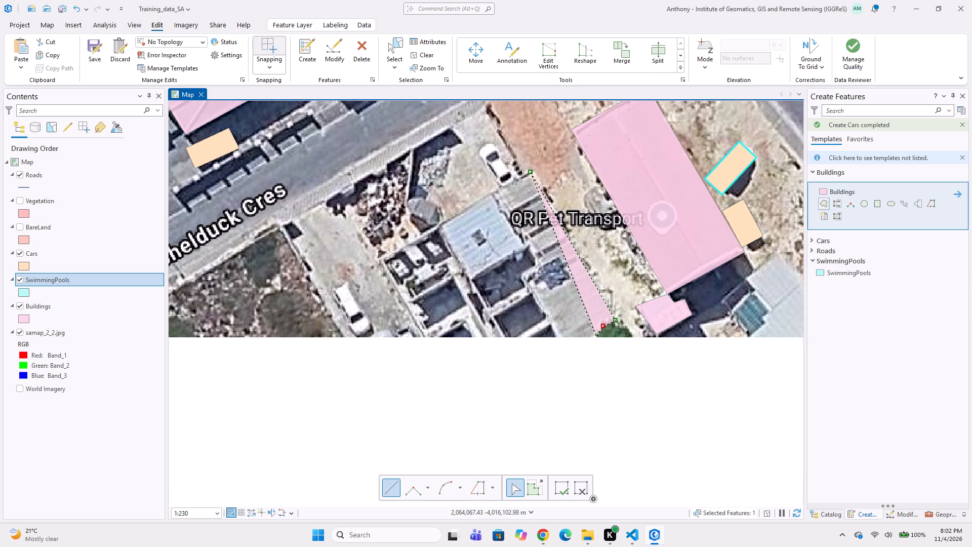
pyautogui.click(594, 337)
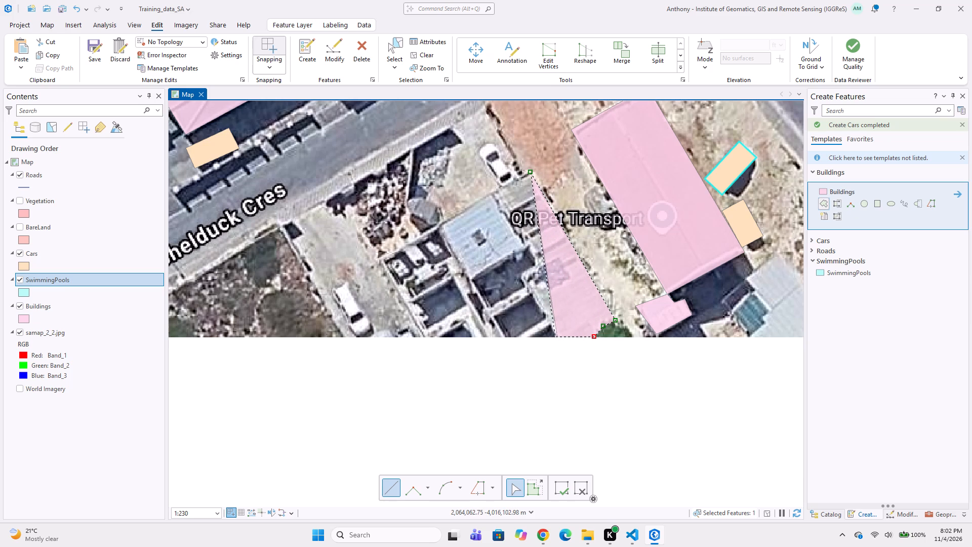
pyautogui.click(554, 337)
pyautogui.click(523, 280)
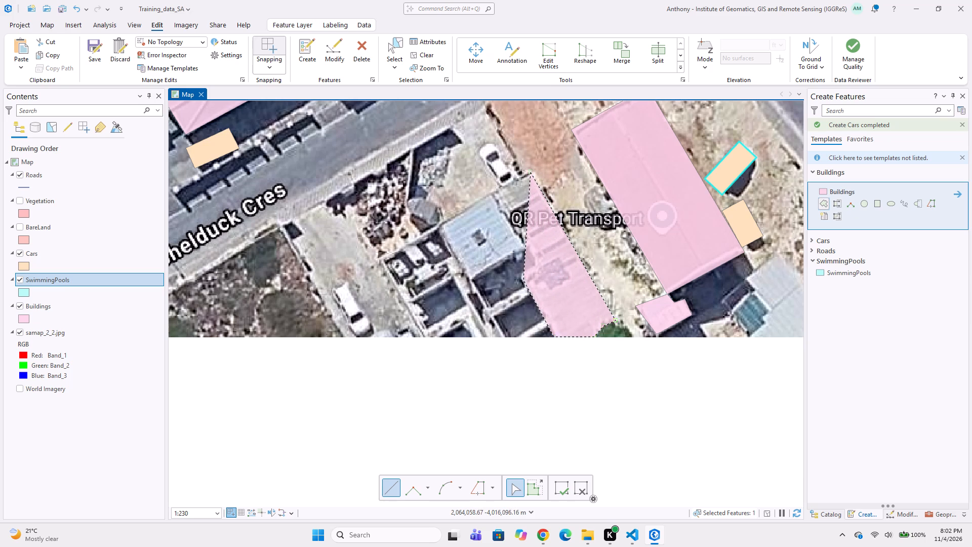
pyautogui.click(539, 268)
pyautogui.click(529, 247)
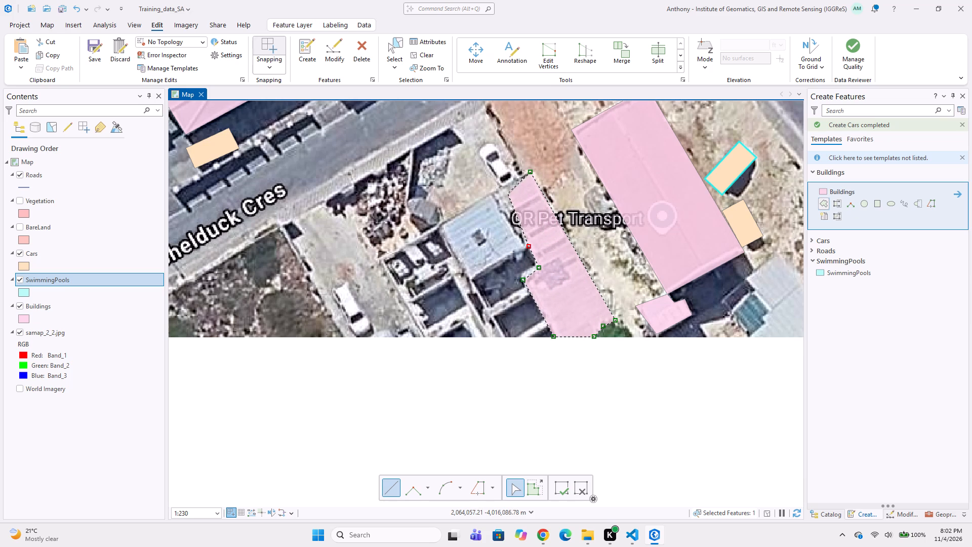
pyautogui.doubleClick(490, 193)
# Digitize the light-blue-roofed building adjoining the long grey-roofed one as a four-cornered Buildings polygon snapped to that building's western corners.
pyautogui.click(488, 195)
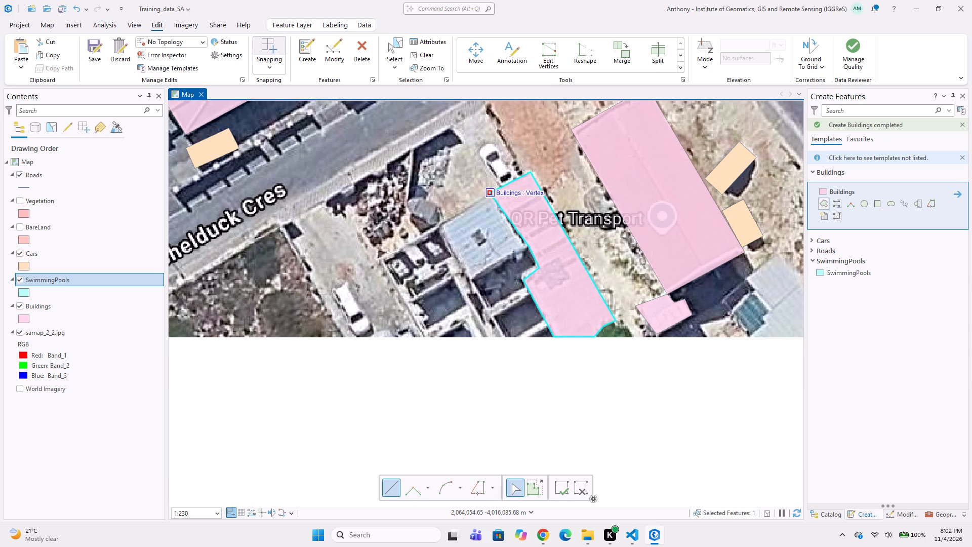
pyautogui.click(433, 228)
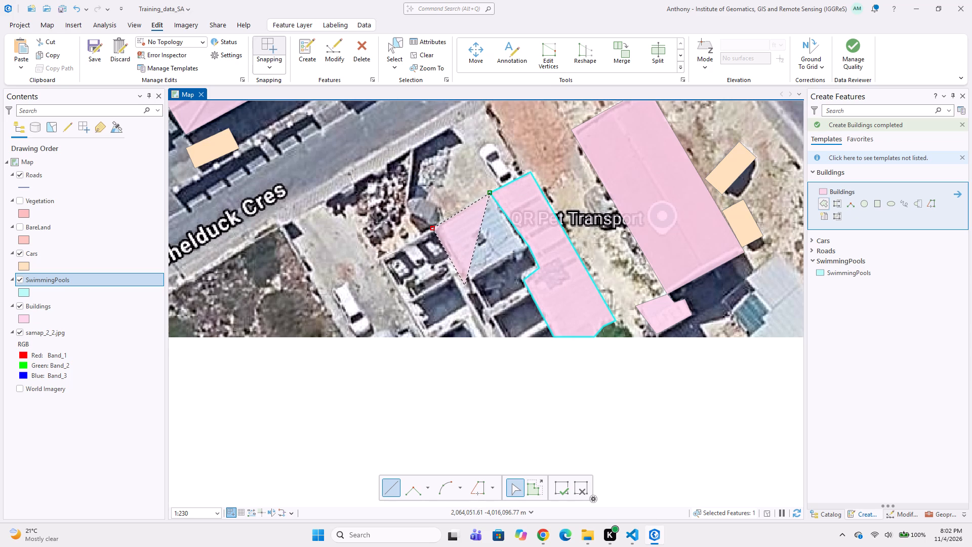
pyautogui.click(468, 284)
pyautogui.click(527, 250)
pyautogui.doubleClick(527, 248)
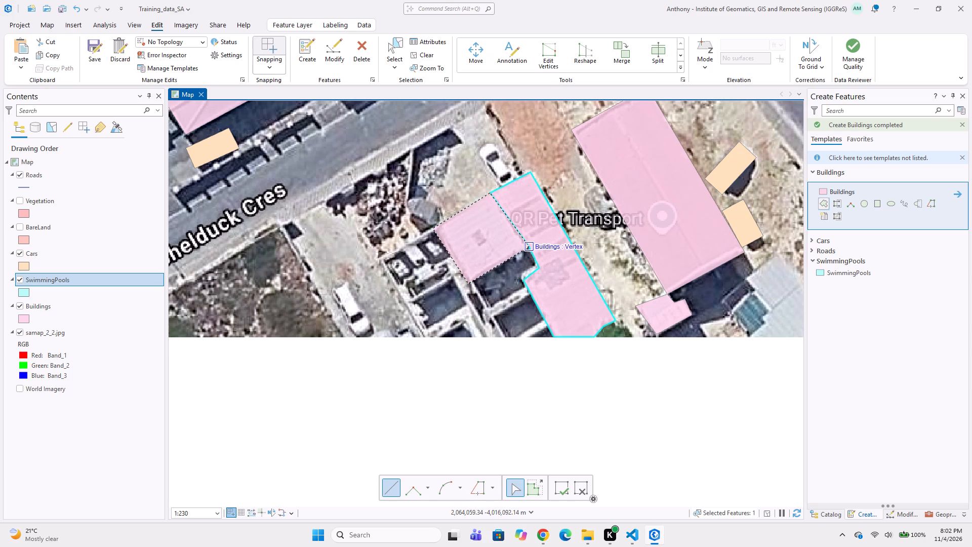
# Digitize the light-grey-roofed building southeast of QR Pet Transport as a five-cornered Buildings polygon cut off at the image's southern edge.
pyautogui.moveTo(481, 284); pyautogui.dragTo(527, 184, button='middle')
pyautogui.moveTo(522, 199); pyautogui.dragTo(536, 259, button='middle')
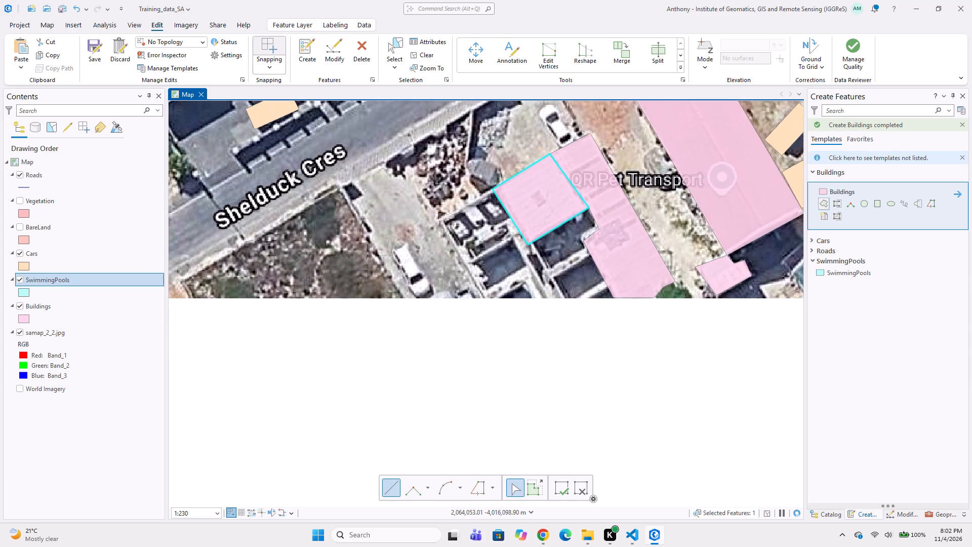
pyautogui.moveTo(509, 287); pyautogui.dragTo(518, 271, button='middle')
pyautogui.moveTo(649, 243); pyautogui.dragTo(547, 277, button='middle')
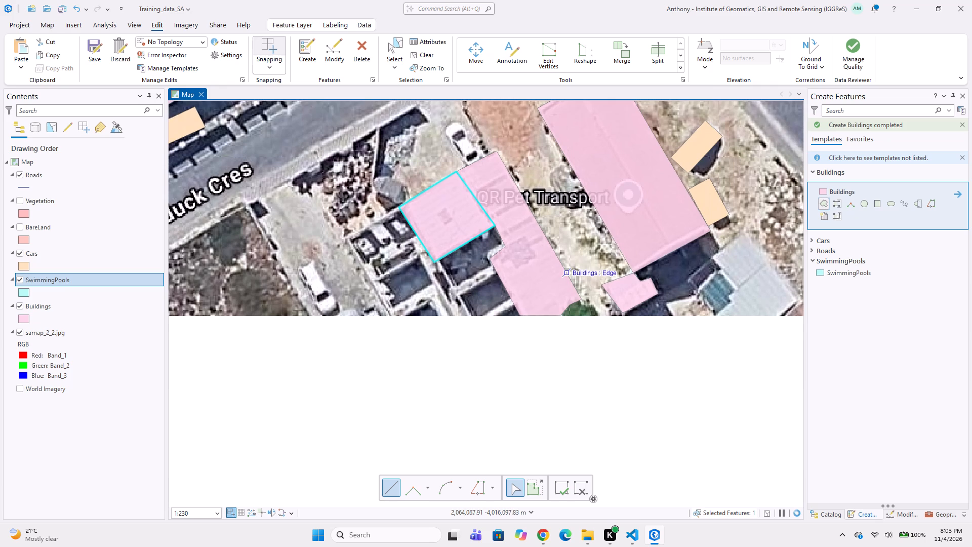
pyautogui.moveTo(672, 280); pyautogui.dragTo(600, 255, button='middle')
pyautogui.click(672, 208)
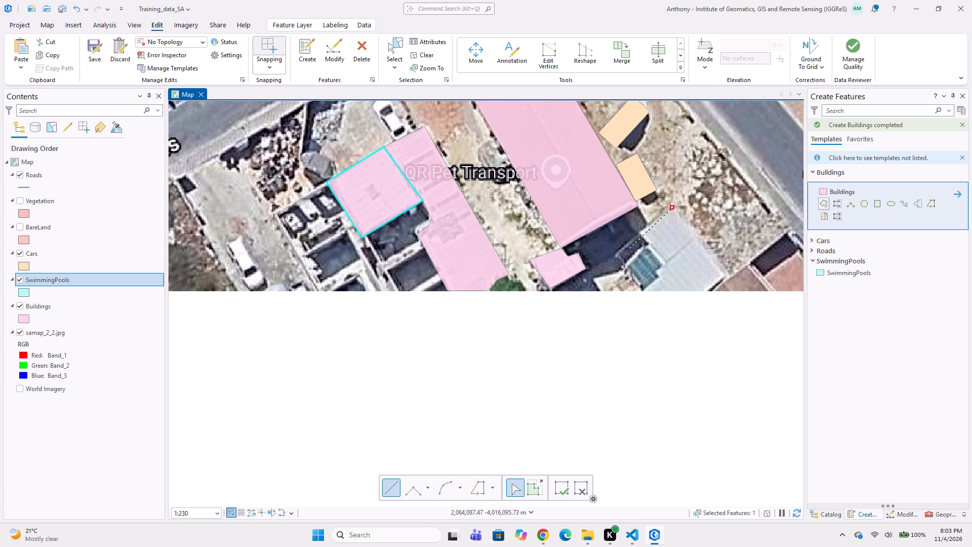
pyautogui.click(616, 255)
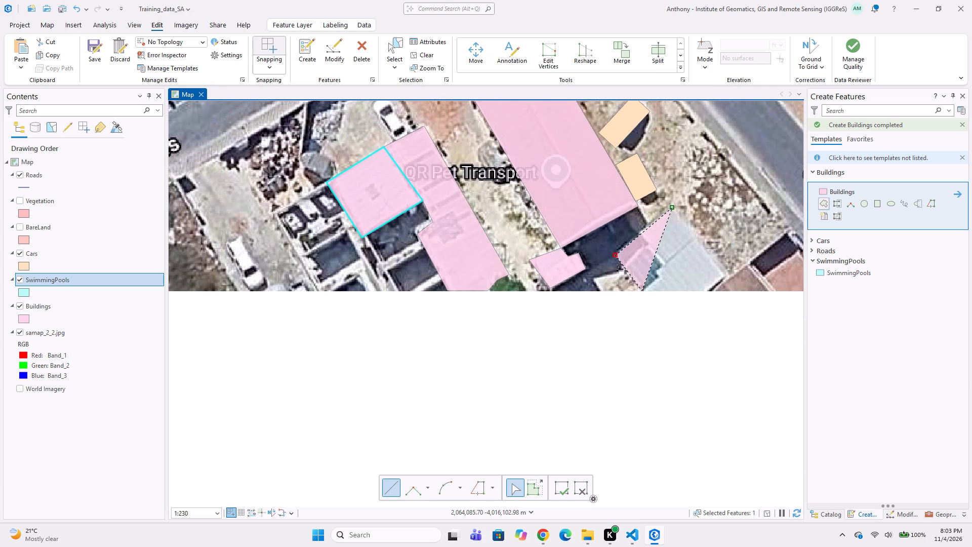
pyautogui.click(642, 291)
pyautogui.click(710, 289)
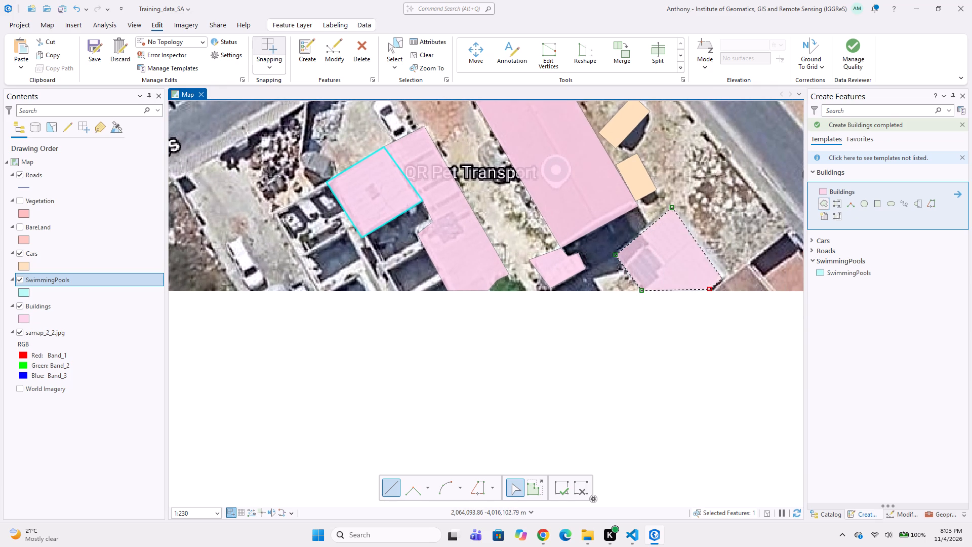
pyautogui.doubleClick(727, 273)
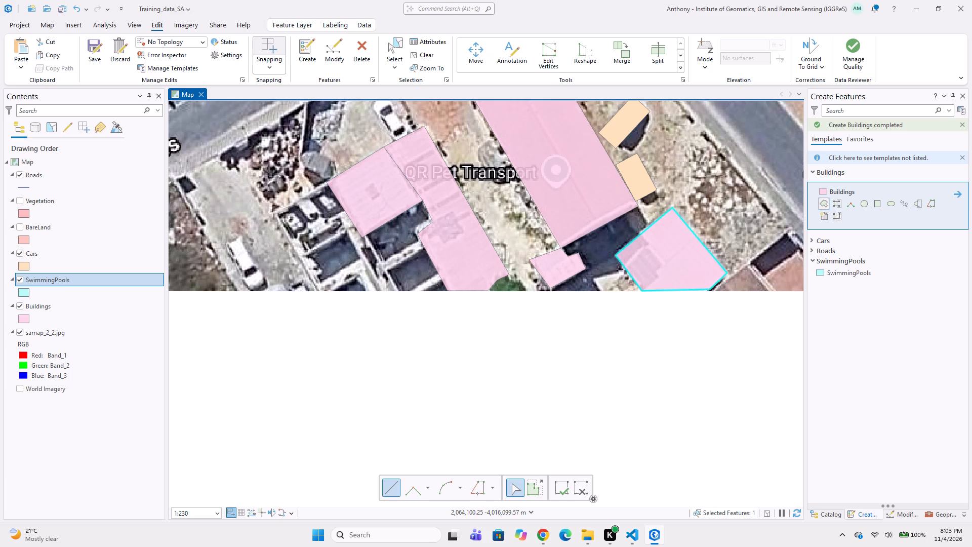
# Digitize the red-brown roof east of the light-grey-roofed building as a three-cornered Buildings polygon ending at that building's southeastern vertex.
pyautogui.click(750, 264)
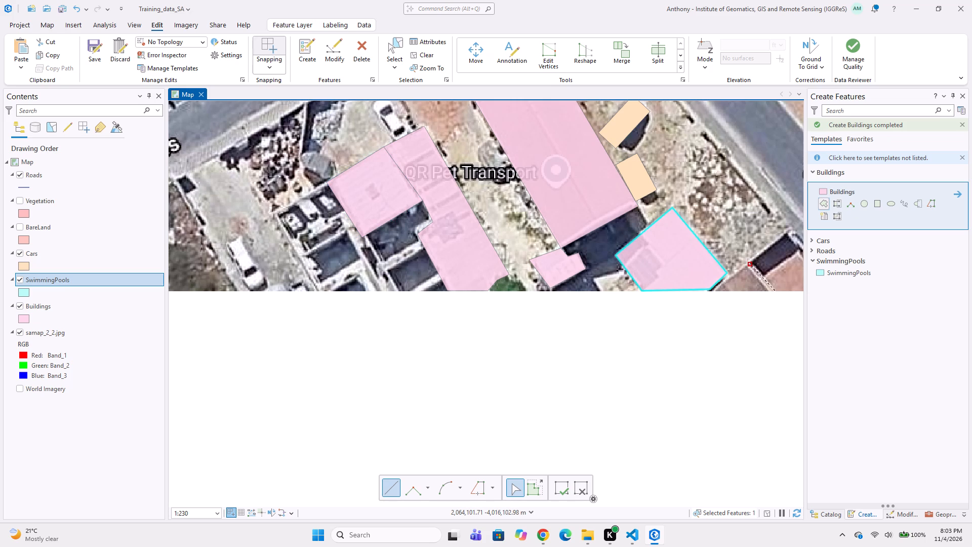
pyautogui.click(775, 291)
pyautogui.doubleClick(711, 291)
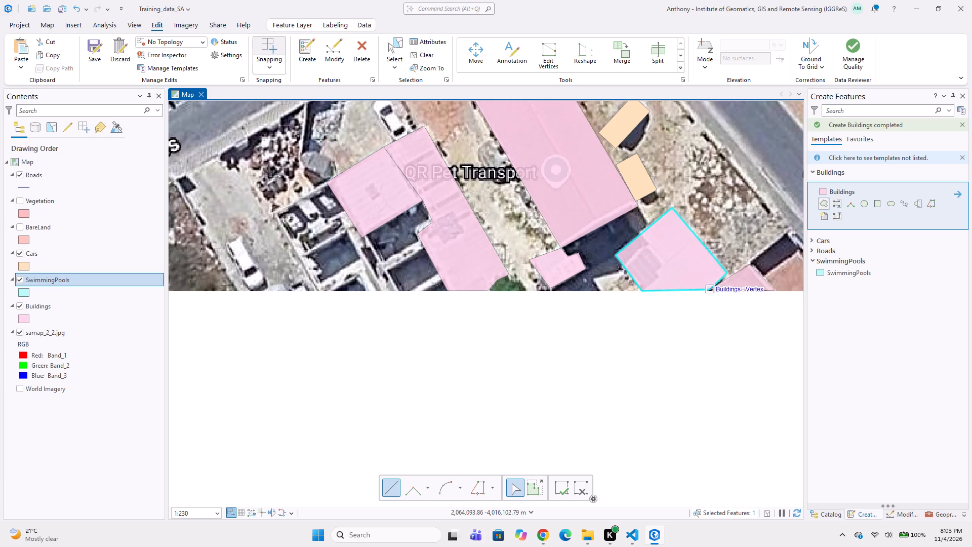
# Digitize the white car in the driveway south of Shelduck Cres, west of the unfinished buildings, as a rectangular Cars feature.
pyautogui.moveTo(511, 286); pyautogui.dragTo(589, 280, button='middle')
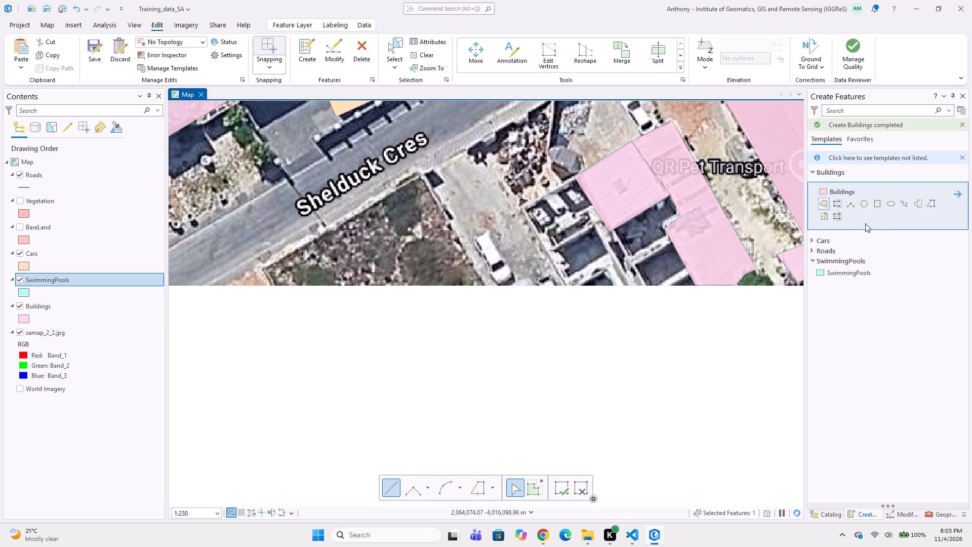
pyautogui.click(878, 206)
pyautogui.click(837, 241)
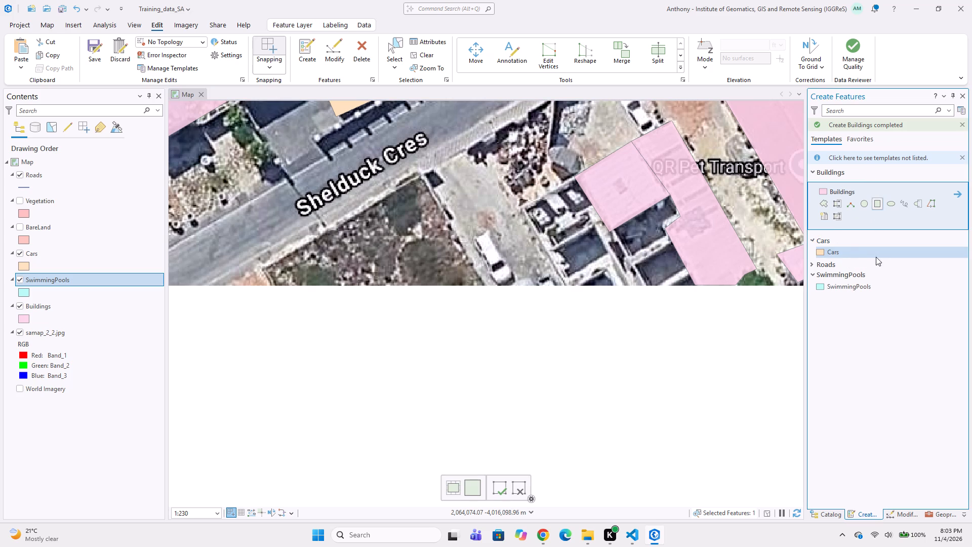
pyautogui.click(848, 248)
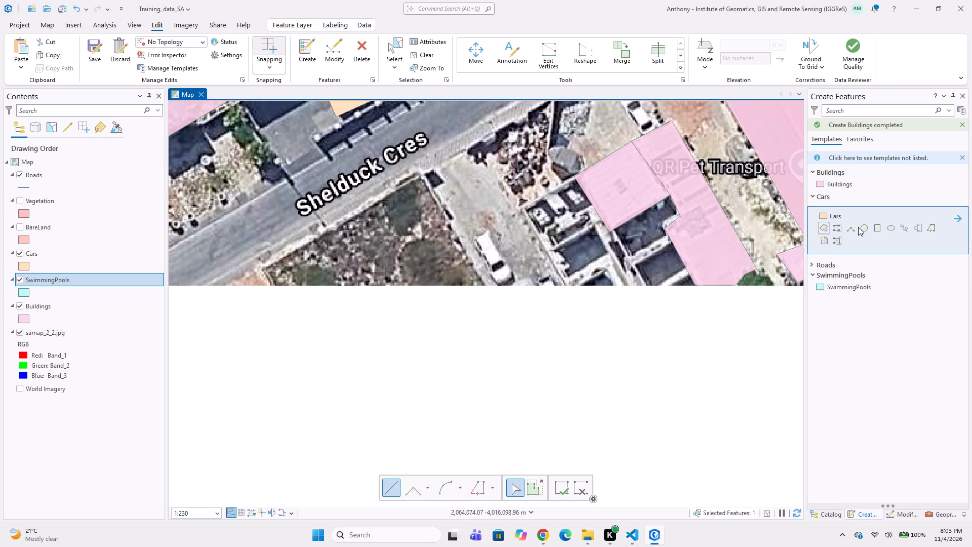
pyautogui.click(876, 227)
pyautogui.scroll(1, 481, 223)
pyautogui.click(494, 229)
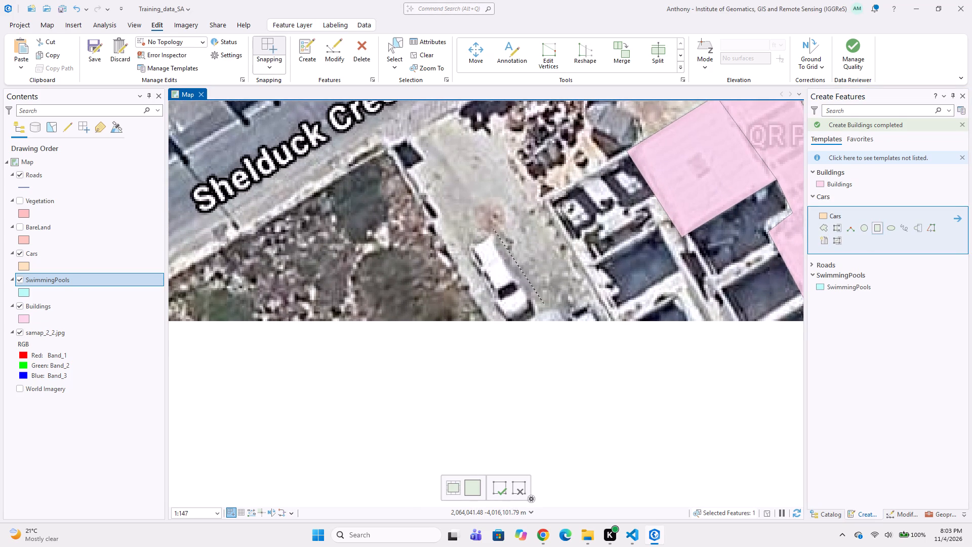
pyautogui.click(540, 305)
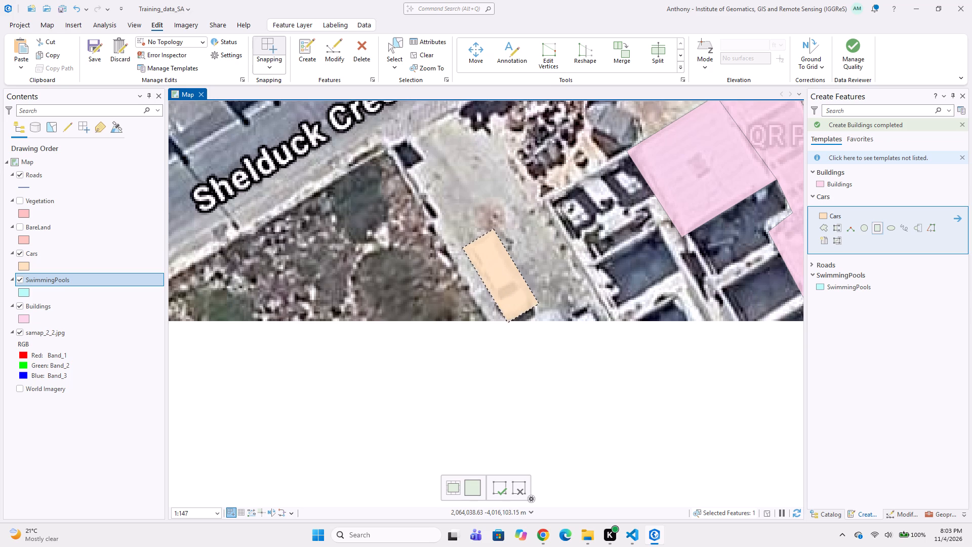
pyautogui.click(506, 323)
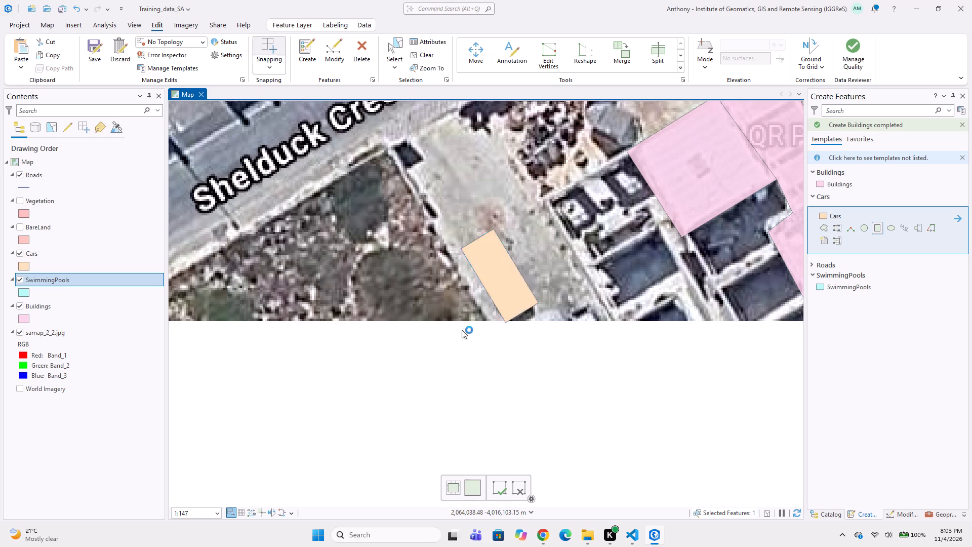
# Examine the image's southern part around Shelduck Cres and Seagull St for features that are not yet digitized.
pyautogui.scroll(-4, 456, 294)
pyautogui.moveTo(451, 257); pyautogui.dragTo(472, 285, button='middle')
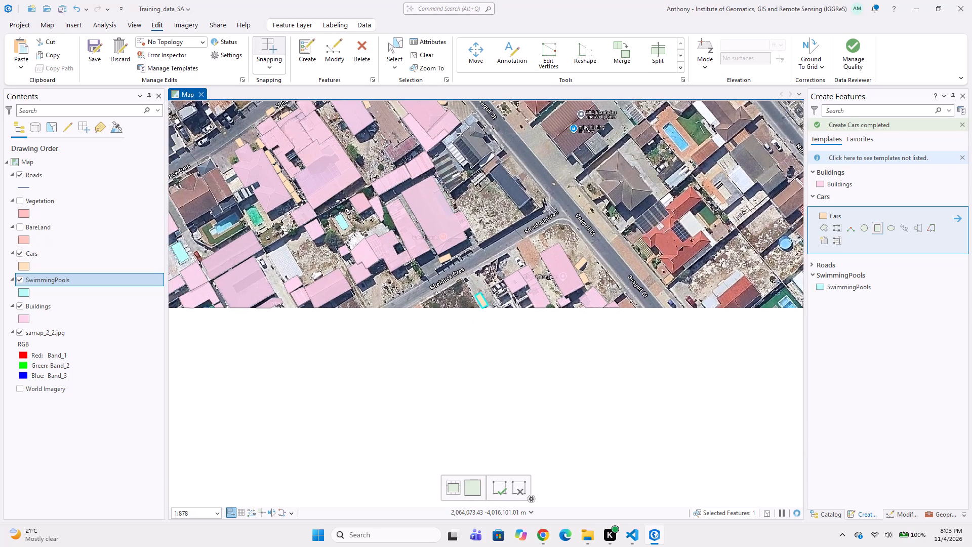
pyautogui.moveTo(619, 317); pyautogui.dragTo(529, 291, button='middle')
pyautogui.moveTo(568, 240); pyautogui.dragTo(594, 240, button='middle')
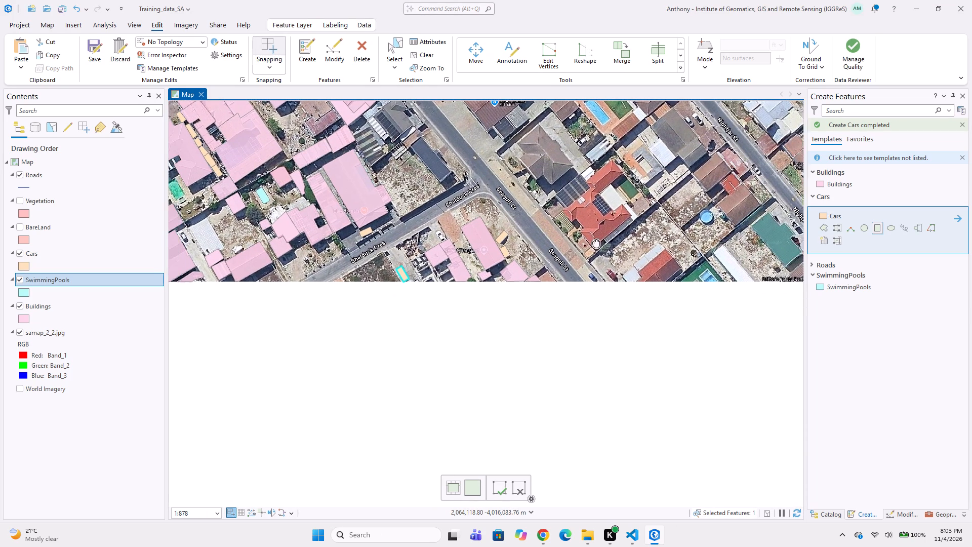
pyautogui.moveTo(594, 240); pyautogui.dragTo(599, 238, button='middle')
pyautogui.scroll(-4, 594, 225)
pyautogui.moveTo(550, 213); pyautogui.dragTo(562, 241, button='middle')
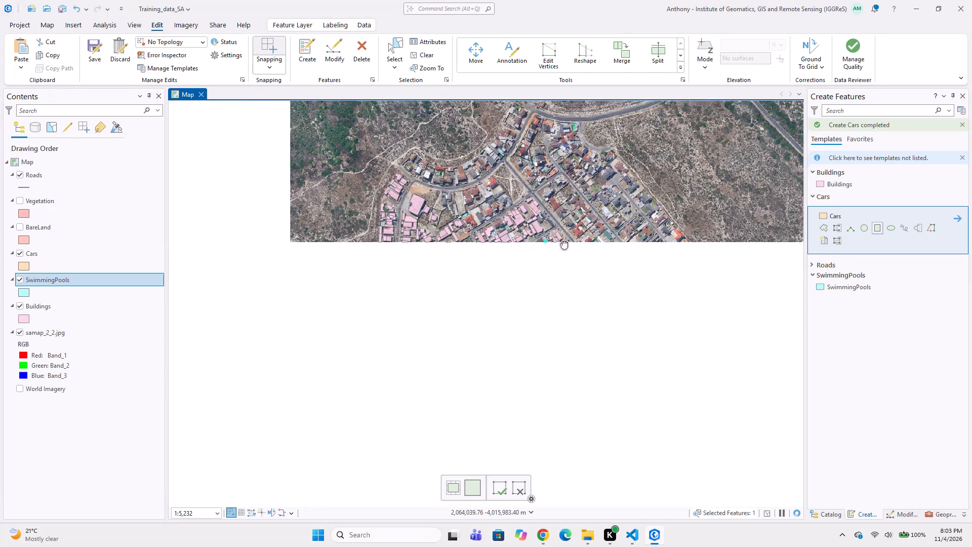
pyautogui.moveTo(562, 241); pyautogui.dragTo(564, 255, button='middle')
pyautogui.scroll(2, 545, 245)
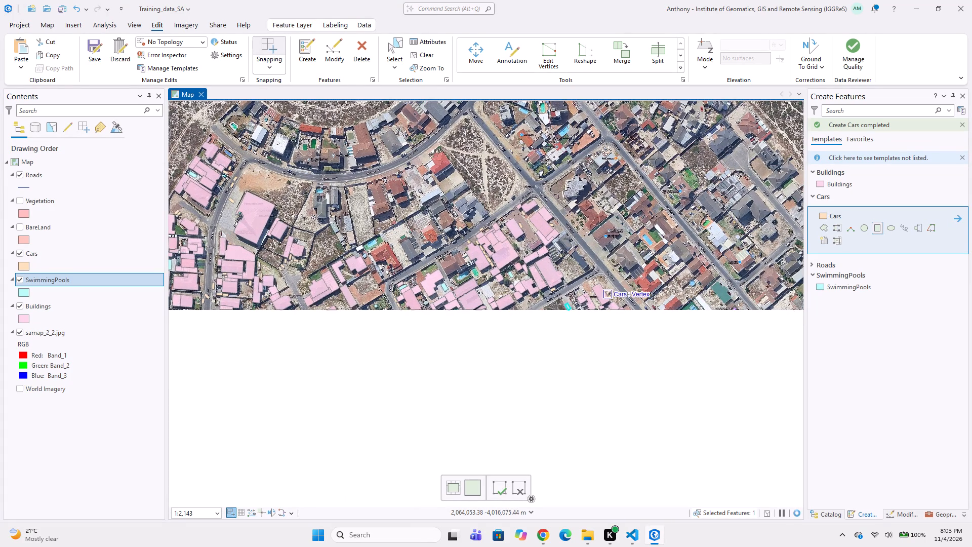
pyautogui.moveTo(577, 286); pyautogui.dragTo(548, 277, button='middle')
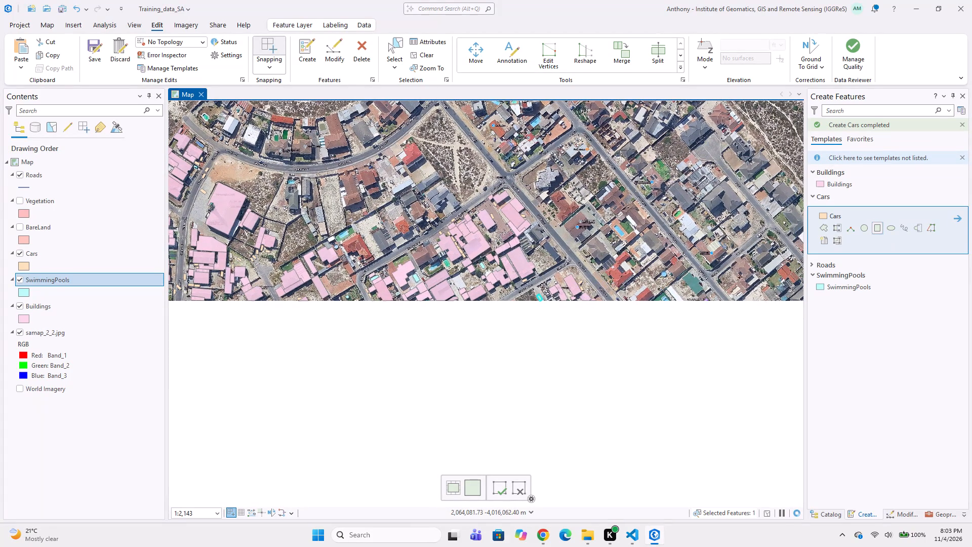
# Digitize the striped-roof building northeast of Bakedbyaals as a five-cornered Buildings polygon touching the neighbouring building's eastern corner.
pyautogui.scroll(3, 557, 245)
pyautogui.scroll(1, 490, 284)
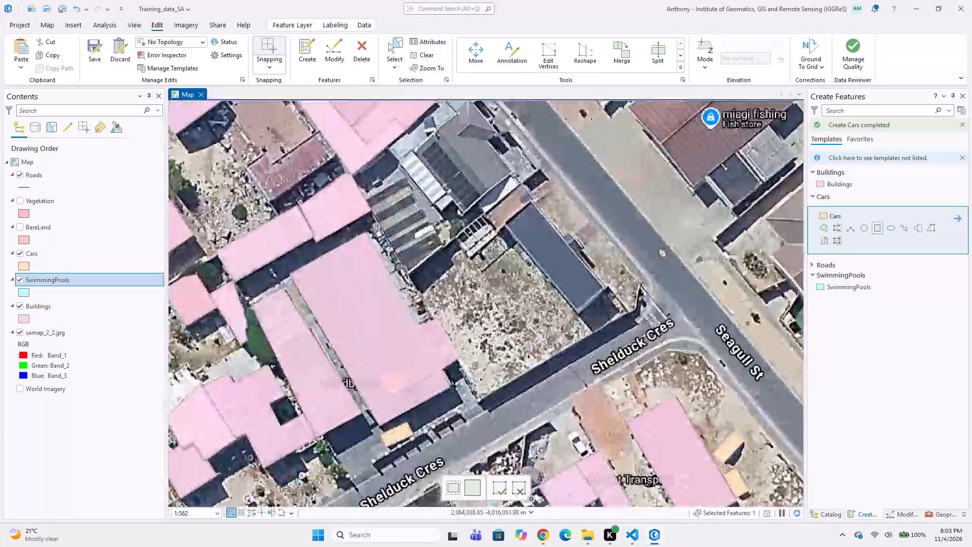
pyautogui.click(821, 227)
pyautogui.click(819, 188)
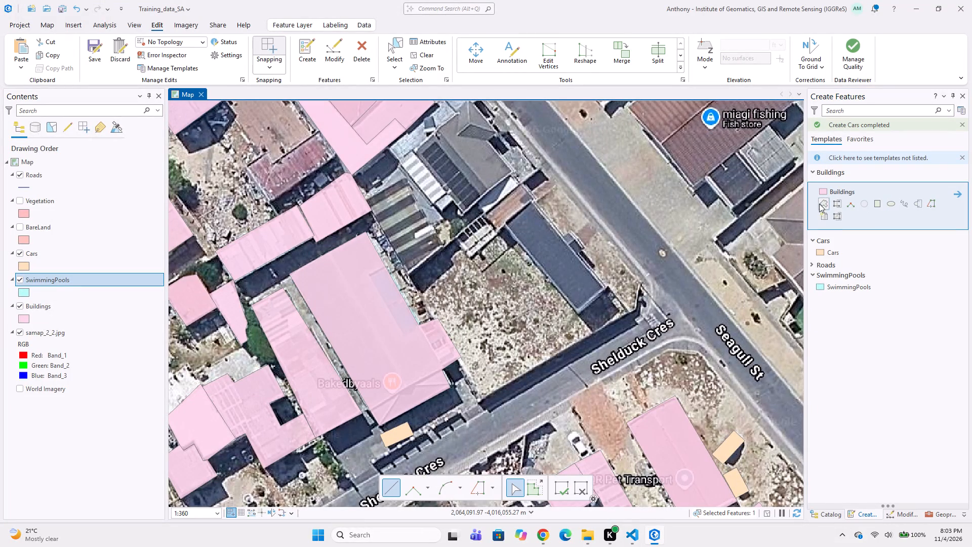
pyautogui.click(821, 206)
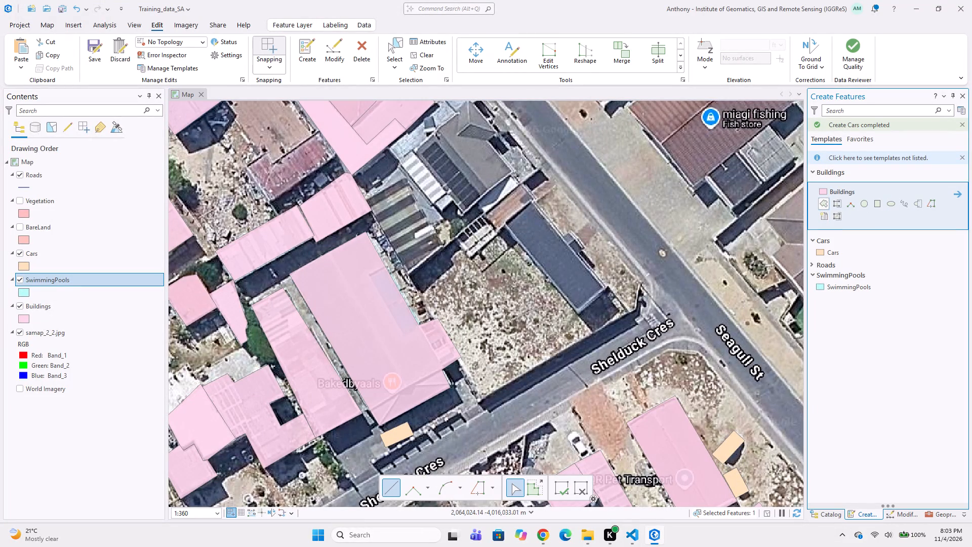
pyautogui.click(405, 175)
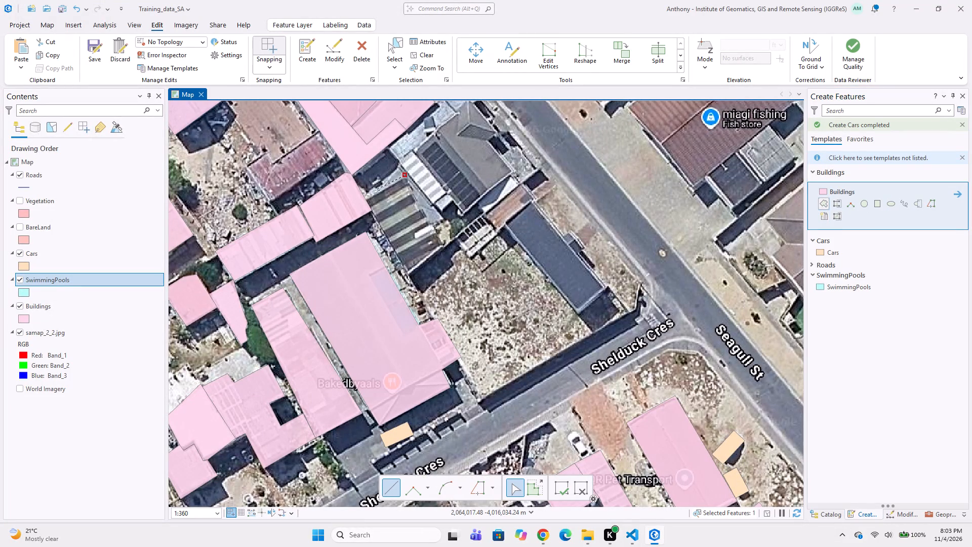
pyautogui.click(357, 197)
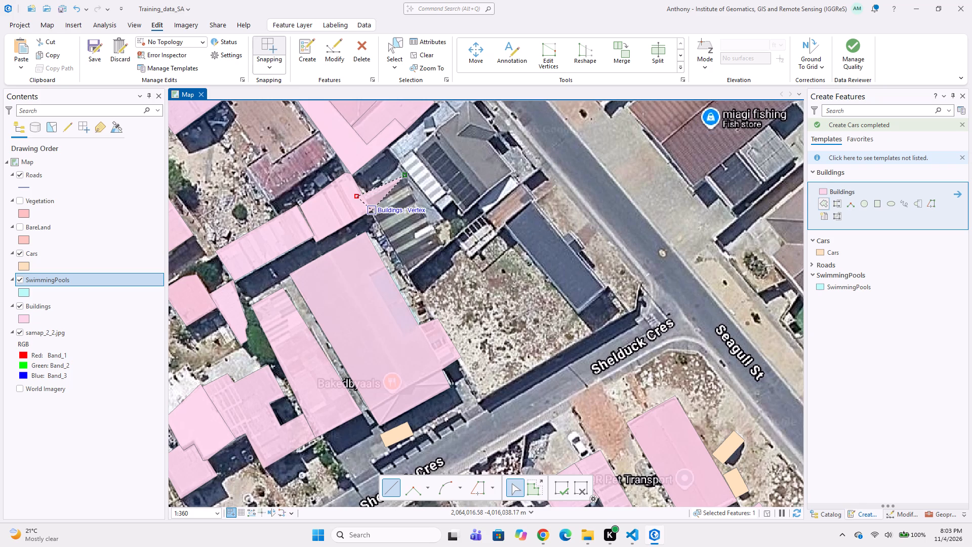
pyautogui.hotkey('ctrl', 'z')
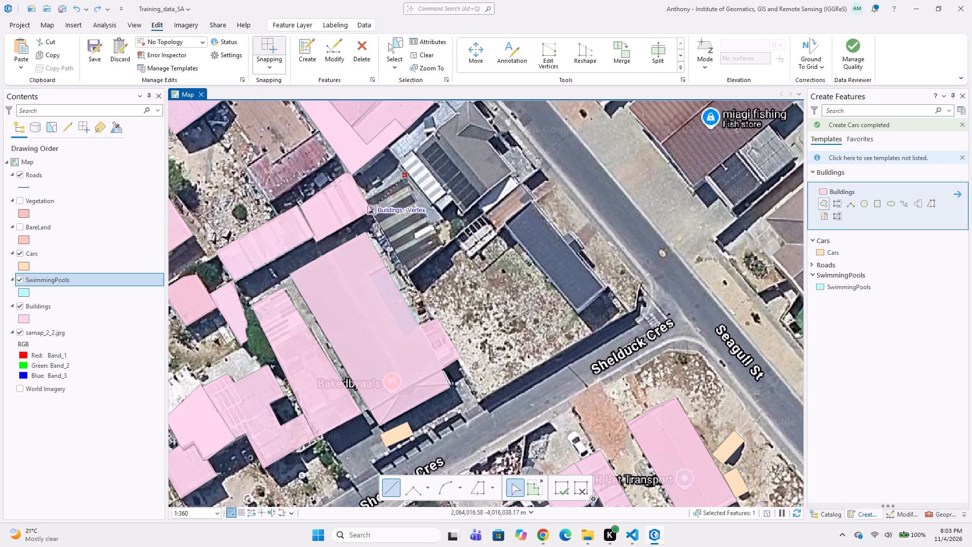
pyautogui.click(368, 197)
pyautogui.click(369, 209)
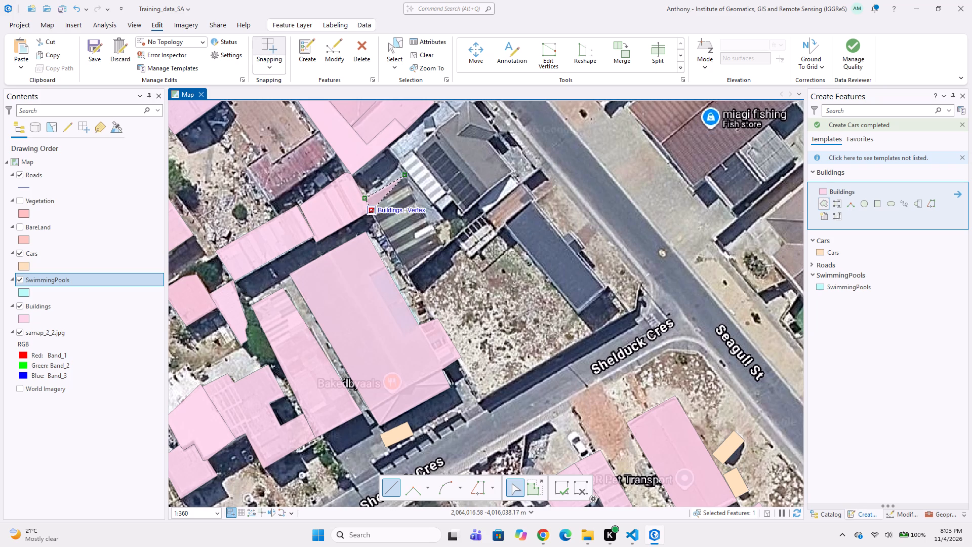
pyautogui.click(409, 273)
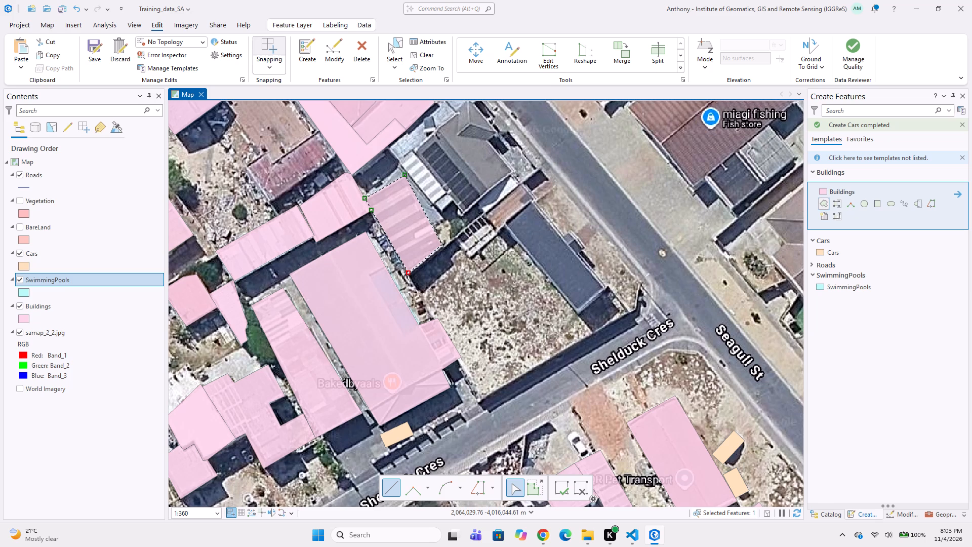
pyautogui.doubleClick(442, 245)
# Digitize the narrow white-striped roof along the west side of the dark-grey house with solar panels as a four-cornered Buildings polygon.
pyautogui.moveTo(440, 222); pyautogui.dragTo(419, 267, button='middle')
pyautogui.scroll(1, 410, 216)
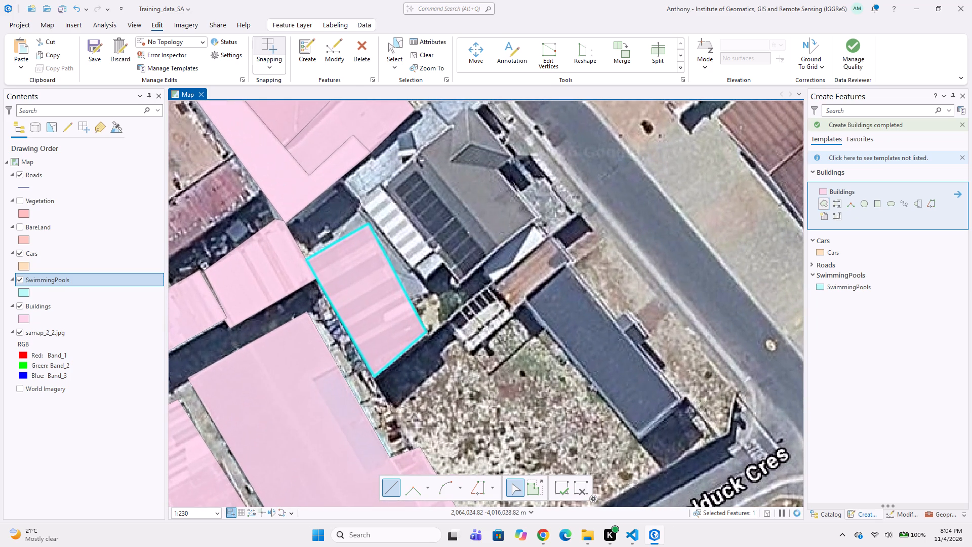
pyautogui.click(376, 184)
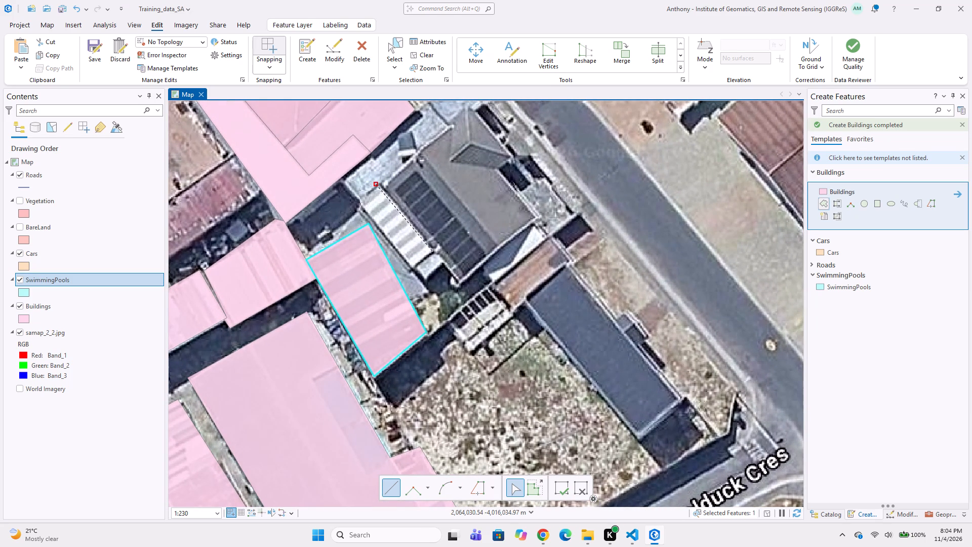
pyautogui.click(433, 252)
pyautogui.click(415, 269)
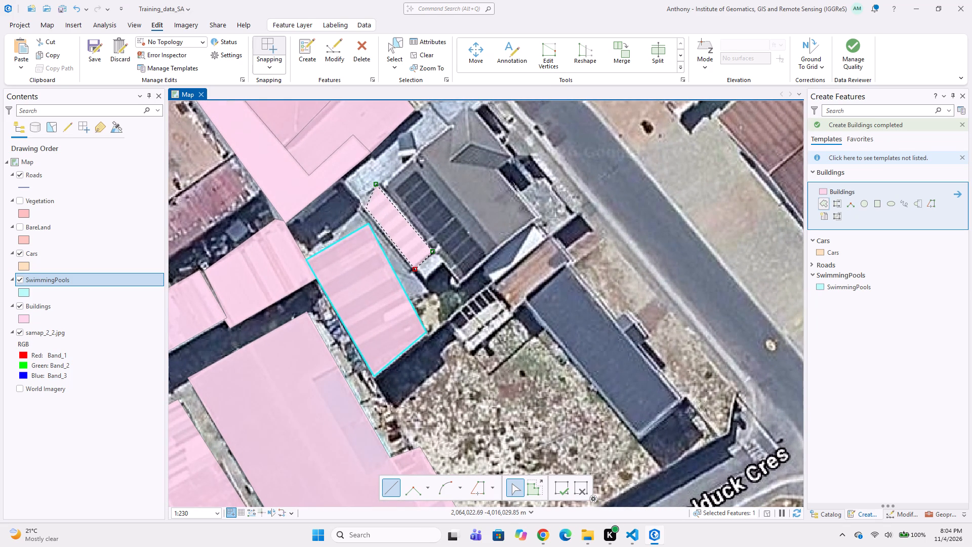
pyautogui.doubleClick(362, 201)
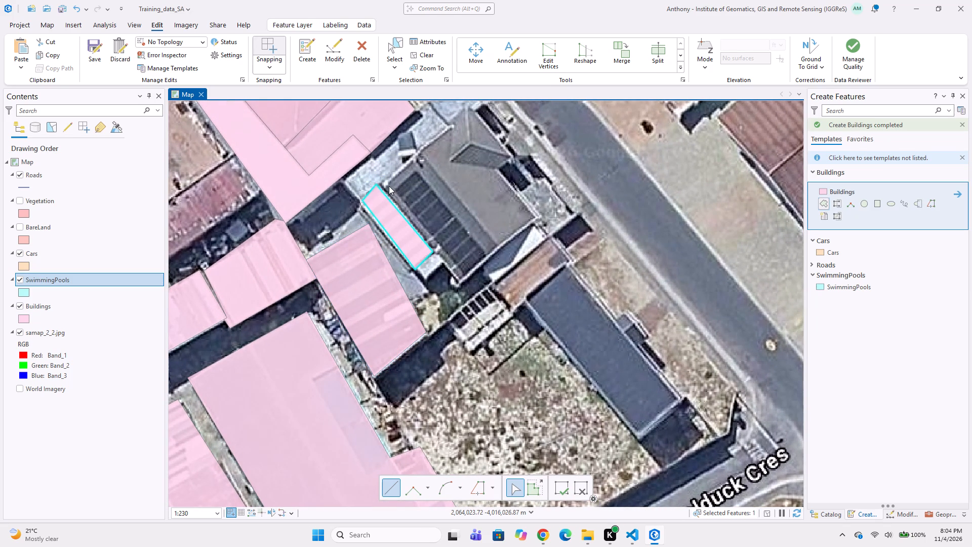
# Digitize the dark-grey-roofed house with solar panels as a nine-vertex Buildings polygon sharing its western edge with the narrow white-striped roof.
pyautogui.click(380, 183)
pyautogui.click(449, 130)
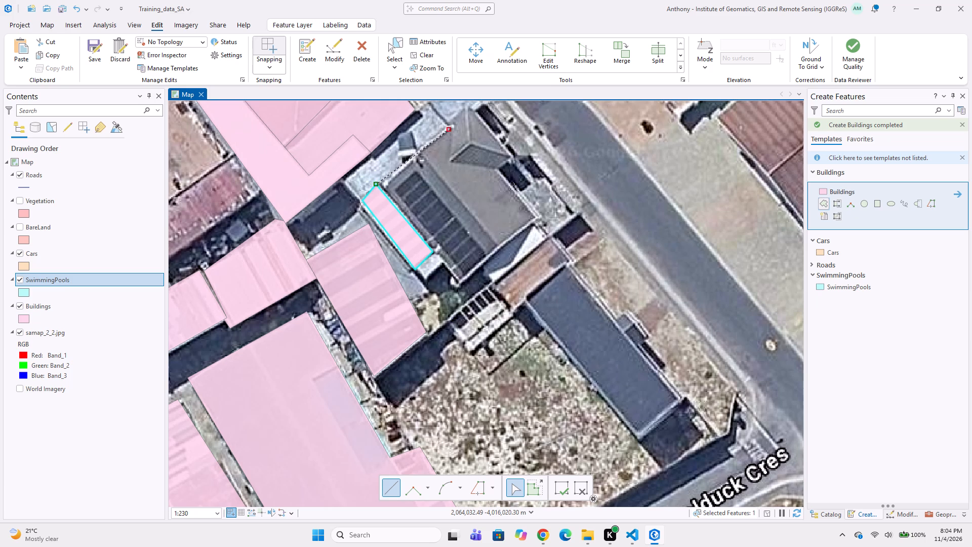
pyautogui.click(449, 121)
pyautogui.click(467, 106)
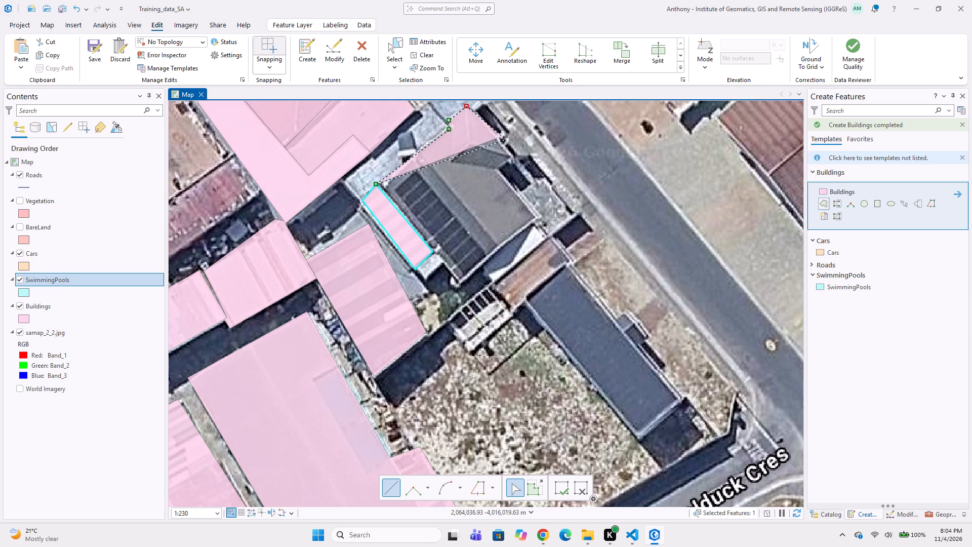
pyautogui.click(511, 154)
pyautogui.click(501, 167)
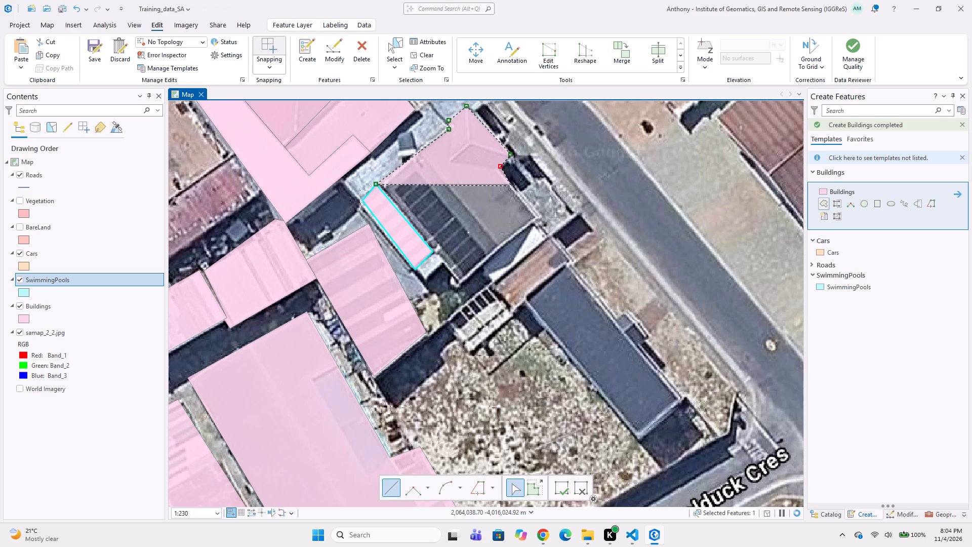
pyautogui.click(538, 216)
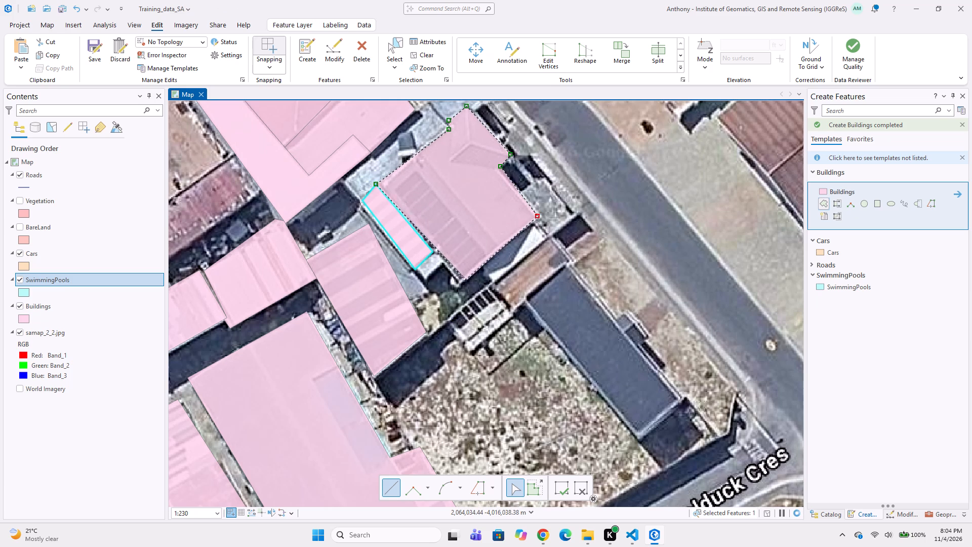
pyautogui.click(460, 285)
pyautogui.doubleClick(431, 253)
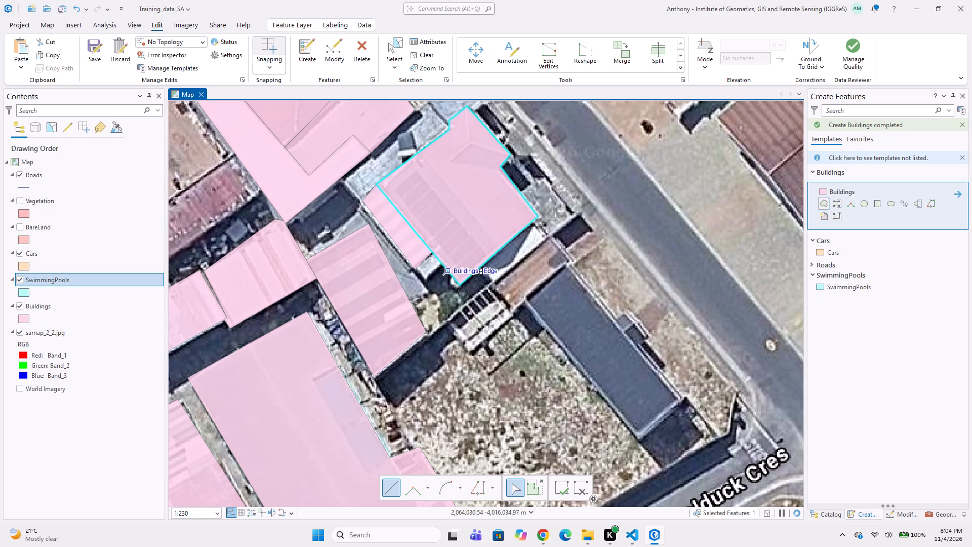
# Digitize the narrow strip of roof along the dark-grey house's southeastern side as a four-cornered Buildings polygon.
pyautogui.click(536, 222)
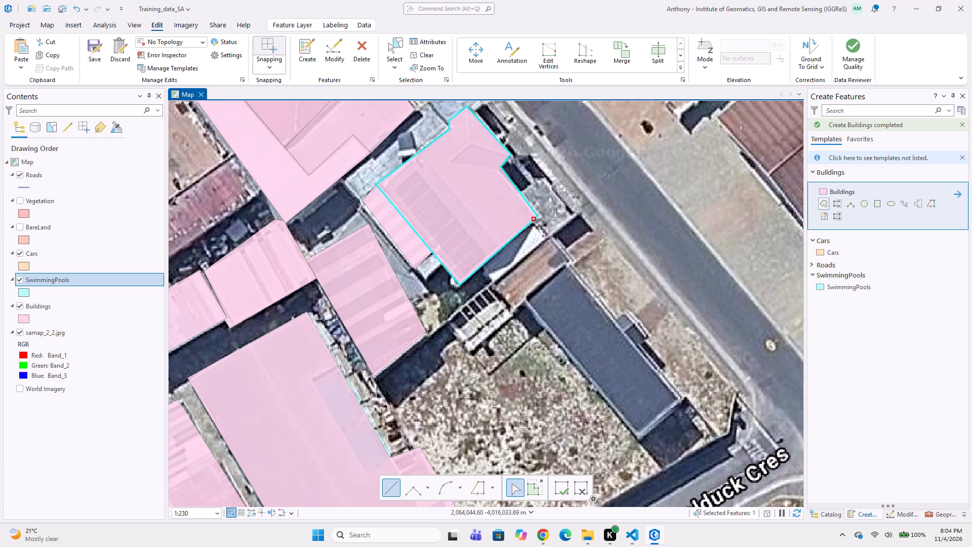
pyautogui.click(548, 236)
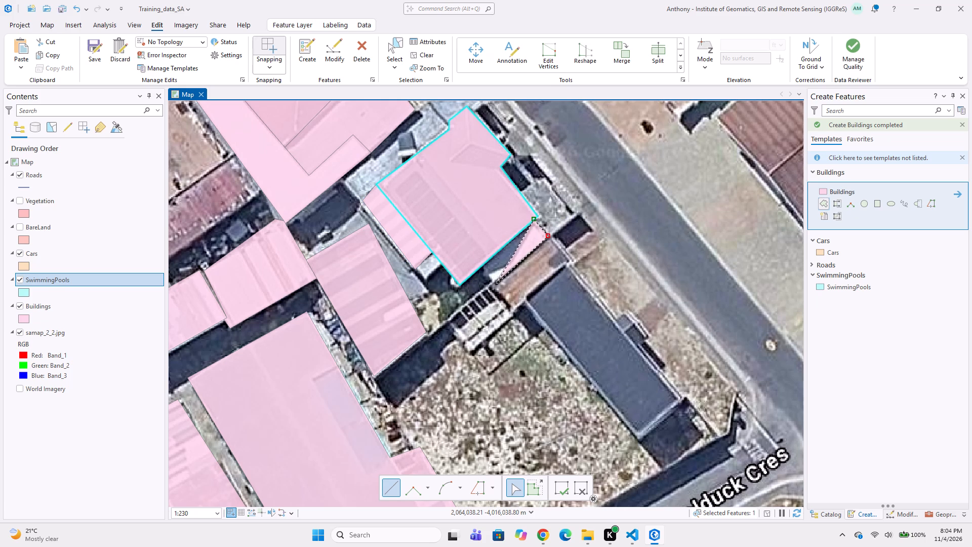
pyautogui.click(497, 284)
pyautogui.doubleClick(483, 268)
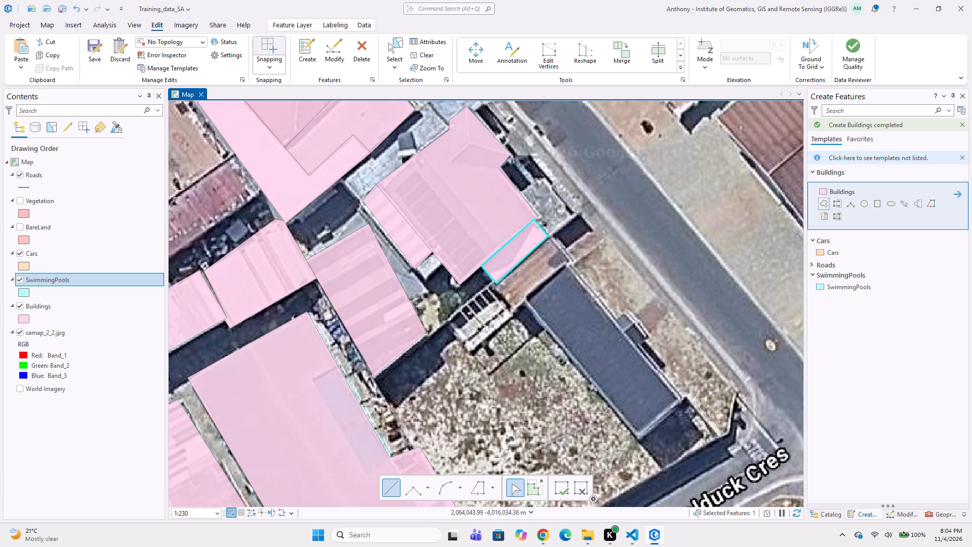
# Digitize the brown roof southeast of the narrow strip as a seven-vertex Buildings polygon snapped to the strip's southeastern corners.
pyautogui.click(552, 238)
pyautogui.click(573, 262)
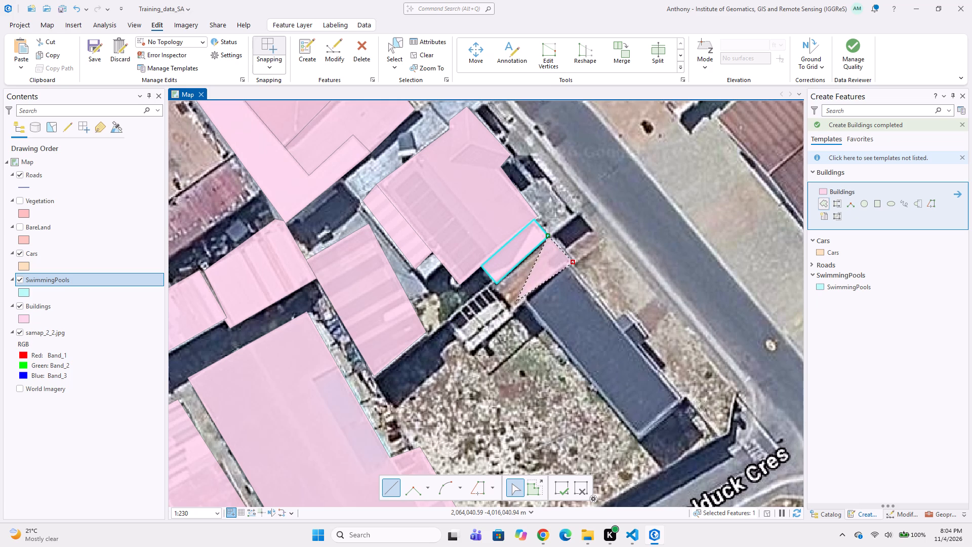
pyautogui.click(523, 294)
pyautogui.click(525, 303)
pyautogui.click(511, 310)
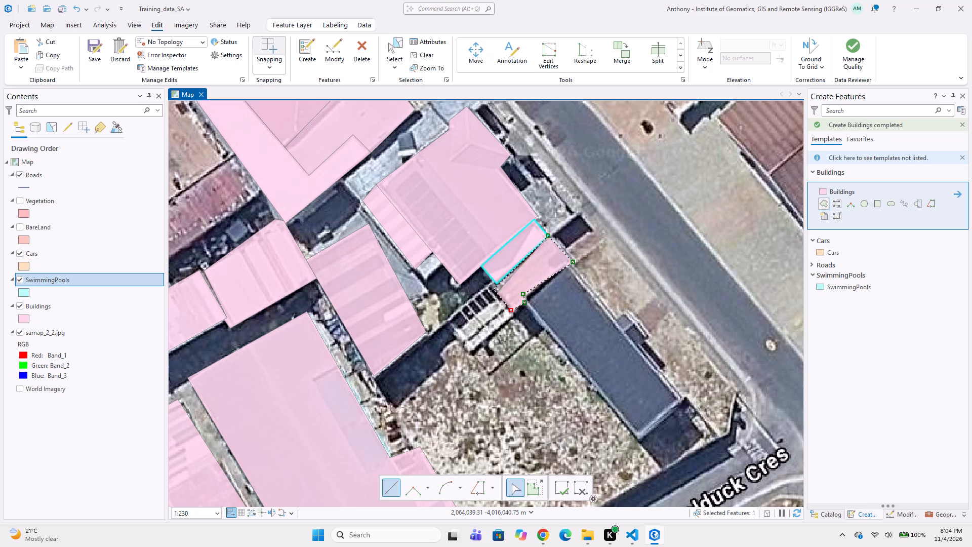
pyautogui.click(495, 287)
pyautogui.doubleClick(499, 284)
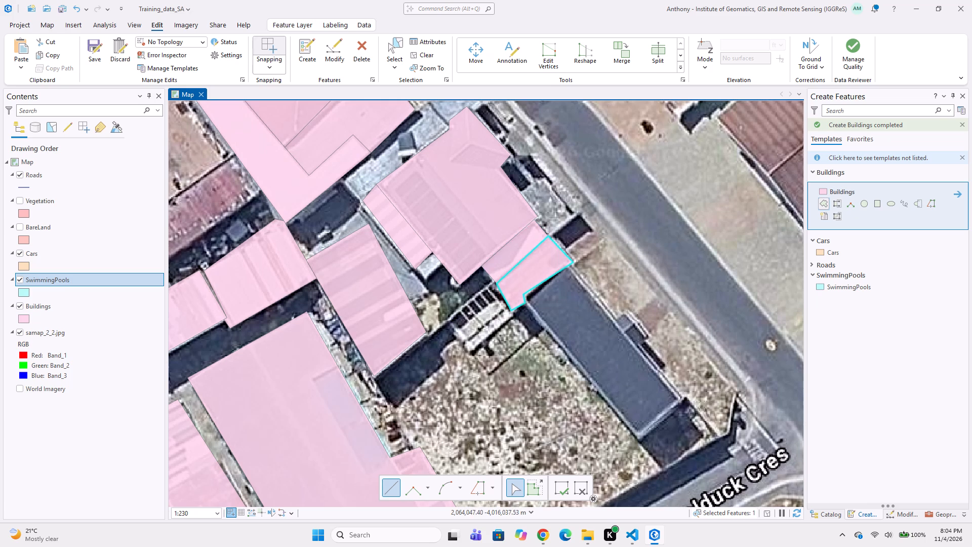
# Digitize the long dark-blue-grey roof between the brown roof and Shelduck Cres as a five-cornered Buildings polygon snapped to the brown roof.
pyautogui.click(570, 268)
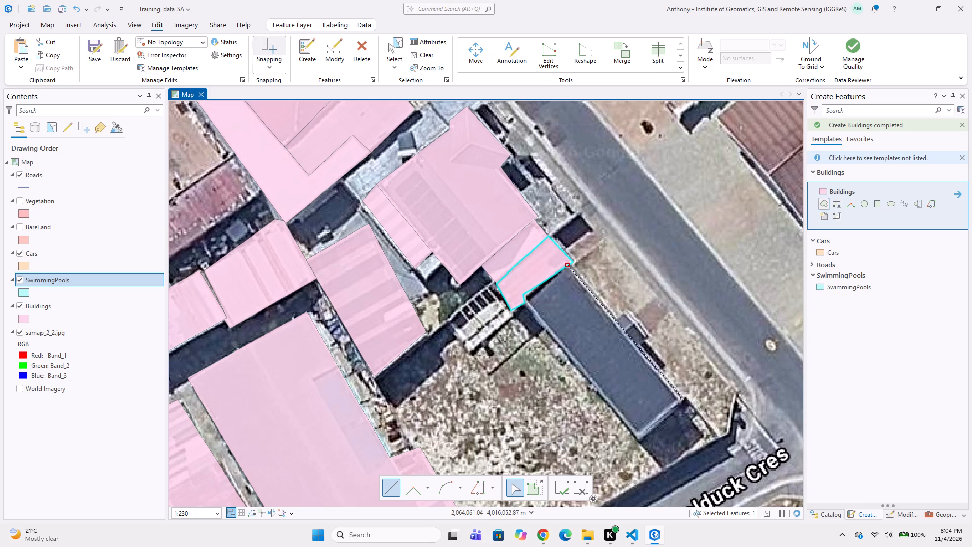
pyautogui.click(685, 399)
pyautogui.click(639, 440)
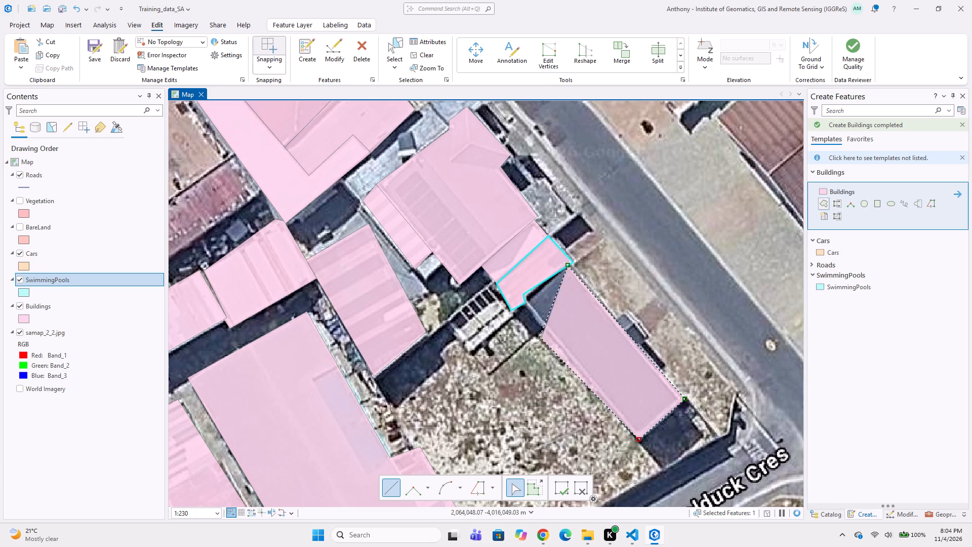
pyautogui.click(525, 303)
pyautogui.doubleClick(525, 296)
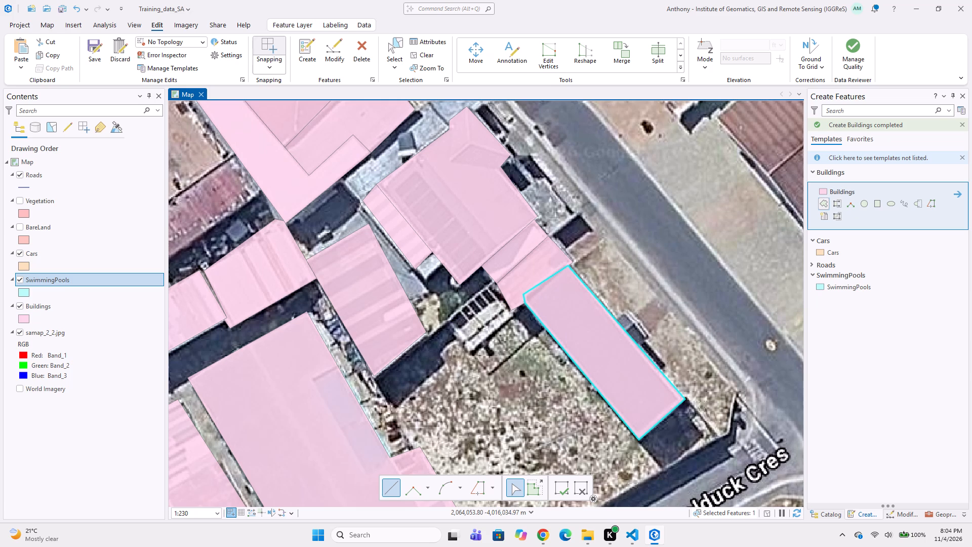
# Digitize the small grey structure on the long dark-blue-grey roof's eastern side as a four-cornered Buildings polygon starting on that roof's edge.
pyautogui.scroll(2, 617, 291)
pyautogui.click(616, 360)
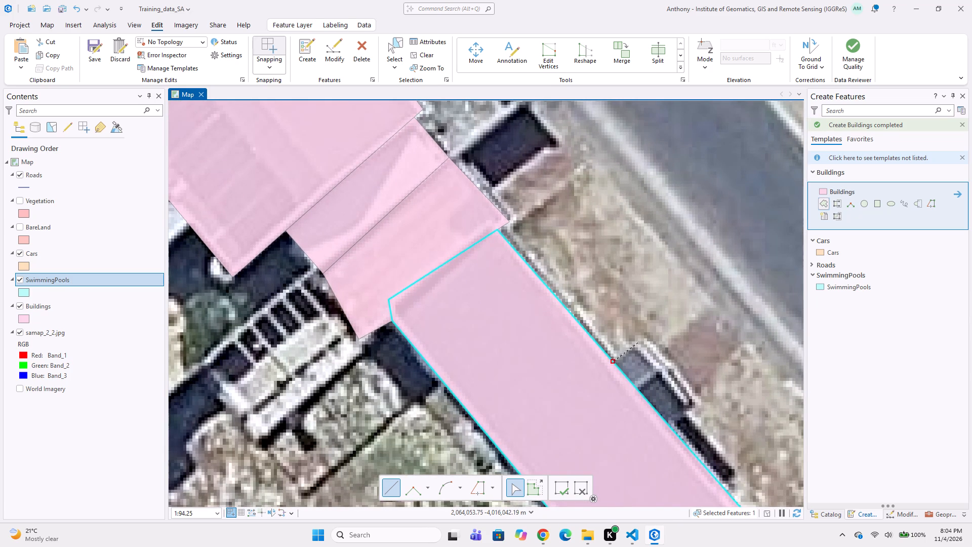
pyautogui.click(647, 339)
pyautogui.click(699, 404)
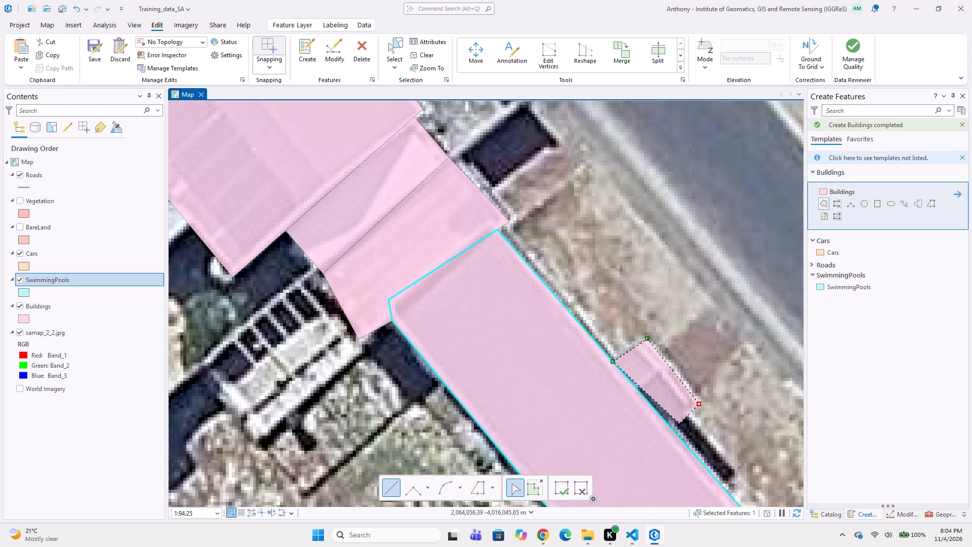
pyautogui.doubleClick(672, 431)
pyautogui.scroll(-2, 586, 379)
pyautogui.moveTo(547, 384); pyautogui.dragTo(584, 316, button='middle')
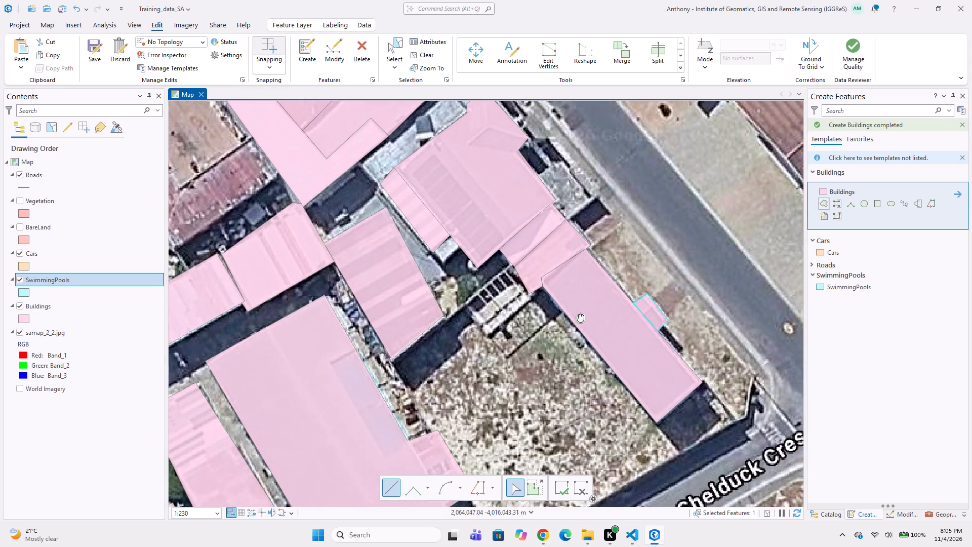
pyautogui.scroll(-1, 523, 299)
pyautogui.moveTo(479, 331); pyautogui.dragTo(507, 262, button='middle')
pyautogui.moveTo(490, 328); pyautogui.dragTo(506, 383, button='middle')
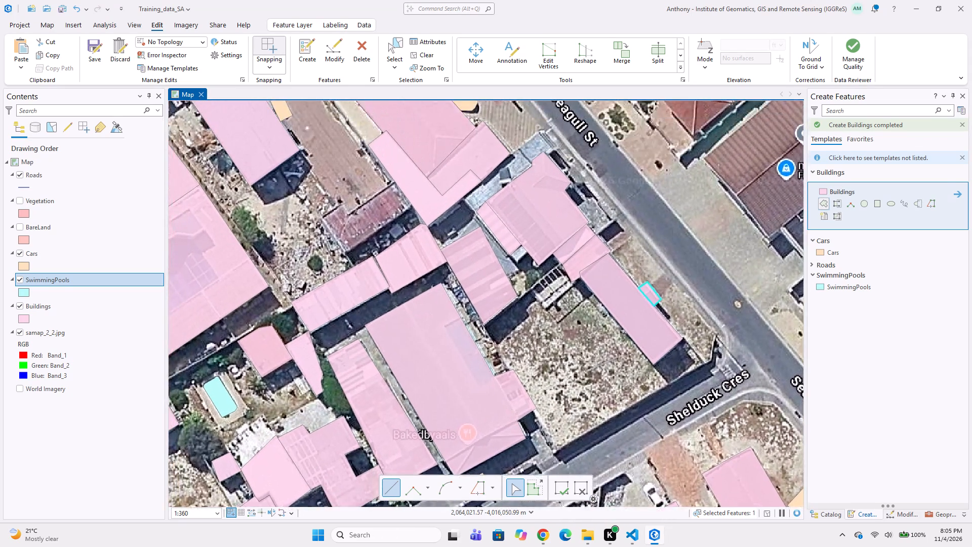
# Digitize the light-grey roof strip between the two houses southwest of Seagull St as a ten-vertex Buildings polygon snapped to the neighbouring roofs.
pyautogui.moveTo(469, 319); pyautogui.dragTo(490, 365, button='middle')
pyautogui.scroll(1, 536, 273)
pyautogui.moveTo(533, 262); pyautogui.dragTo(523, 338, button='middle')
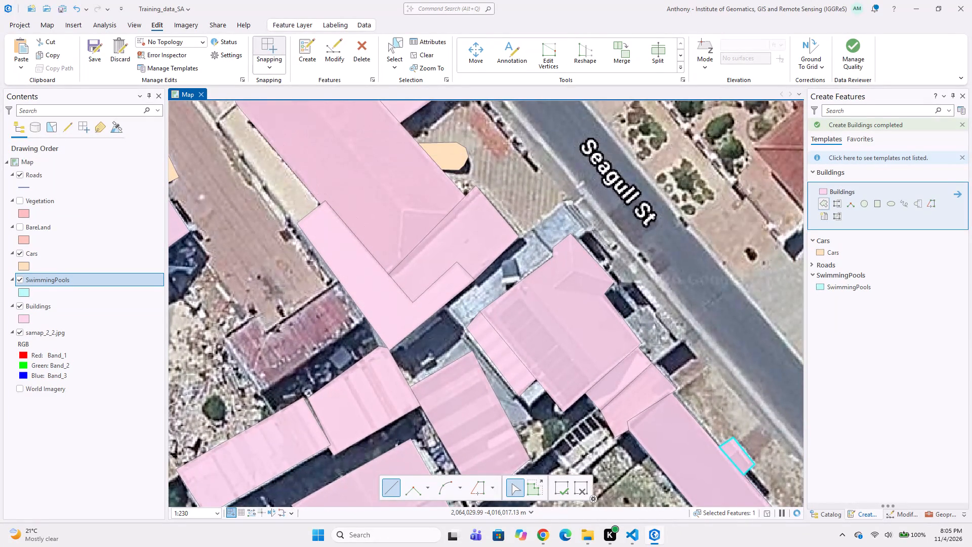
pyautogui.click(573, 201)
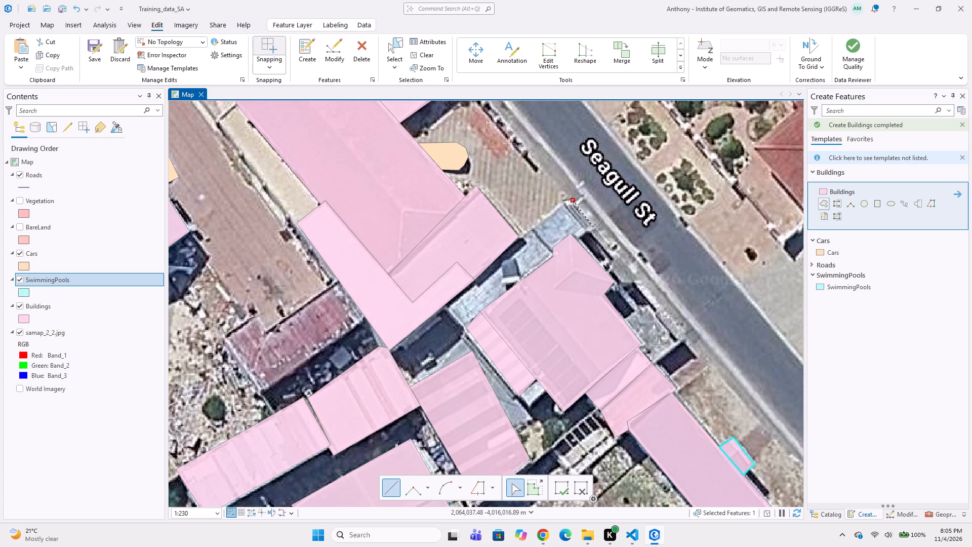
pyautogui.click(594, 228)
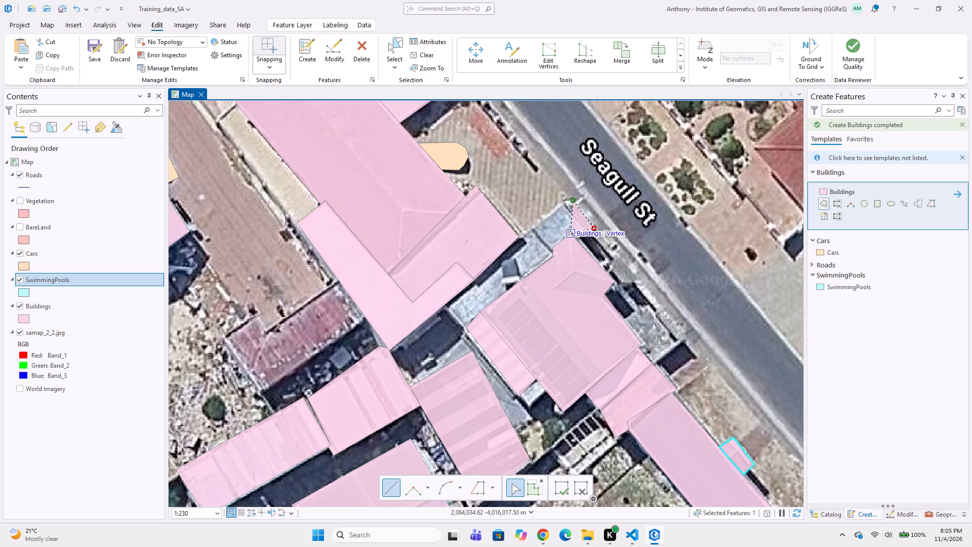
pyautogui.click(573, 232)
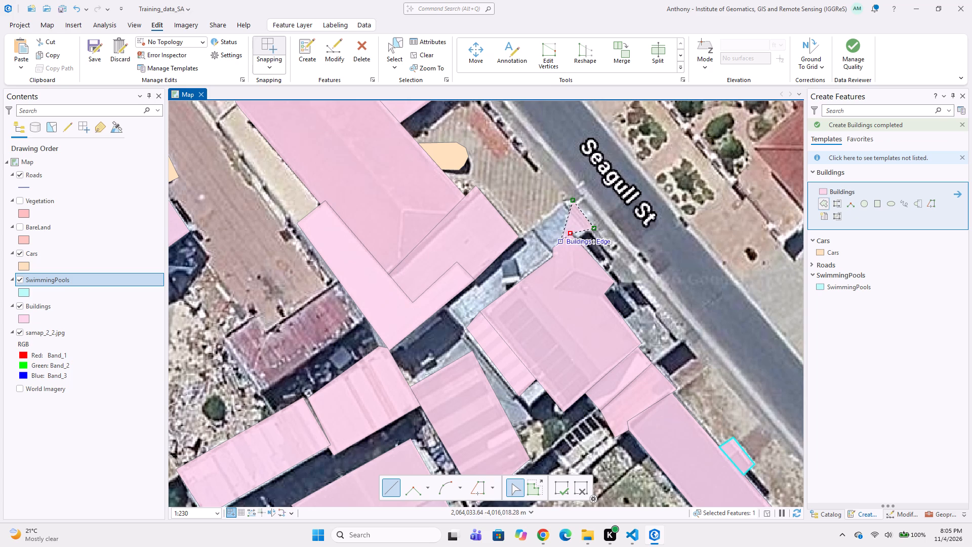
pyautogui.click(555, 248)
pyautogui.click(555, 255)
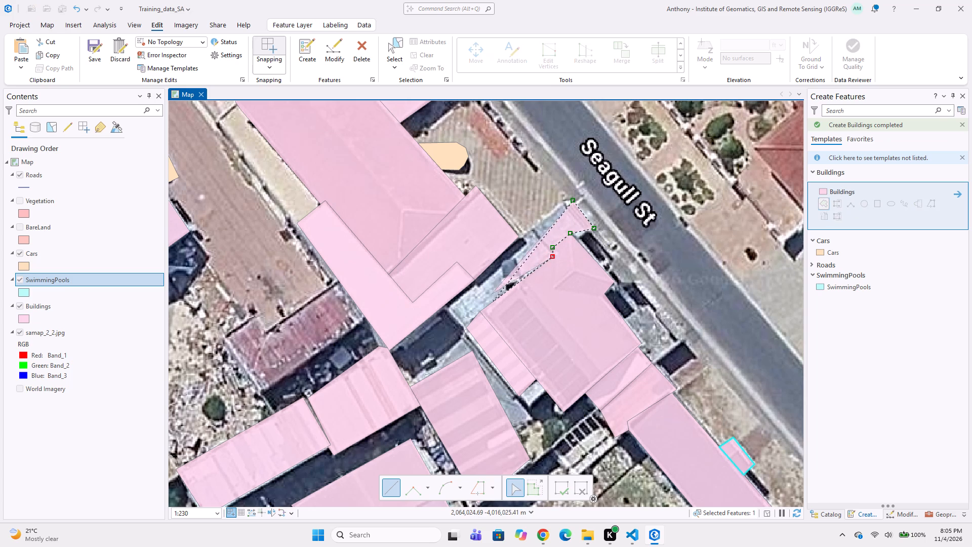
pyautogui.click(483, 312)
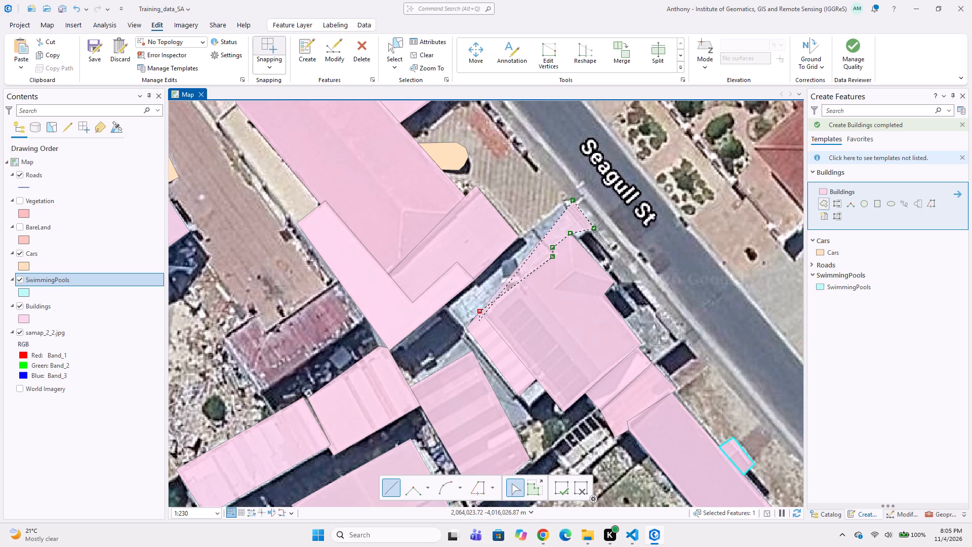
pyautogui.click(470, 328)
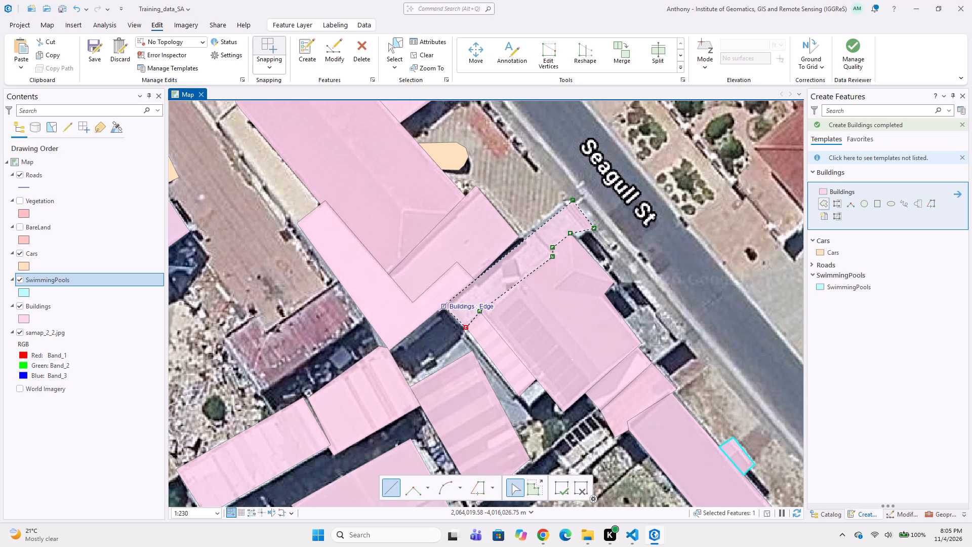
pyautogui.click(445, 308)
pyautogui.click(477, 280)
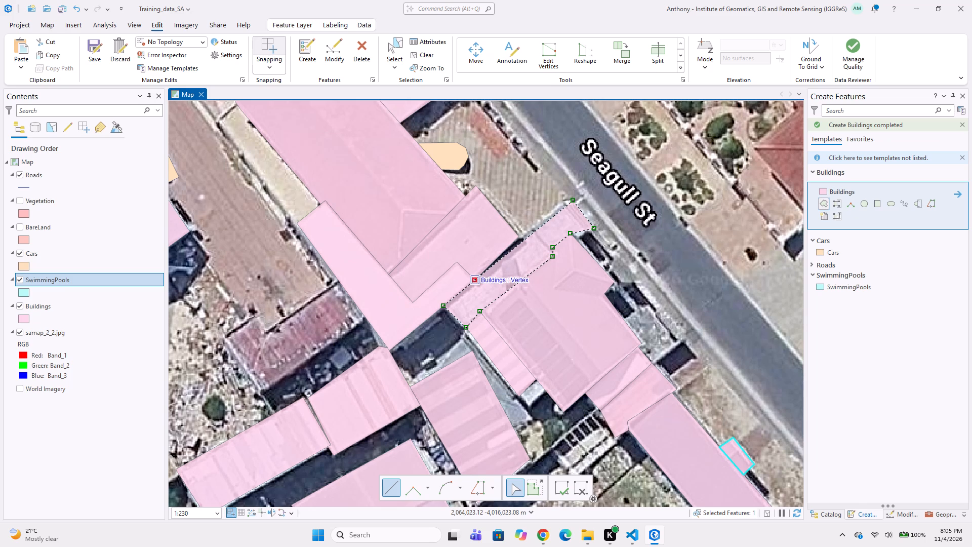
pyautogui.doubleClick(513, 238)
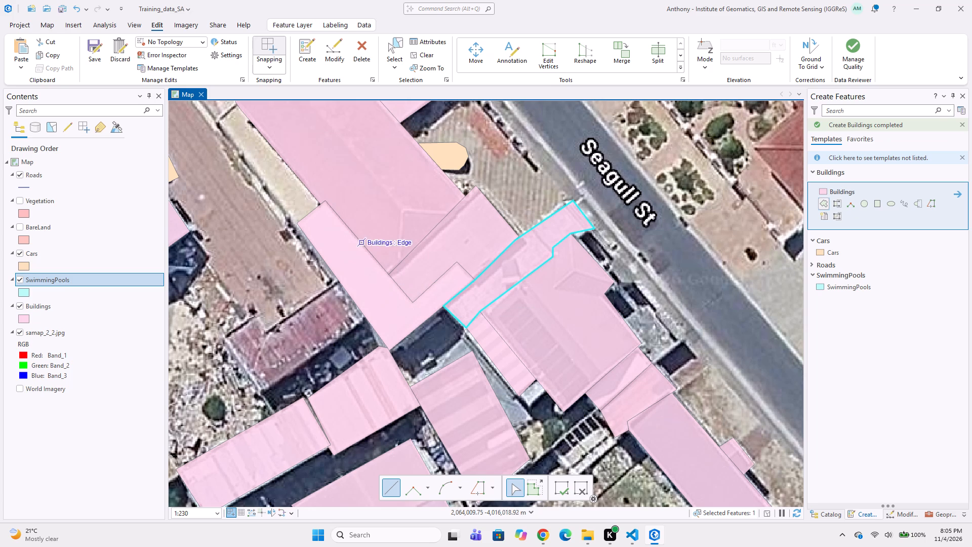
# Digitize the faded red roof at the southern end of the paved yard as a six-cornered Buildings polygon meeting the adjoining house's southwestern edge.
pyautogui.scroll(-2, 364, 240)
pyautogui.scroll(1, 368, 257)
pyautogui.moveTo(350, 303); pyautogui.dragTo(407, 257, button='middle')
pyautogui.scroll(2, 385, 278)
pyautogui.scroll(1, 385, 216)
pyautogui.moveTo(392, 209); pyautogui.dragTo(443, 278, button='middle')
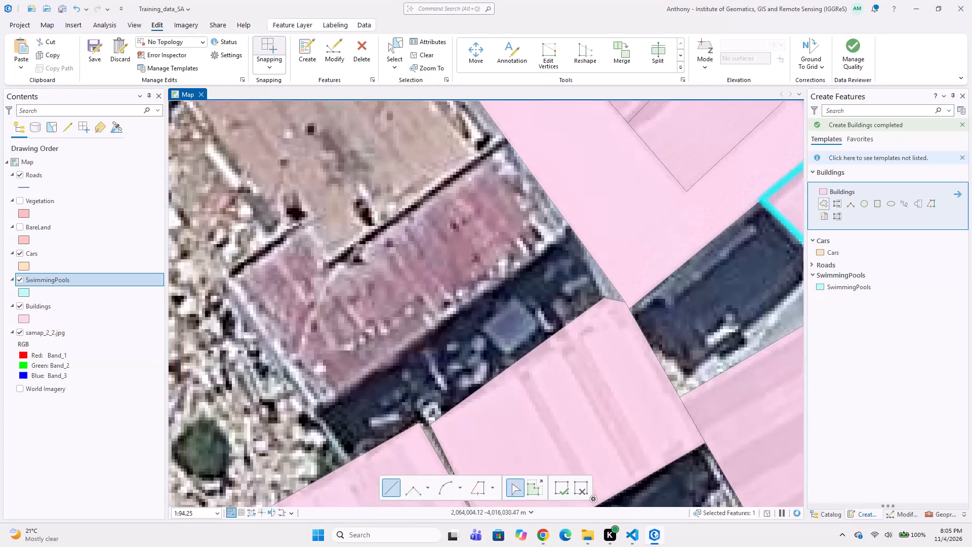
pyautogui.click(502, 131)
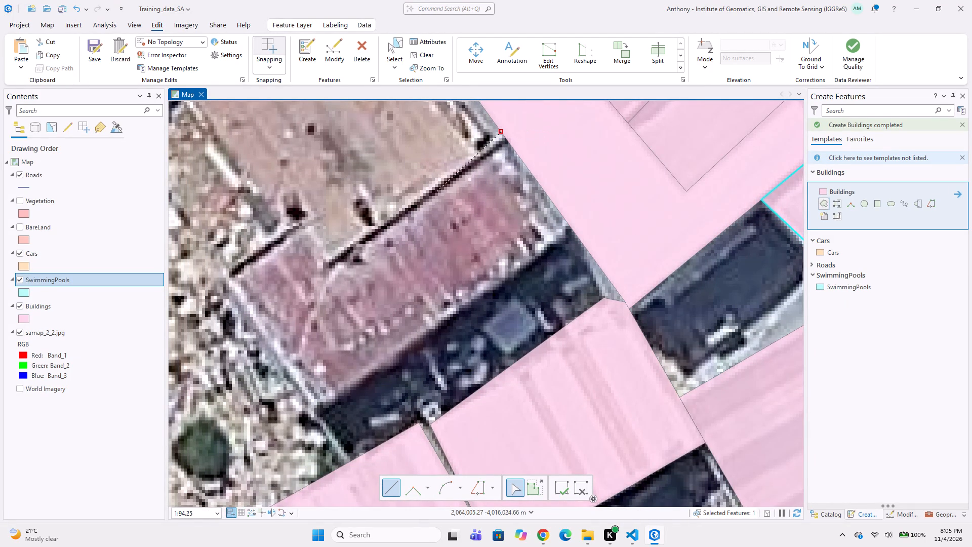
pyautogui.click(332, 252)
pyautogui.click(311, 222)
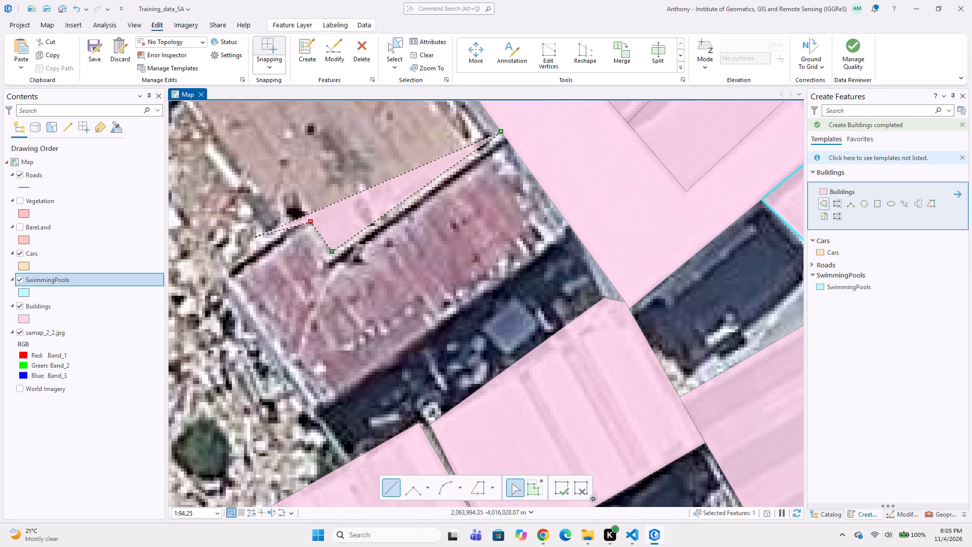
pyautogui.click(226, 273)
pyautogui.click(316, 408)
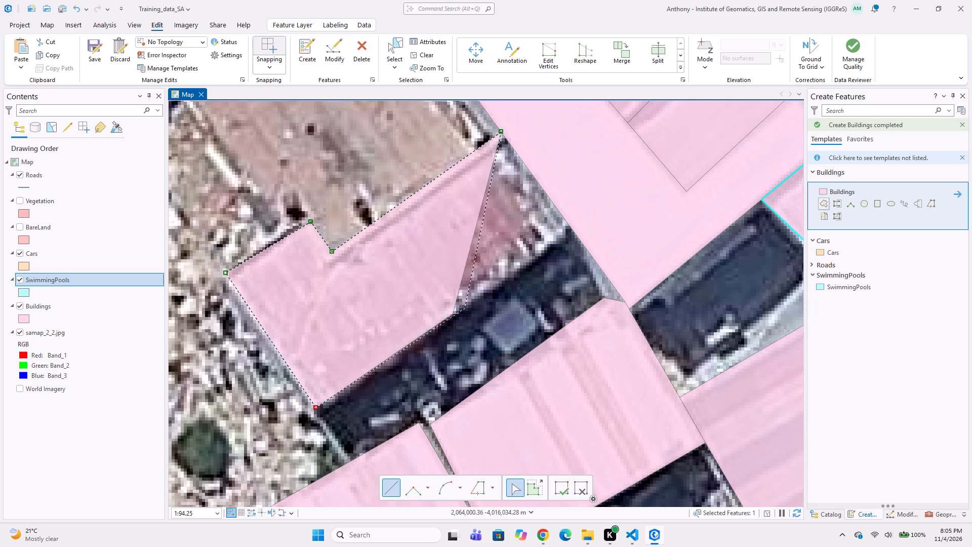
pyautogui.doubleClick(571, 227)
# Digitize the large red-tiled house northeast of Seagull St as a fifteen-vertex Buildings polygon following its hipped wings and recesses.
pyautogui.scroll(-2, 487, 331)
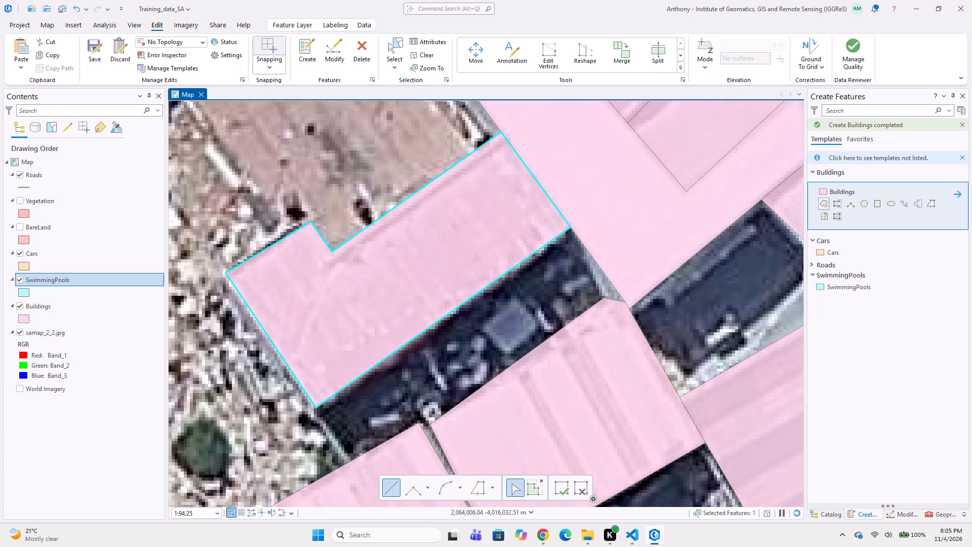
pyautogui.moveTo(497, 308); pyautogui.dragTo(487, 369, button='middle')
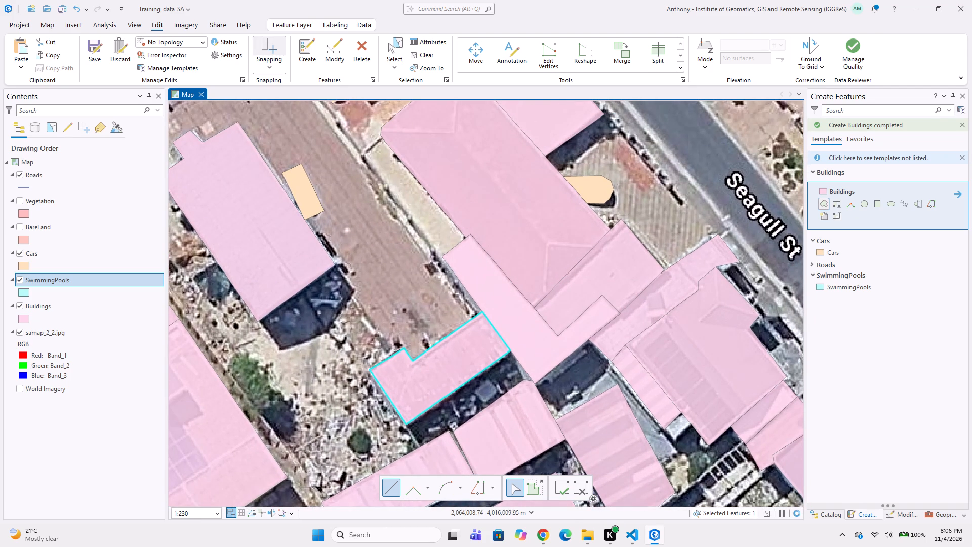
pyautogui.moveTo(500, 161); pyautogui.dragTo(435, 123, button='middle')
pyautogui.moveTo(458, 115); pyautogui.dragTo(448, 221, button='middle')
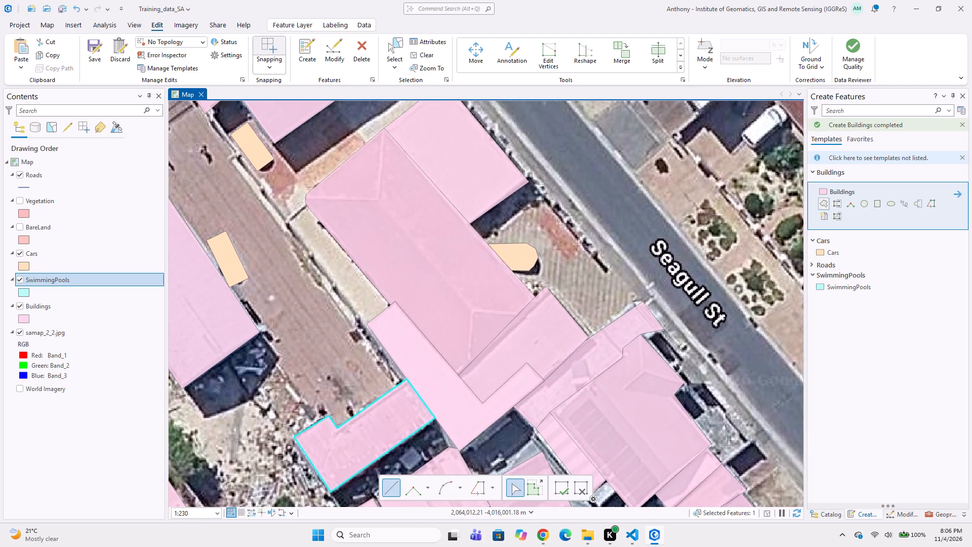
pyautogui.moveTo(470, 160); pyautogui.dragTo(462, 289, button='middle')
pyautogui.moveTo(623, 250); pyautogui.dragTo(552, 225, button='middle')
pyautogui.moveTo(630, 223); pyautogui.dragTo(531, 261, button='middle')
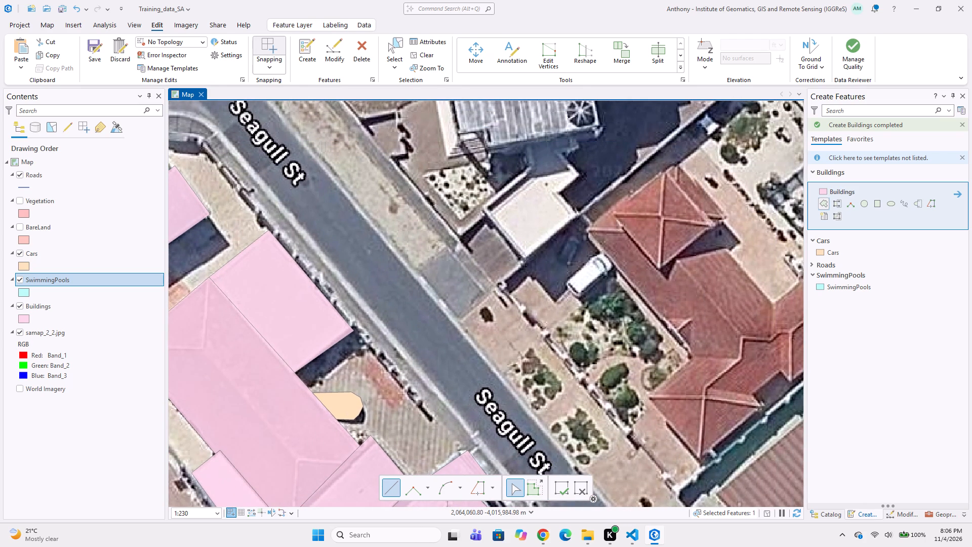
pyautogui.scroll(1, 683, 211)
pyautogui.moveTo(674, 202); pyautogui.dragTo(619, 245, button='middle')
pyautogui.moveTo(647, 250); pyautogui.dragTo(601, 213, button='middle')
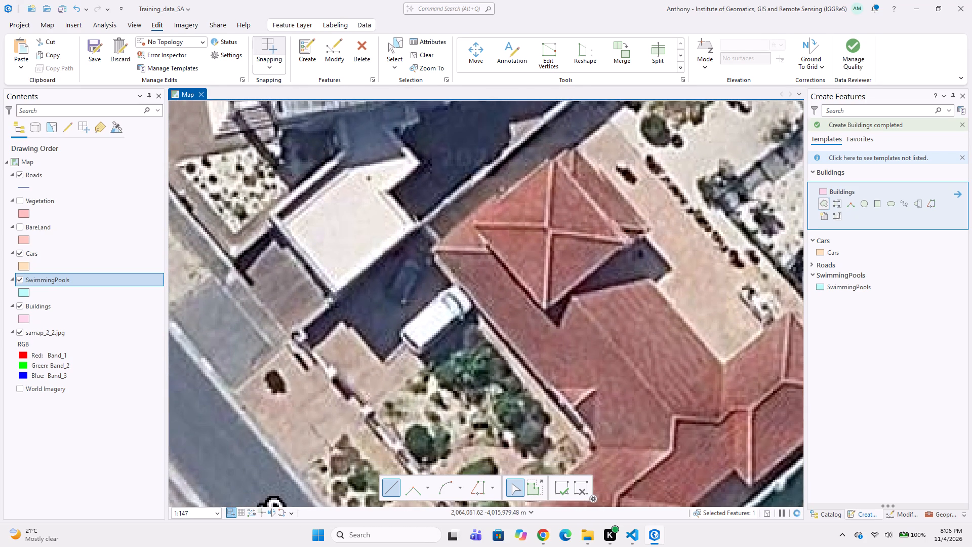
pyautogui.click(572, 143)
pyautogui.click(655, 229)
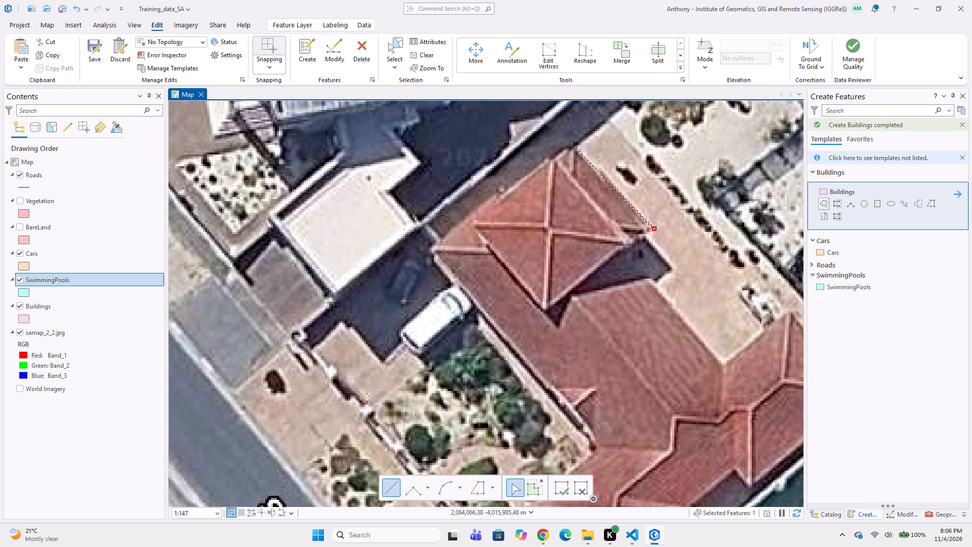
pyautogui.click(628, 253)
pyautogui.moveTo(674, 305); pyautogui.dragTo(628, 216, button='middle')
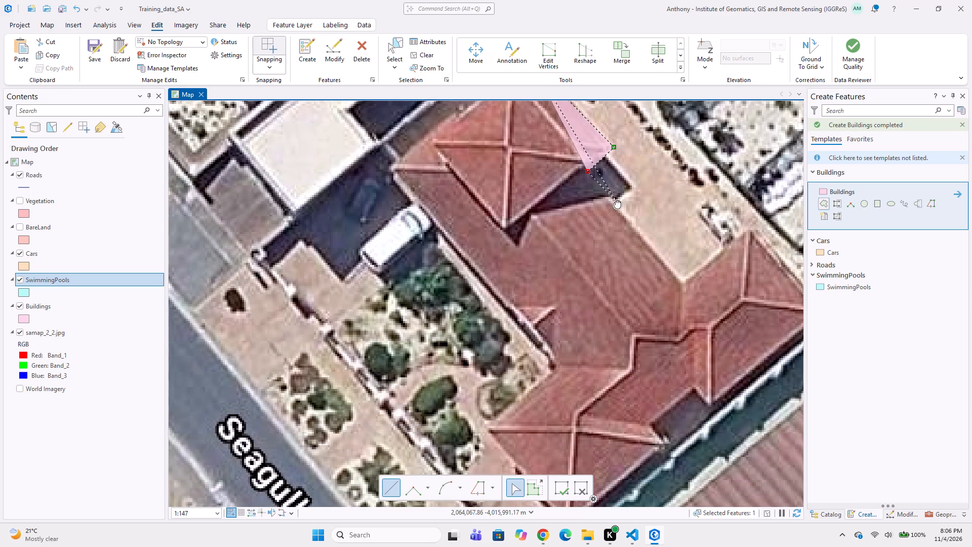
pyautogui.click(684, 282)
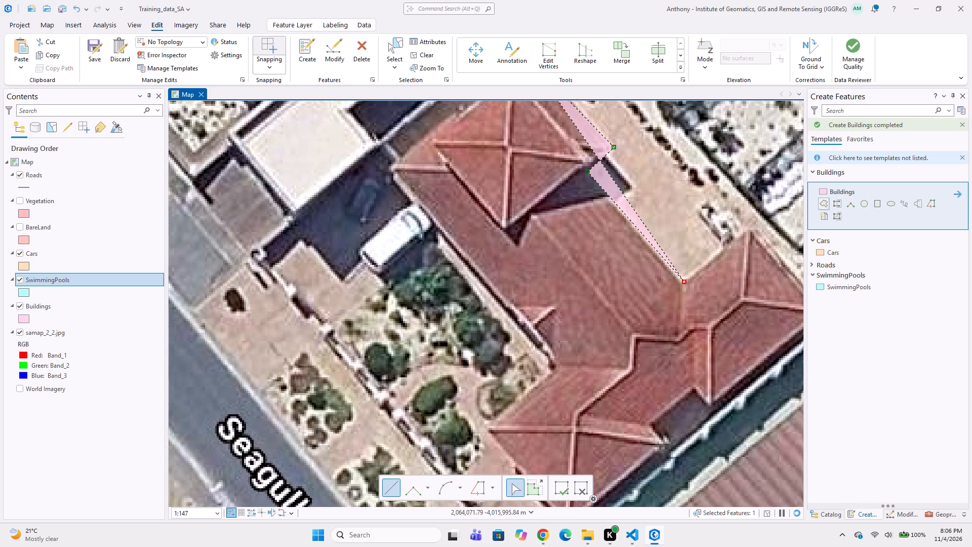
pyautogui.click(748, 225)
pyautogui.moveTo(754, 250); pyautogui.dragTo(647, 211, button='middle')
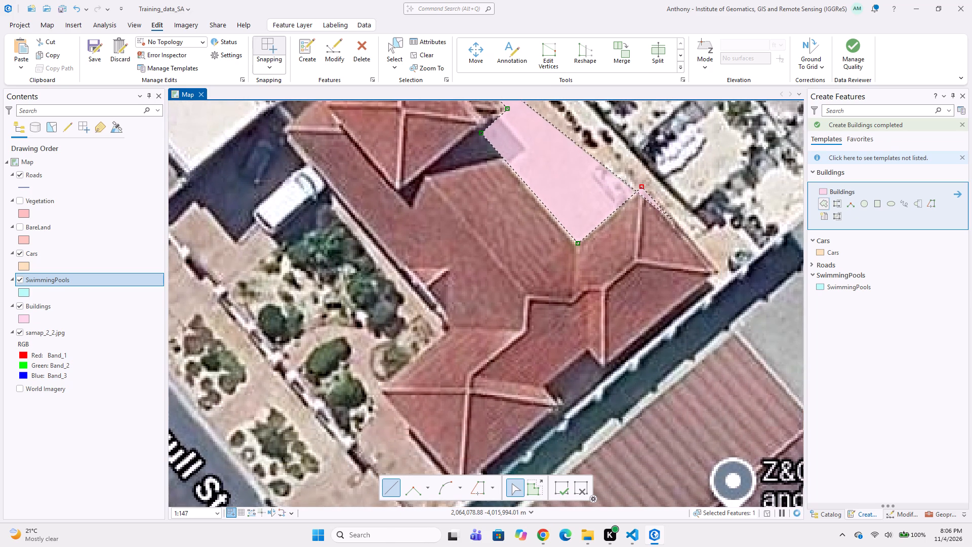
pyautogui.click(718, 269)
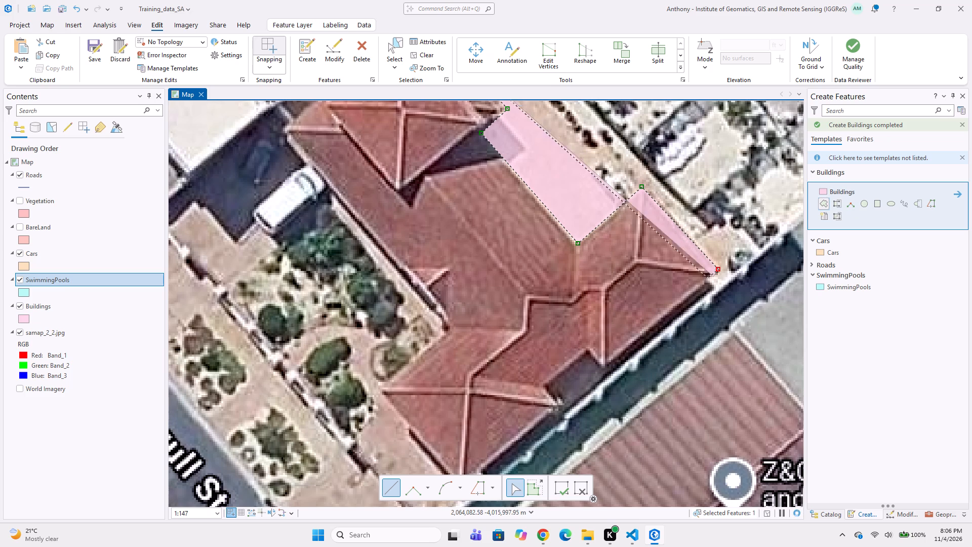
pyautogui.moveTo(677, 301); pyautogui.dragTo(679, 268, button='middle')
pyautogui.moveTo(603, 306); pyautogui.dragTo(642, 238, button='middle')
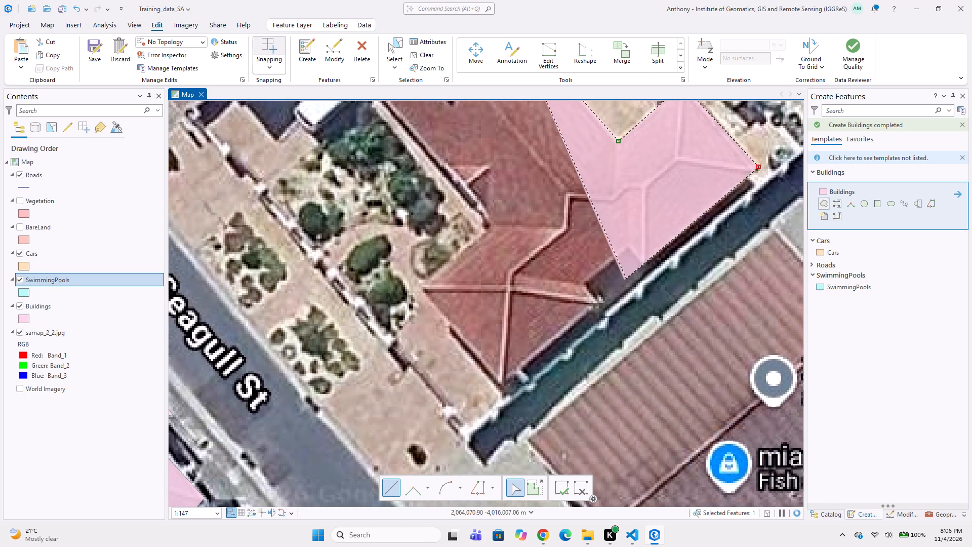
pyautogui.click(646, 267)
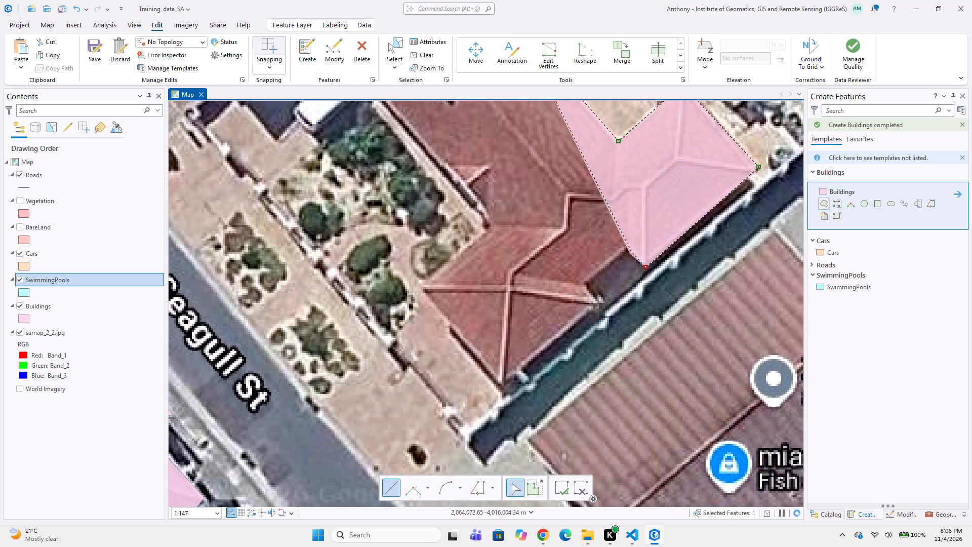
pyautogui.click(631, 252)
pyautogui.click(587, 284)
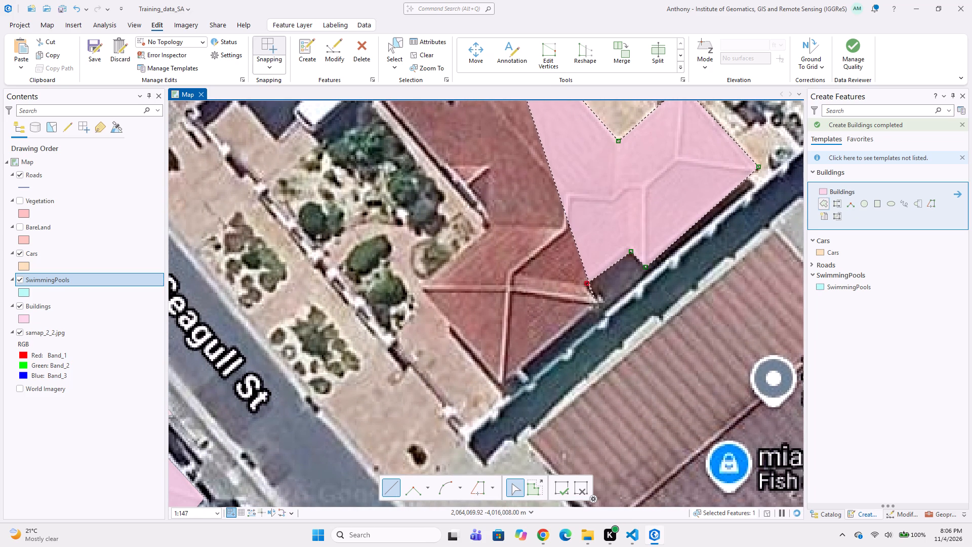
pyautogui.click(601, 305)
pyautogui.moveTo(575, 279); pyautogui.dragTo(614, 247, button='middle')
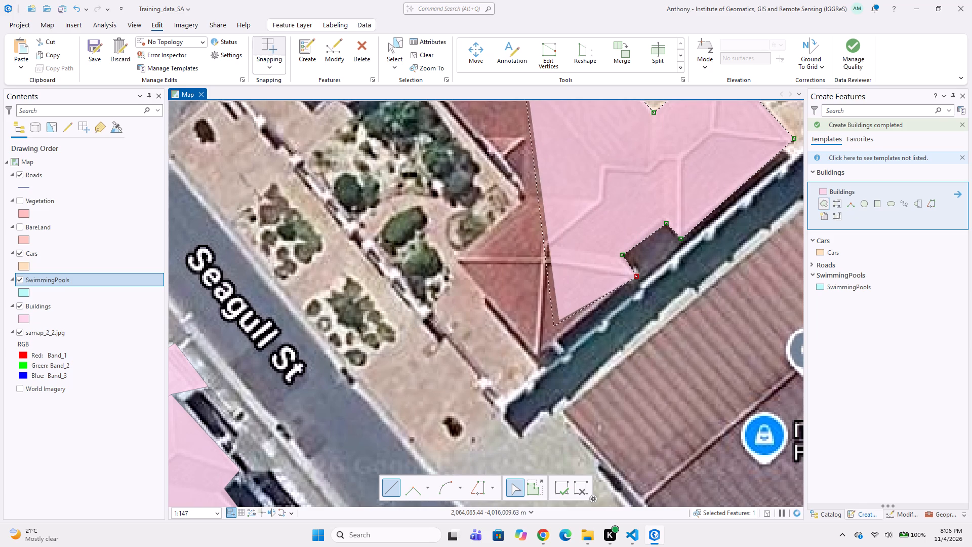
pyautogui.click(534, 362)
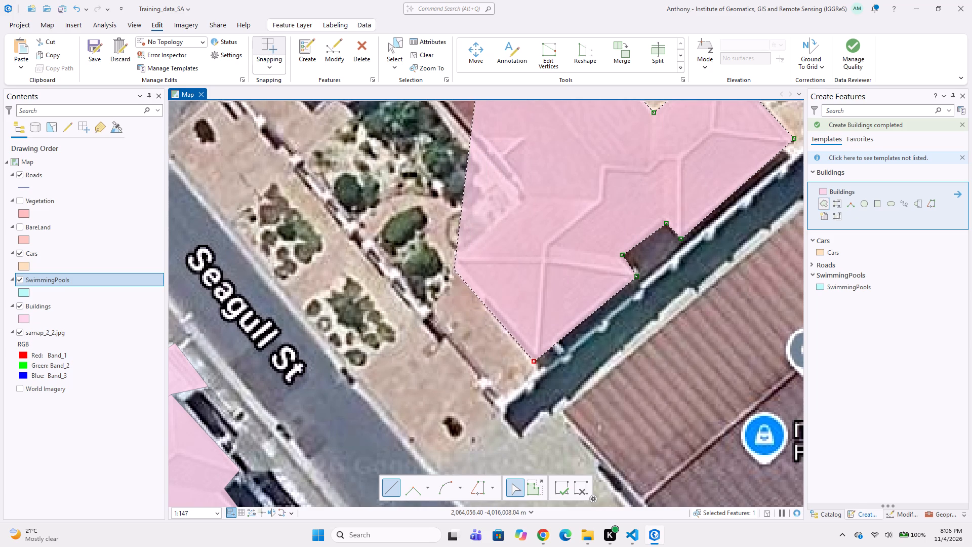
pyautogui.click(454, 259)
pyautogui.moveTo(465, 269); pyautogui.dragTo(460, 349, button='middle')
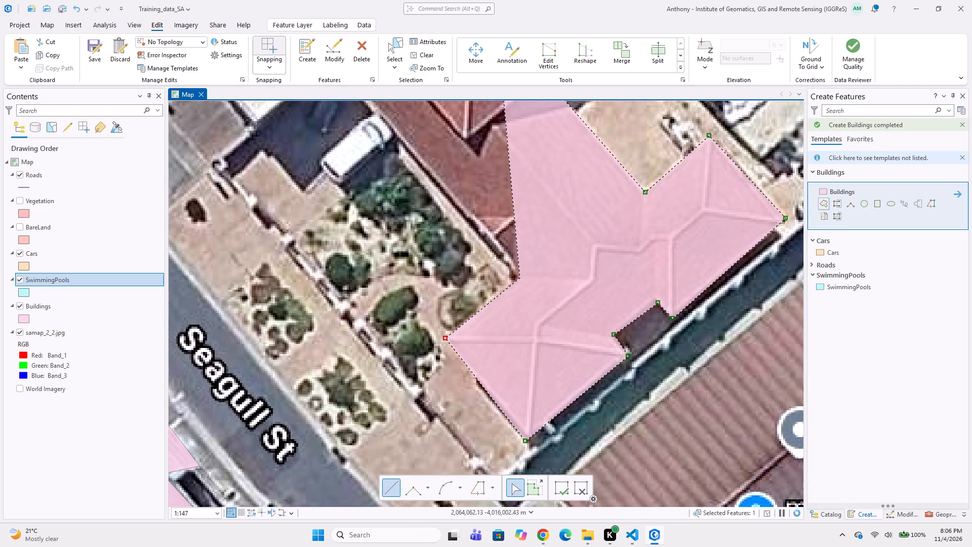
pyautogui.click(518, 277)
pyautogui.moveTo(479, 259); pyautogui.dragTo(561, 310, button='middle')
pyautogui.moveTo(474, 218); pyautogui.dragTo(539, 294, button='middle')
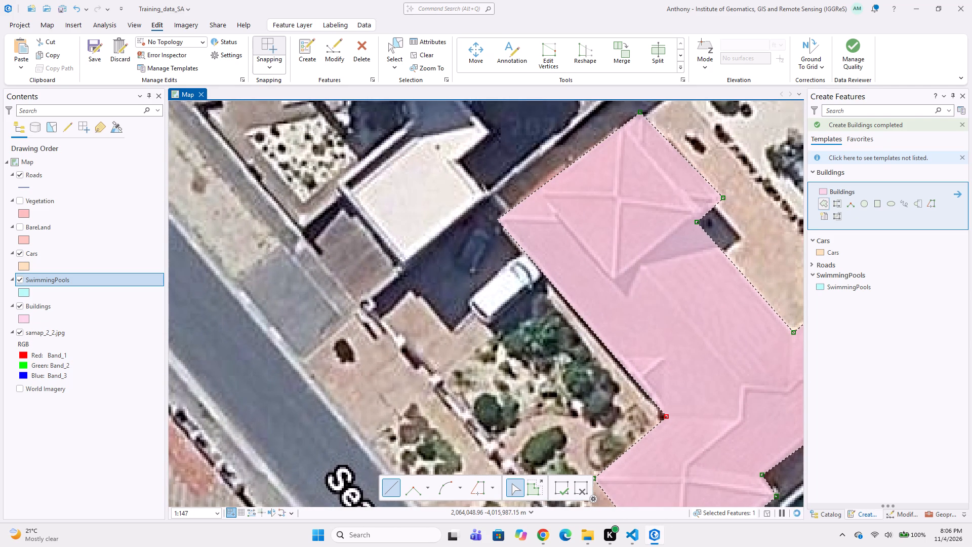
pyautogui.click(497, 218)
pyautogui.moveTo(502, 218); pyautogui.dragTo(502, 301, button='middle')
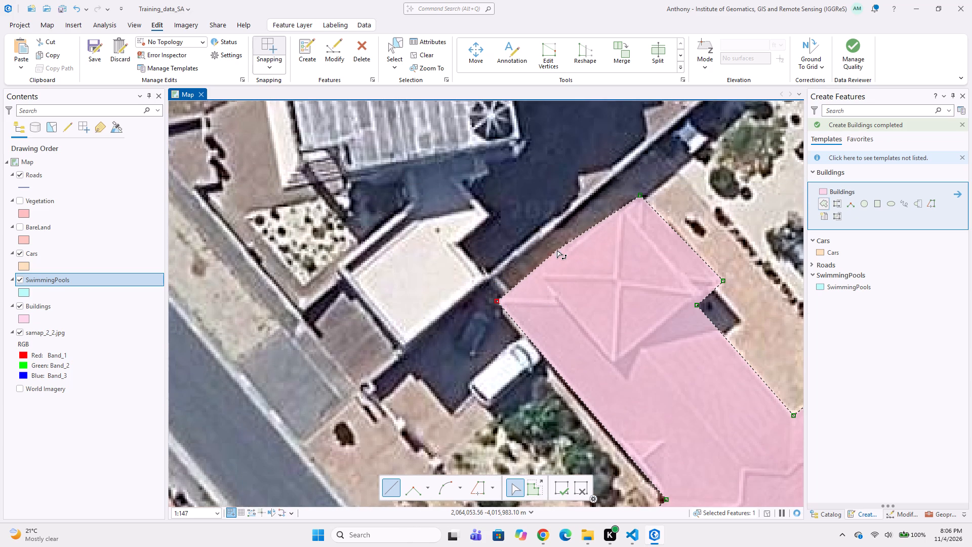
pyautogui.click(557, 250)
pyautogui.click(557, 250)
# Digitize the white van parked beside the large red-tiled house northeast of Seagull St as a six-vertex Cars polygon starting on the house's edge.
pyautogui.scroll(-2, 587, 257)
pyautogui.moveTo(587, 273); pyautogui.dragTo(570, 223, button='middle')
pyautogui.scroll(1, 502, 250)
pyautogui.click(857, 250)
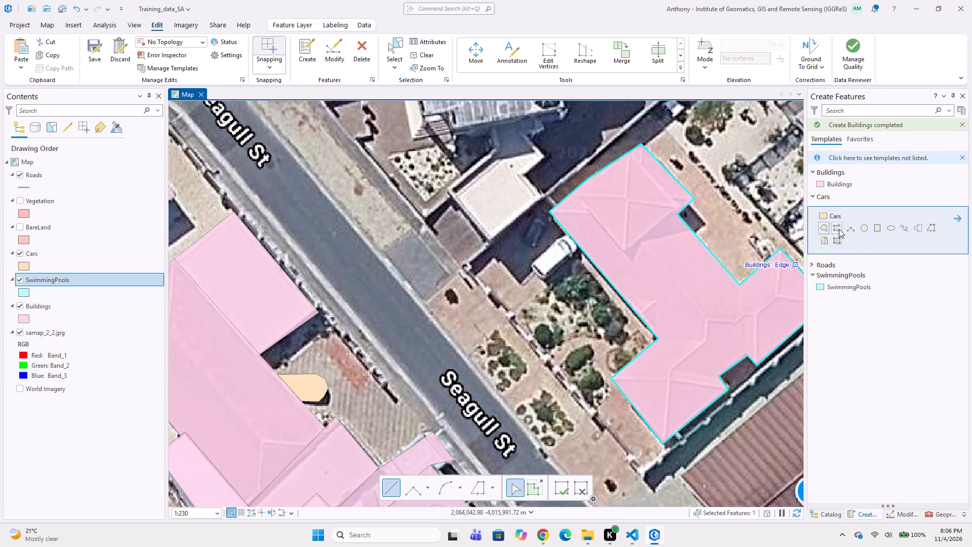
pyautogui.click(825, 229)
pyautogui.scroll(1, 559, 287)
pyautogui.scroll(1, 560, 232)
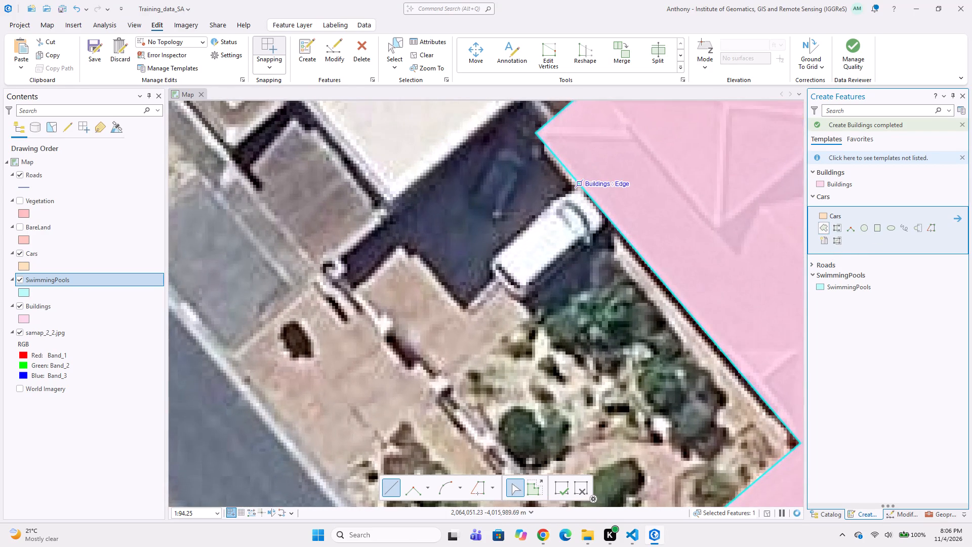
pyautogui.moveTo(580, 183); pyautogui.dragTo(575, 183)
pyautogui.click(488, 243)
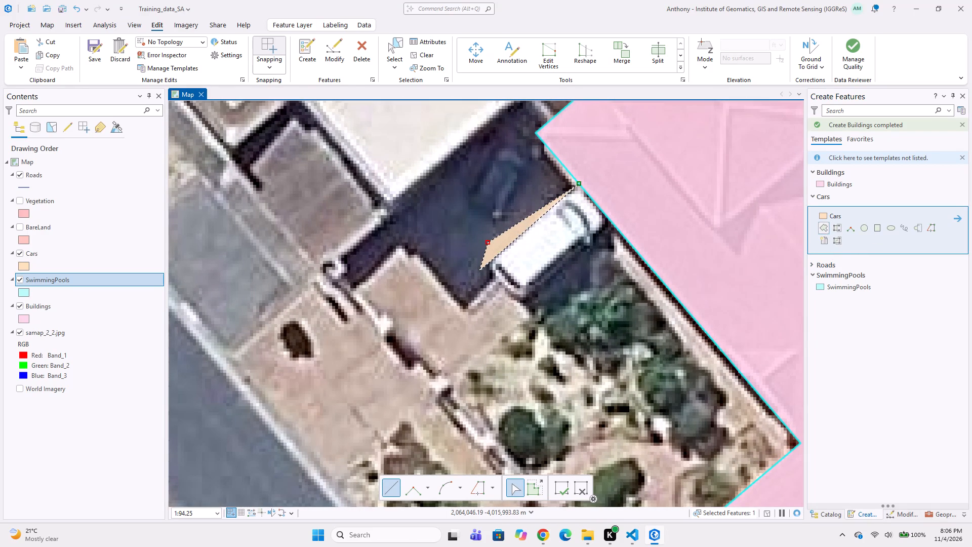
pyautogui.click(479, 271)
pyautogui.click(500, 298)
pyautogui.moveTo(514, 308); pyautogui.dragTo(527, 307)
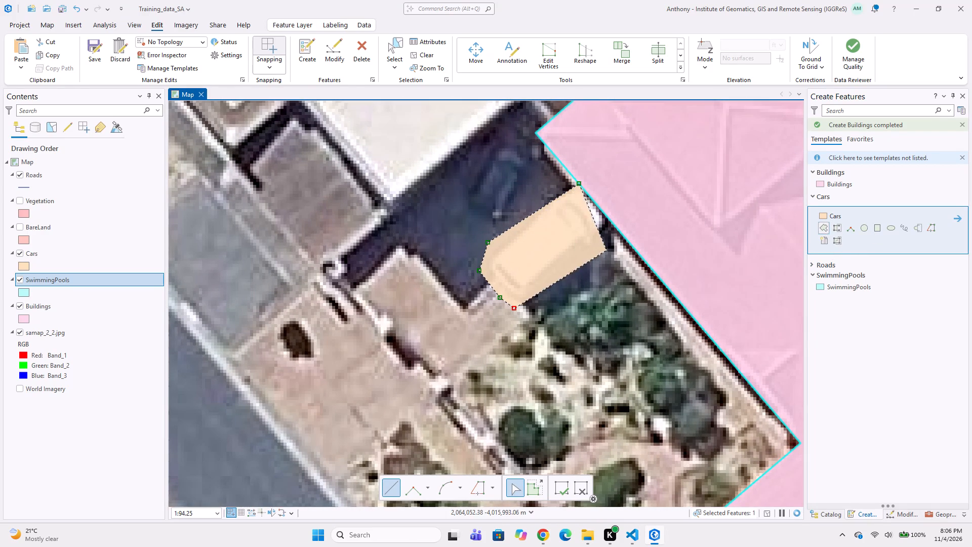
pyautogui.doubleClick(611, 225)
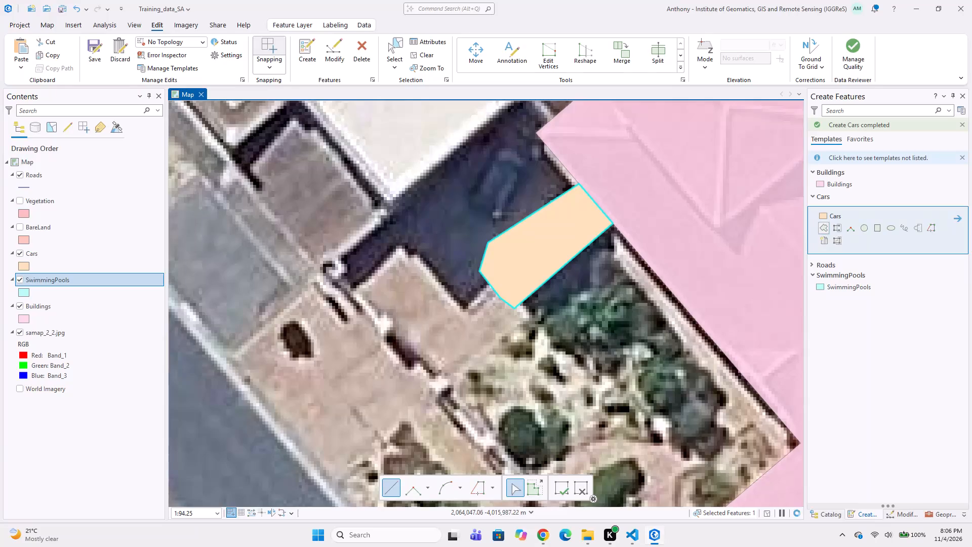
# Digitize the dark car in the shadow northwest of the white van as an elongated Cars polygon with rounded ends.
pyautogui.moveTo(500, 124); pyautogui.dragTo(499, 129)
pyautogui.click(460, 204)
pyautogui.moveTo(463, 213); pyautogui.dragTo(468, 216)
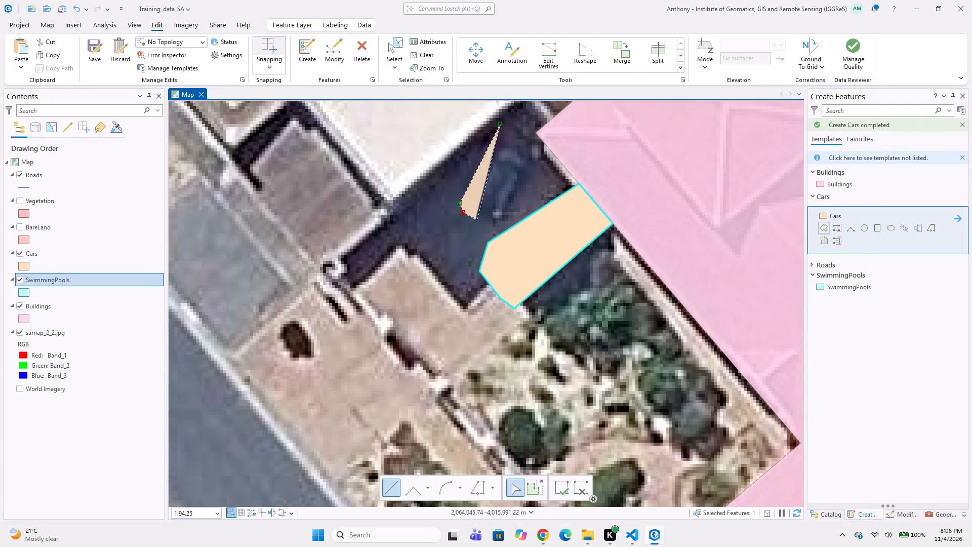
pyautogui.moveTo(479, 220); pyautogui.dragTo(488, 221)
pyautogui.moveTo(500, 220); pyautogui.dragTo(507, 215)
pyautogui.click(536, 163)
pyautogui.click(534, 144)
pyautogui.moveTo(529, 128); pyautogui.dragTo(527, 124)
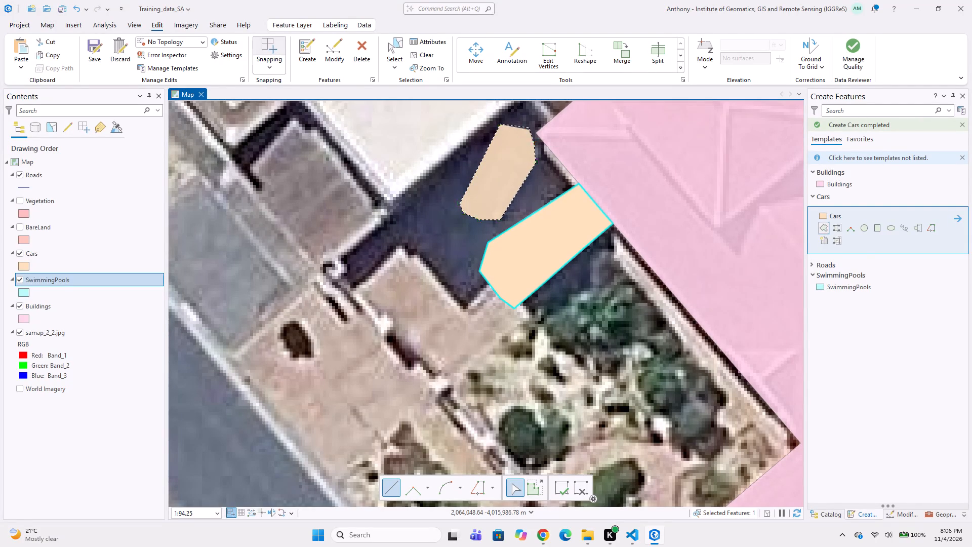
pyautogui.moveTo(527, 124); pyautogui.dragTo(525, 123)
pyautogui.doubleClick(520, 117)
# Digitize the cream flat-roofed building northwest of the two parked cars as a ten-vertex Buildings polygon, including its connecting section to the large grey-roofed house.
pyautogui.scroll(-2, 462, 170)
pyautogui.moveTo(456, 181); pyautogui.dragTo(484, 246, button='middle')
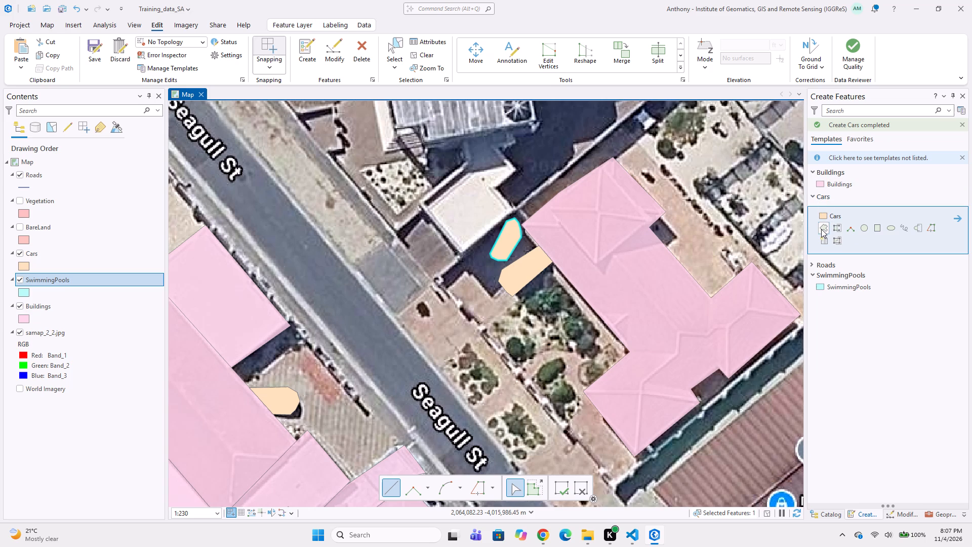
pyautogui.click(830, 179)
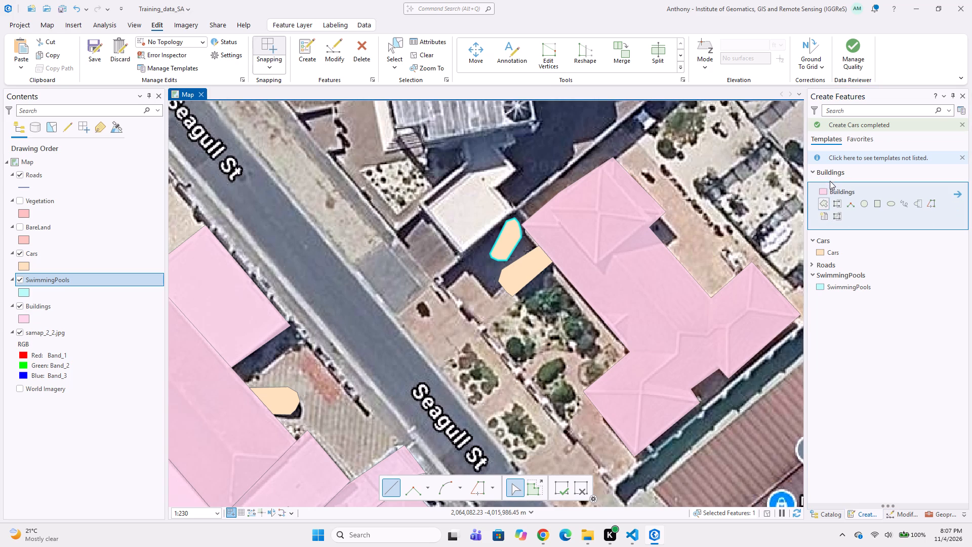
pyautogui.click(825, 208)
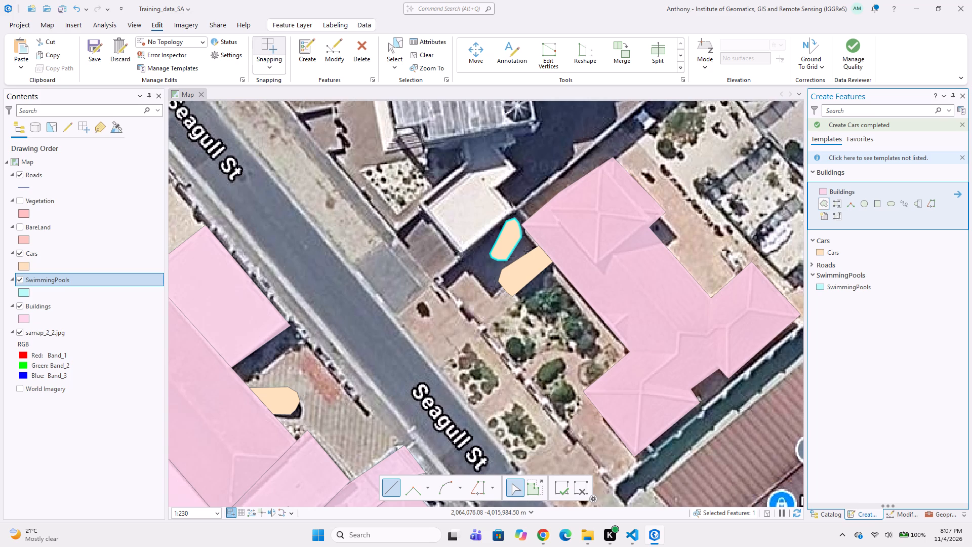
pyautogui.click(461, 138)
pyautogui.click(463, 158)
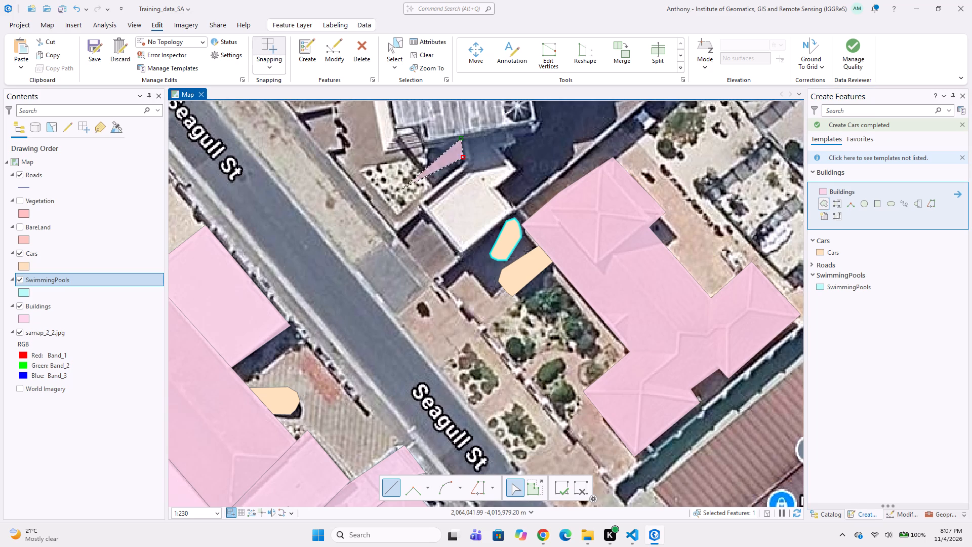
pyautogui.click(414, 201)
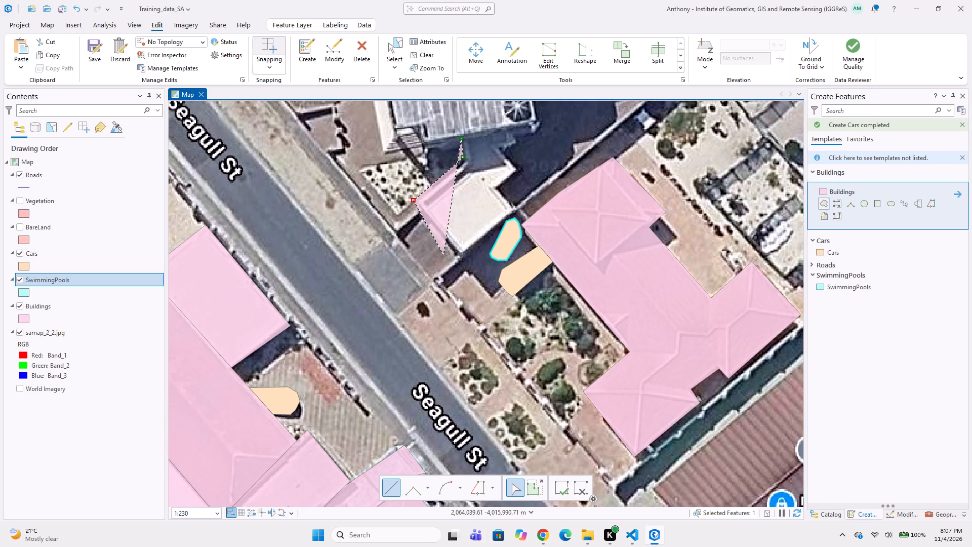
pyautogui.moveTo(463, 259); pyautogui.dragTo(468, 254)
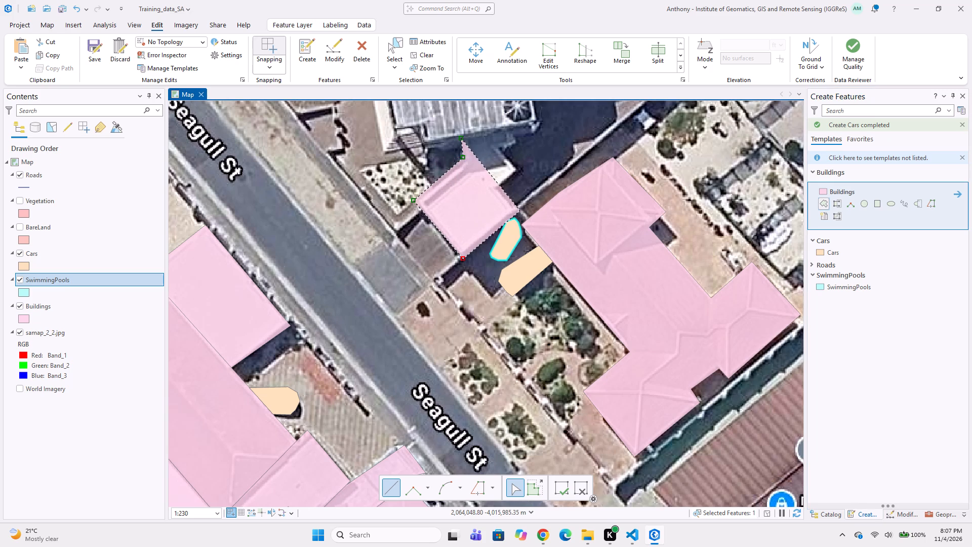
pyautogui.click(516, 211)
pyautogui.click(499, 188)
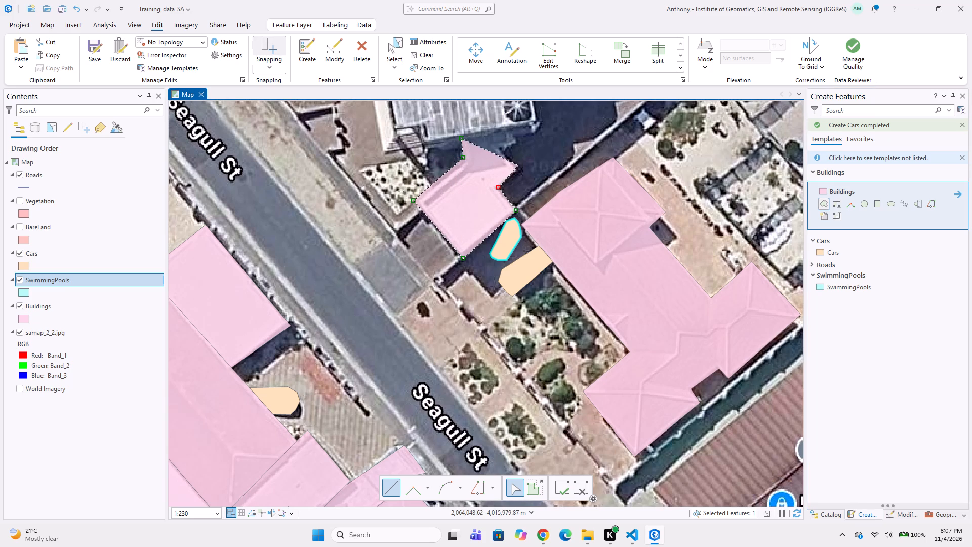
pyautogui.click(515, 165)
pyautogui.click(499, 149)
pyautogui.click(514, 142)
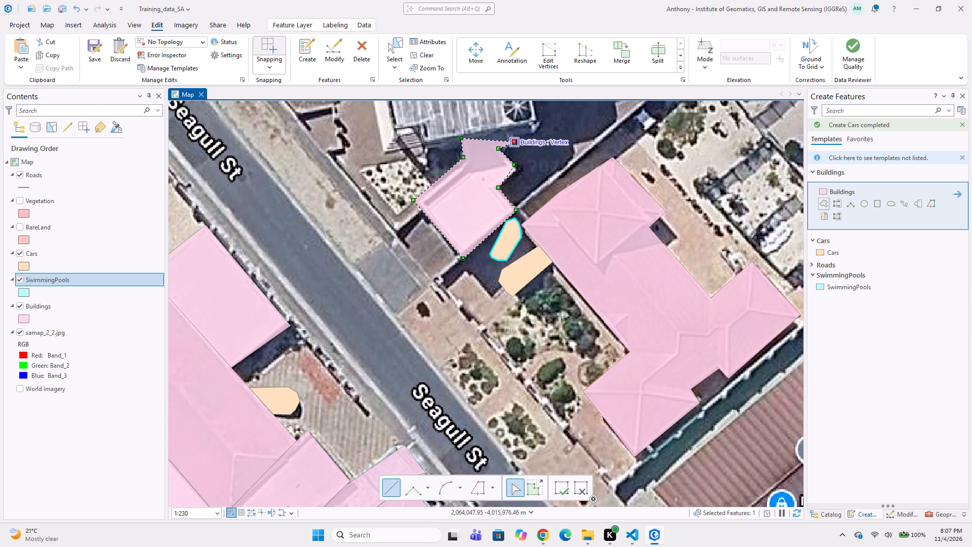
pyautogui.doubleClick(509, 126)
# Digitize the large grey-roofed house at the Tern St and Seagull St corner as a 23-vertex Buildings polygon, following its stepped outline and meeting the cream-roofed building.
pyautogui.moveTo(495, 128); pyautogui.dragTo(472, 243, button='middle')
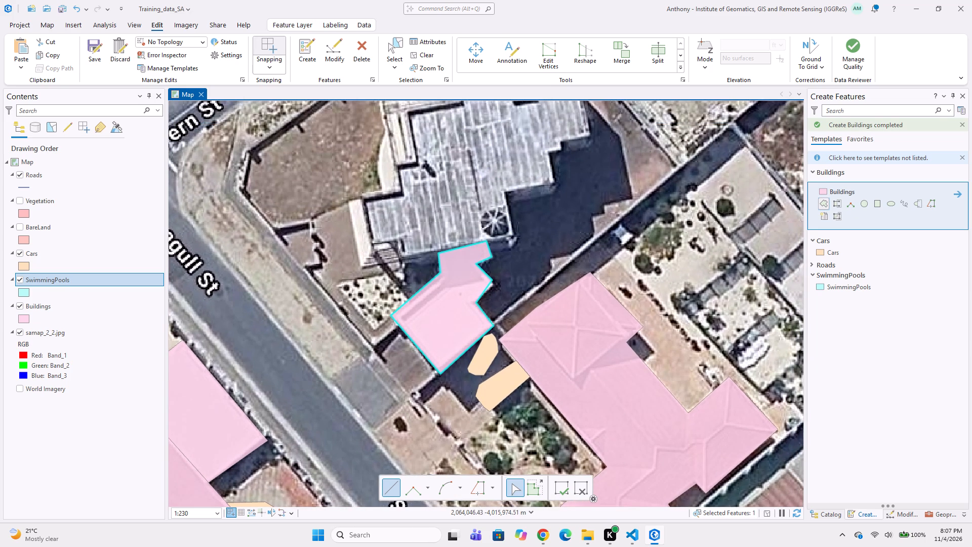
pyautogui.click(486, 241)
pyautogui.click(516, 236)
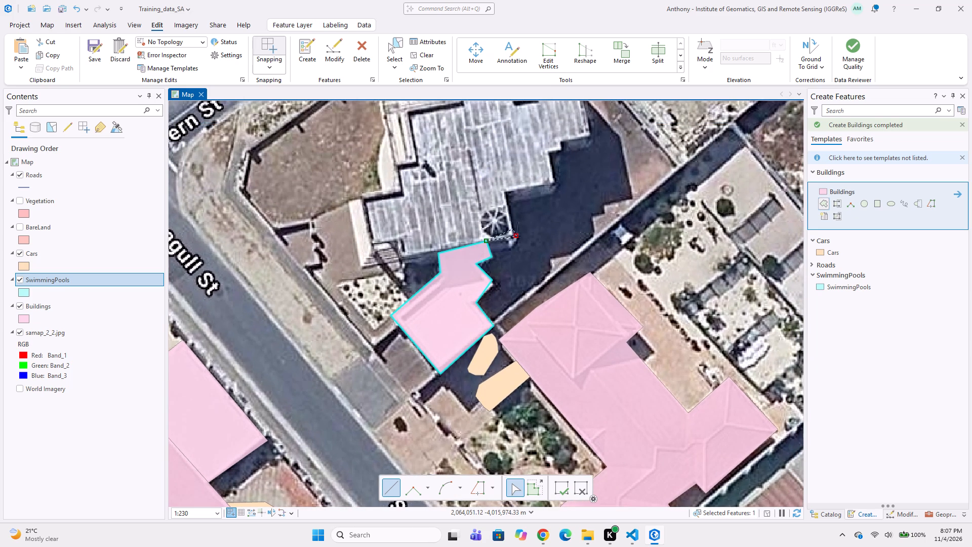
pyautogui.click(509, 202)
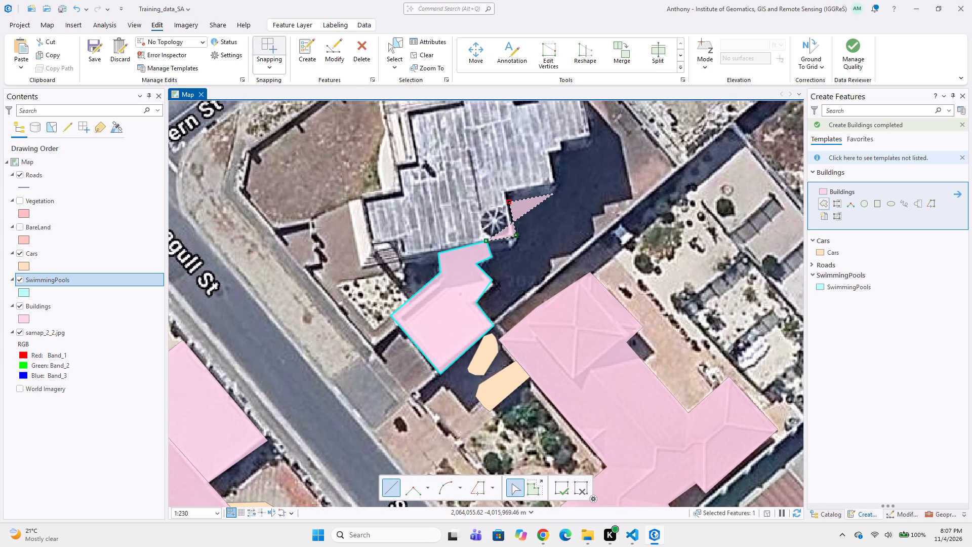
pyautogui.click(554, 193)
pyautogui.click(548, 156)
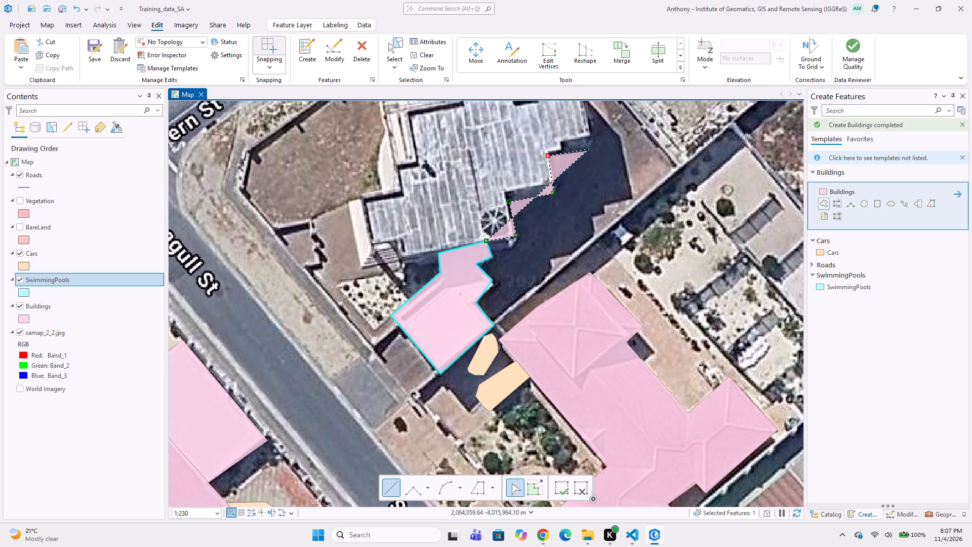
pyautogui.click(594, 147)
pyautogui.moveTo(586, 126); pyautogui.dragTo(598, 197, button='middle')
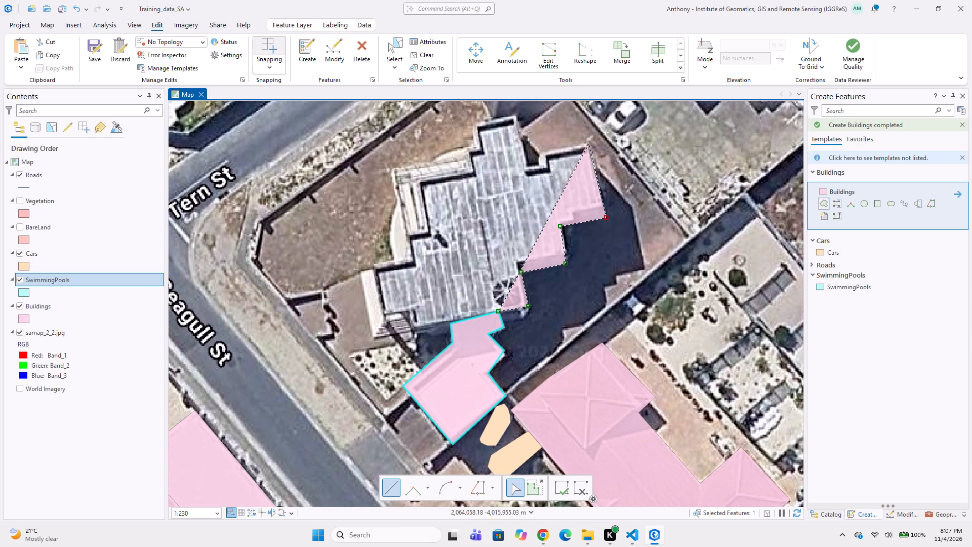
pyautogui.click(589, 142)
pyautogui.click(539, 152)
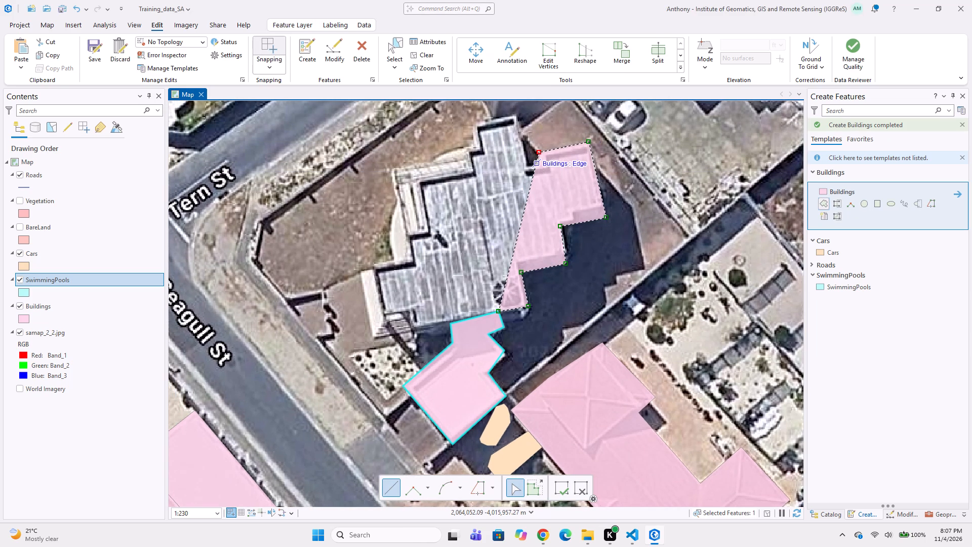
pyautogui.scroll(2, 545, 168)
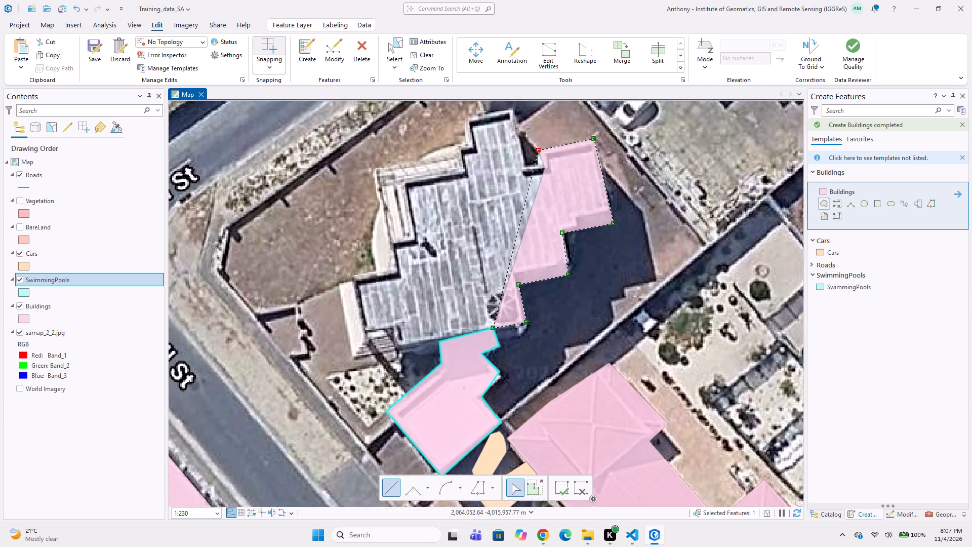
pyautogui.click(534, 163)
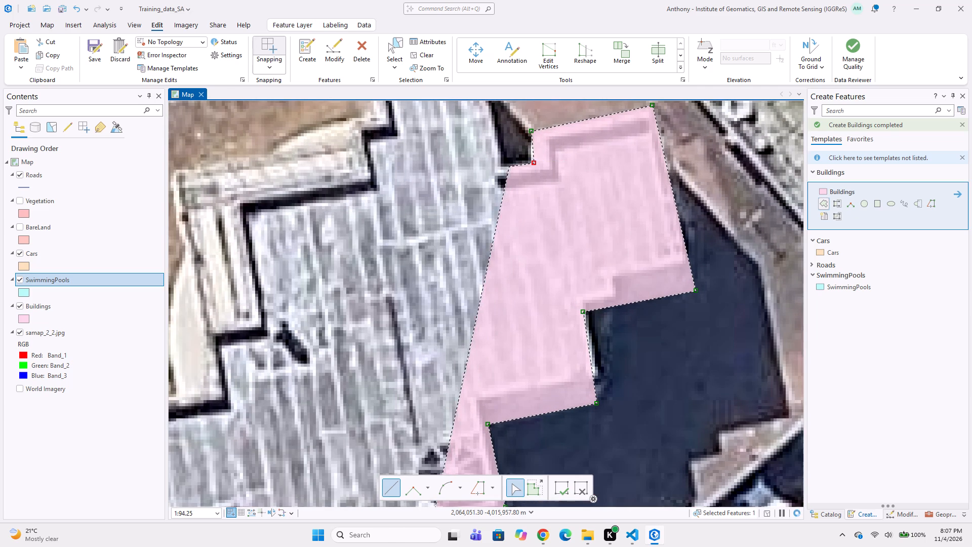
pyautogui.click(502, 163)
pyautogui.moveTo(499, 151); pyautogui.dragTo(520, 255, button='middle')
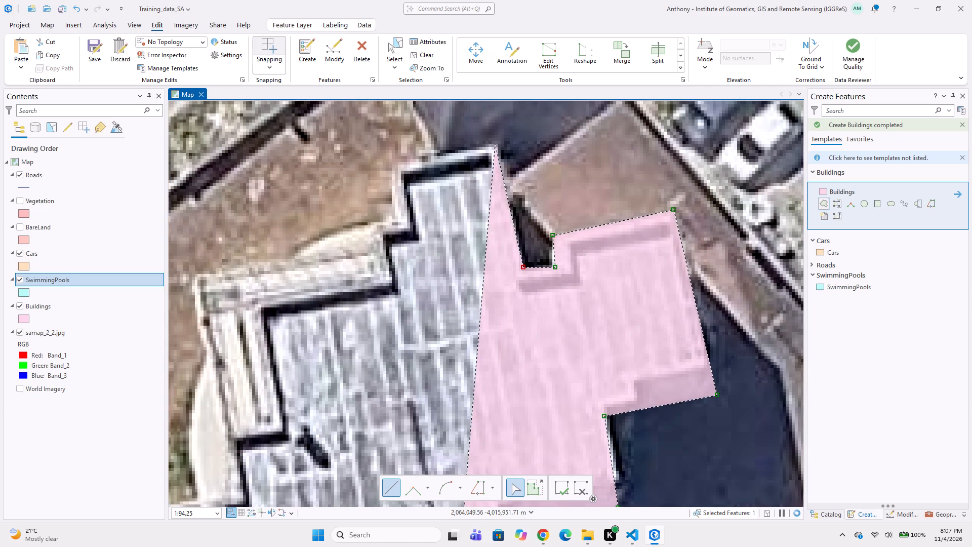
pyautogui.click(499, 142)
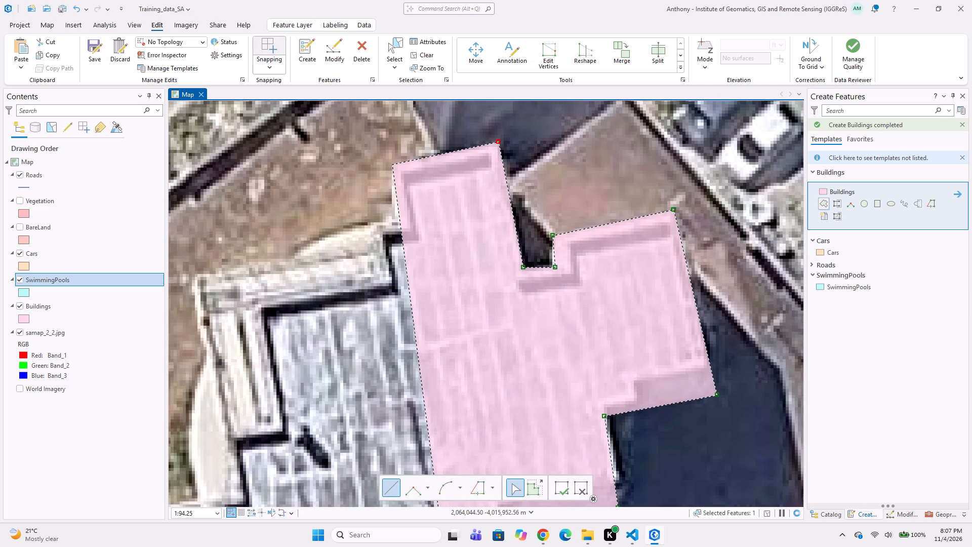
pyautogui.click(392, 165)
pyautogui.click(396, 218)
pyautogui.click(370, 221)
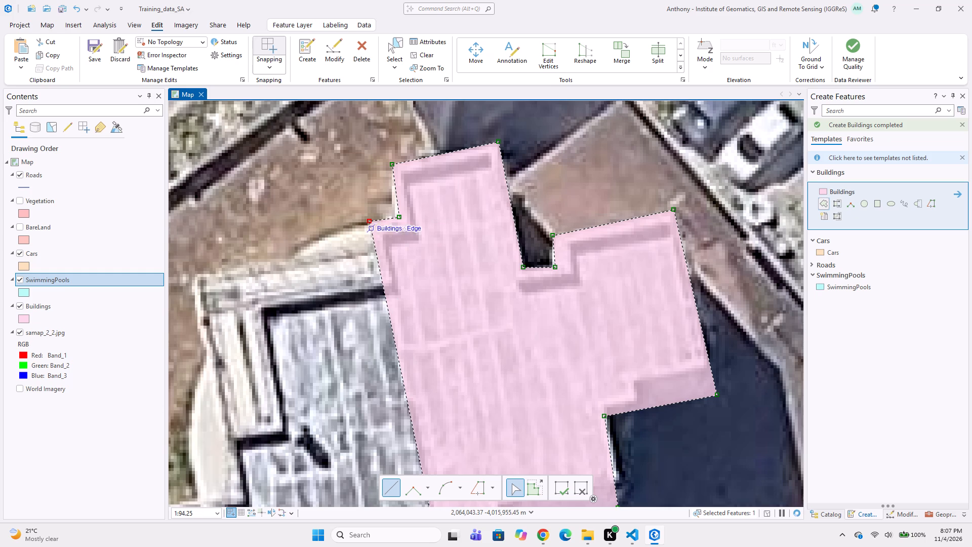
pyautogui.click(369, 240)
pyautogui.moveTo(357, 248); pyautogui.dragTo(435, 208, button='middle')
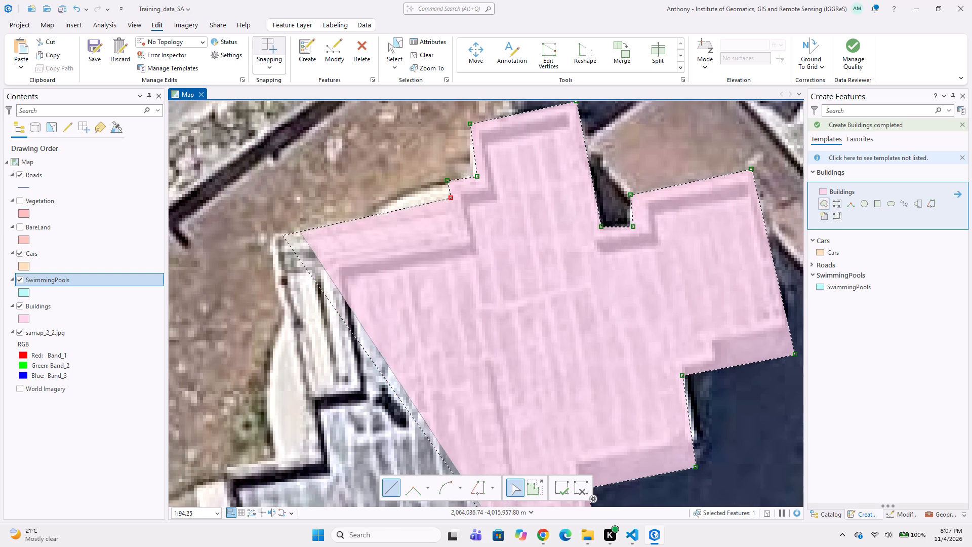
pyautogui.moveTo(280, 234); pyautogui.dragTo(341, 193, button='middle')
pyautogui.click(329, 193)
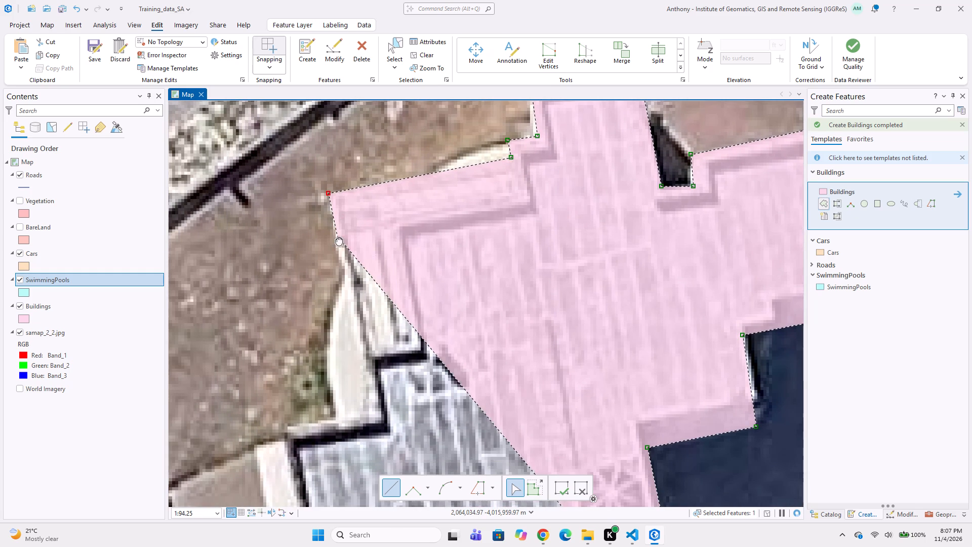
pyautogui.moveTo(337, 238); pyautogui.dragTo(380, 181, button='middle')
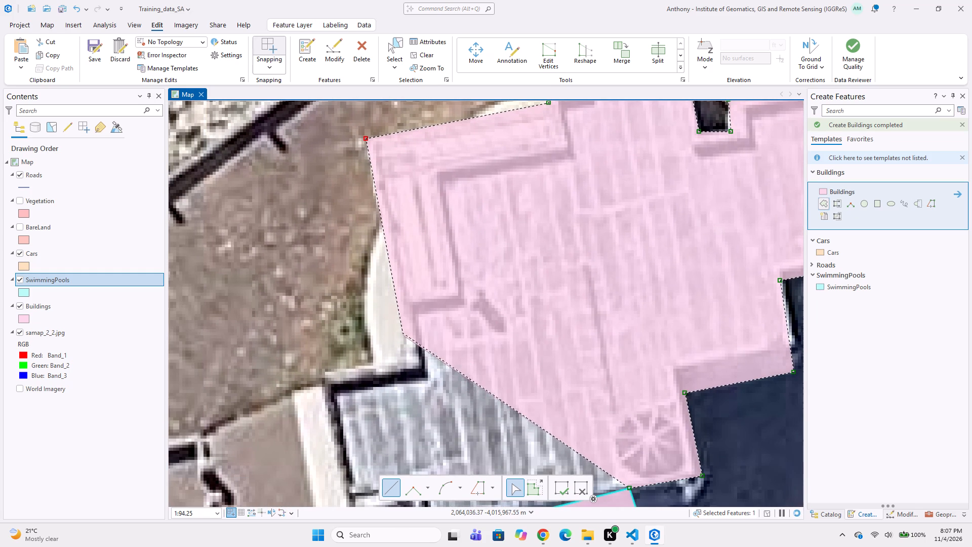
pyautogui.click(403, 333)
pyautogui.click(396, 356)
pyautogui.moveTo(391, 347); pyautogui.dragTo(449, 286, button='middle')
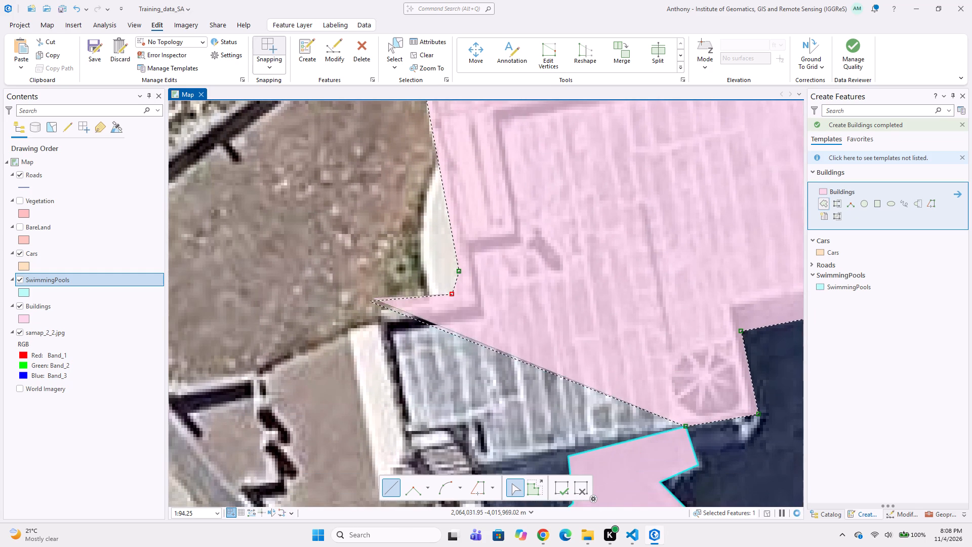
pyautogui.click(375, 308)
pyautogui.moveTo(371, 326); pyautogui.dragTo(383, 248, button='middle')
pyautogui.moveTo(389, 296); pyautogui.dragTo(378, 218, button='middle')
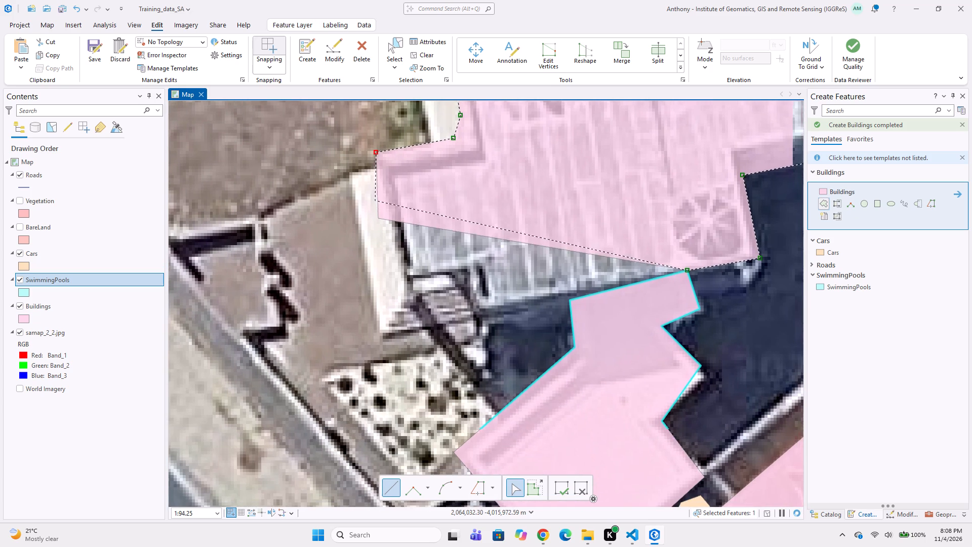
pyautogui.click(399, 284)
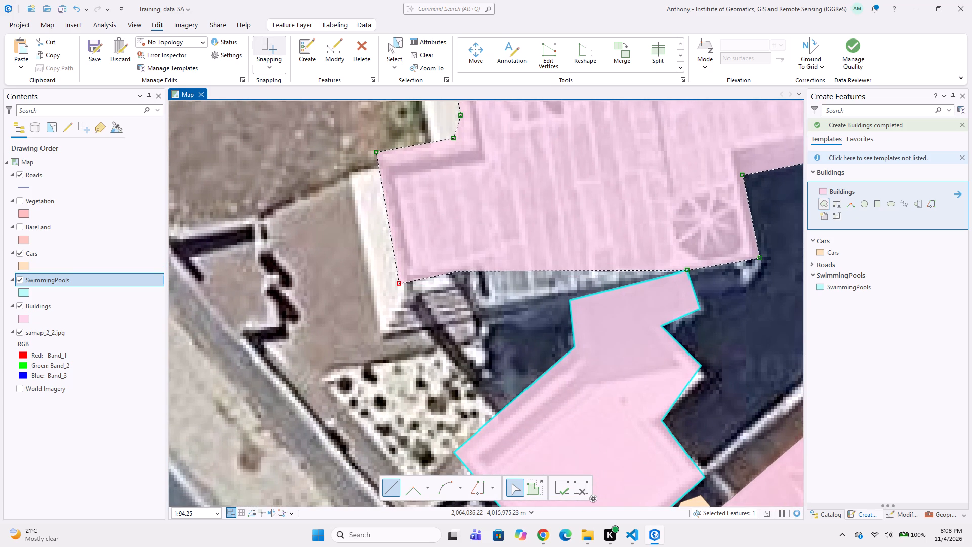
pyautogui.click(458, 271)
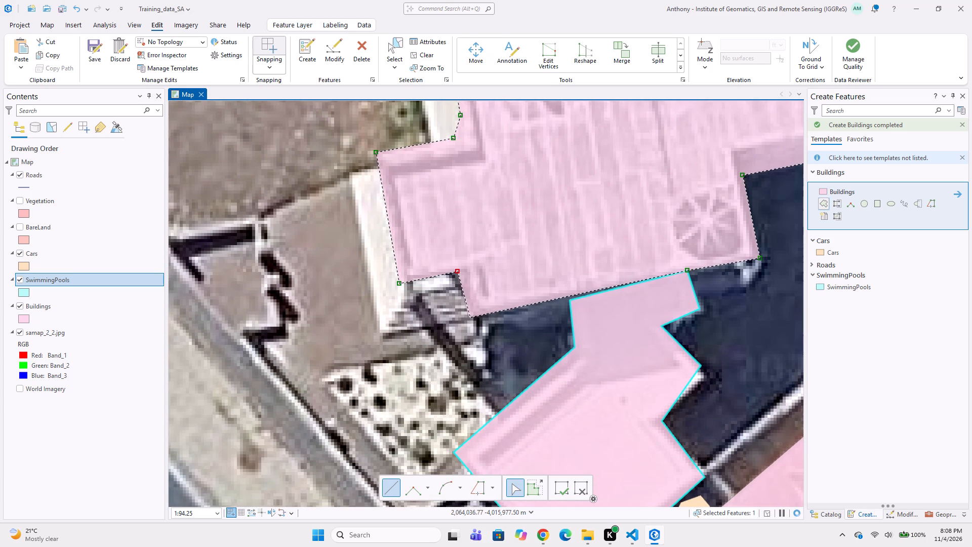
pyautogui.click(474, 317)
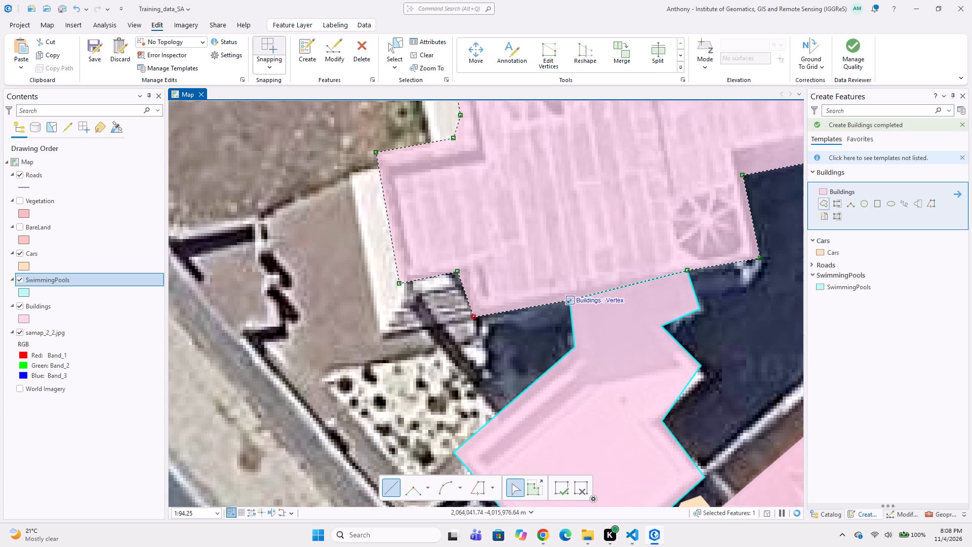
pyautogui.doubleClick(570, 301)
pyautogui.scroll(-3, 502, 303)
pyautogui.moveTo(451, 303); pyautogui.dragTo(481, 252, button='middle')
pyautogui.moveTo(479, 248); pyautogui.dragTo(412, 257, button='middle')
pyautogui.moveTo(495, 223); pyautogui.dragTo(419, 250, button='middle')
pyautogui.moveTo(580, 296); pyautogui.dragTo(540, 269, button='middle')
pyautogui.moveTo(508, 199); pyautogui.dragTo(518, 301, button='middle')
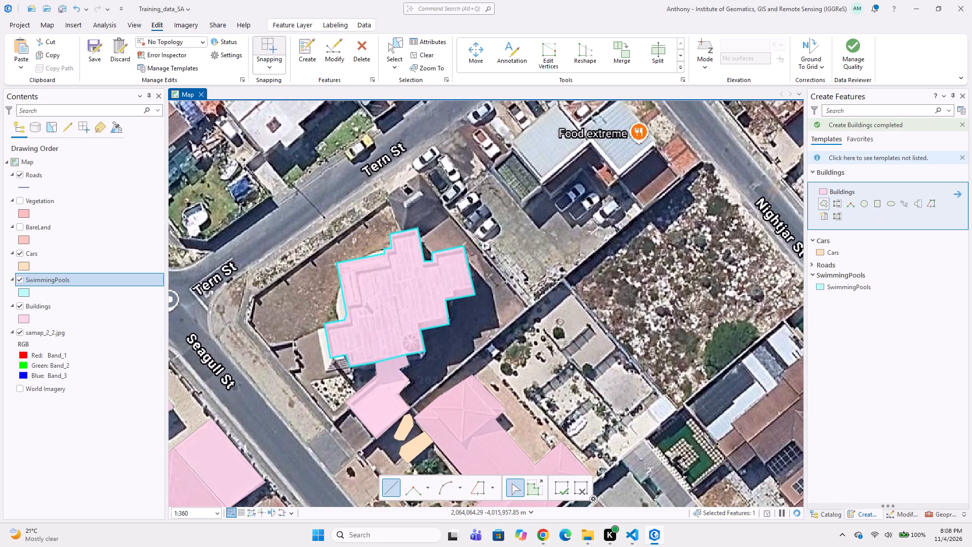
# Digitize the eastern Food extreme roof beside Nightjar St as a four-vertex Buildings polygon.
pyautogui.scroll(1, 494, 234)
pyautogui.moveTo(527, 234); pyautogui.dragTo(522, 252, button='middle')
pyautogui.scroll(1, 522, 252)
pyautogui.moveTo(520, 245); pyautogui.dragTo(492, 308, button='middle')
pyautogui.moveTo(513, 222); pyautogui.dragTo(433, 321, button='middle')
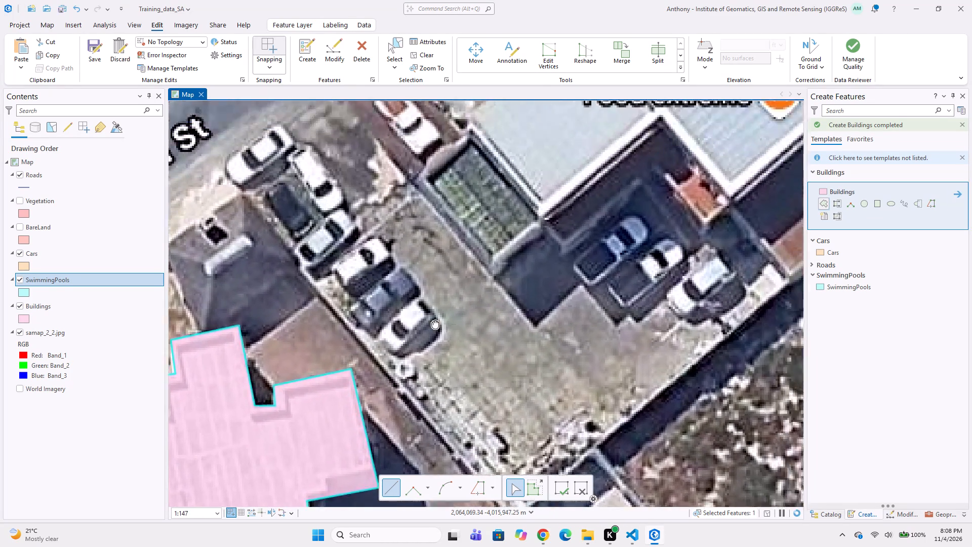
pyautogui.moveTo(433, 321); pyautogui.dragTo(433, 319, button='middle')
pyautogui.scroll(-2, 467, 279)
pyautogui.moveTo(516, 248); pyautogui.dragTo(470, 303, button='middle')
pyautogui.scroll(1, 541, 264)
pyautogui.scroll(1, 495, 253)
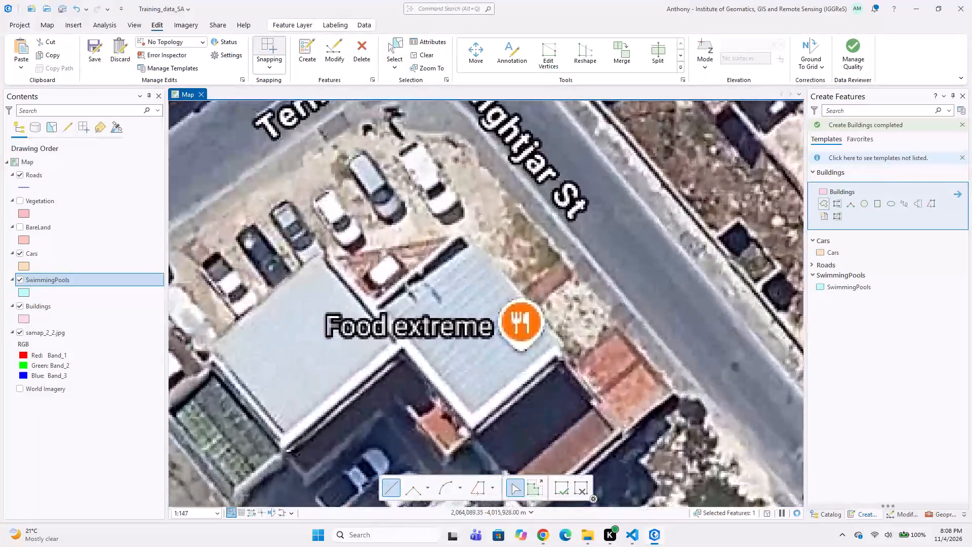
pyautogui.click(458, 232)
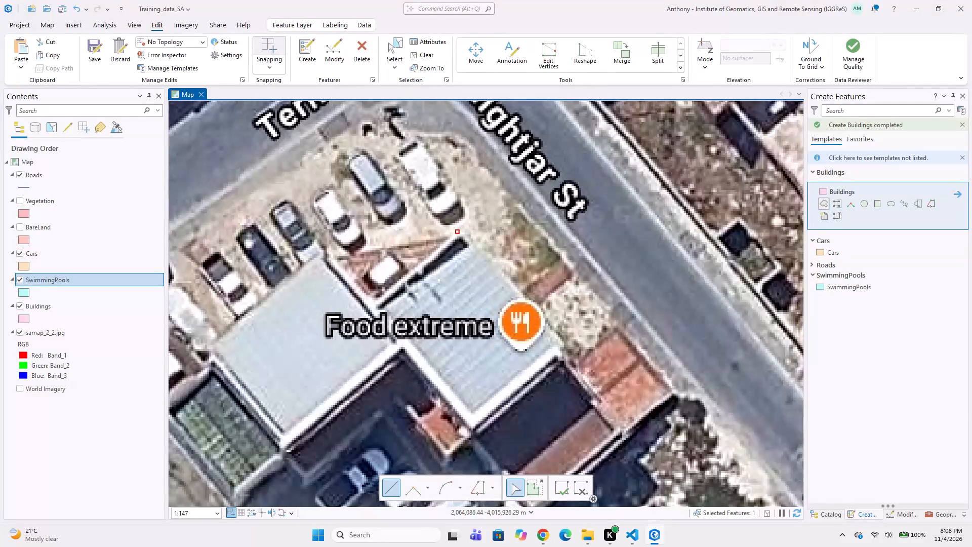
pyautogui.click(568, 344)
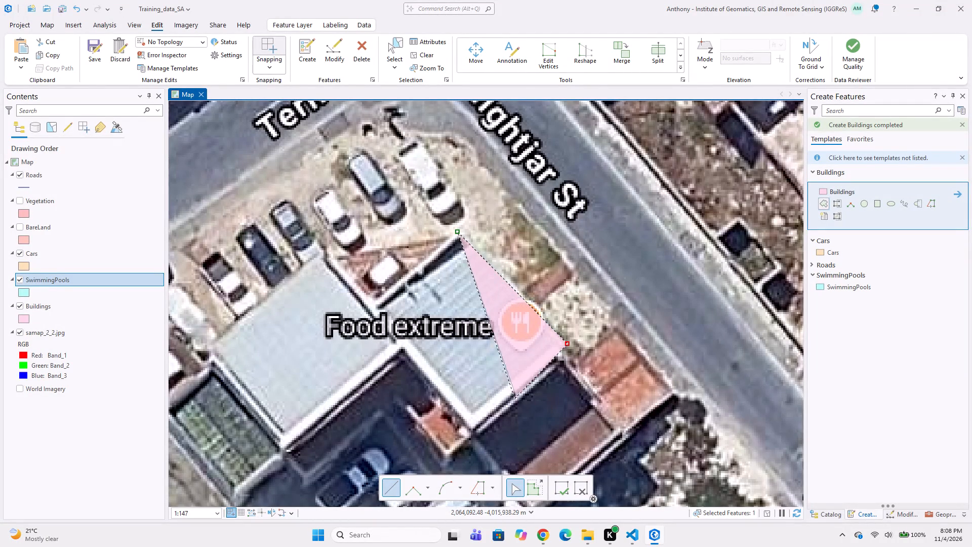
pyautogui.click(481, 433)
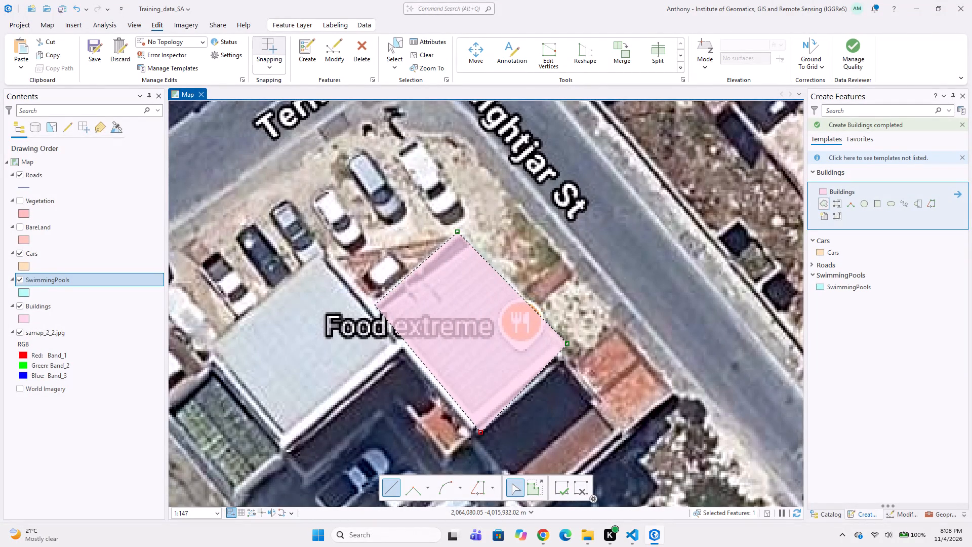
pyautogui.doubleClick(373, 305)
# Digitize the adjoining western Food extreme roof as a five-vertex Buildings polygon, starting at the eastern roof's shared corner.
pyautogui.click(373, 305)
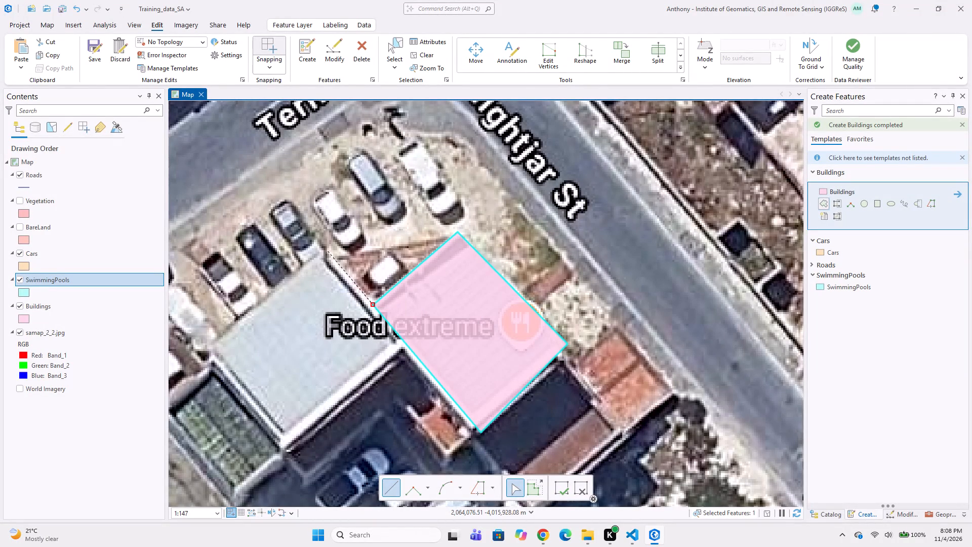
pyautogui.click(325, 248)
pyautogui.click(201, 347)
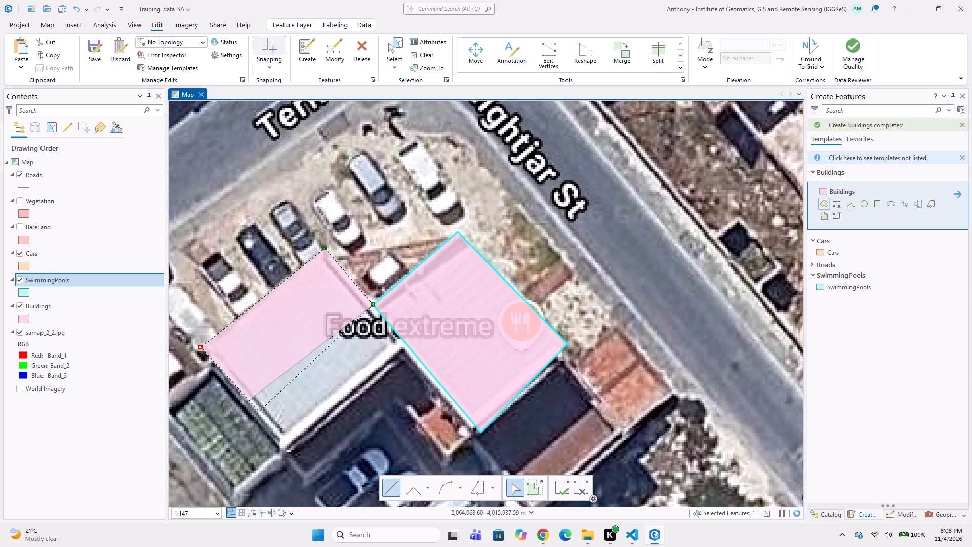
pyautogui.click(285, 449)
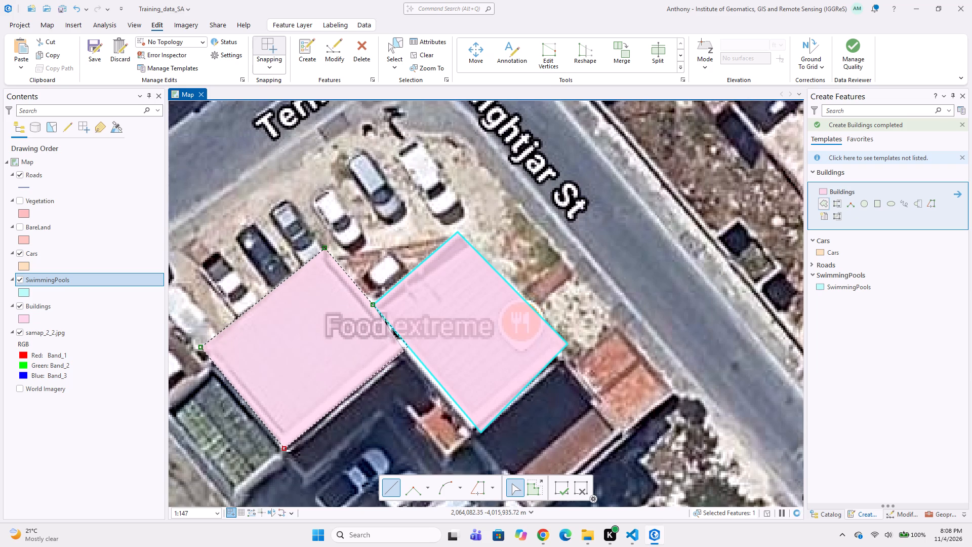
pyautogui.doubleClick(407, 347)
# Digitize the dark blue pickup in the shaded yard just south of the Food extreme building as a four-vertex Cars polygon.
pyautogui.moveTo(348, 374); pyautogui.dragTo(399, 268, button='middle')
pyautogui.moveTo(414, 324); pyautogui.dragTo(456, 264, button='middle')
pyautogui.click(828, 254)
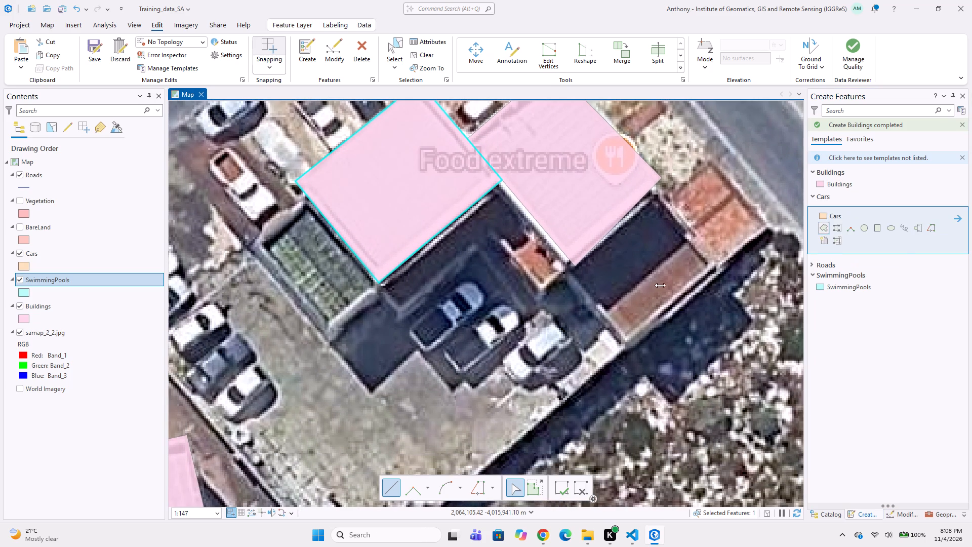
pyautogui.moveTo(572, 319); pyautogui.dragTo(592, 271, button='middle')
pyautogui.moveTo(494, 223); pyautogui.dragTo(488, 225)
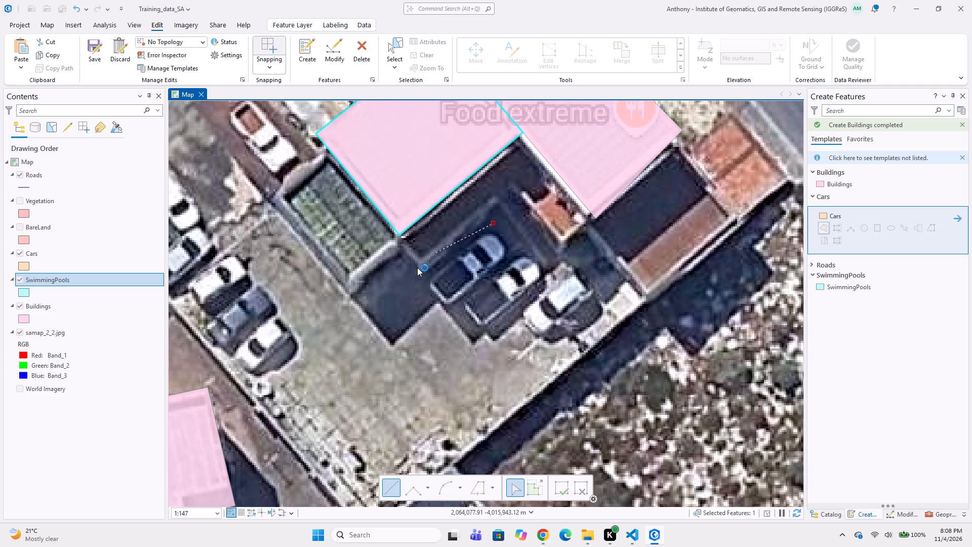
pyautogui.click(415, 277)
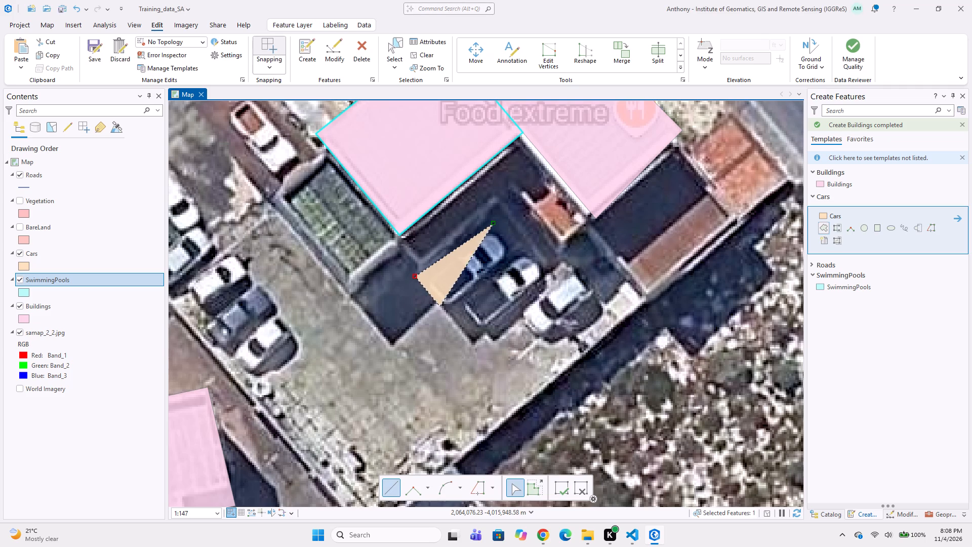
pyautogui.click(445, 310)
pyautogui.doubleClick(513, 254)
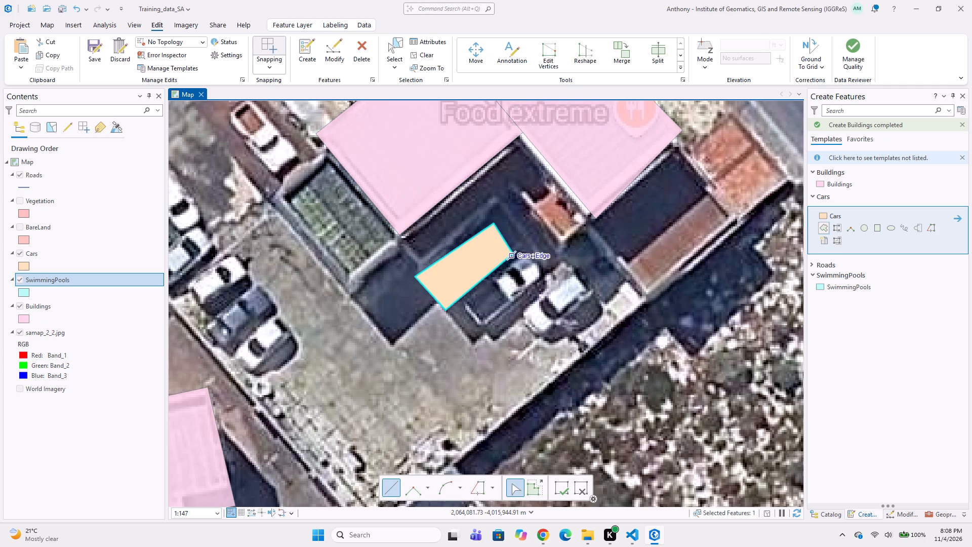
# Digitize the white-cabbed pickup immediately southeast of the dark blue pickup as a six-vertex Cars polygon.
pyautogui.click(534, 254)
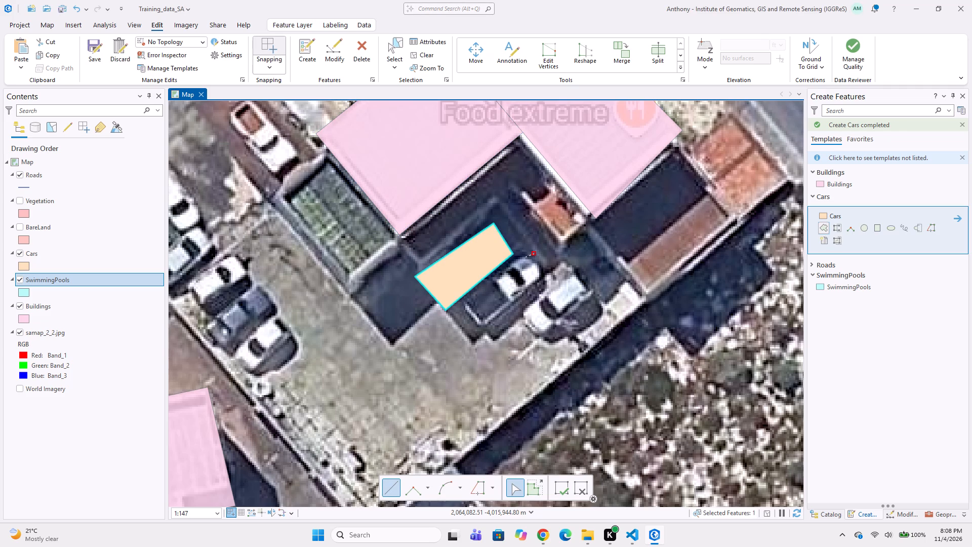
pyautogui.click(523, 255)
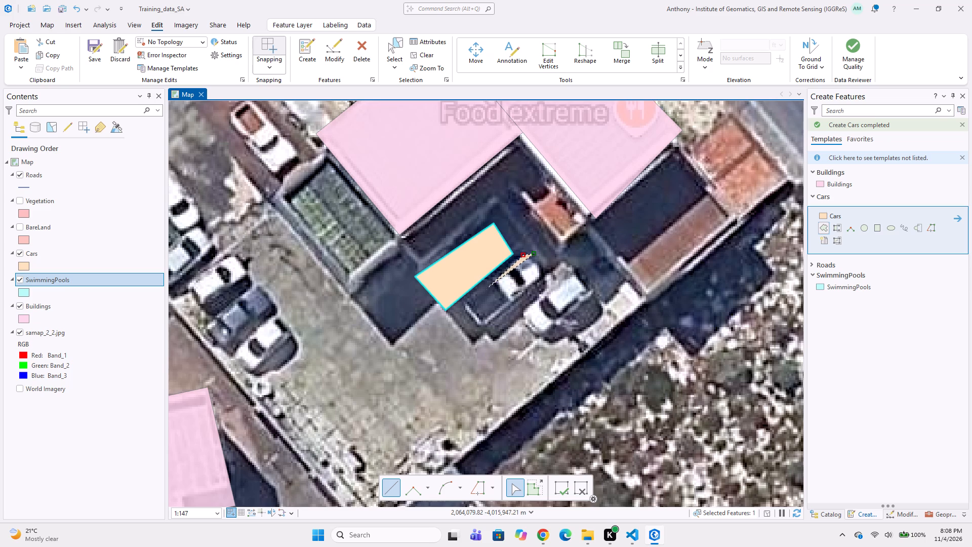
pyautogui.click(460, 305)
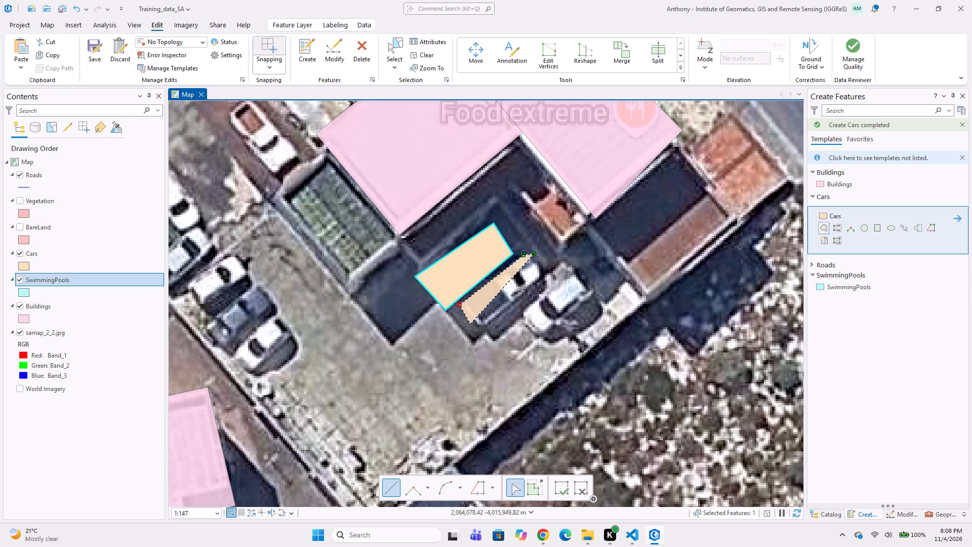
pyautogui.click(474, 324)
pyautogui.click(481, 328)
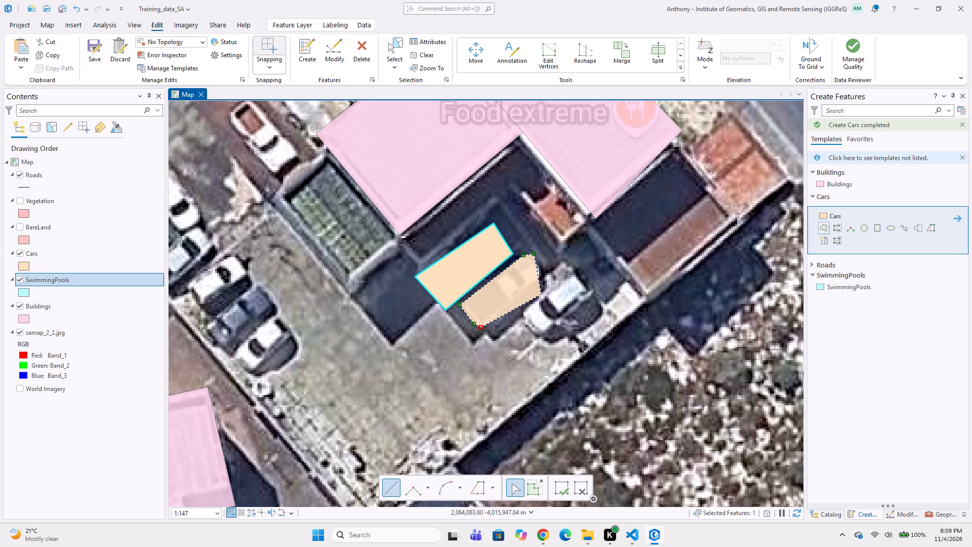
pyautogui.doubleClick(545, 273)
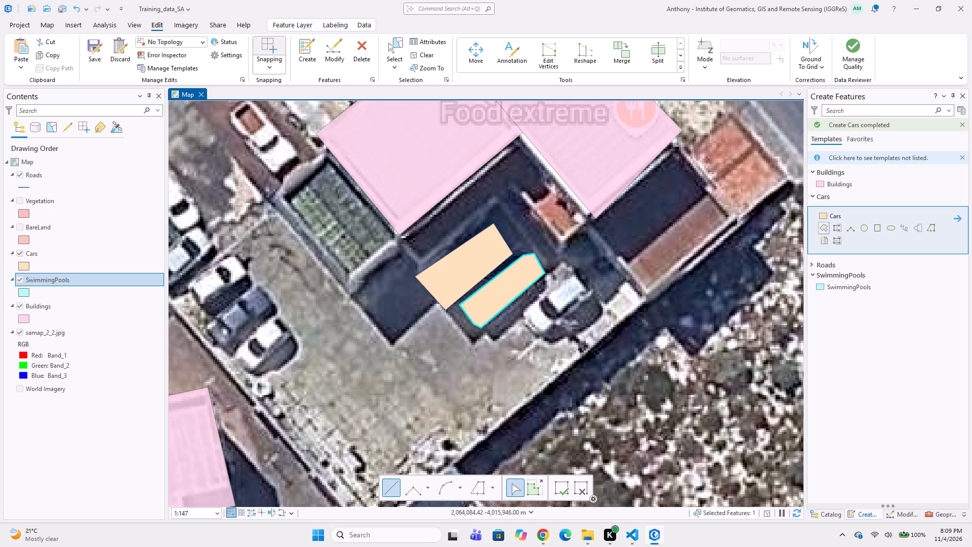
# Digitize the white vehicle southeast of the two pickups as a rotated rectangle in Cars, using the Rectangle tool.
pyautogui.click(878, 225)
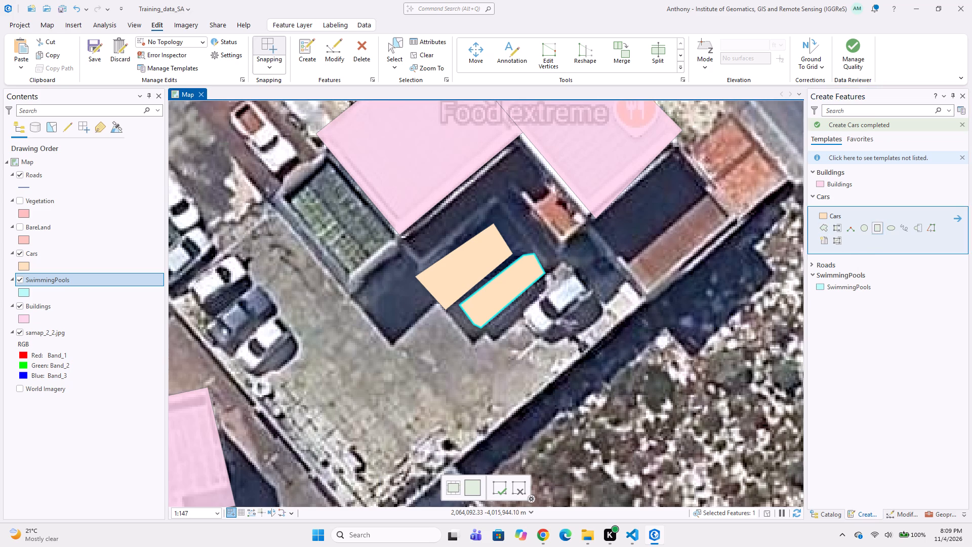
pyautogui.click(572, 264)
pyautogui.click(592, 292)
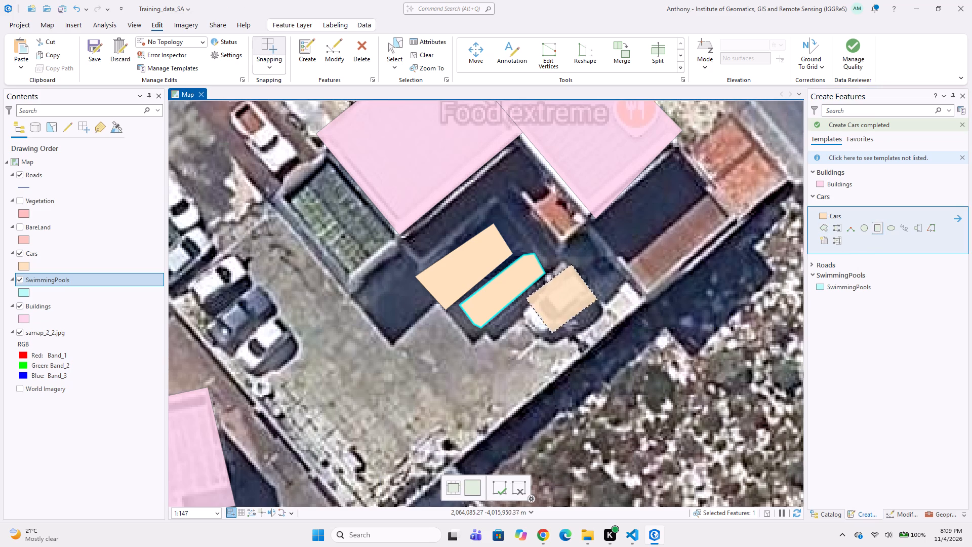
pyautogui.doubleClick(540, 344)
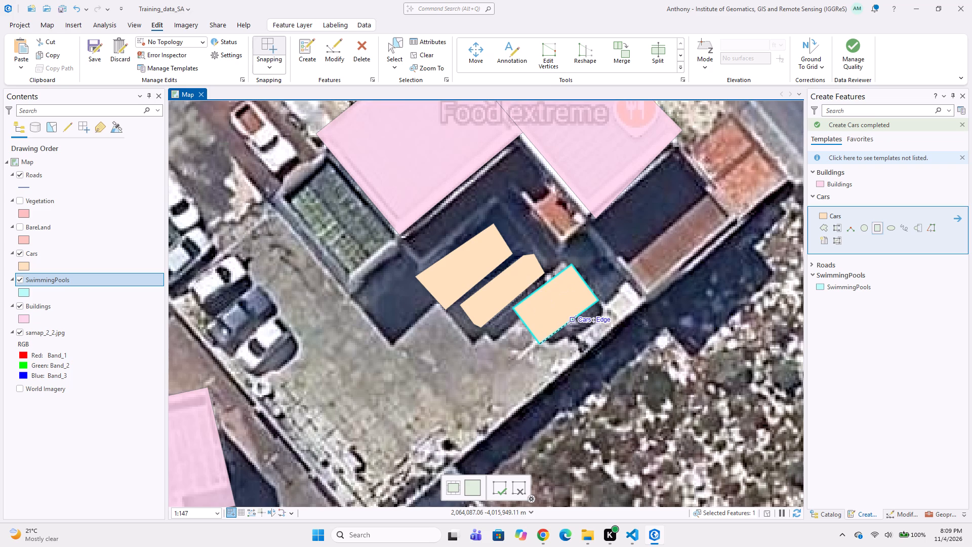
pyautogui.press('`')
pyautogui.press('Escape')
# Digitize the southeasternmost white car in the row along the yard's western wall as a rotated Cars rectangle.
pyautogui.scroll(-2, 541, 296)
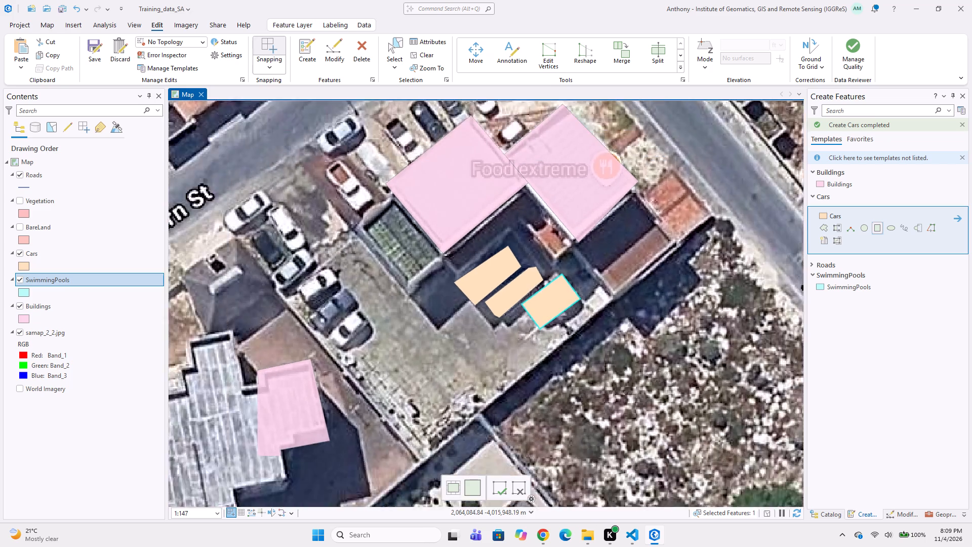
pyautogui.moveTo(467, 294); pyautogui.dragTo(521, 269, button='middle')
pyautogui.moveTo(497, 291); pyautogui.dragTo(516, 275, button='middle')
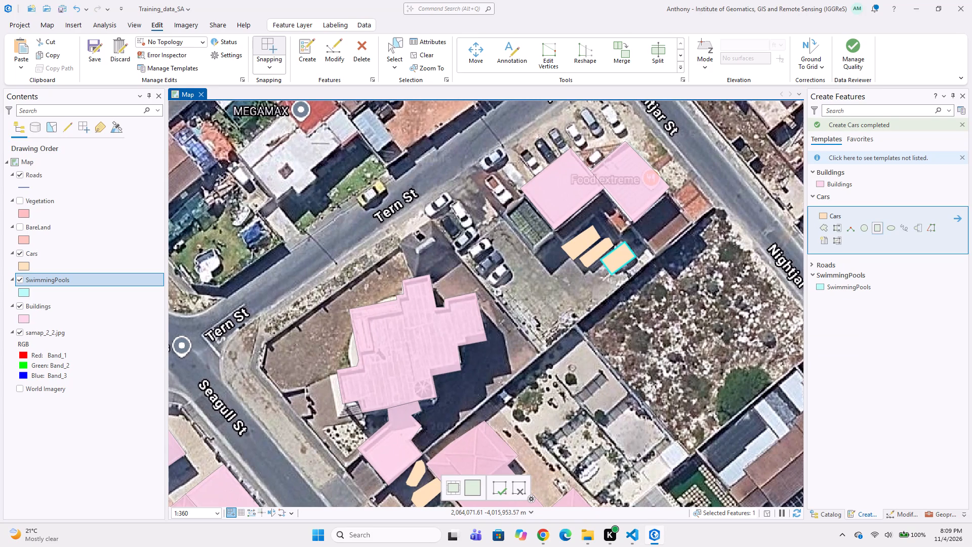
pyautogui.scroll(1, 495, 277)
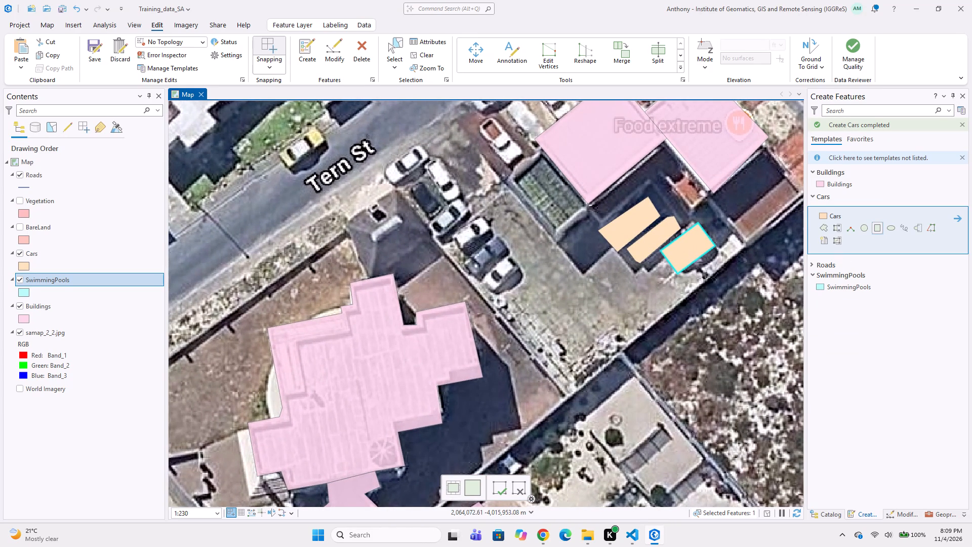
pyautogui.scroll(1, 458, 268)
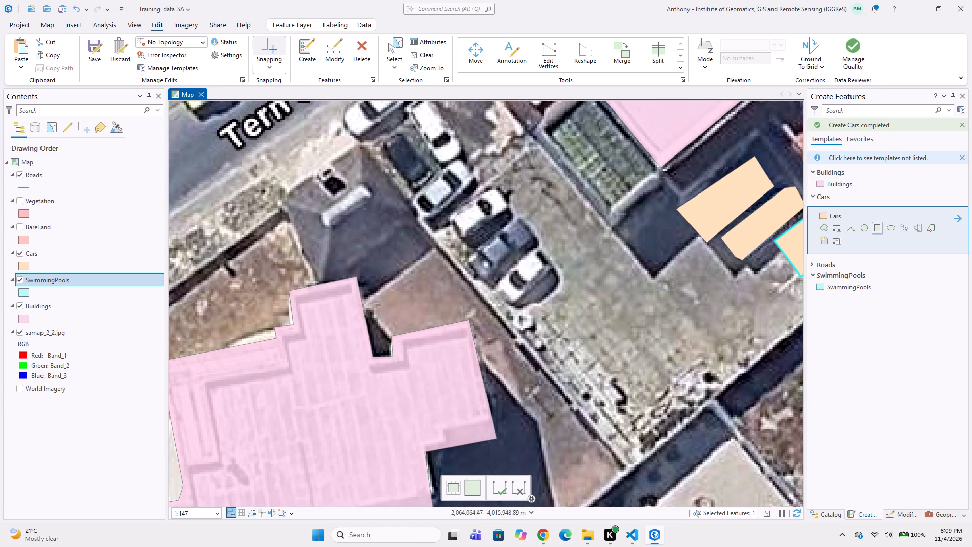
pyautogui.click(541, 240)
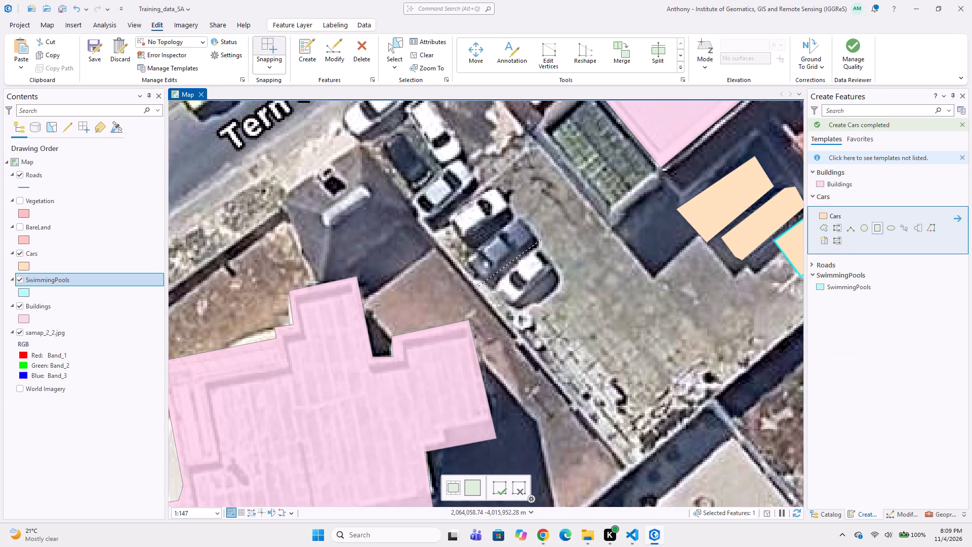
pyautogui.click(490, 289)
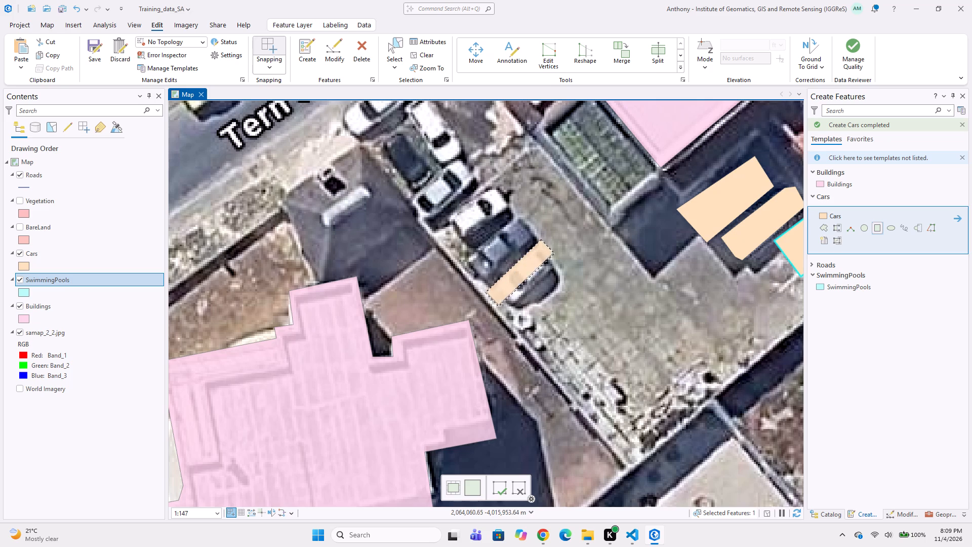
pyautogui.click(509, 312)
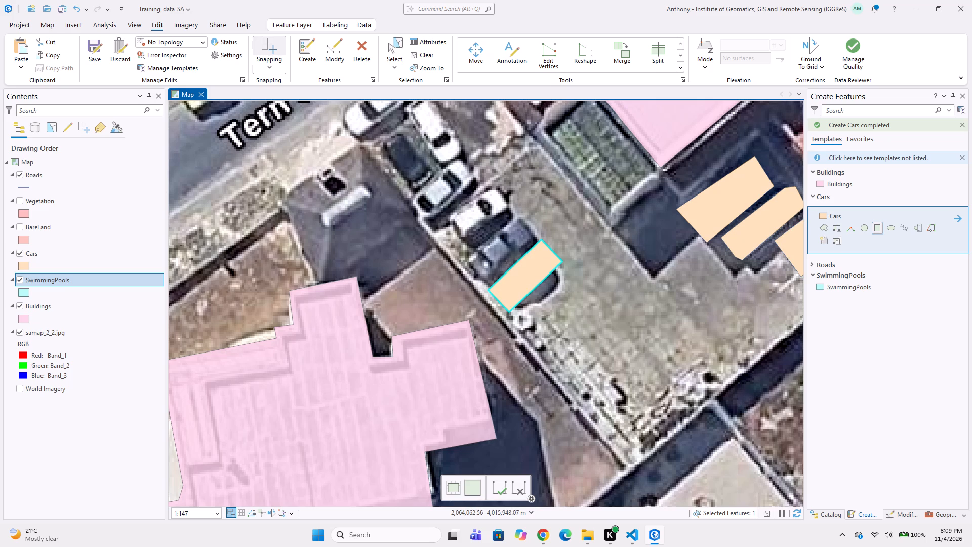
# Digitize the dark blue-grey car next to that white car, on its northwest side, as a rotated Cars rectangle.
pyautogui.click(520, 209)
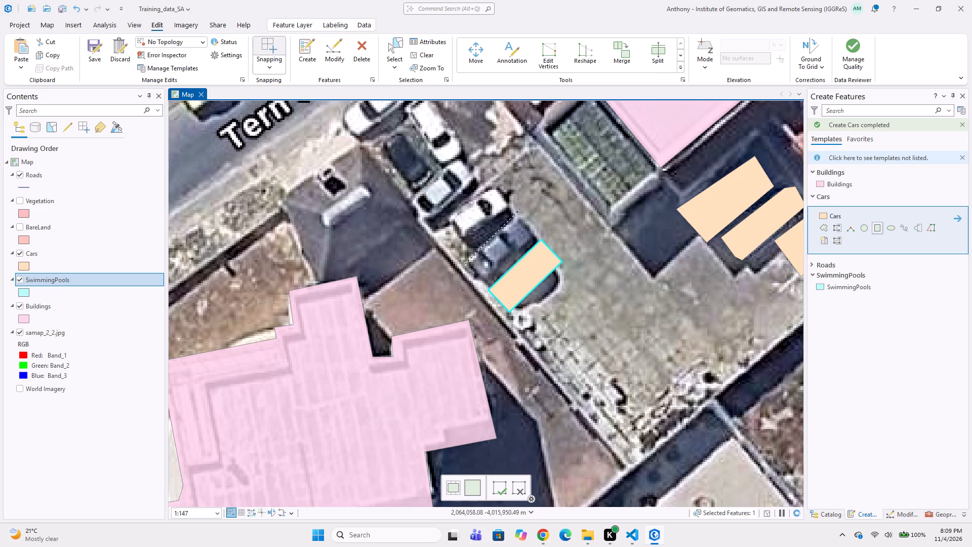
pyautogui.click(463, 261)
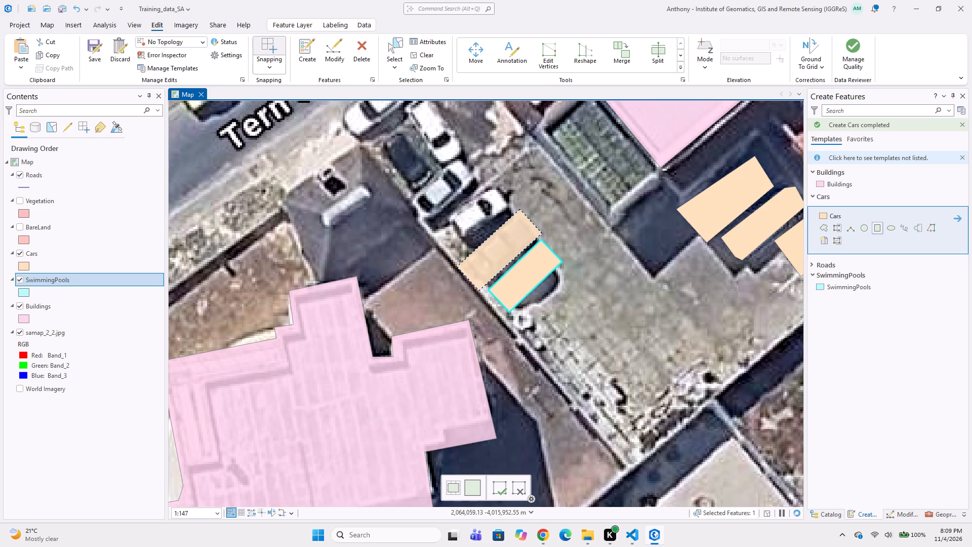
pyautogui.click(479, 291)
# Digitize the white car northwest of the blue-grey car in the wall-side row as a rotated Cars rectangle.
pyautogui.click(501, 186)
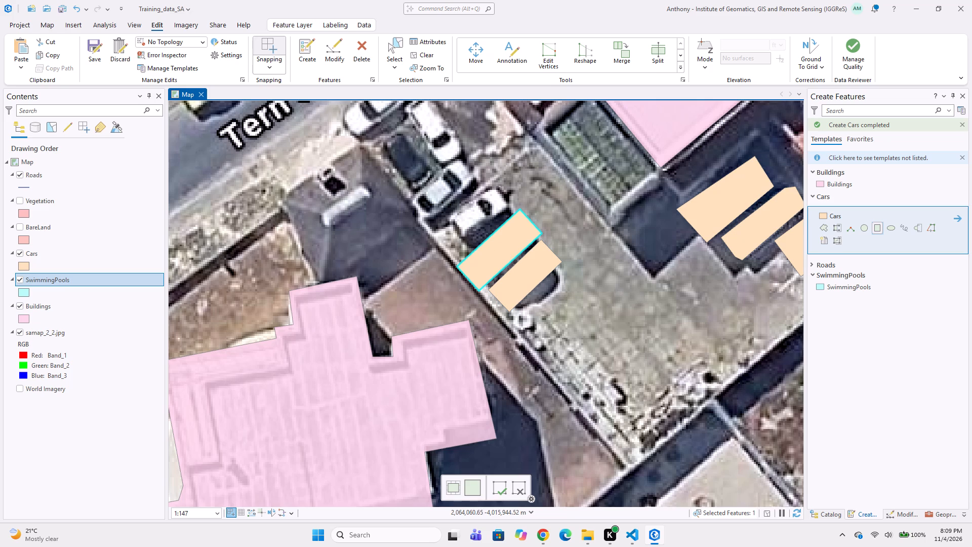
pyautogui.click(449, 216)
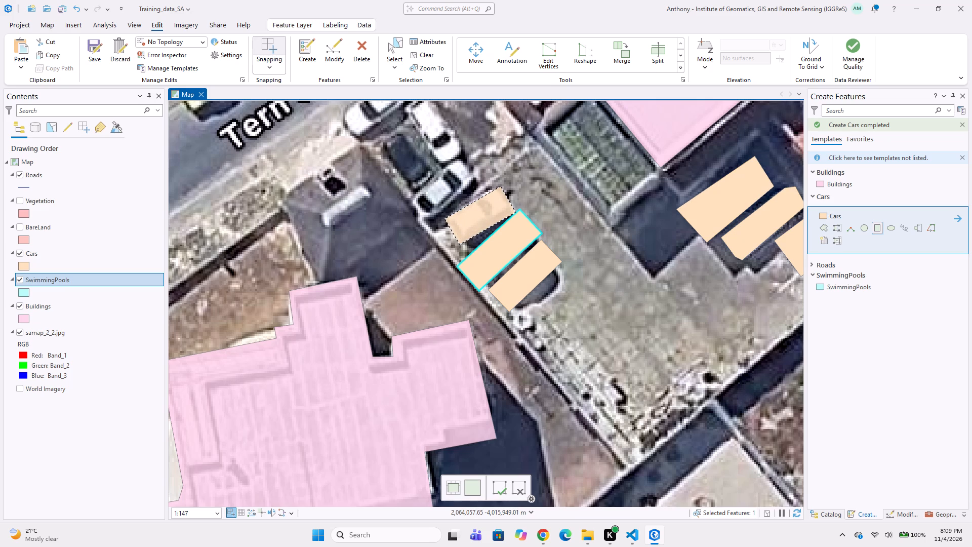
pyautogui.click(460, 245)
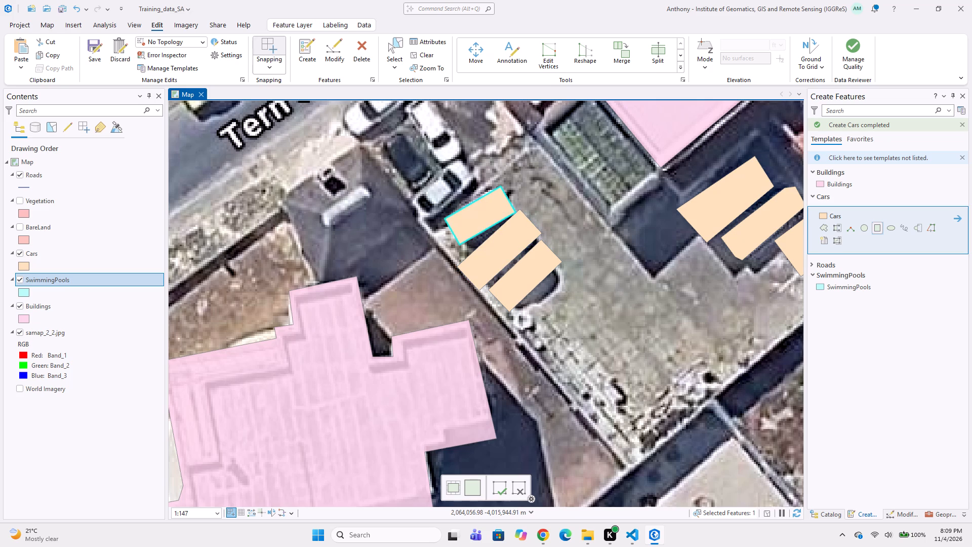
# Digitize the fourth car from the row's southeastern end, the white one beside the dark car, as a rotated Cars rectangle.
pyautogui.click(481, 174)
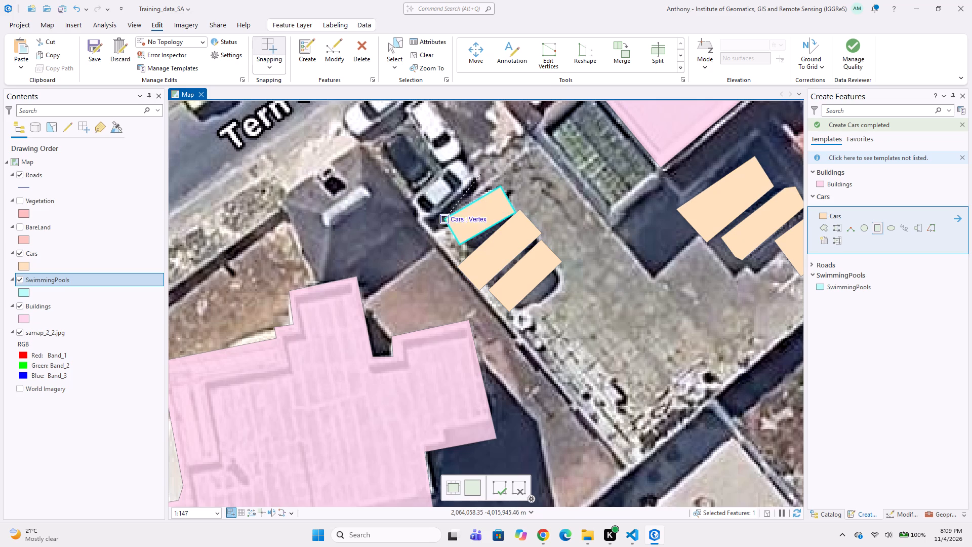
pyautogui.click(430, 227)
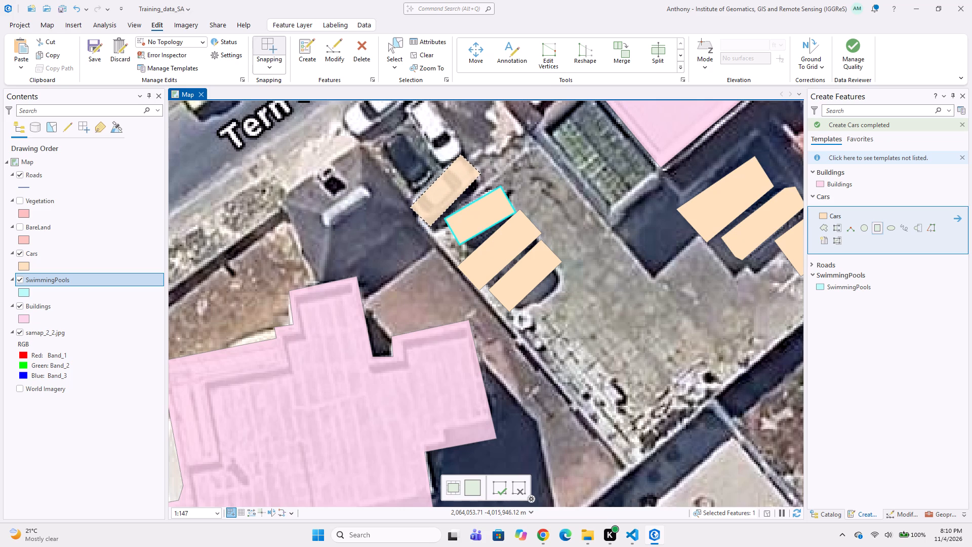
pyautogui.click(409, 207)
pyautogui.moveTo(467, 176); pyautogui.dragTo(465, 228, button='middle')
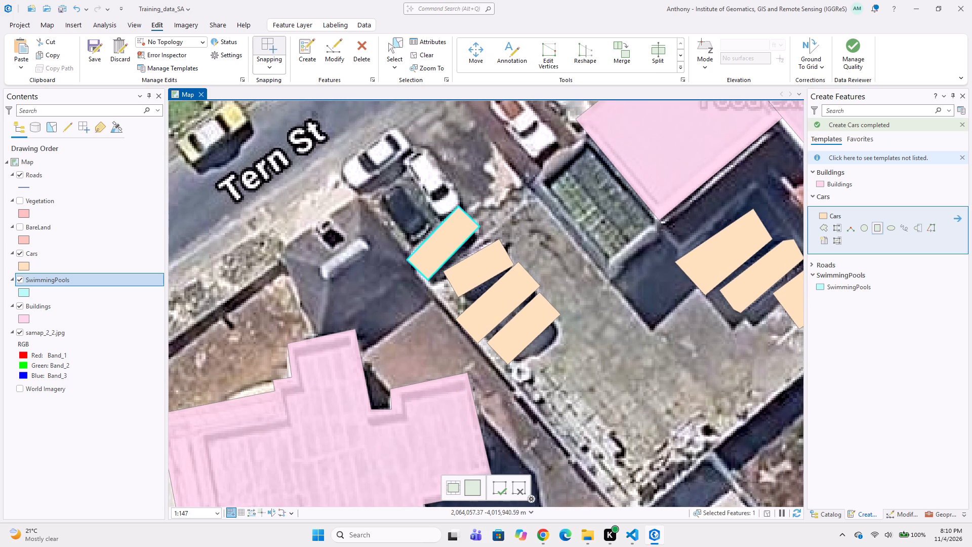
# Digitize the white car northeast of the uncovered dark car, just north of the wall-side row, as a rotated Cars rectangle.
pyautogui.click(426, 143)
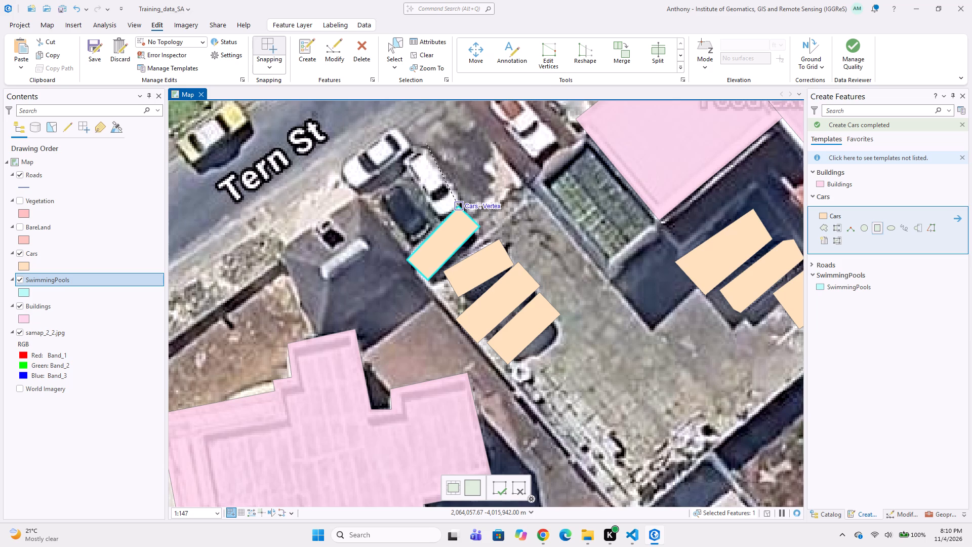
pyautogui.click(460, 191)
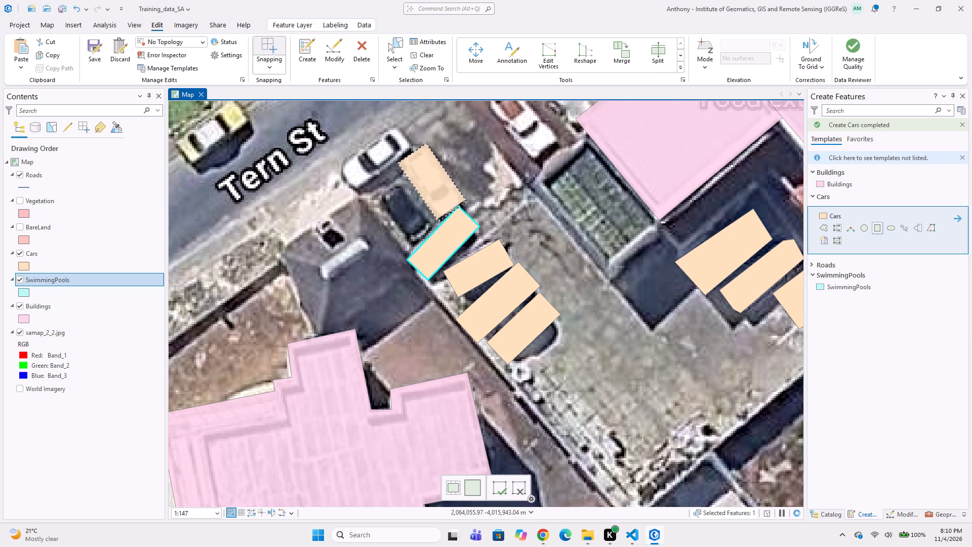
pyautogui.click(438, 221)
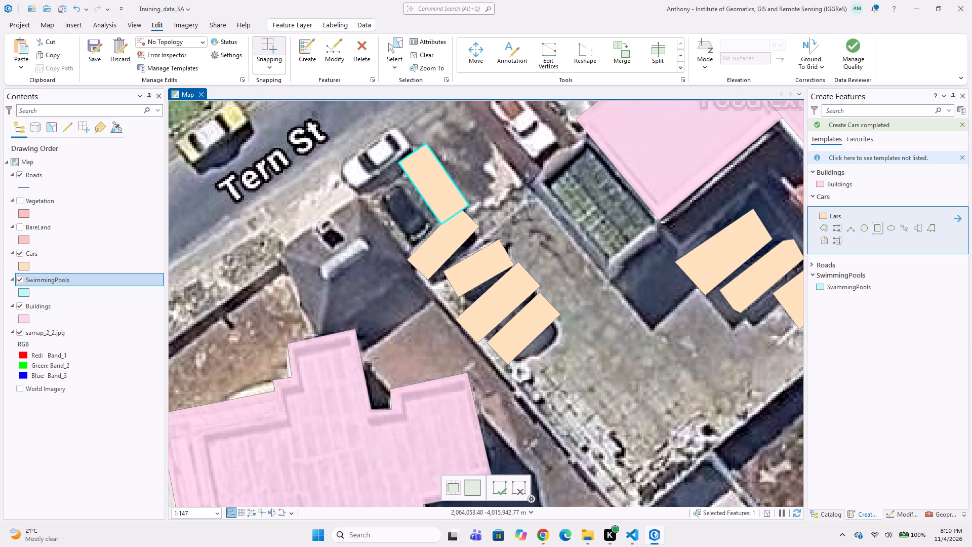
# Digitize the white car parked along Tern St, northwest of the wall-side group, as a rotated Cars rectangle.
pyautogui.click(399, 122)
pyautogui.click(337, 165)
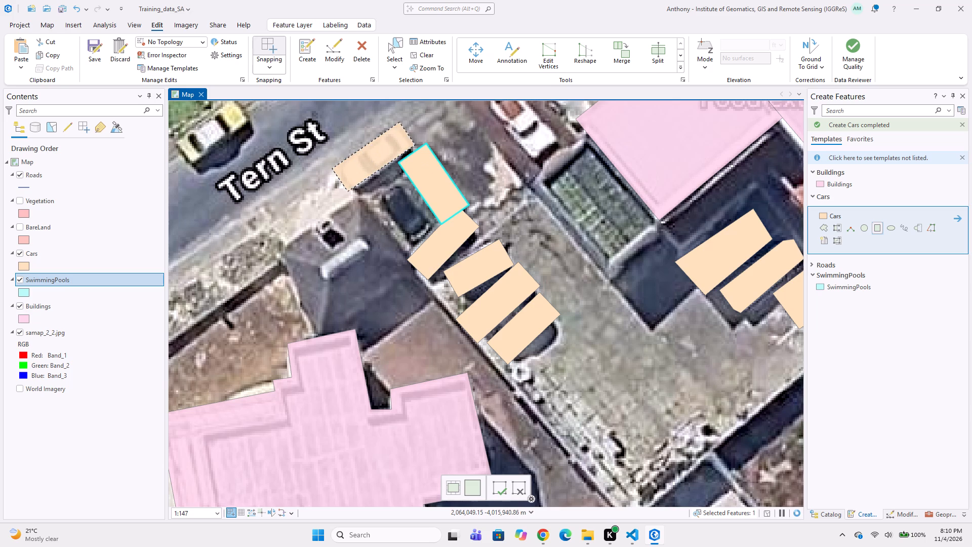
pyautogui.click(350, 191)
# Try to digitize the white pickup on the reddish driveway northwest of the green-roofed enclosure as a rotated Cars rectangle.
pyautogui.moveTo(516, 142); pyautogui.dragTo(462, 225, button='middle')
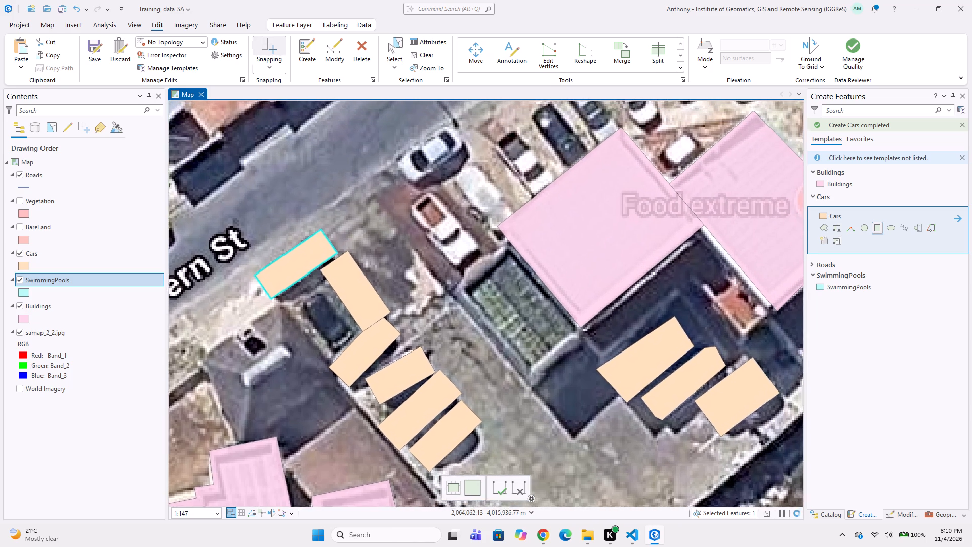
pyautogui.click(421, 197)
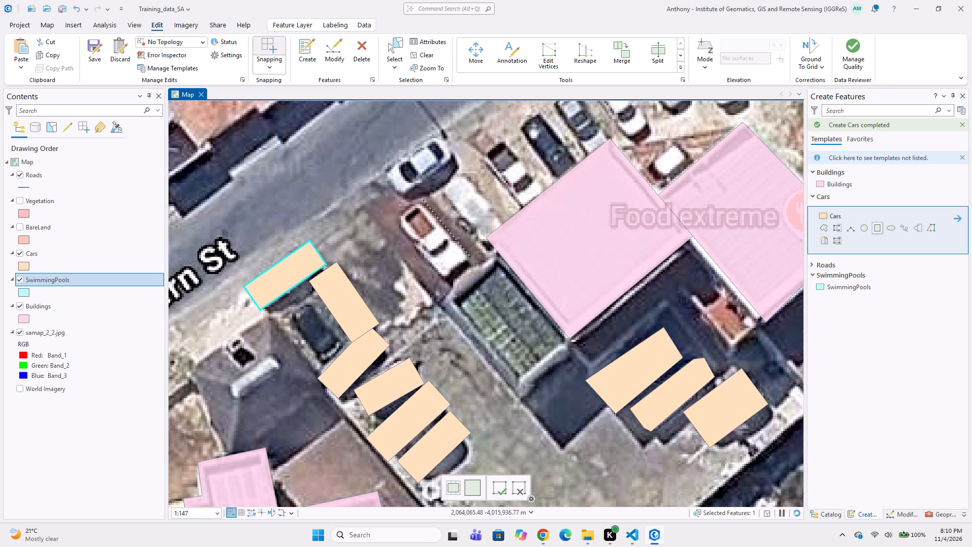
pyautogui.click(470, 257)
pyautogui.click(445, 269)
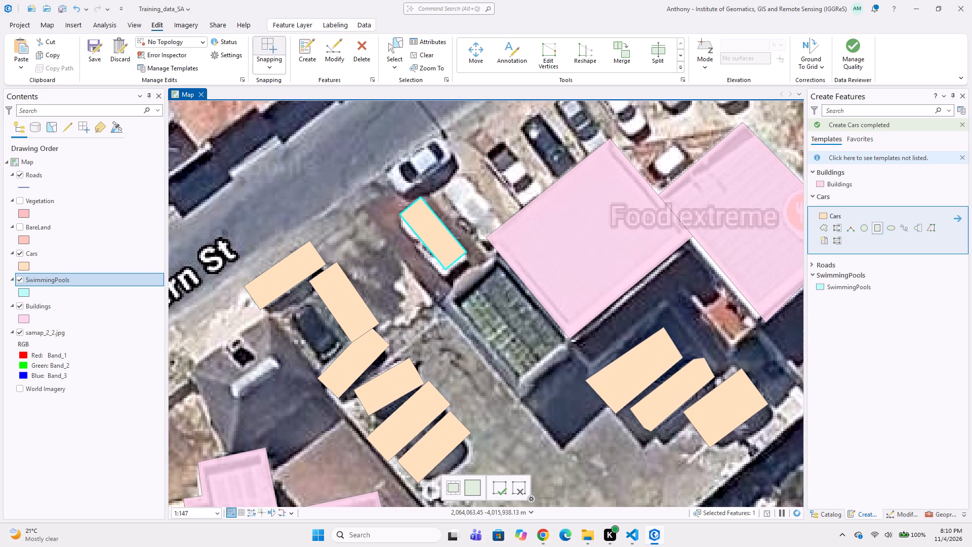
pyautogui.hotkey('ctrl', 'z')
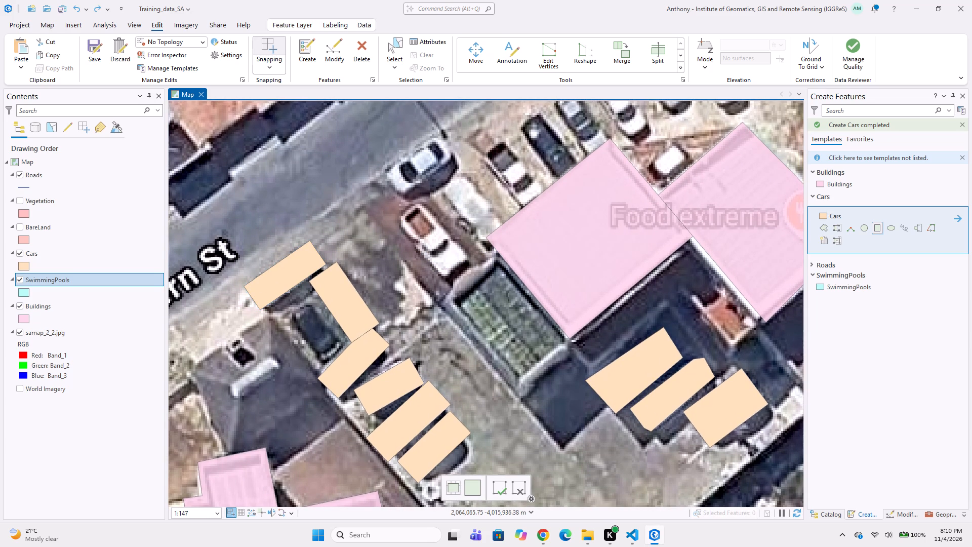
# Digitize the white pickup on the reddish driveway as a rotated Cars rectangle covering its full width.
pyautogui.moveTo(419, 197); pyautogui.dragTo(421, 202)
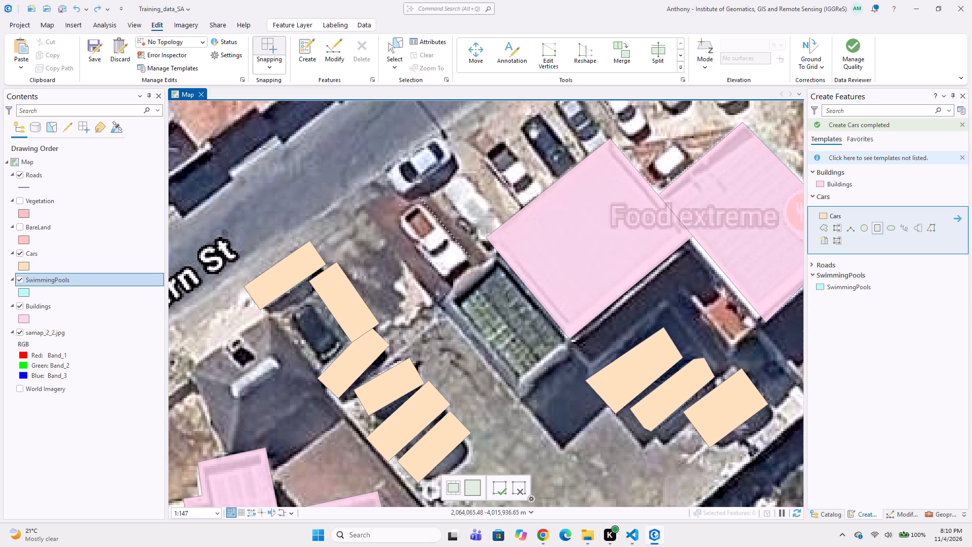
pyautogui.click(470, 257)
pyautogui.click(442, 282)
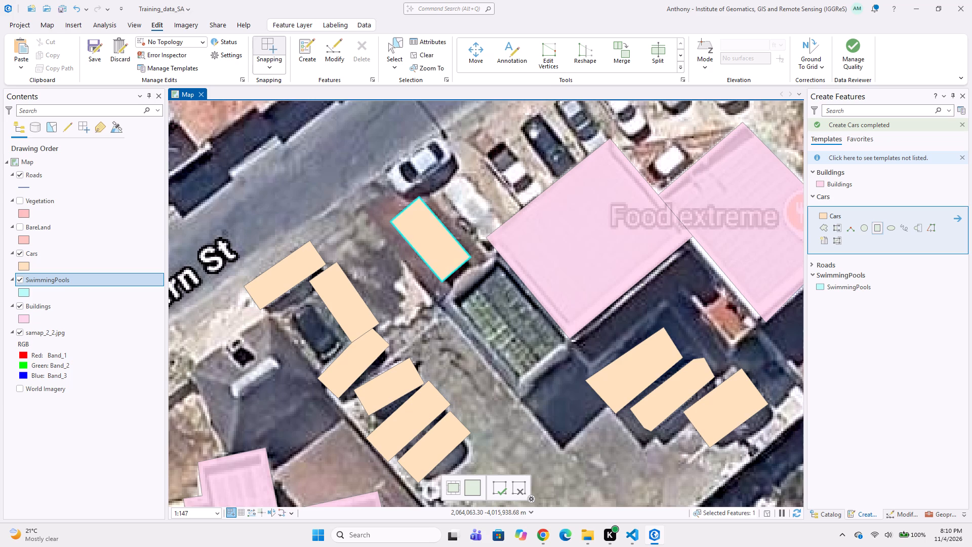
# Digitize the white car parked along the edge of Tern St, north of the pickup, as a rotated Cars rectangle.
pyautogui.click(455, 154)
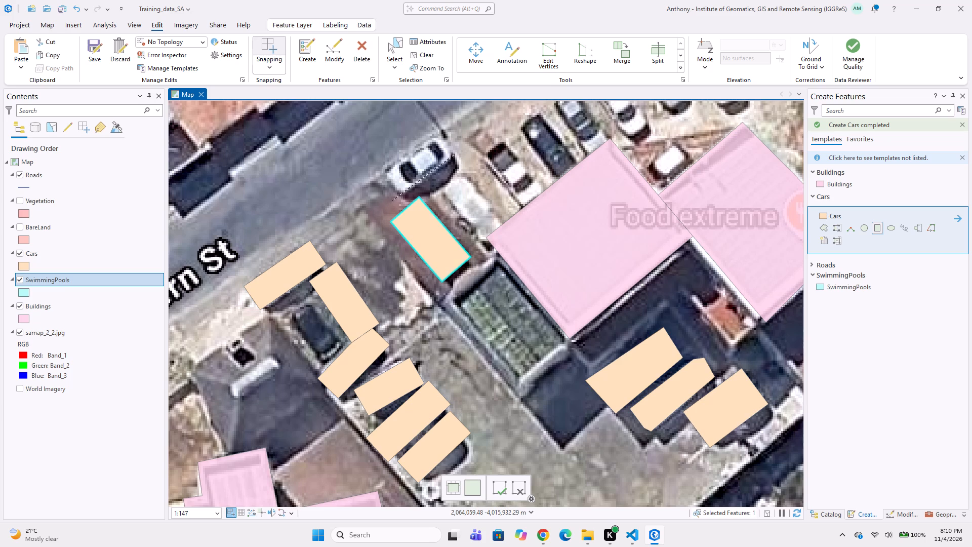
pyautogui.click(403, 197)
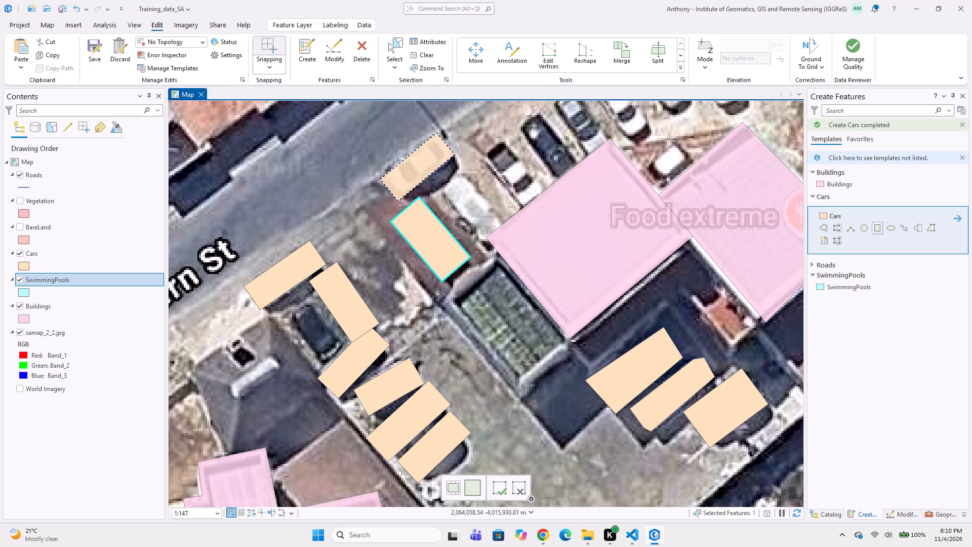
pyautogui.click(378, 177)
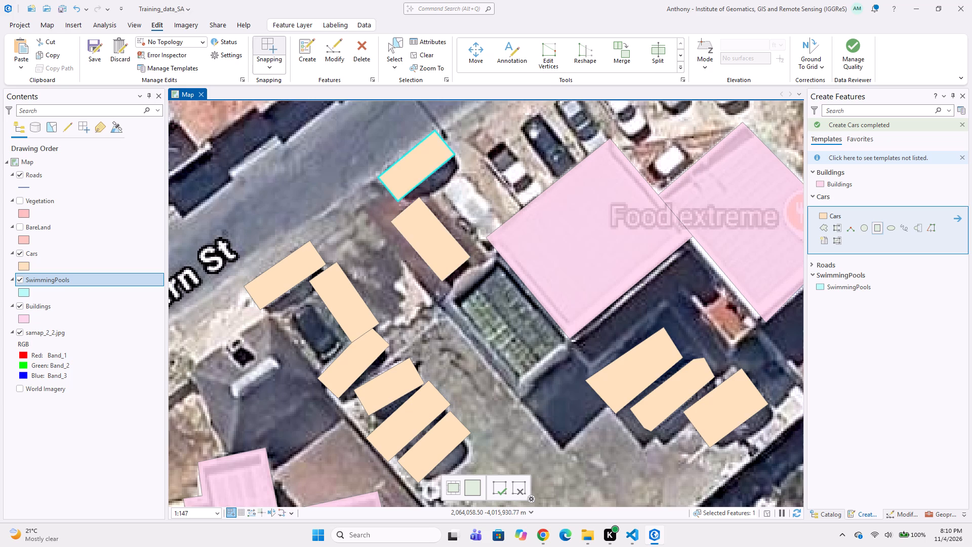
# Digitize the southwesternmost black-and-white car in the row against Food extreme's northwest wall as a rotated Cars rectangle ending at the building edge.
pyautogui.click(501, 133)
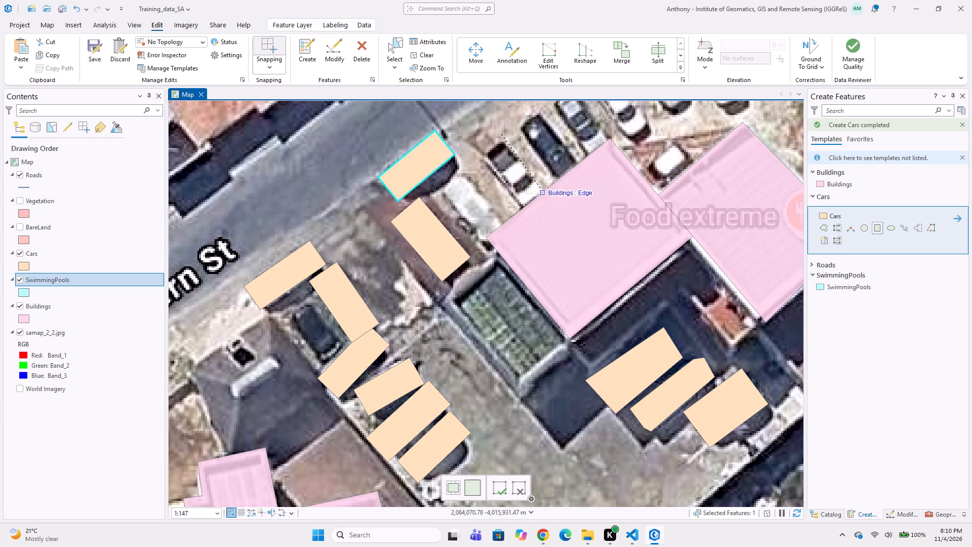
pyautogui.click(541, 191)
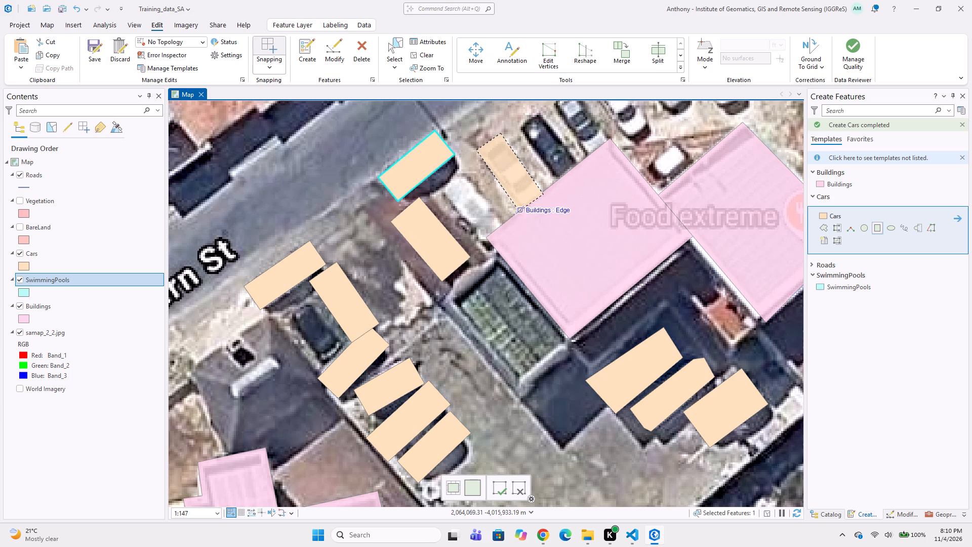
pyautogui.click(523, 213)
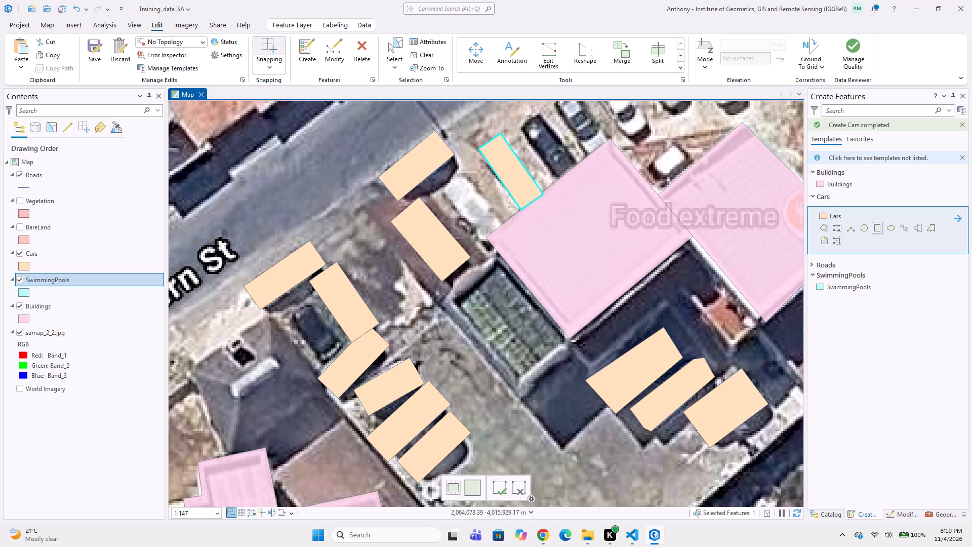
# Digitize the black car second from the southwest in the row outside Food extreme as a rotated Cars rectangle.
pyautogui.moveTo(572, 161); pyautogui.dragTo(541, 213, button='middle')
pyautogui.click(509, 158)
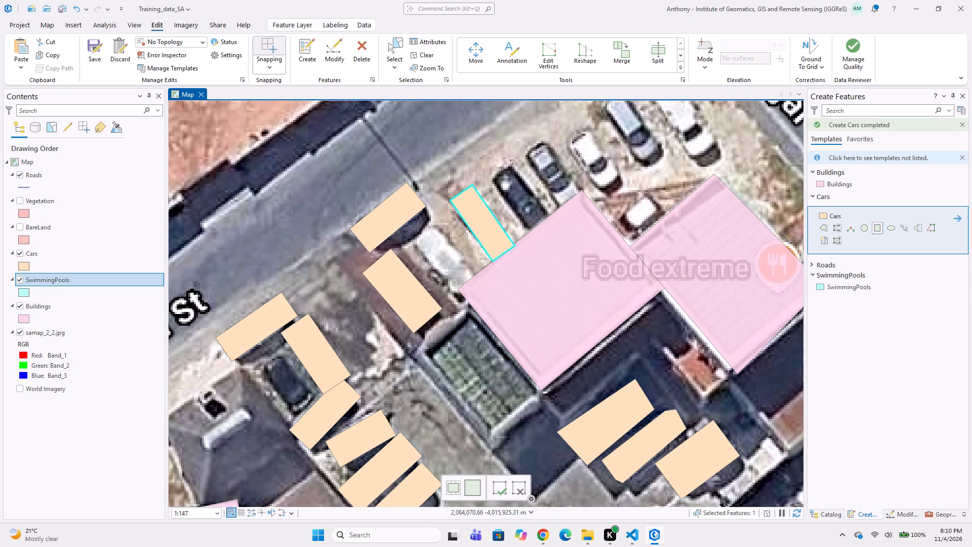
pyautogui.click(550, 213)
pyautogui.click(529, 234)
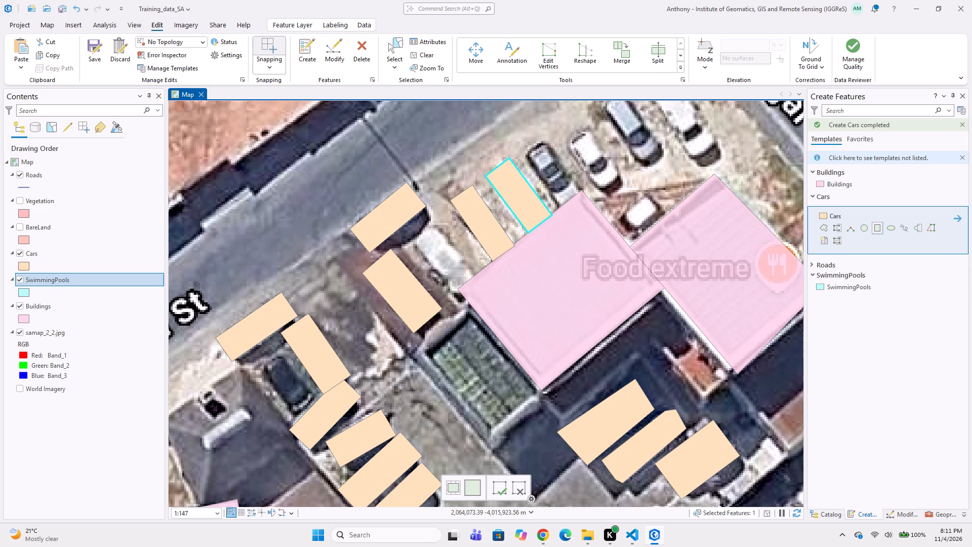
# Digitize the dark grey car third from the southwest in the row outside Food extreme as a rotated Cars rectangle.
pyautogui.click(545, 133)
pyautogui.click(577, 189)
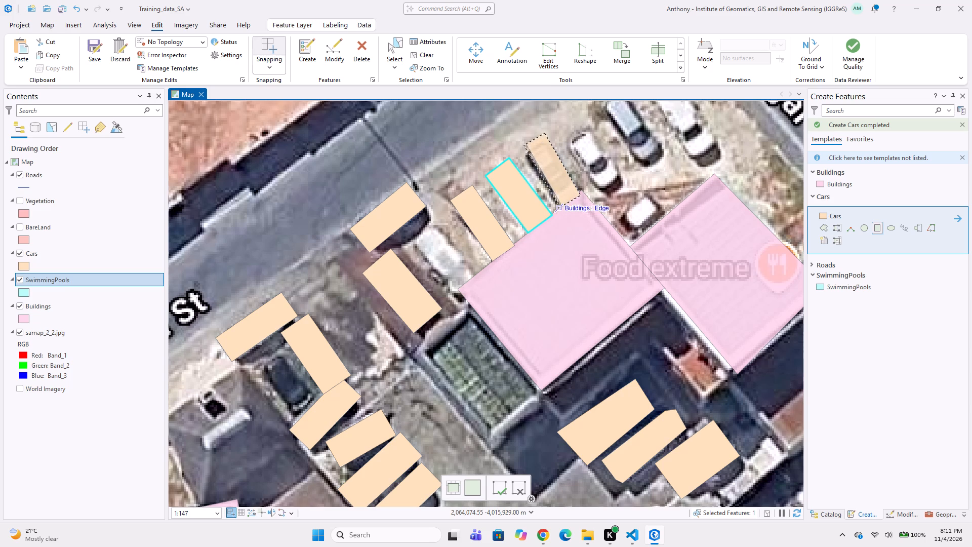
pyautogui.click(557, 214)
# Digitize the white car northeast of the dark grey car in the Food extreme row as a rotated Cars rectangle.
pyautogui.moveTo(592, 184); pyautogui.dragTo(552, 238, button='middle')
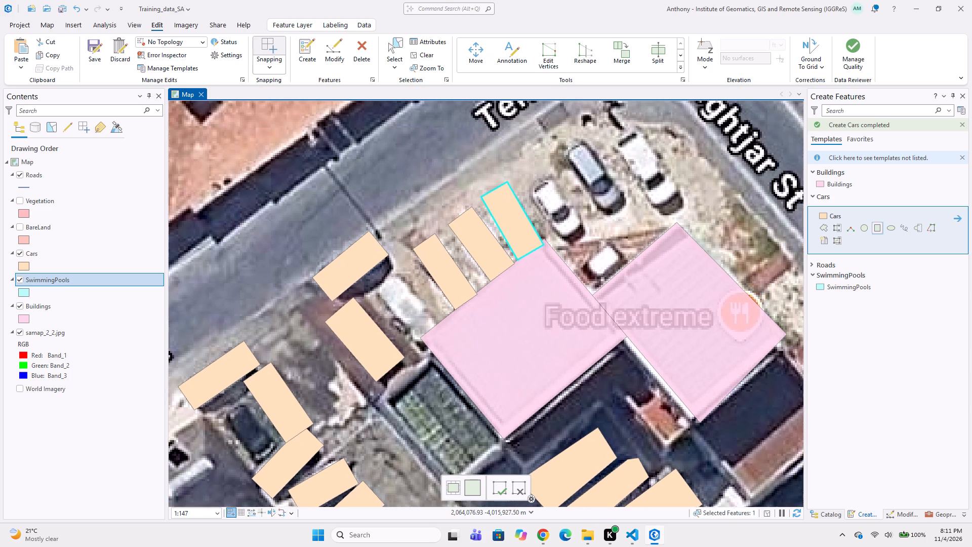
pyautogui.click(545, 174)
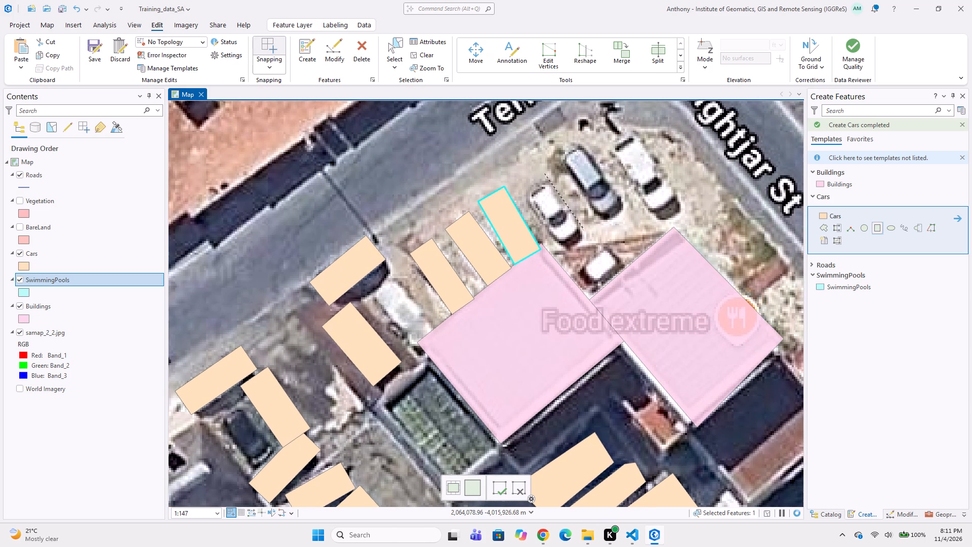
pyautogui.click(584, 227)
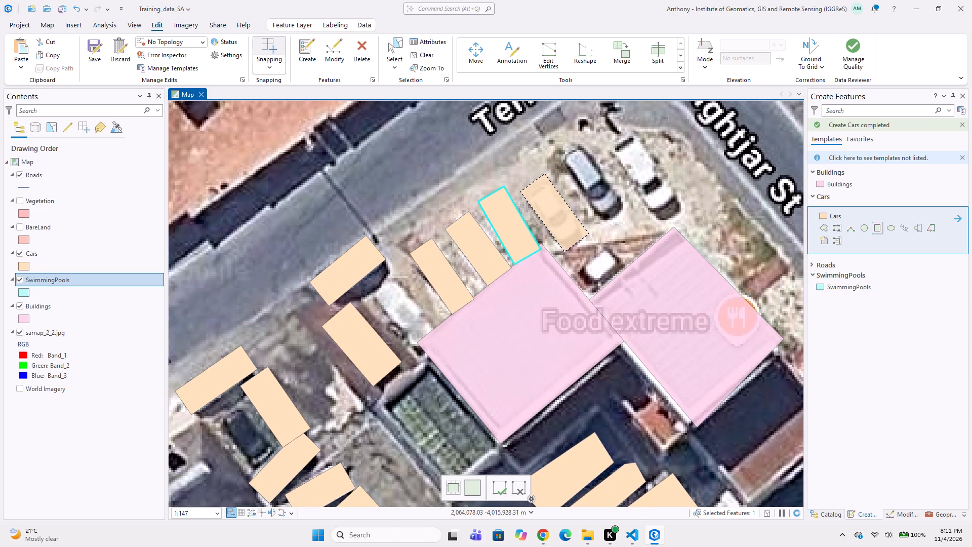
pyautogui.click(564, 252)
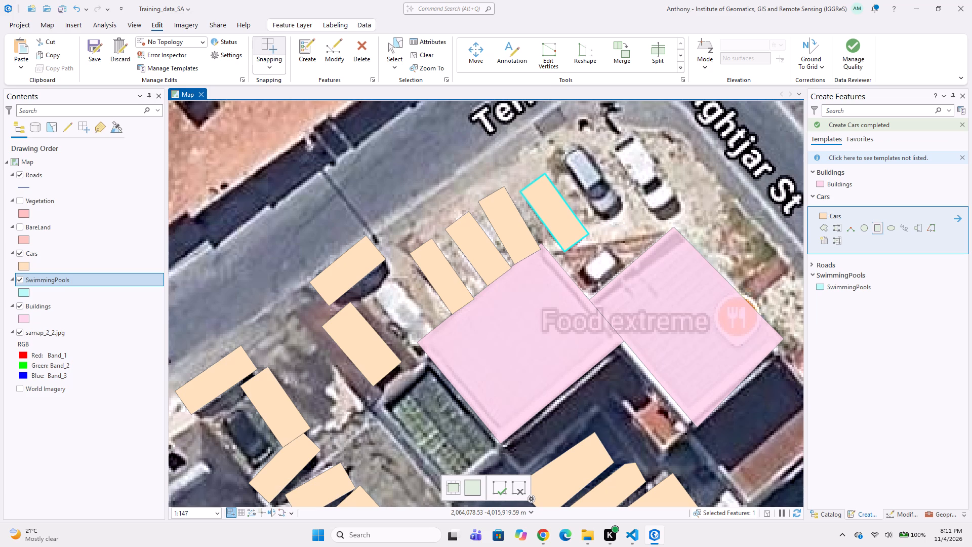
# Digitize the blue-grey car, fifth from the southwest in the Food extreme row, as a rotated Cars rectangle.
pyautogui.click(582, 140)
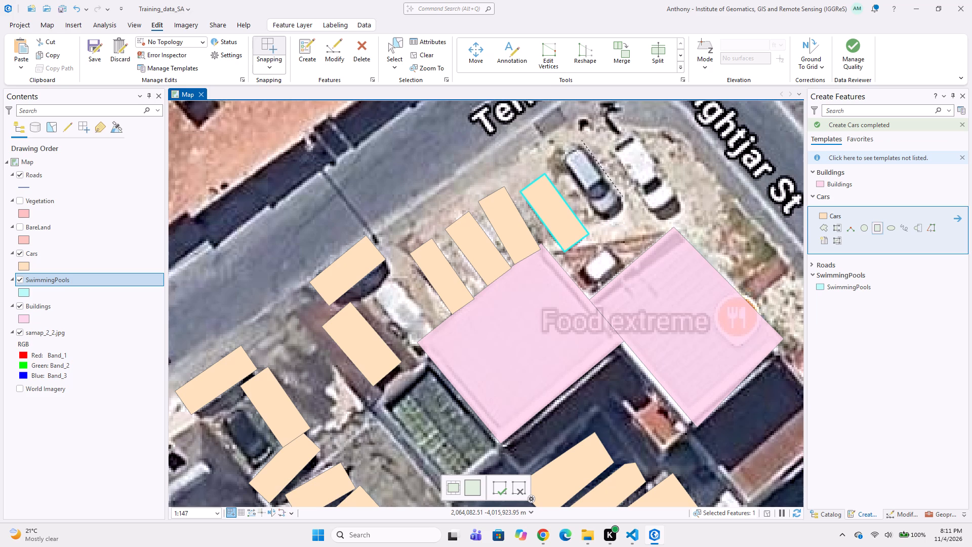
pyautogui.click(623, 197)
pyautogui.click(600, 222)
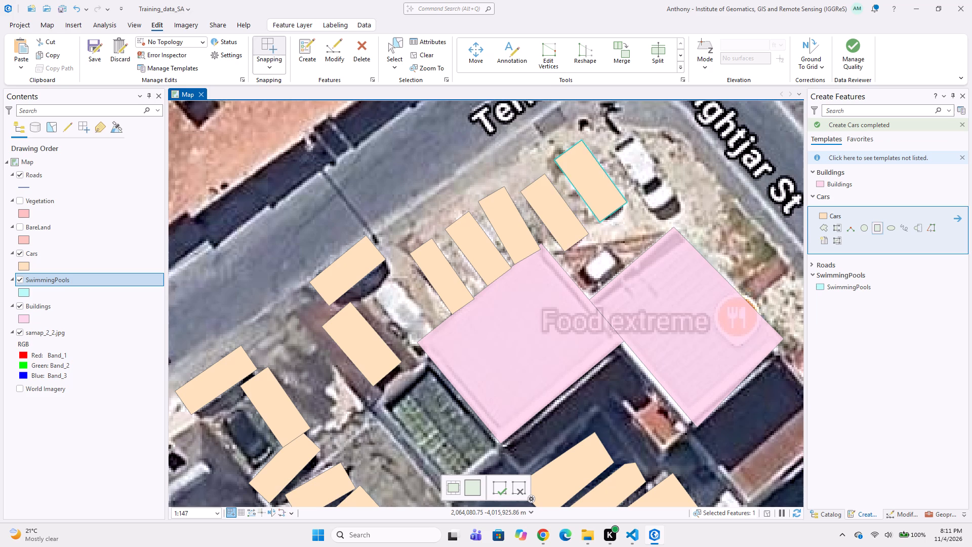
# Digitize the long white car at the row's northeastern end, nearest Nightjar St, as a rotated Cars rectangle.
pyautogui.click(633, 124)
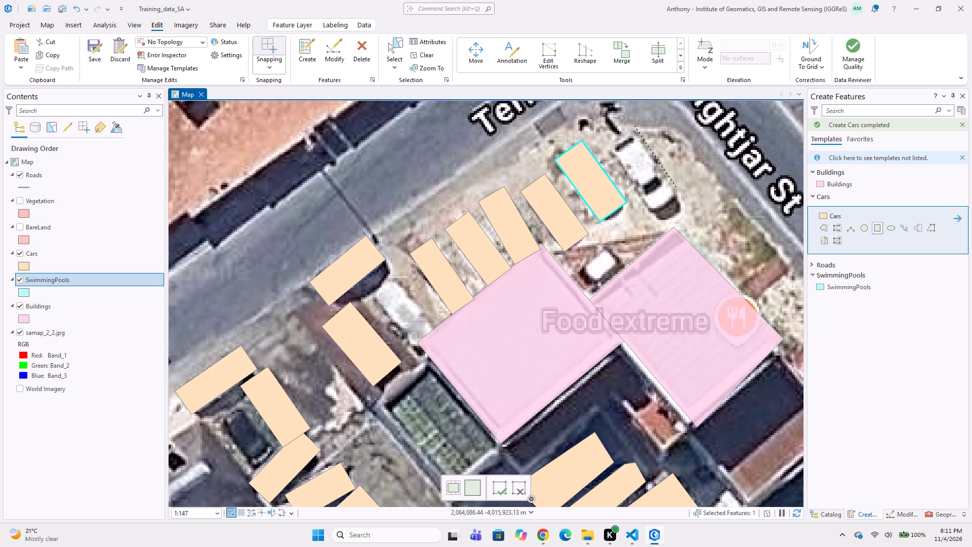
pyautogui.click(679, 197)
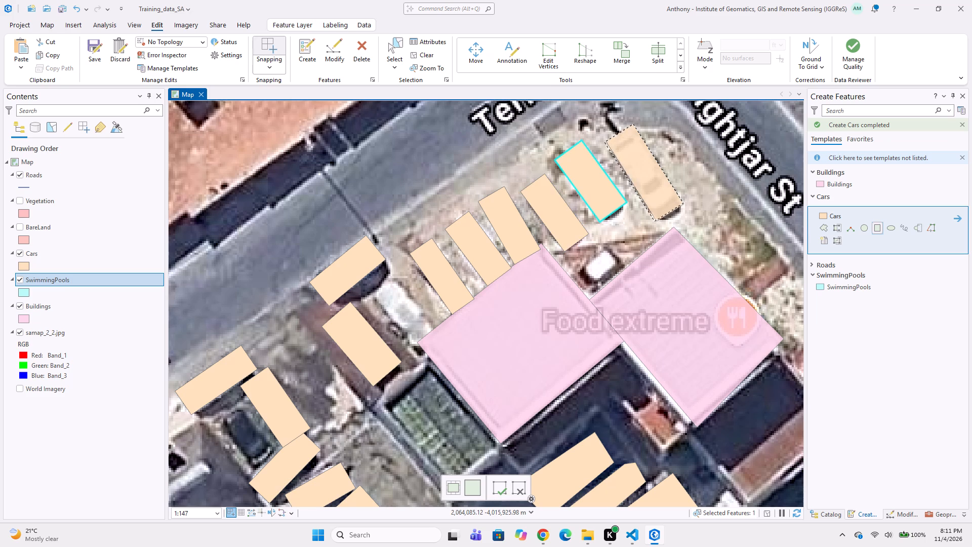
pyautogui.click(653, 220)
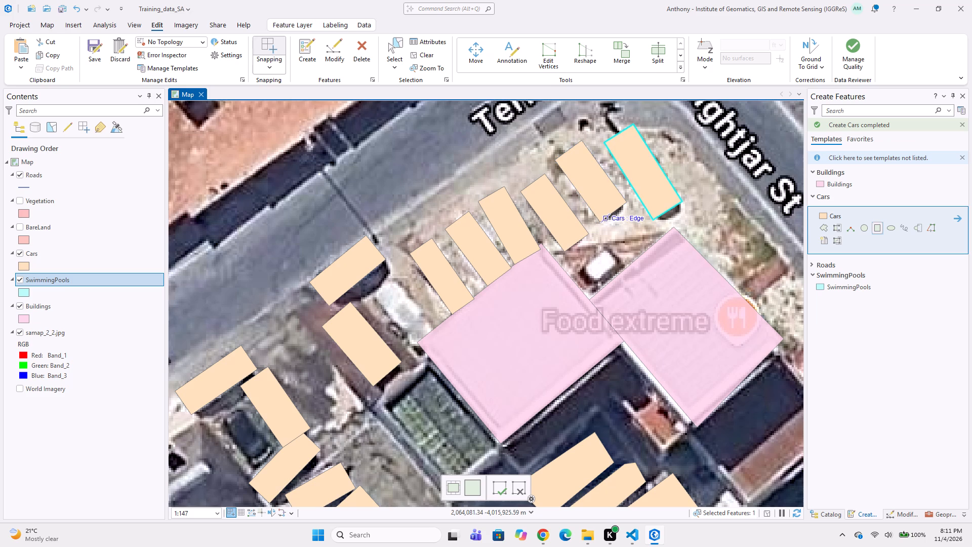
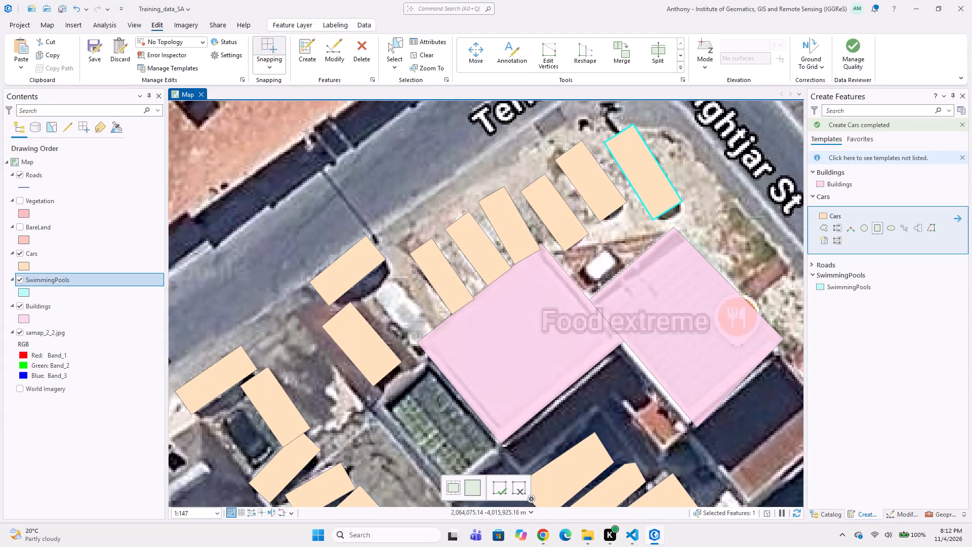
# Digitize the grey-green roofed structure adjoining Food extreme's southwestern wall as a Buildings polygon.
pyautogui.scroll(-2, 502, 225)
pyautogui.moveTo(398, 255); pyautogui.dragTo(404, 222, button='middle')
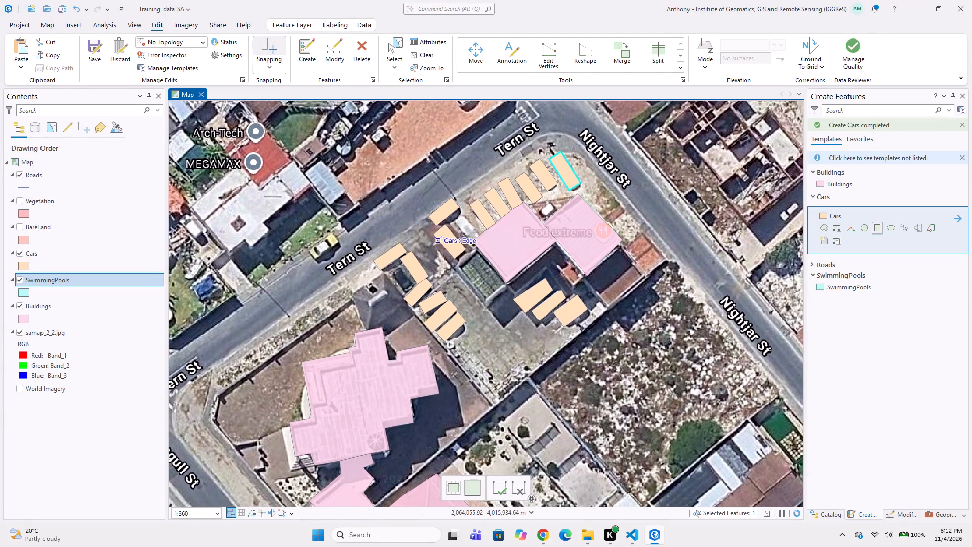
pyautogui.scroll(-1, 426, 245)
pyautogui.scroll(4, 448, 287)
pyautogui.moveTo(465, 225); pyautogui.dragTo(456, 344, button='middle')
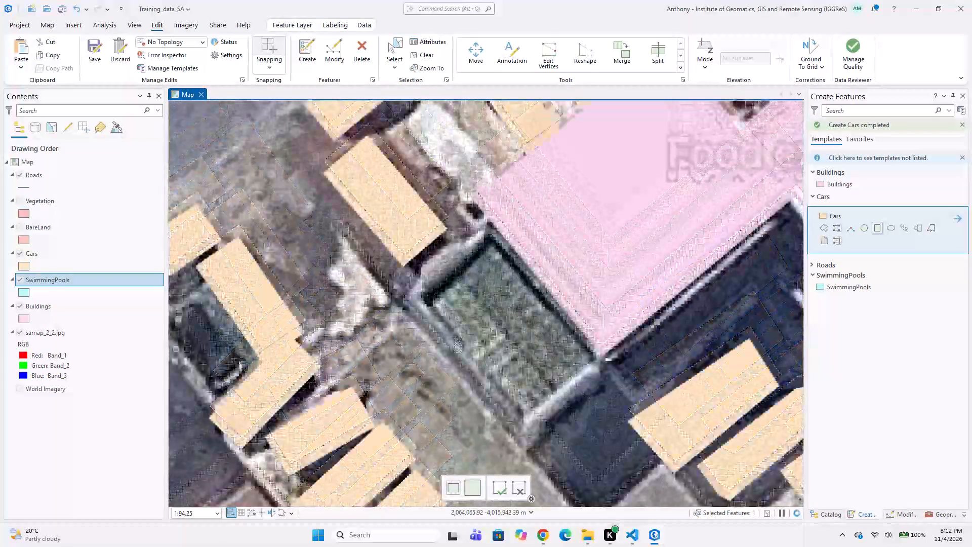
pyautogui.click(493, 218)
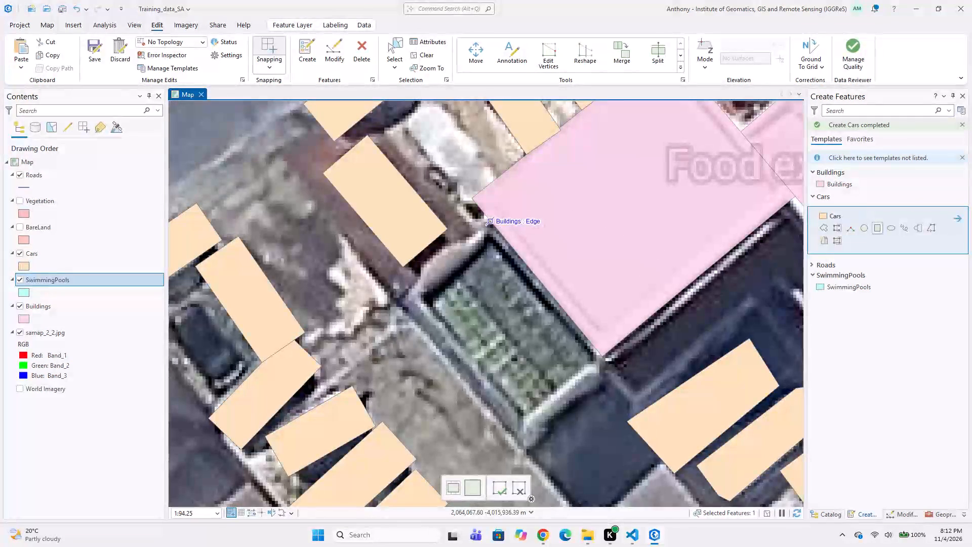
pyautogui.click(403, 296)
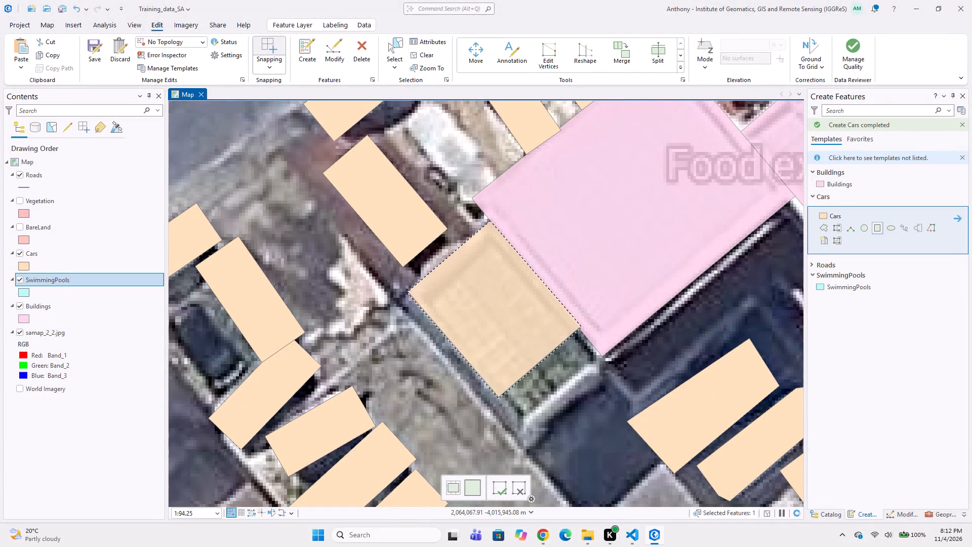
pyautogui.click(848, 182)
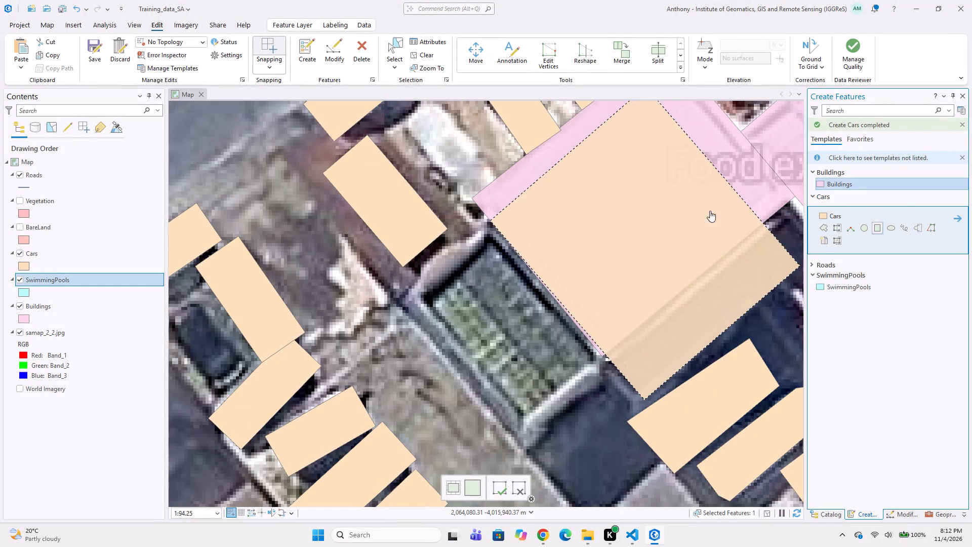
pyautogui.moveTo(488, 216); pyautogui.dragTo(483, 218)
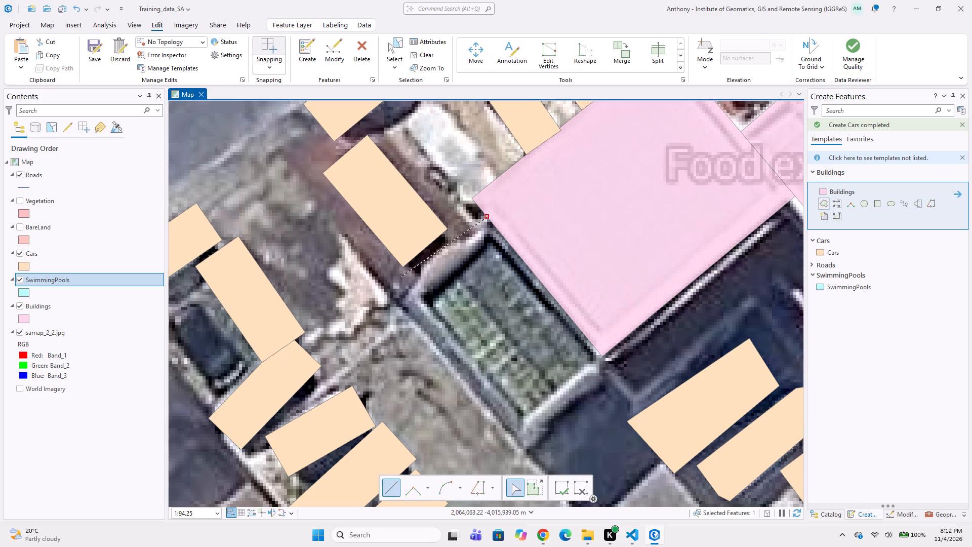
pyautogui.click(401, 291)
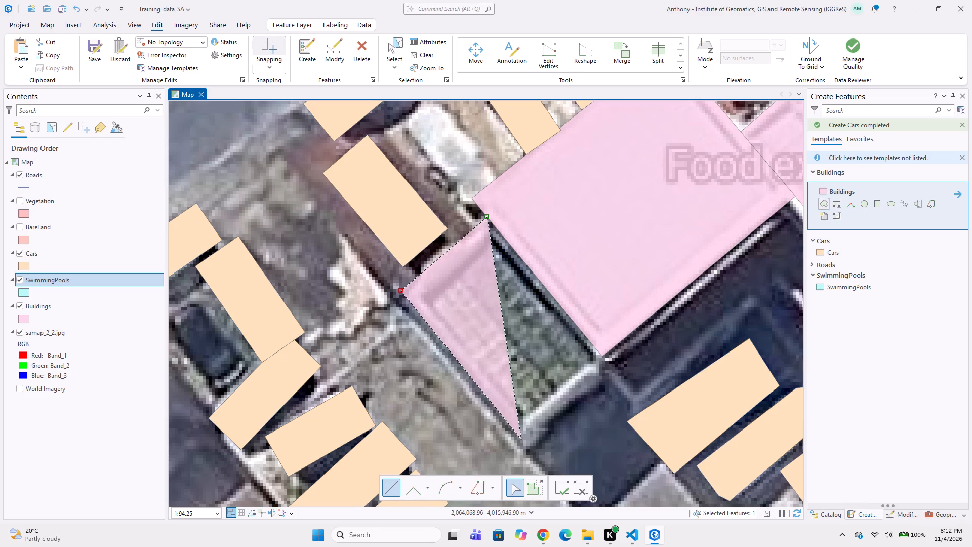
pyautogui.click(521, 440)
pyautogui.click(609, 377)
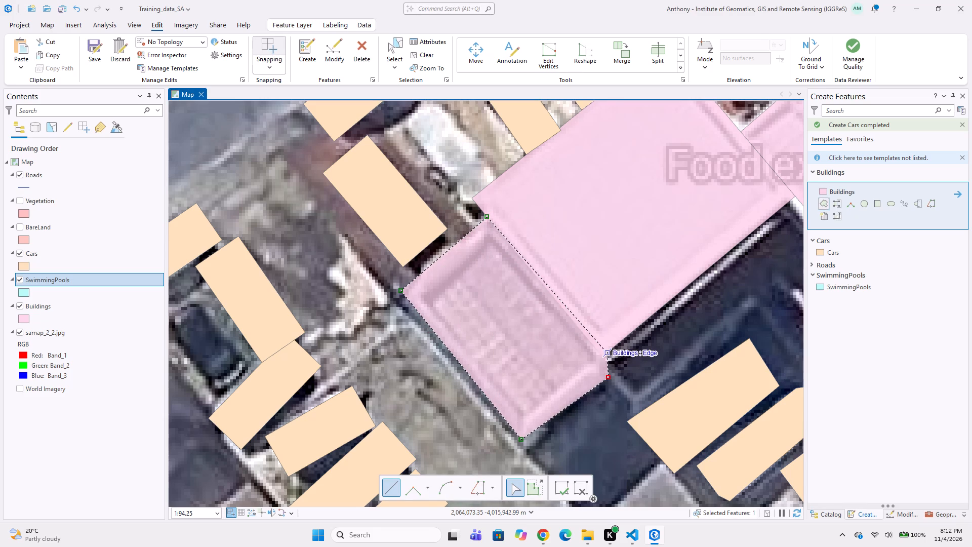
pyautogui.doubleClick(605, 358)
# Digitize the dark and brown roofed section adjoining Food extreme's southeastern side, near Nightjar St, as a Buildings polygon.
pyautogui.scroll(-2, 470, 347)
pyautogui.moveTo(493, 321); pyautogui.dragTo(511, 300, button='middle')
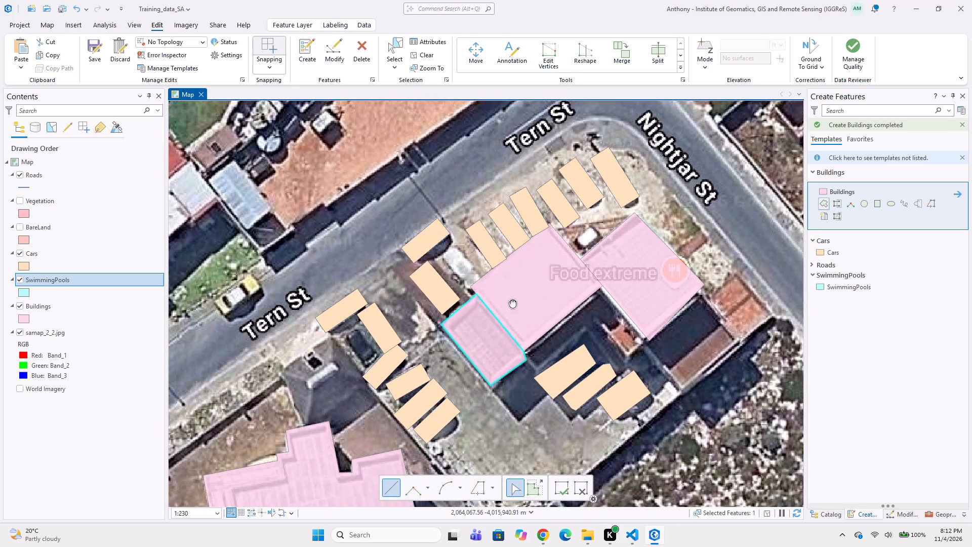
pyautogui.moveTo(511, 300); pyautogui.dragTo(534, 277, button='middle')
pyautogui.moveTo(536, 238); pyautogui.dragTo(483, 299, button='middle')
pyautogui.scroll(-1, 476, 301)
pyautogui.scroll(1, 727, 326)
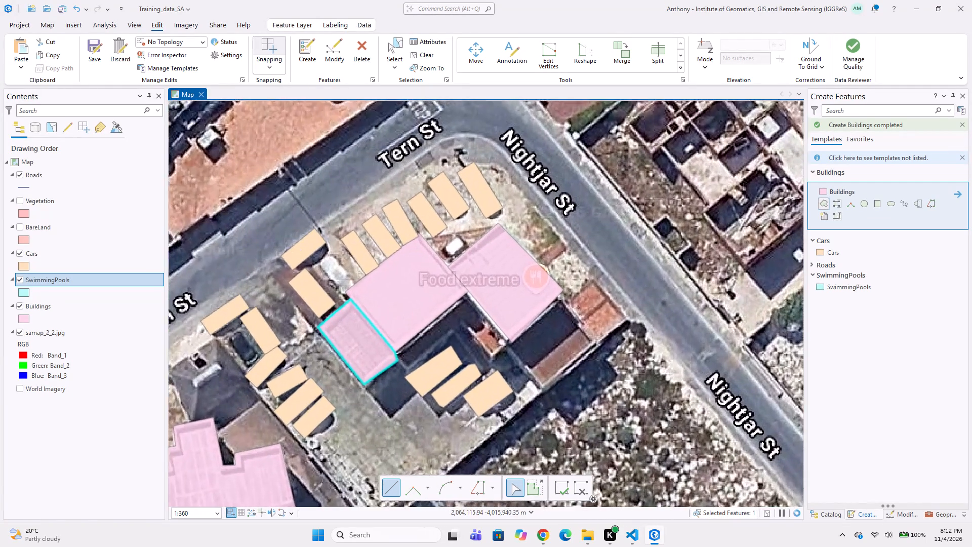
pyautogui.scroll(1, 573, 337)
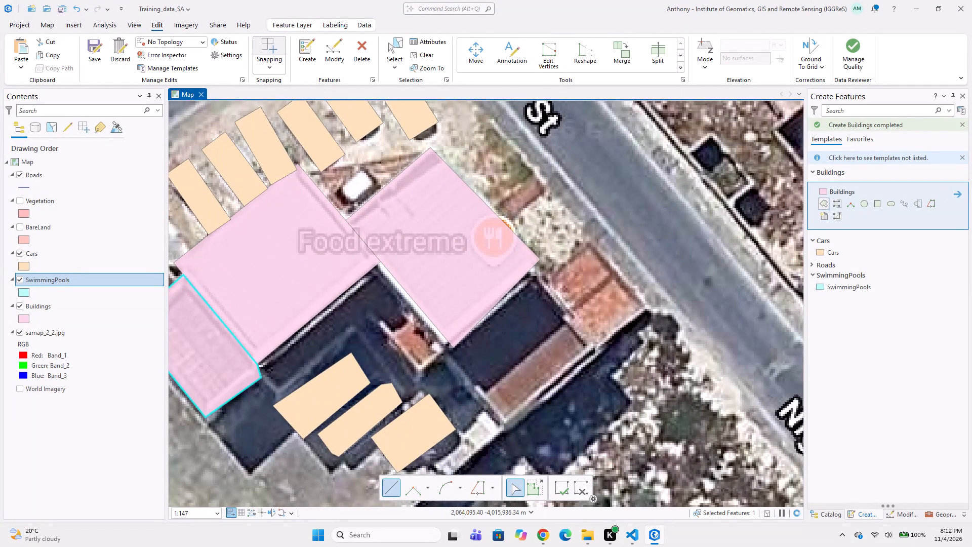
pyautogui.click(527, 266)
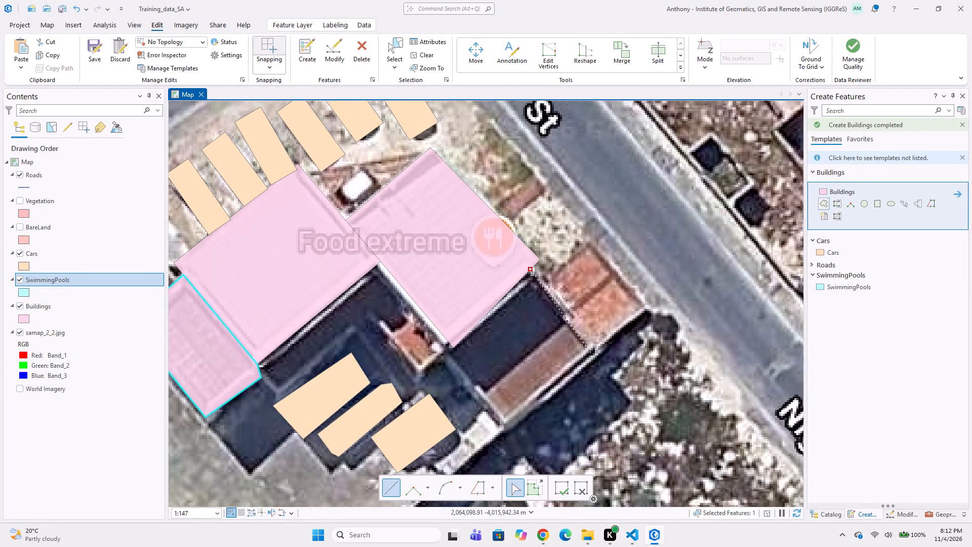
pyautogui.click(591, 351)
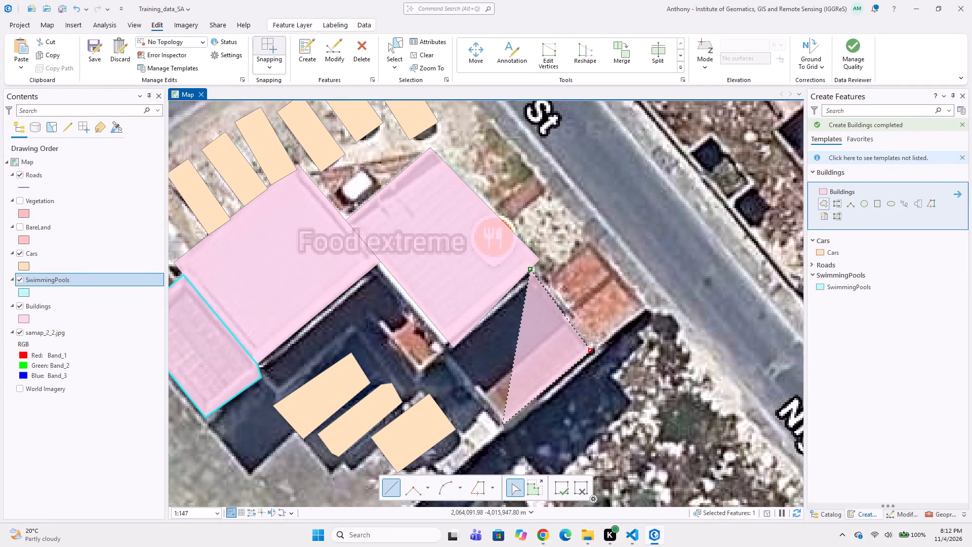
pyautogui.click(502, 425)
pyautogui.doubleClick(451, 351)
# Examine the blocks around Tern St, Nightjar St and the image's southern edge for features not yet digitized.
pyautogui.scroll(-1, 396, 365)
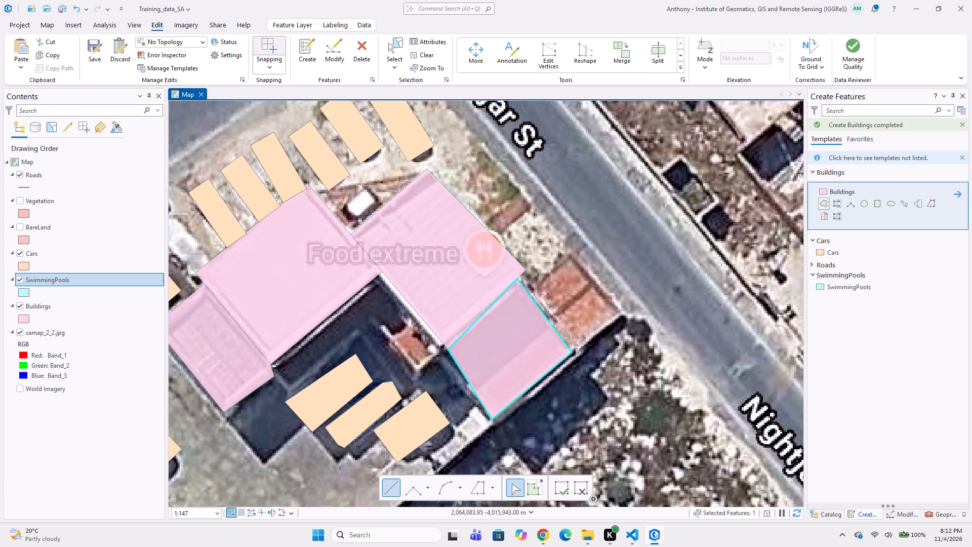
pyautogui.scroll(-2, 396, 365)
pyautogui.moveTo(380, 365); pyautogui.dragTo(451, 358, button='middle')
pyautogui.moveTo(339, 332); pyautogui.dragTo(366, 390, button='middle')
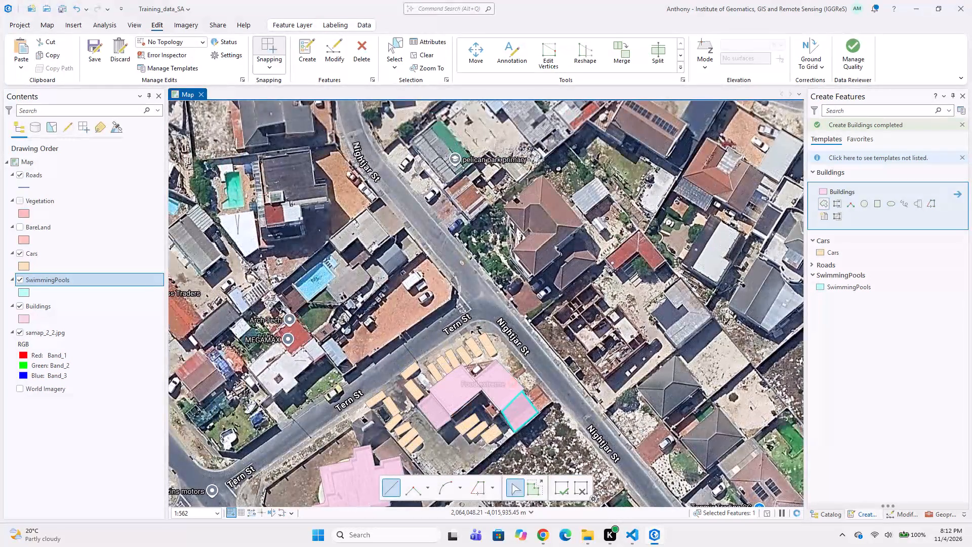
pyautogui.scroll(1, 390, 323)
pyautogui.scroll(-4, 401, 326)
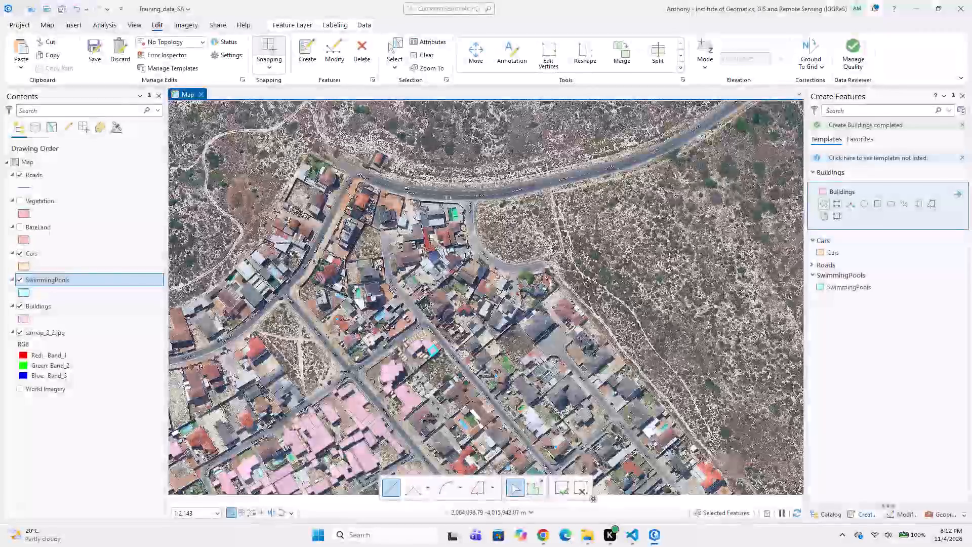
pyautogui.scroll(-2, 433, 308)
pyautogui.moveTo(454, 346); pyautogui.dragTo(458, 286, button='middle')
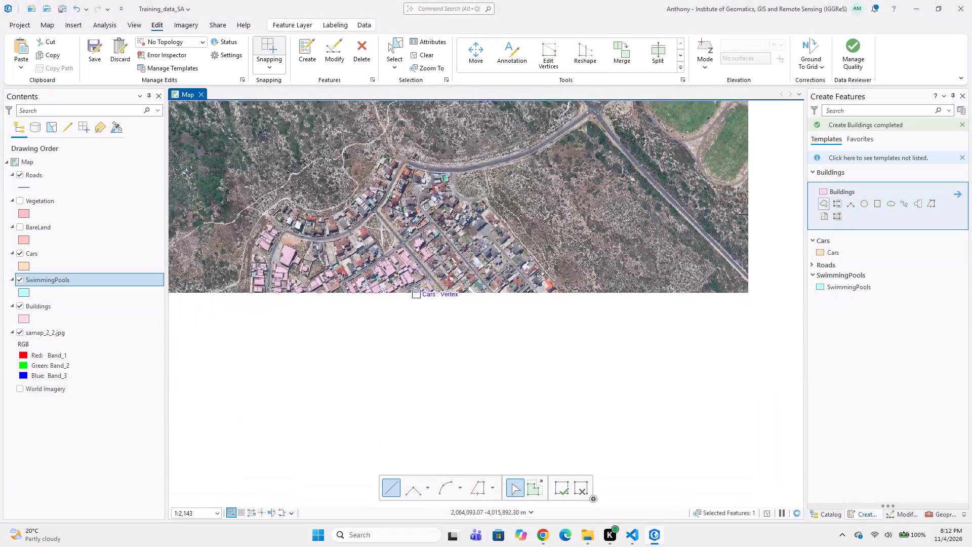
pyautogui.scroll(1, 428, 280)
pyautogui.scroll(1, 330, 268)
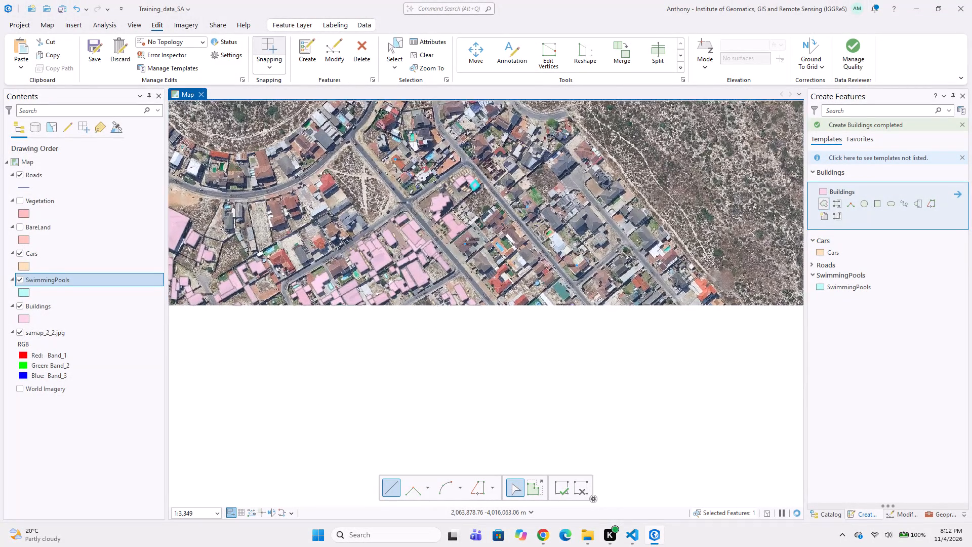
pyautogui.moveTo(357, 238); pyautogui.dragTo(404, 238, button='middle')
pyautogui.scroll(2, 359, 277)
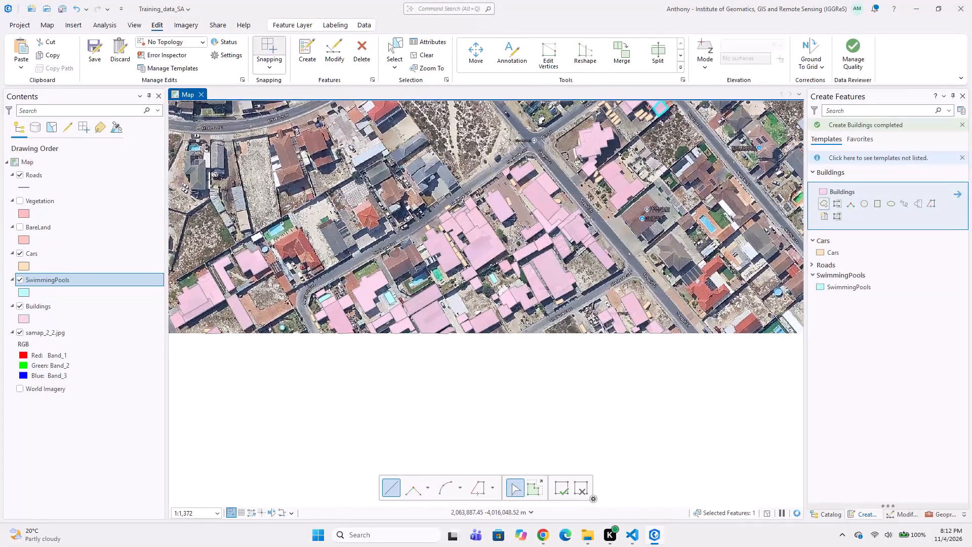
pyautogui.scroll(1, 375, 252)
pyautogui.moveTo(378, 267); pyautogui.dragTo(465, 240, button='middle')
pyautogui.scroll(-2, 442, 215)
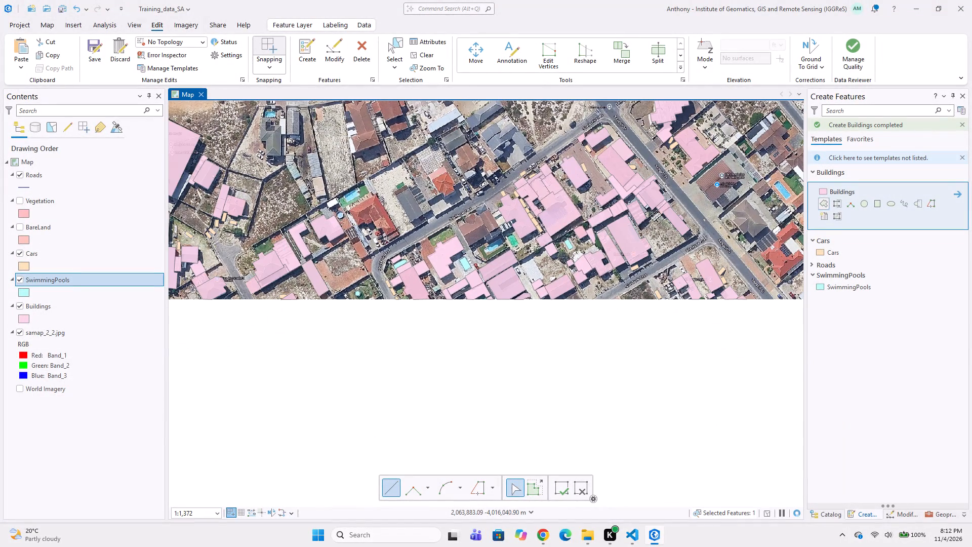
pyautogui.moveTo(438, 216); pyautogui.dragTo(387, 225, button='middle')
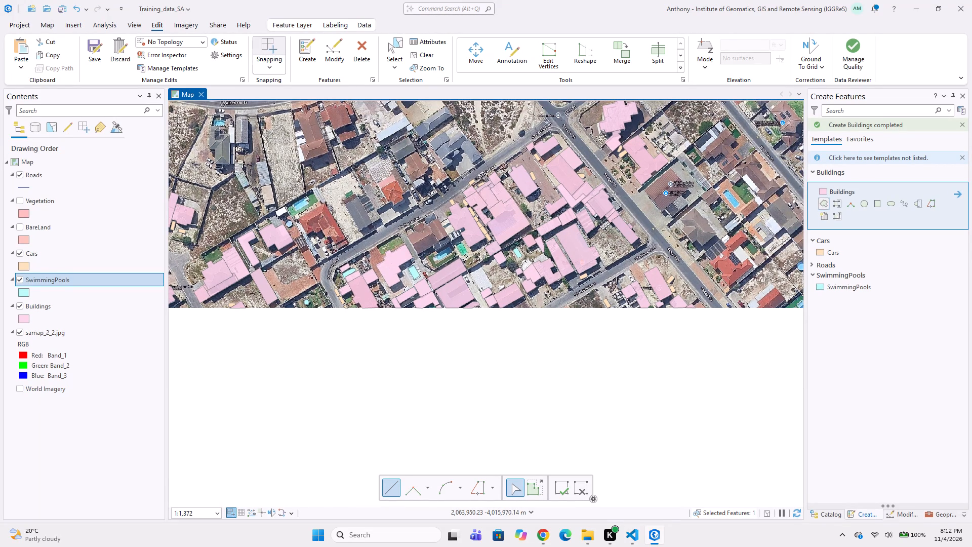
pyautogui.moveTo(582, 248); pyautogui.dragTo(470, 264, button='middle')
# Digitize the red-roofed building east of Seagull St as a Buildings polygon cut off at the image's southern edge.
pyautogui.scroll(1, 633, 277)
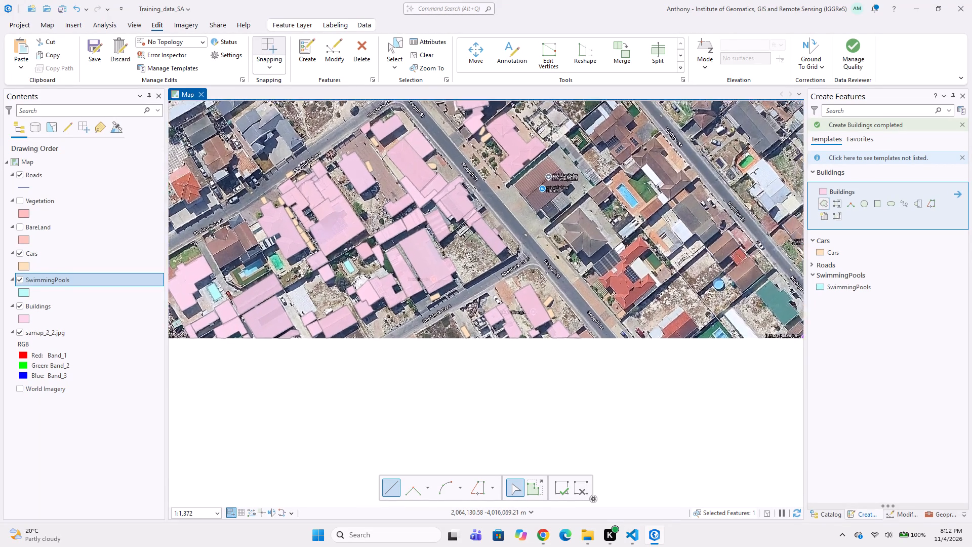
pyautogui.moveTo(639, 291); pyautogui.dragTo(536, 229, button='middle')
pyautogui.scroll(1, 531, 225)
pyautogui.moveTo(582, 264); pyautogui.dragTo(508, 218, button='middle')
pyautogui.scroll(1, 548, 241)
pyautogui.moveTo(460, 209); pyautogui.dragTo(475, 266, button='middle')
pyautogui.click(456, 197)
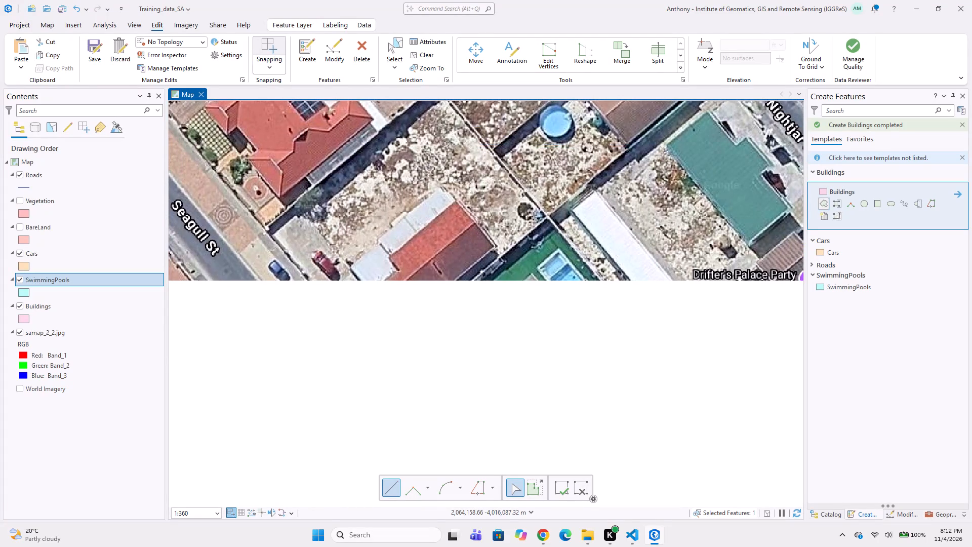
pyautogui.click(497, 246)
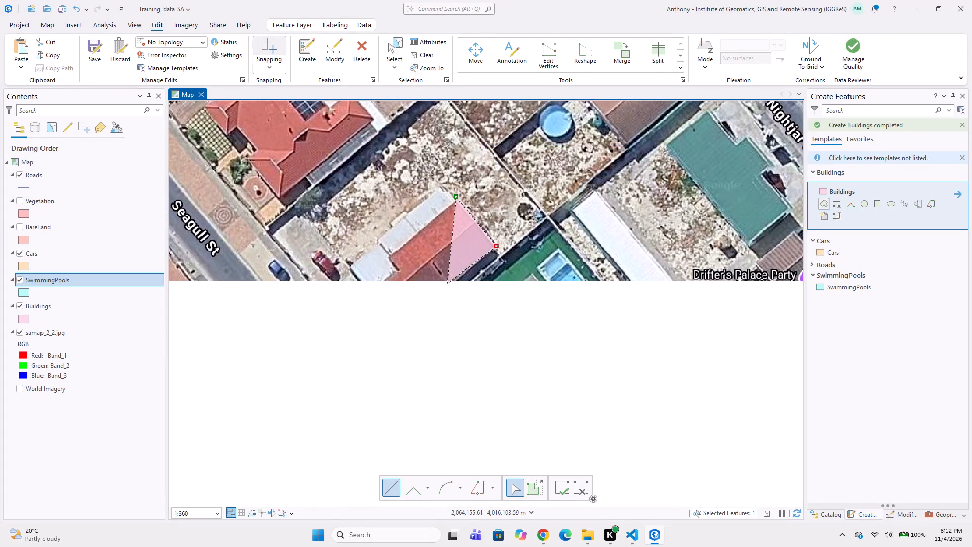
pyautogui.click(454, 280)
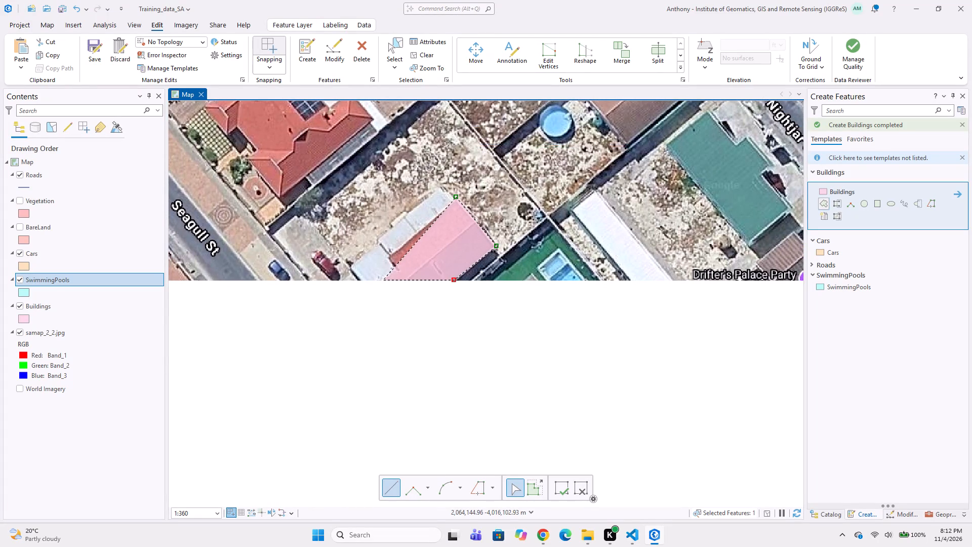
pyautogui.click(383, 280)
pyautogui.click(398, 271)
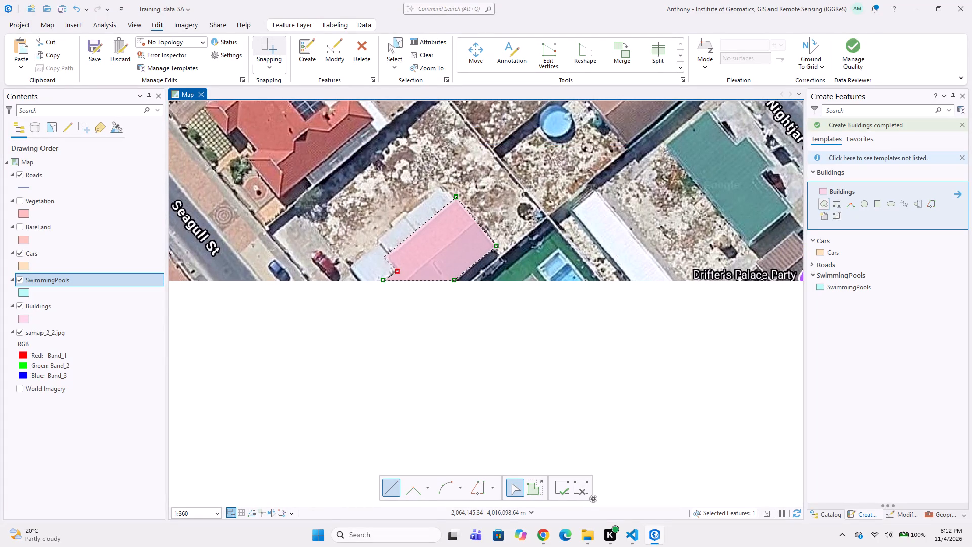
pyautogui.click(384, 257)
pyautogui.doubleClick(408, 240)
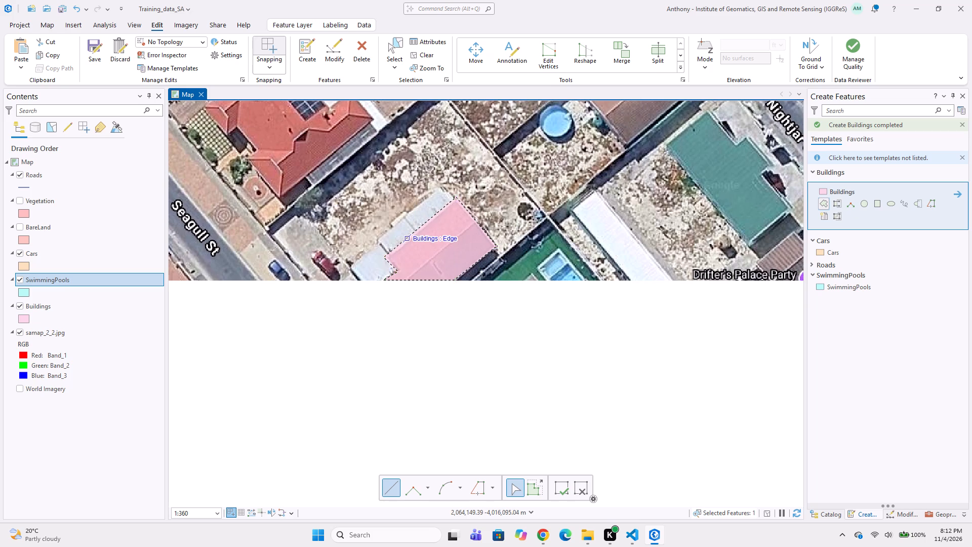
# Digitize the pool in the green yard east of the red-roofed building as a SwimmingPools polygon ending at the image's southern edge.
pyautogui.middleClick(414, 234)
pyautogui.moveTo(481, 238); pyautogui.dragTo(430, 250, button='middle')
pyautogui.scroll(1, 472, 250)
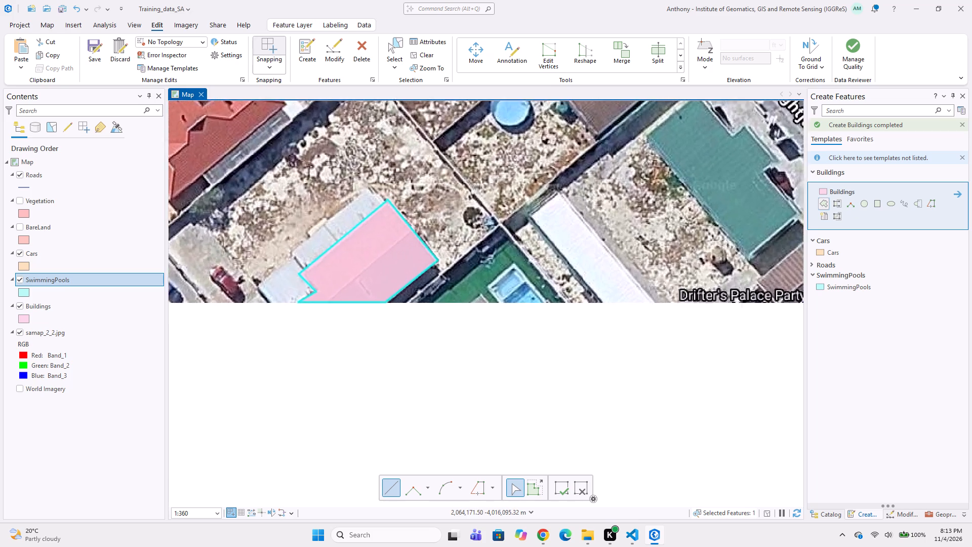
pyautogui.click(862, 291)
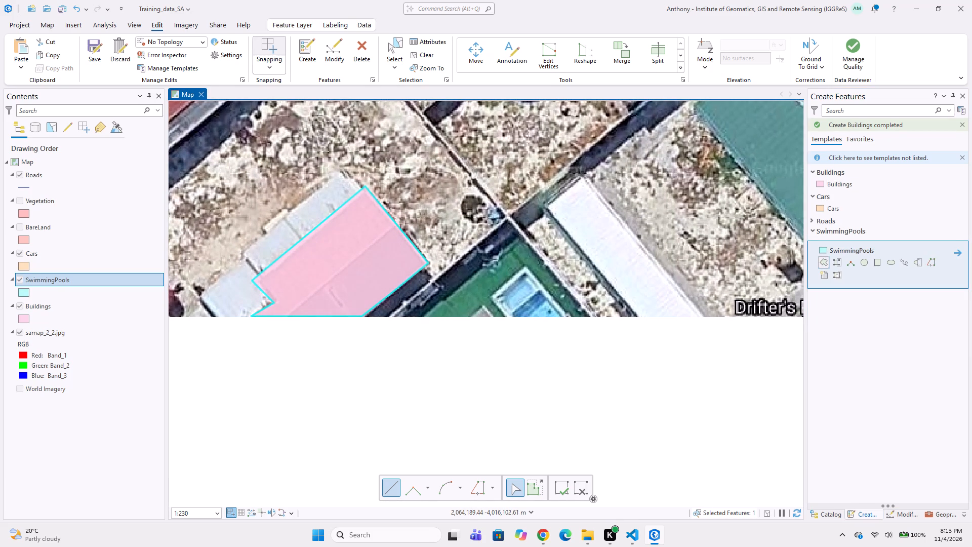
pyautogui.scroll(1, 514, 284)
pyautogui.click(531, 252)
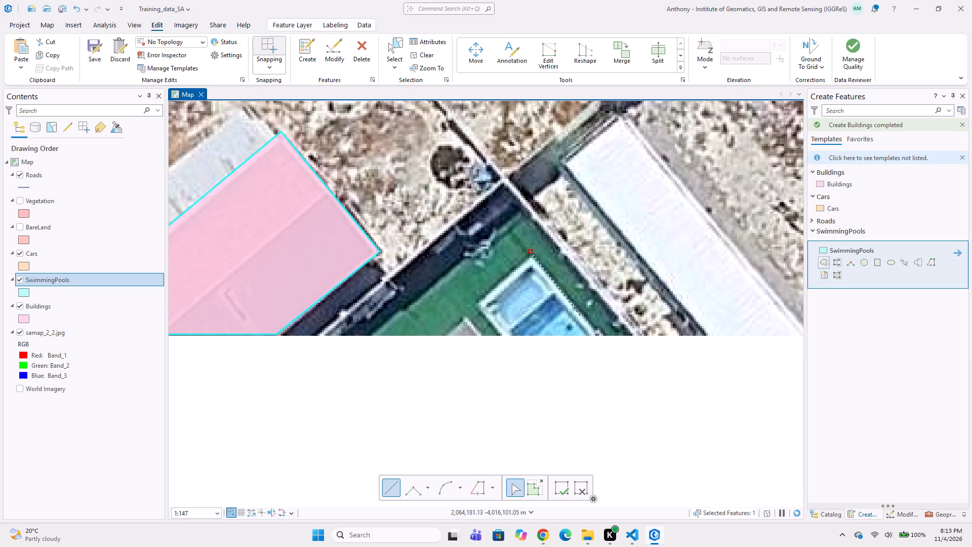
pyautogui.click(603, 333)
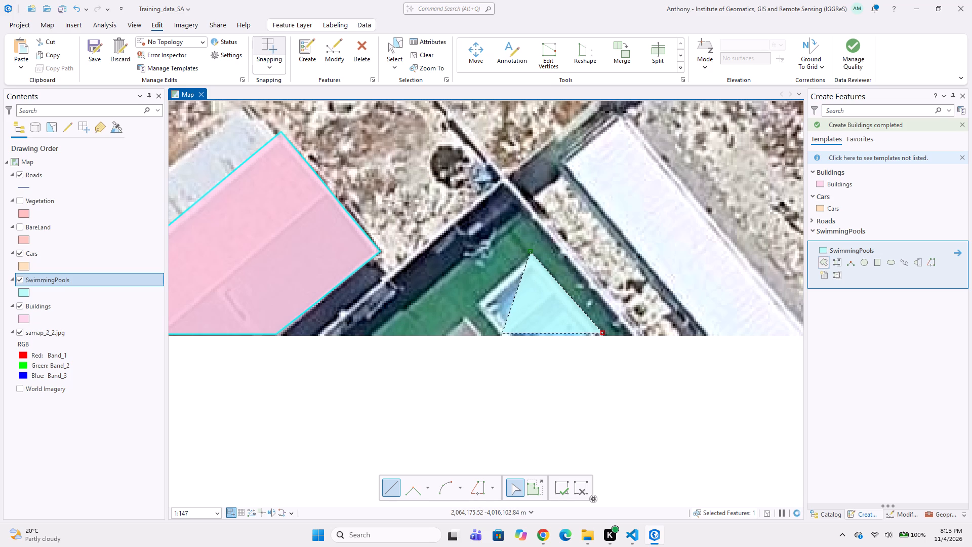
pyautogui.click(504, 335)
pyautogui.doubleClick(472, 307)
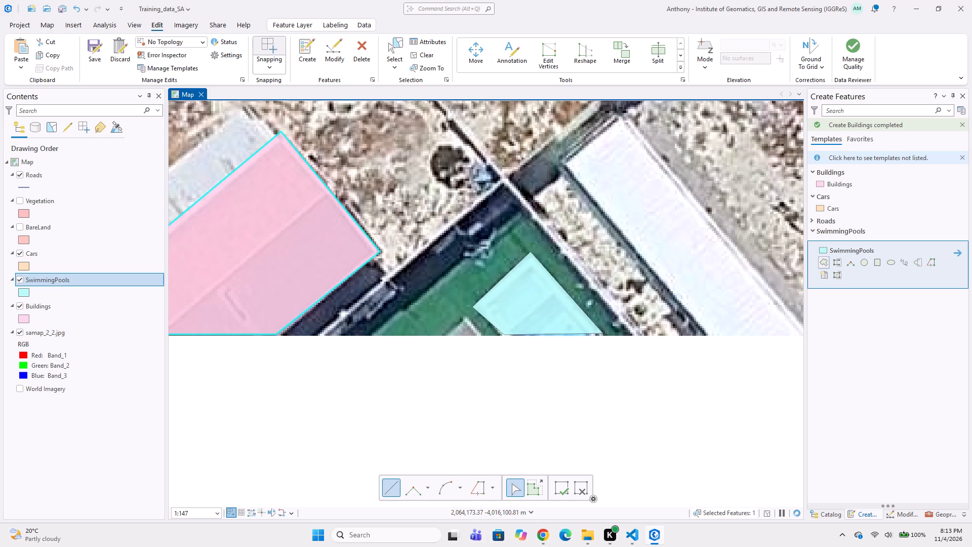
# Digitize the long white-roofed building just east of the green yard's pool as a Buildings polygon ending at the image's southern edge.
pyautogui.moveTo(531, 271); pyautogui.dragTo(518, 308, button='middle')
pyautogui.moveTo(545, 252); pyautogui.dragTo(513, 277, button='middle')
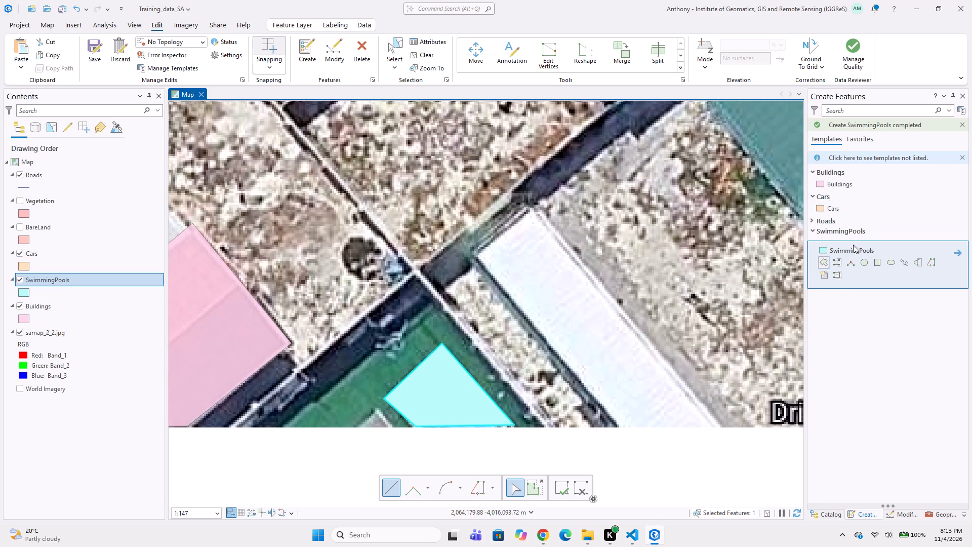
pyautogui.click(826, 183)
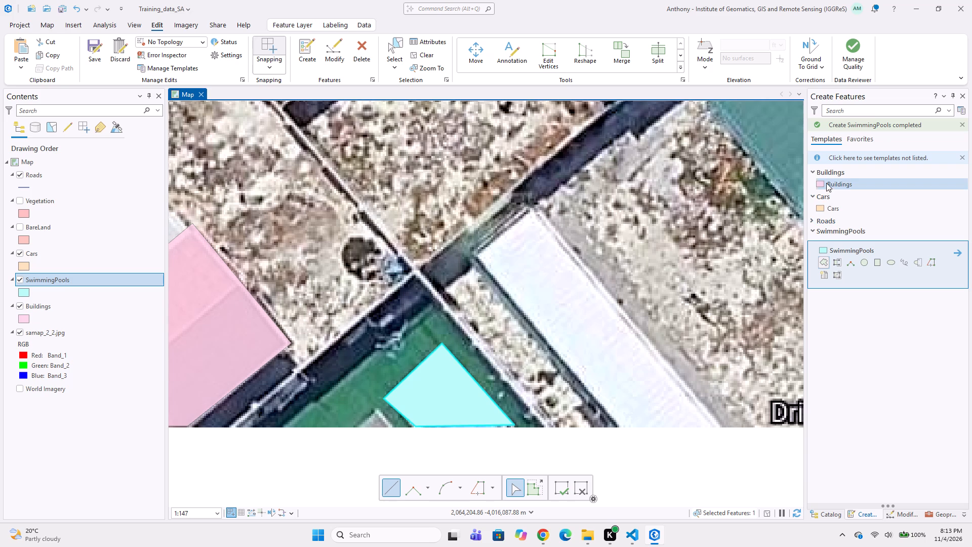
pyautogui.click(532, 201)
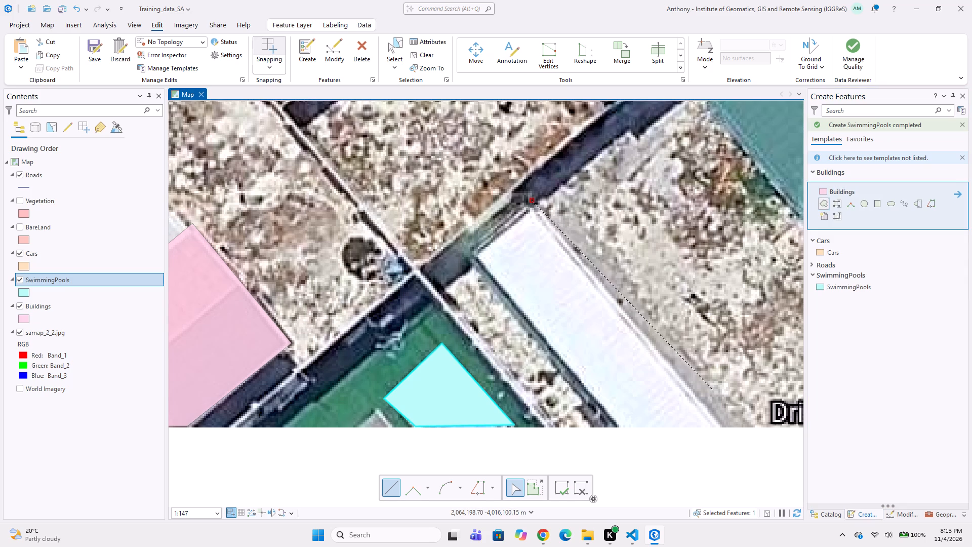
pyautogui.click(725, 429)
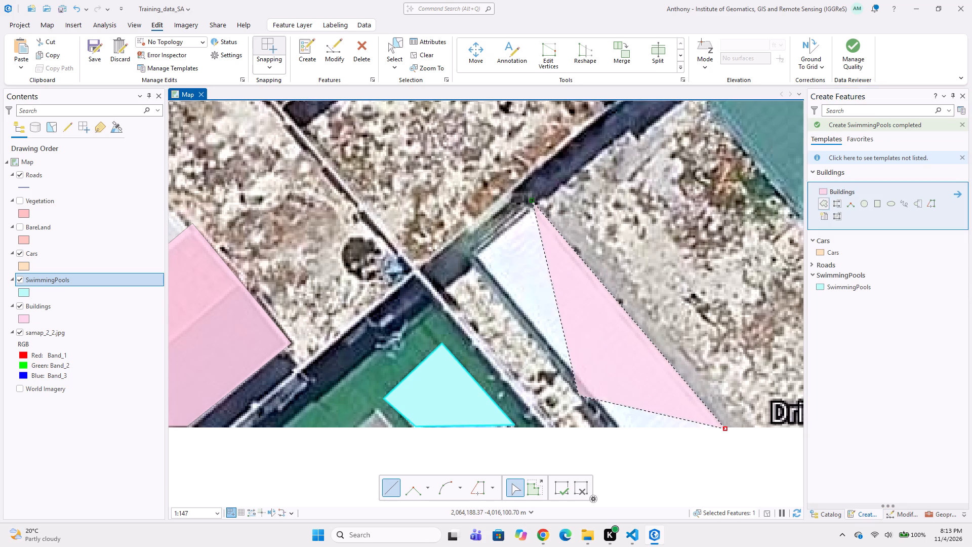
pyautogui.click(619, 425)
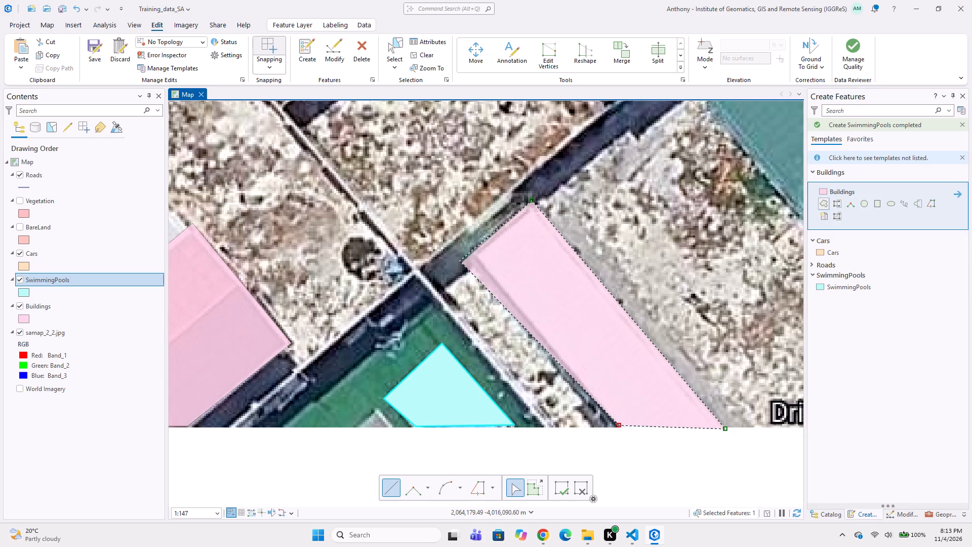
pyautogui.doubleClick(472, 259)
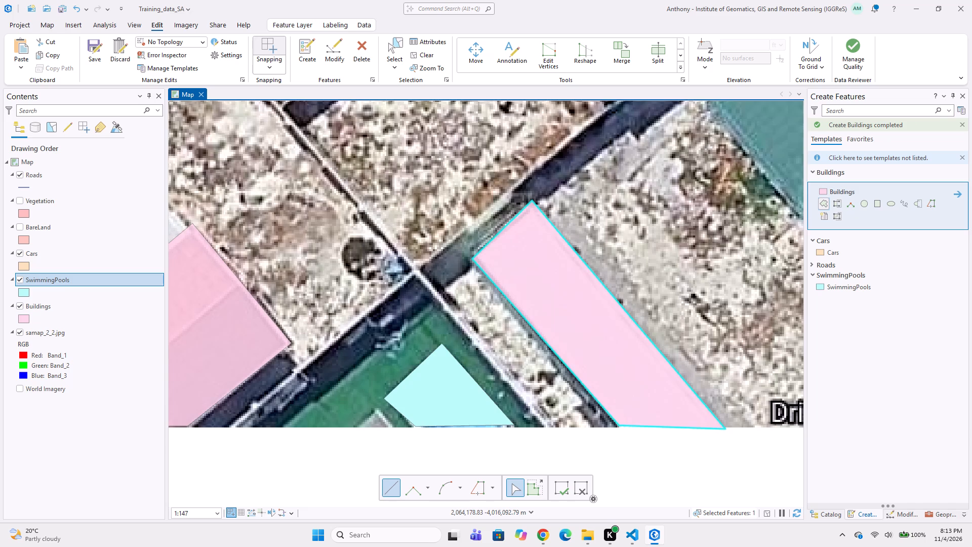
# Digitize the round blue pool west of the brown-roofed building near Nightjar St as a SwimmingPools circle.
pyautogui.scroll(-2, 455, 294)
pyautogui.moveTo(458, 254); pyautogui.dragTo(472, 299, button='middle')
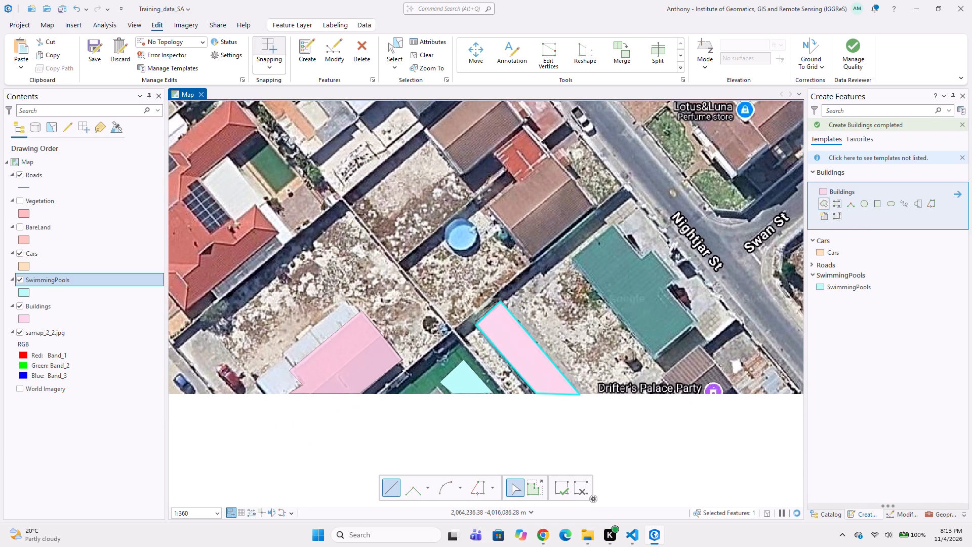
pyautogui.click(832, 287)
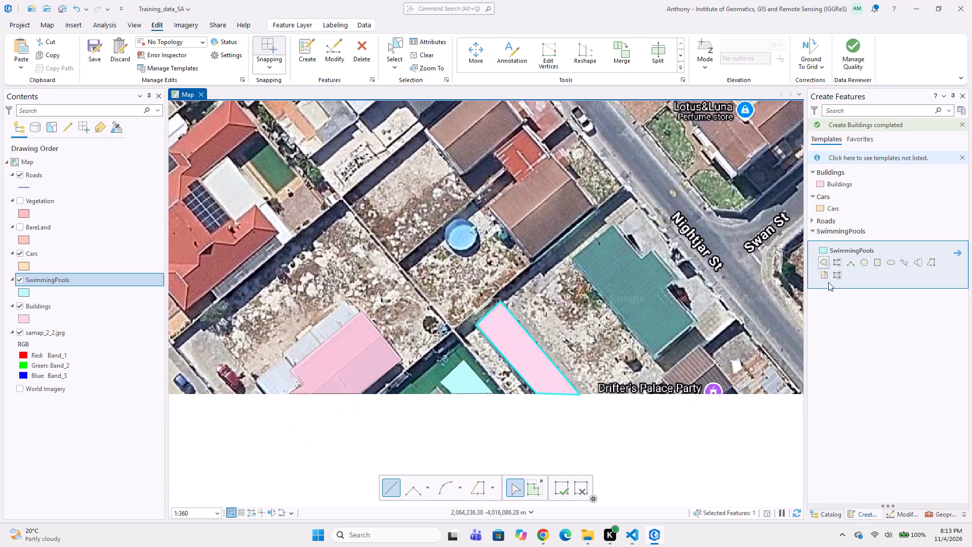
pyautogui.scroll(2, 534, 238)
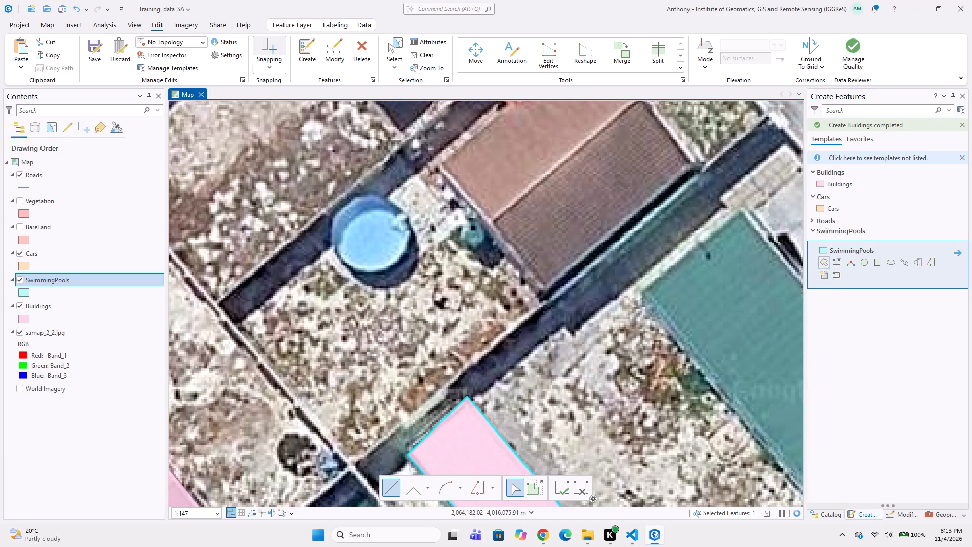
pyautogui.moveTo(368, 234); pyautogui.dragTo(373, 259)
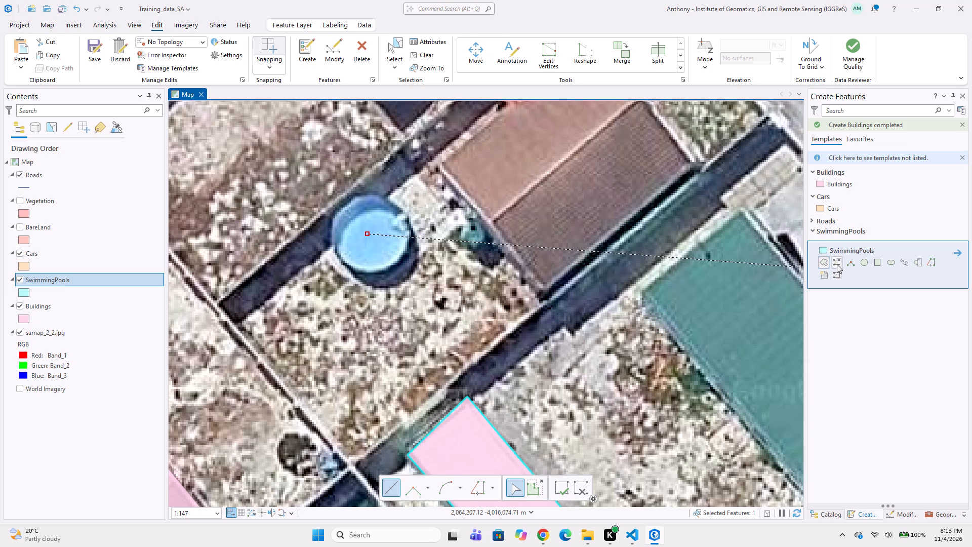
pyautogui.click(862, 259)
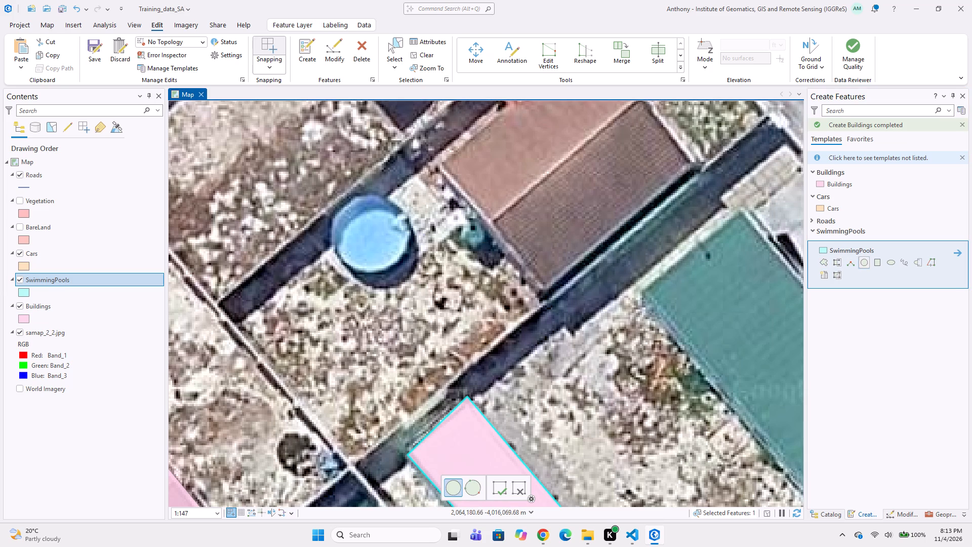
pyautogui.moveTo(368, 234); pyautogui.dragTo(359, 252)
pyautogui.moveTo(359, 252); pyautogui.dragTo(353, 266)
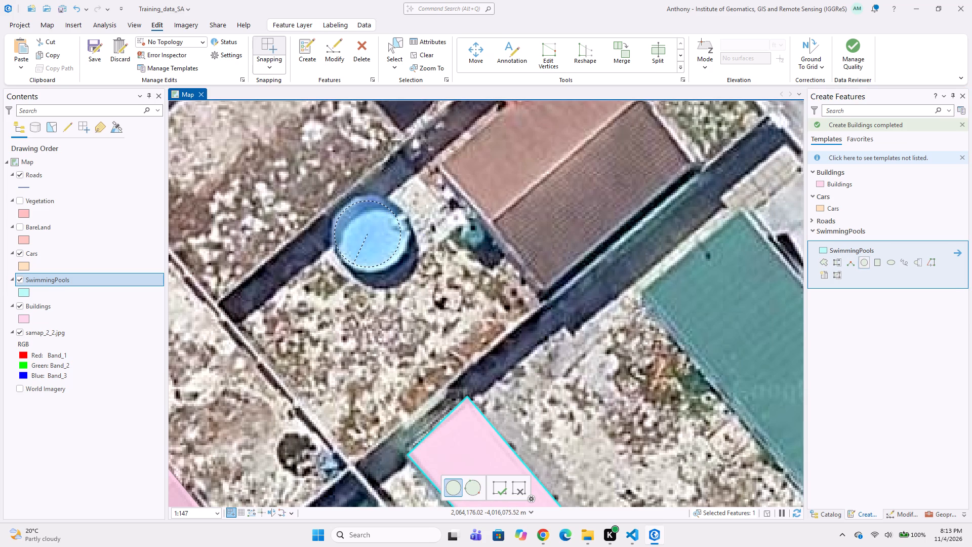
pyautogui.moveTo(353, 266); pyautogui.dragTo(353, 262)
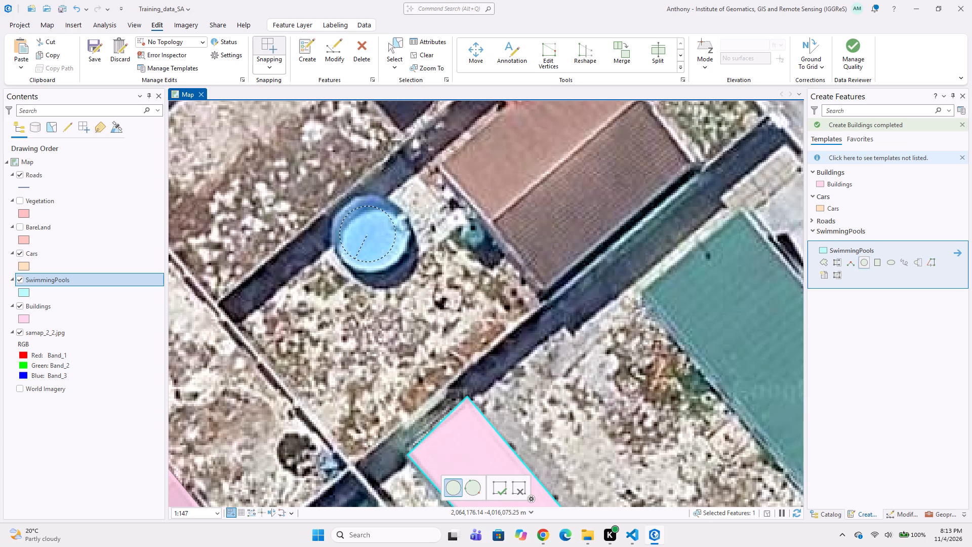
pyautogui.click(357, 269)
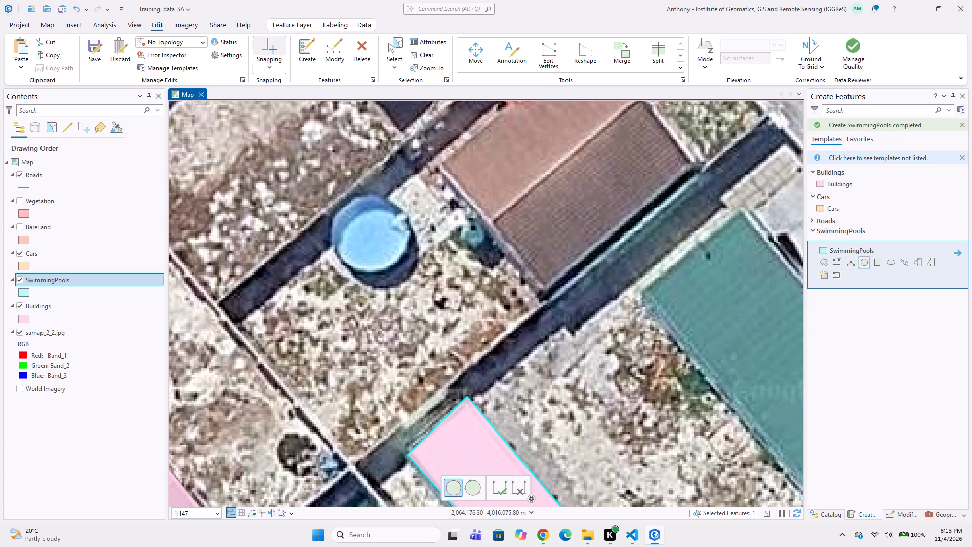